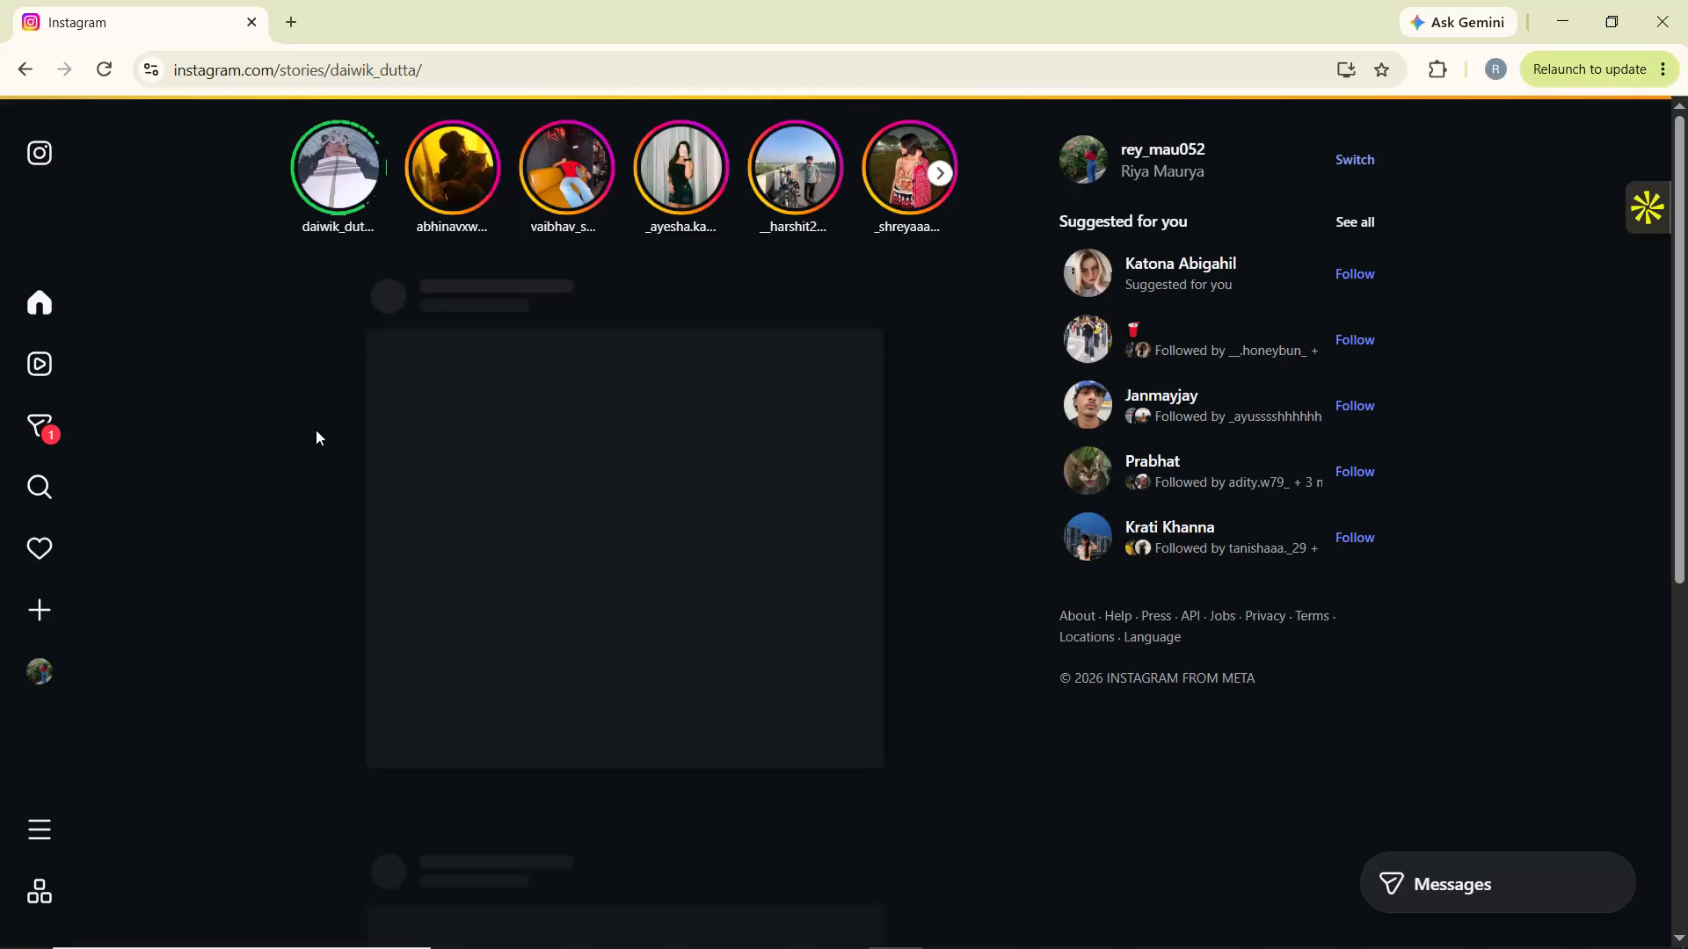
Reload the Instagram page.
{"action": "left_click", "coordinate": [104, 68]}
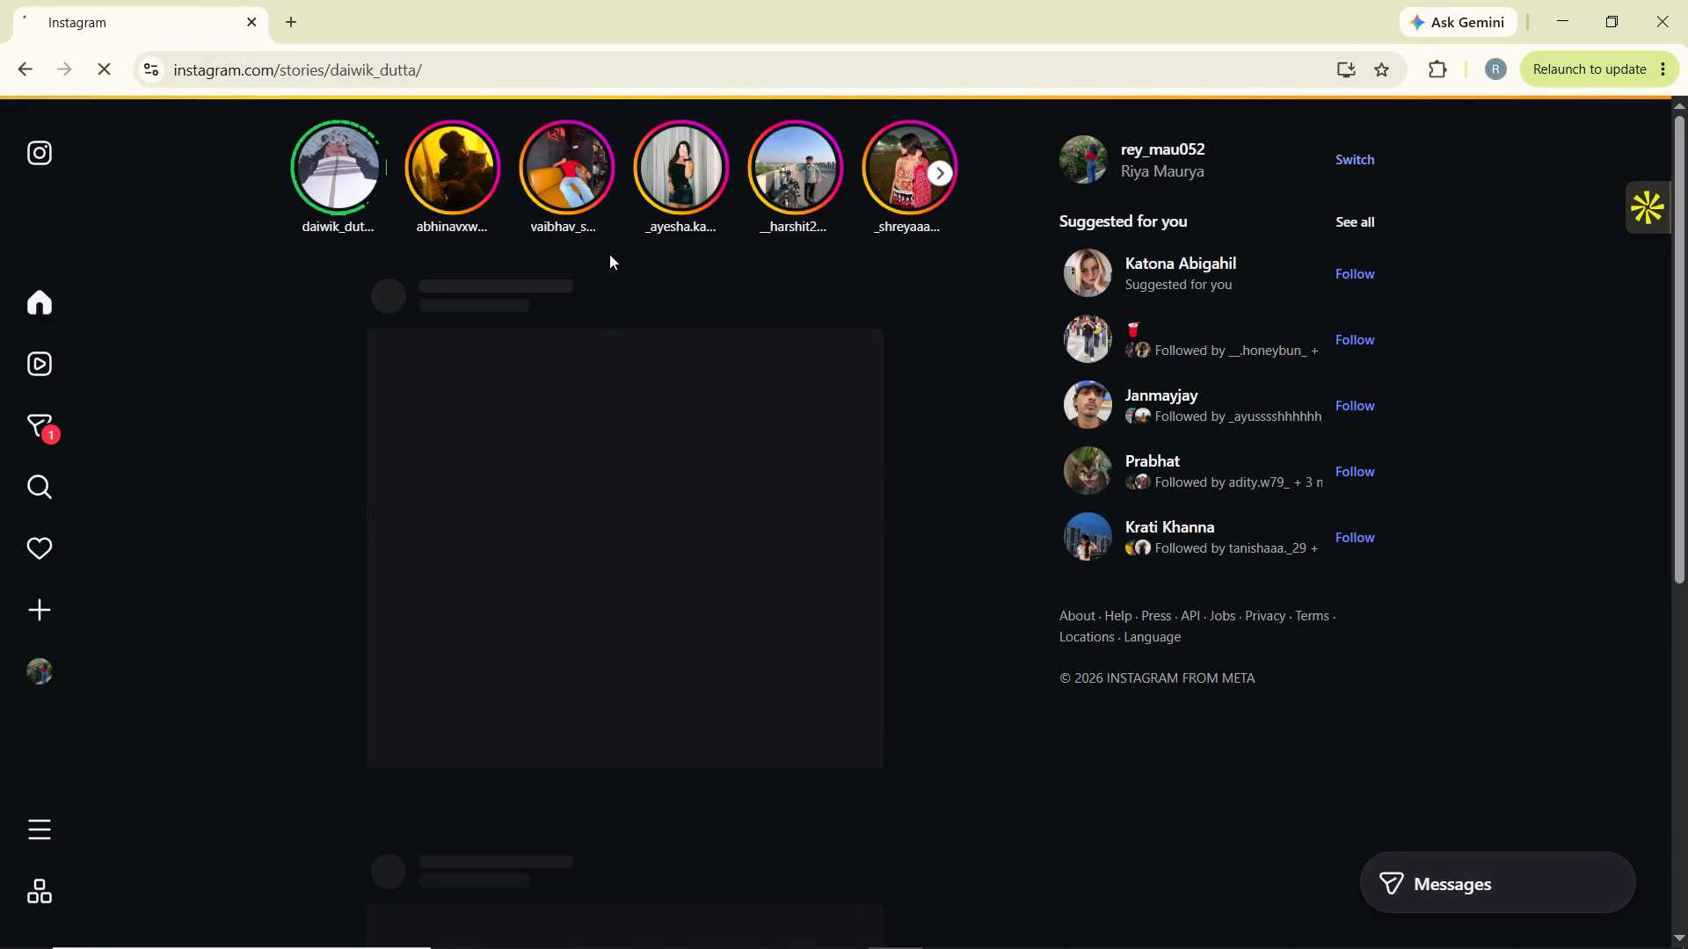
Close the browser window showing Instagram and return to the Lab 9 SPARK RDD document in Word.
{"action": "left_click", "coordinate": [1687, 0]}
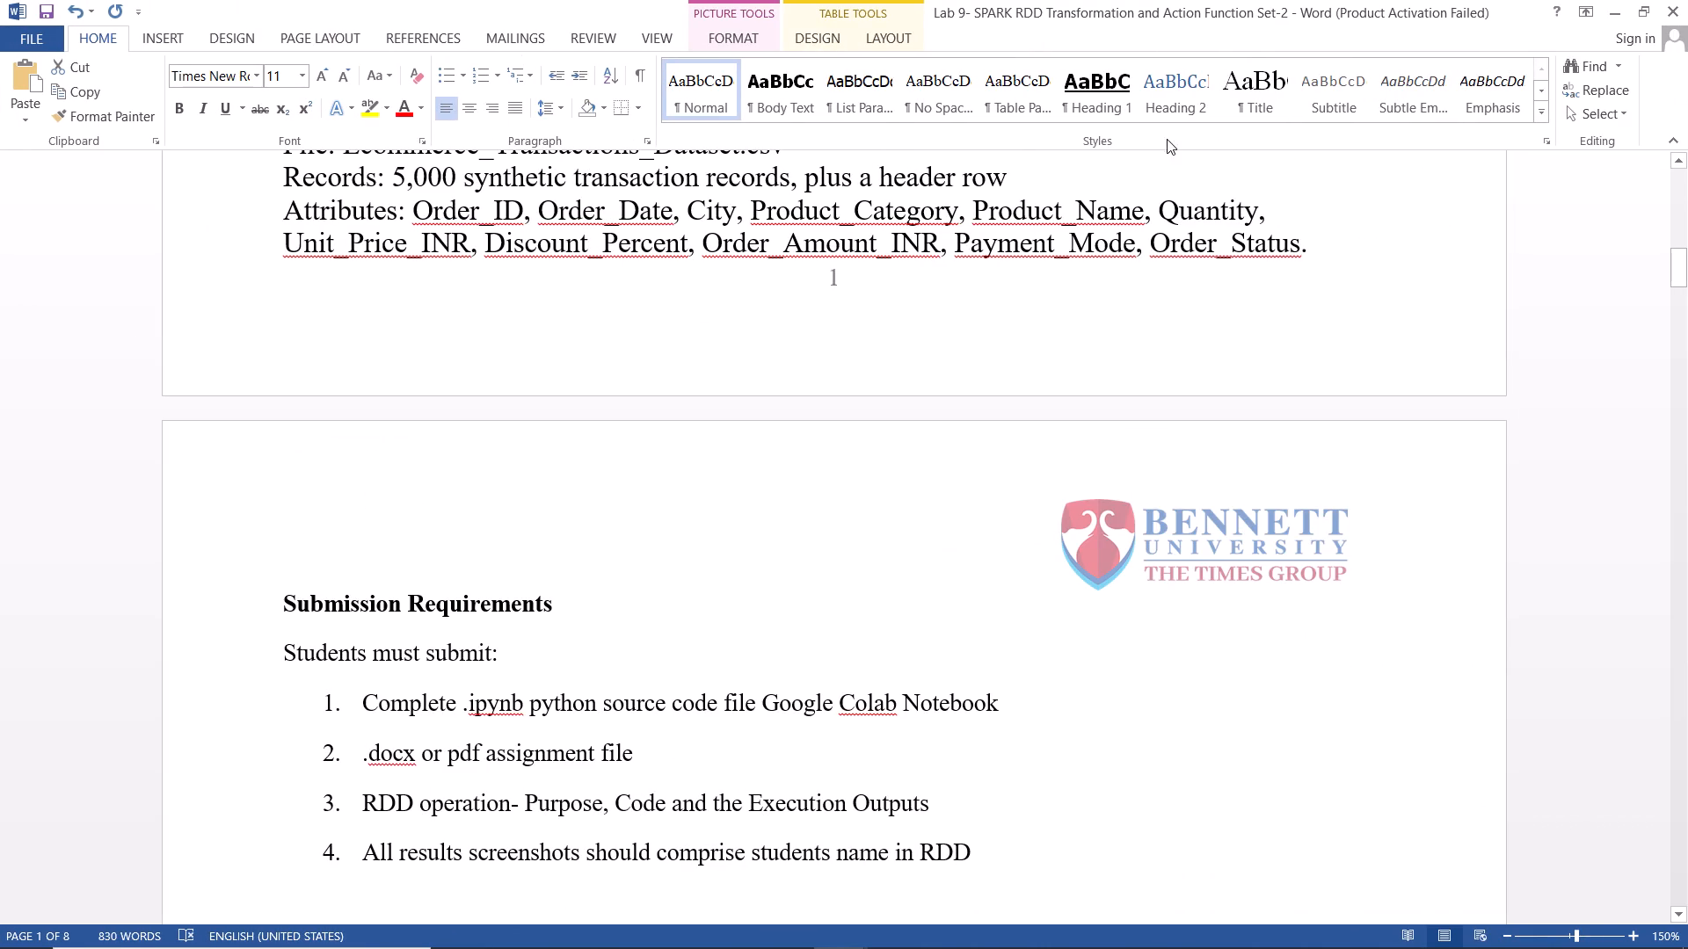
Close the Lab 9 SPARK RDD document and save its changes.
{"action": "left_click", "coordinate": [1686, 0]}
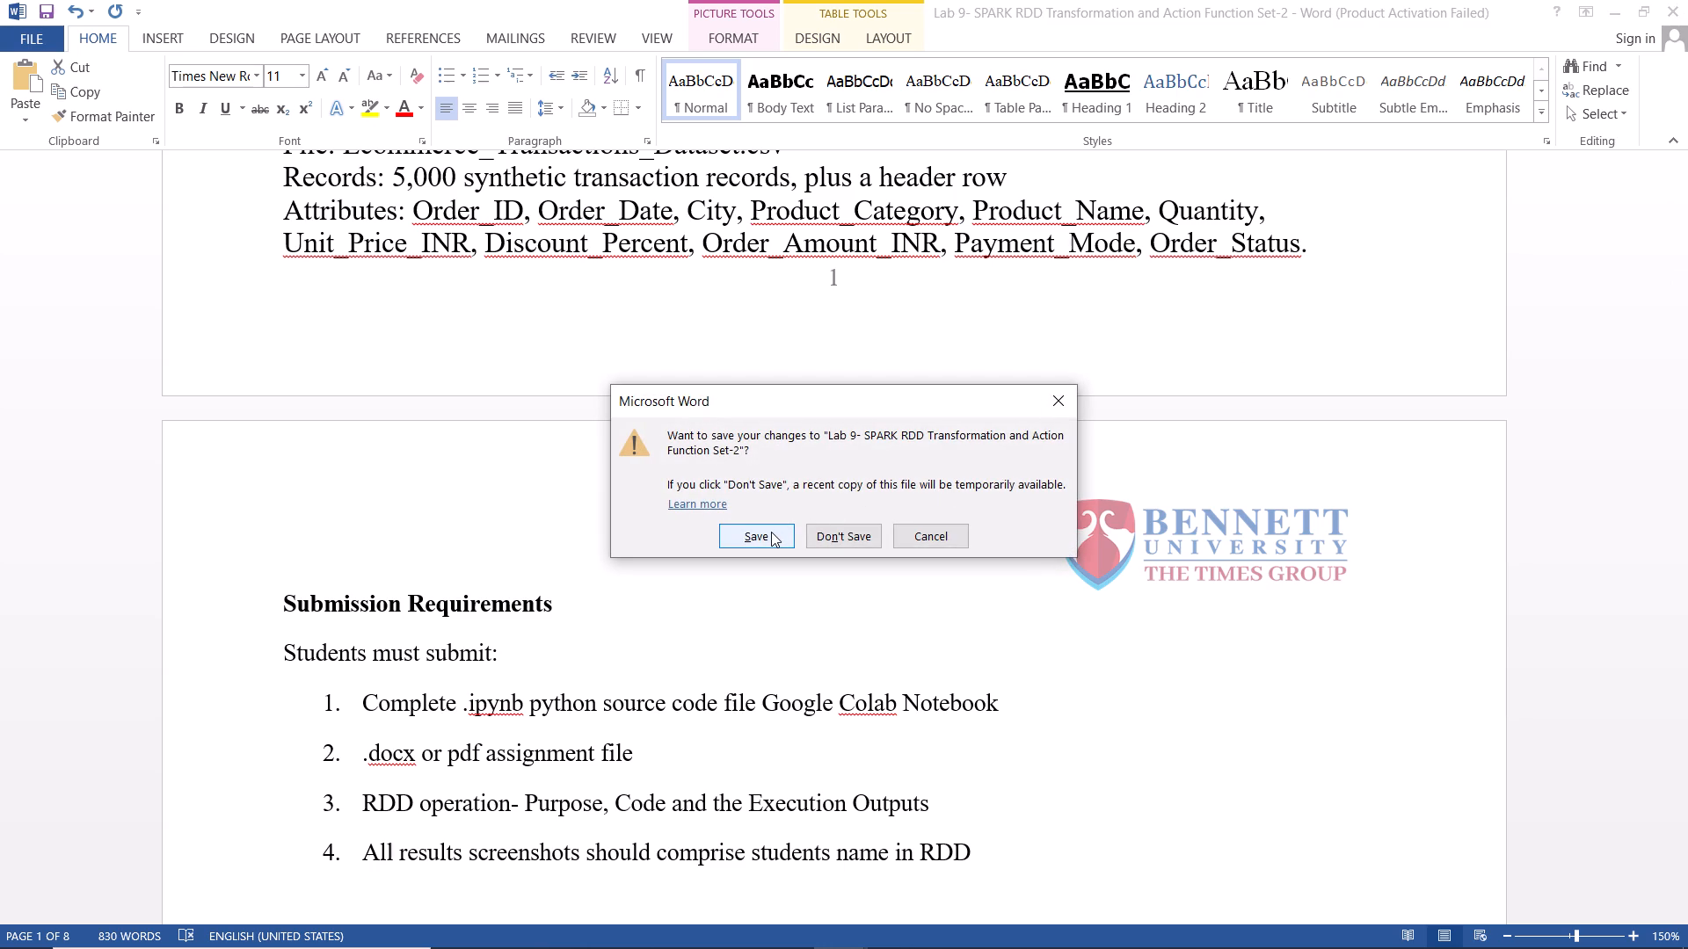
{"action": "left_click", "coordinate": [771, 532]}
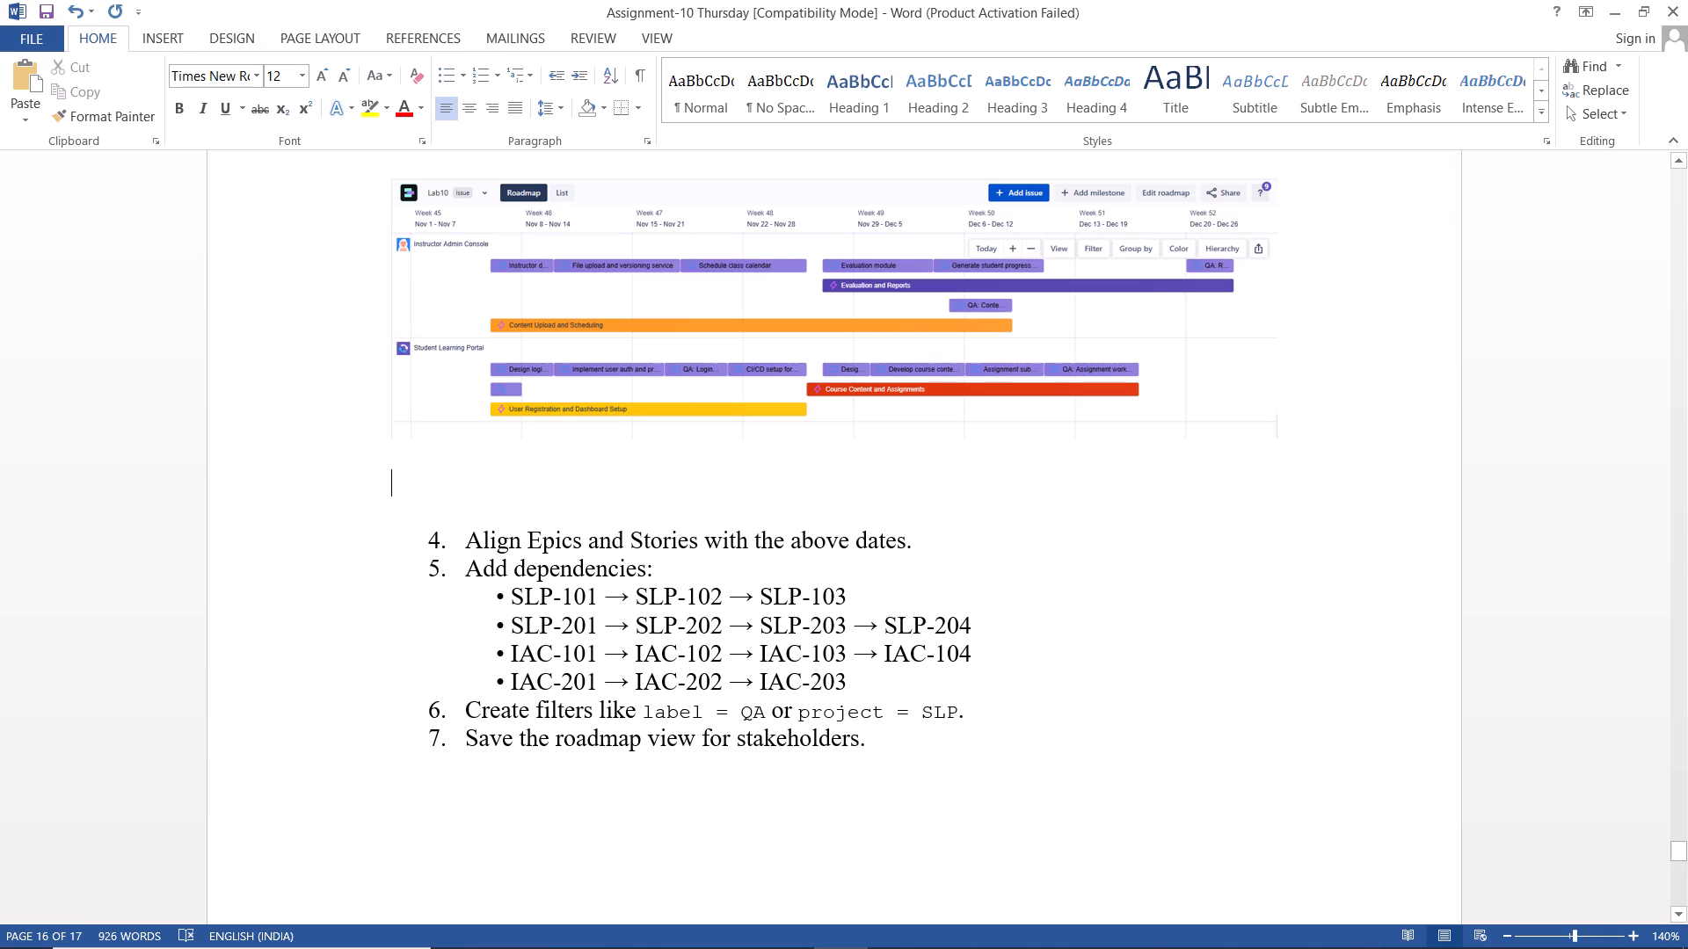
Read Tasks 6 to 8, the submission instructions and the expected output at the end of the Assignment-10 document.
{"action": "scroll", "coordinate": [725, 605], "scroll_direction": "down", "scroll_amount": 1}
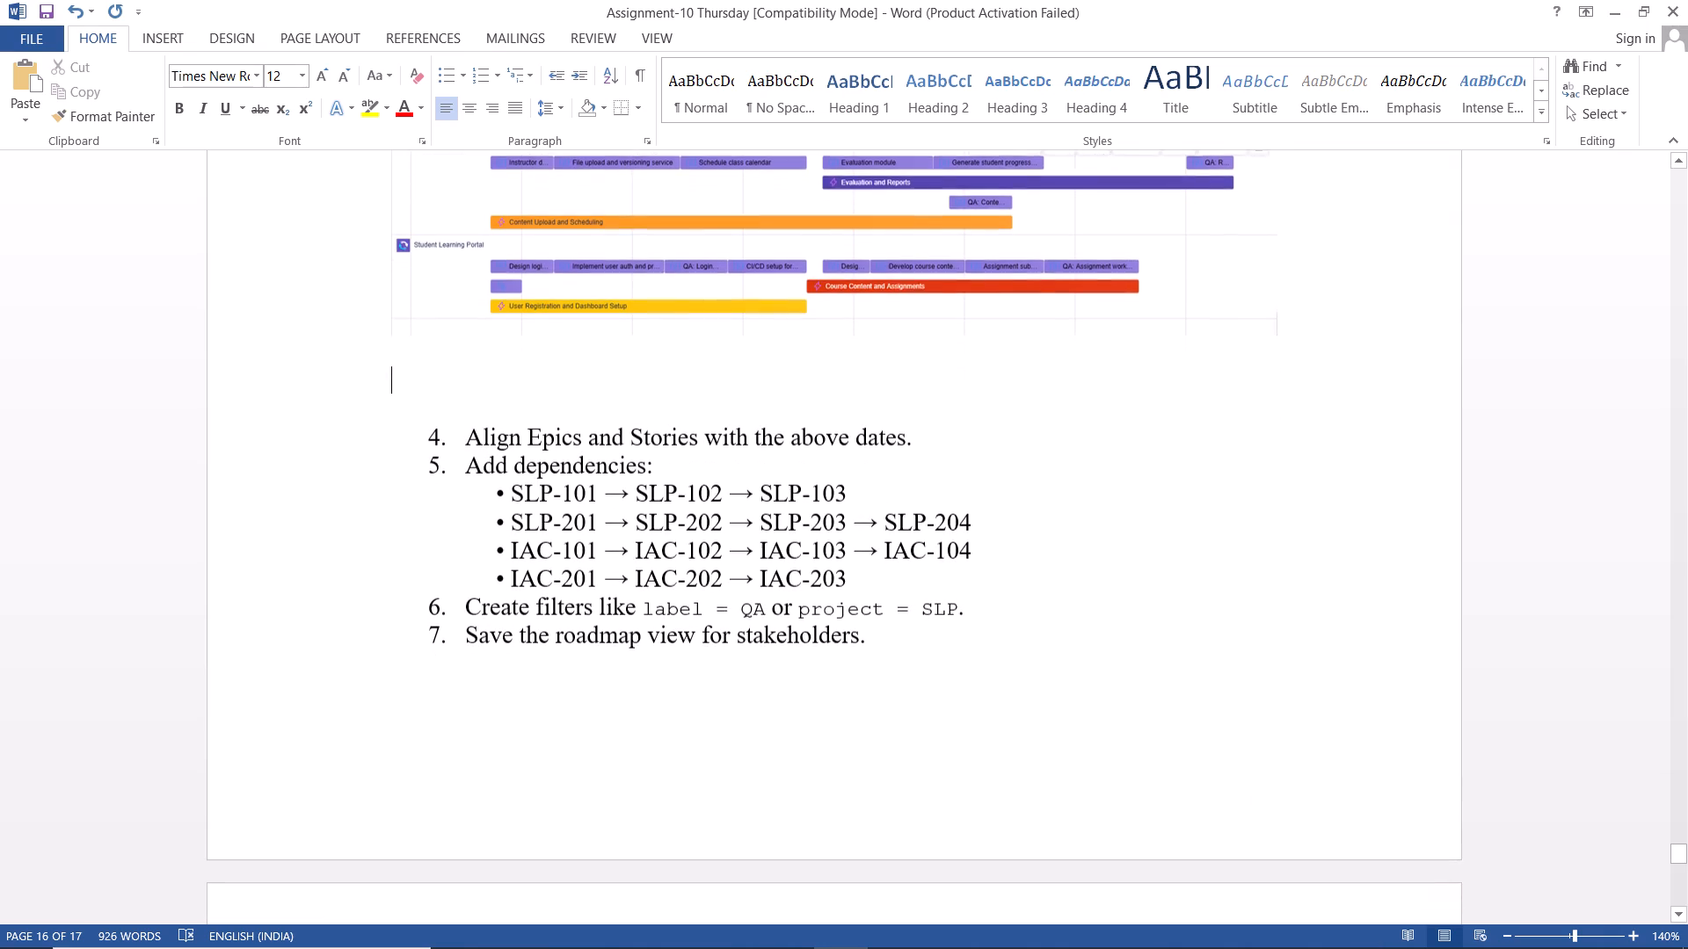
{"action": "scroll", "coordinate": [725, 605], "scroll_direction": "down", "scroll_amount": 4}
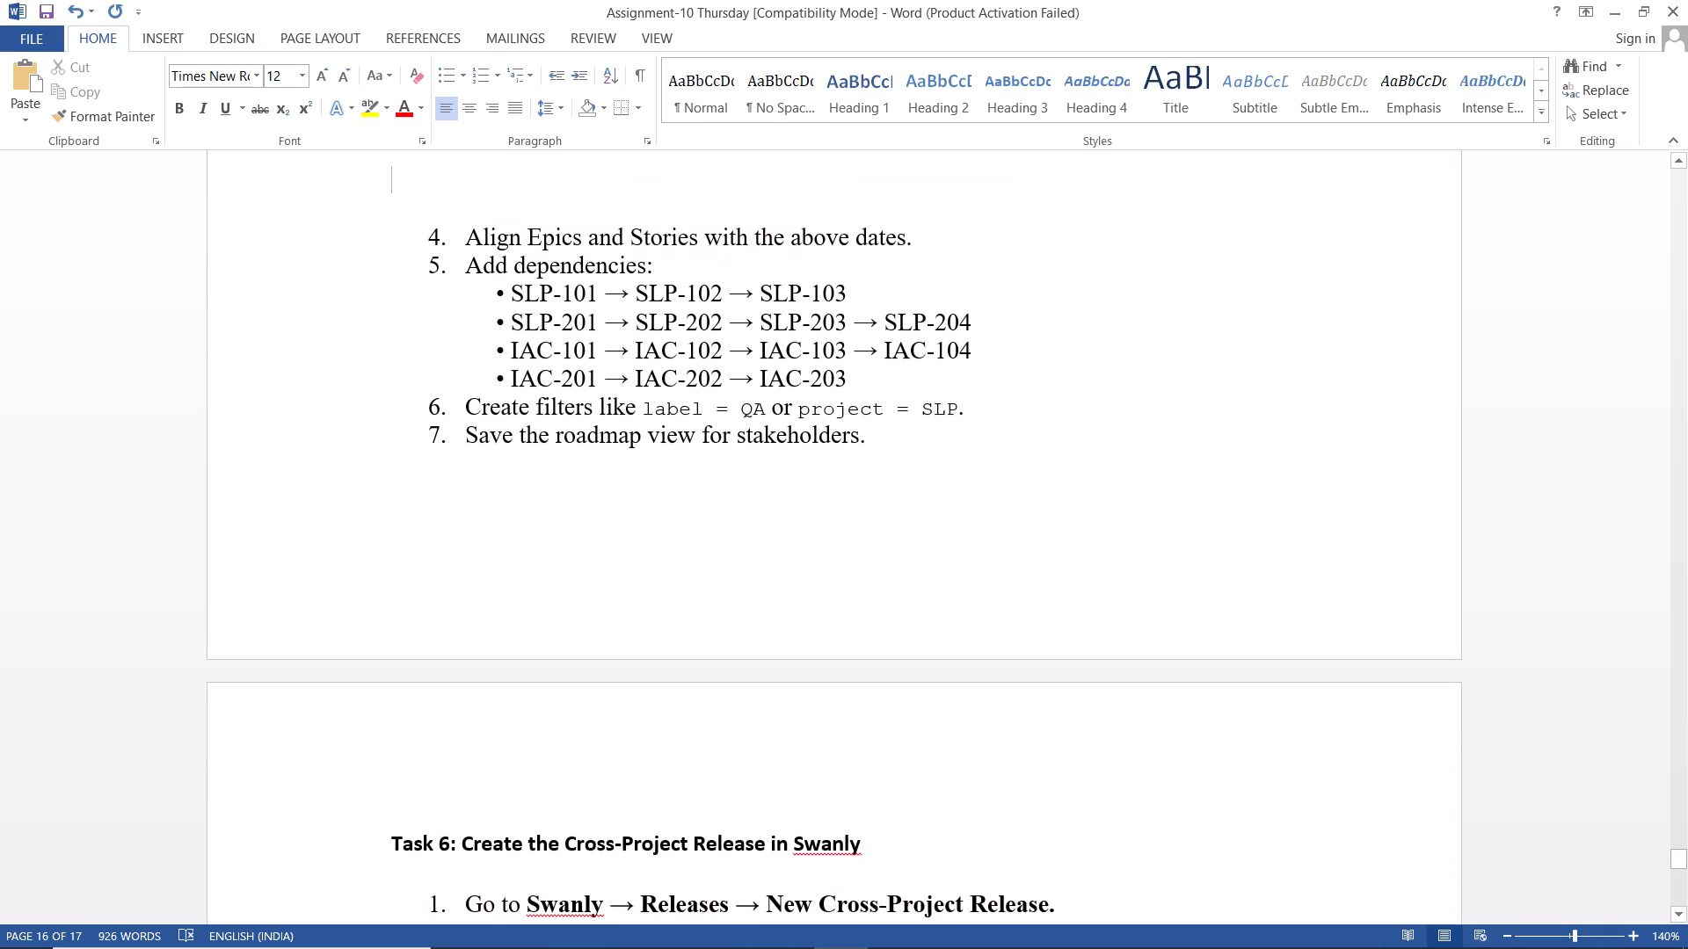
{"action": "scroll", "coordinate": [725, 605], "scroll_direction": "down", "scroll_amount": 4}
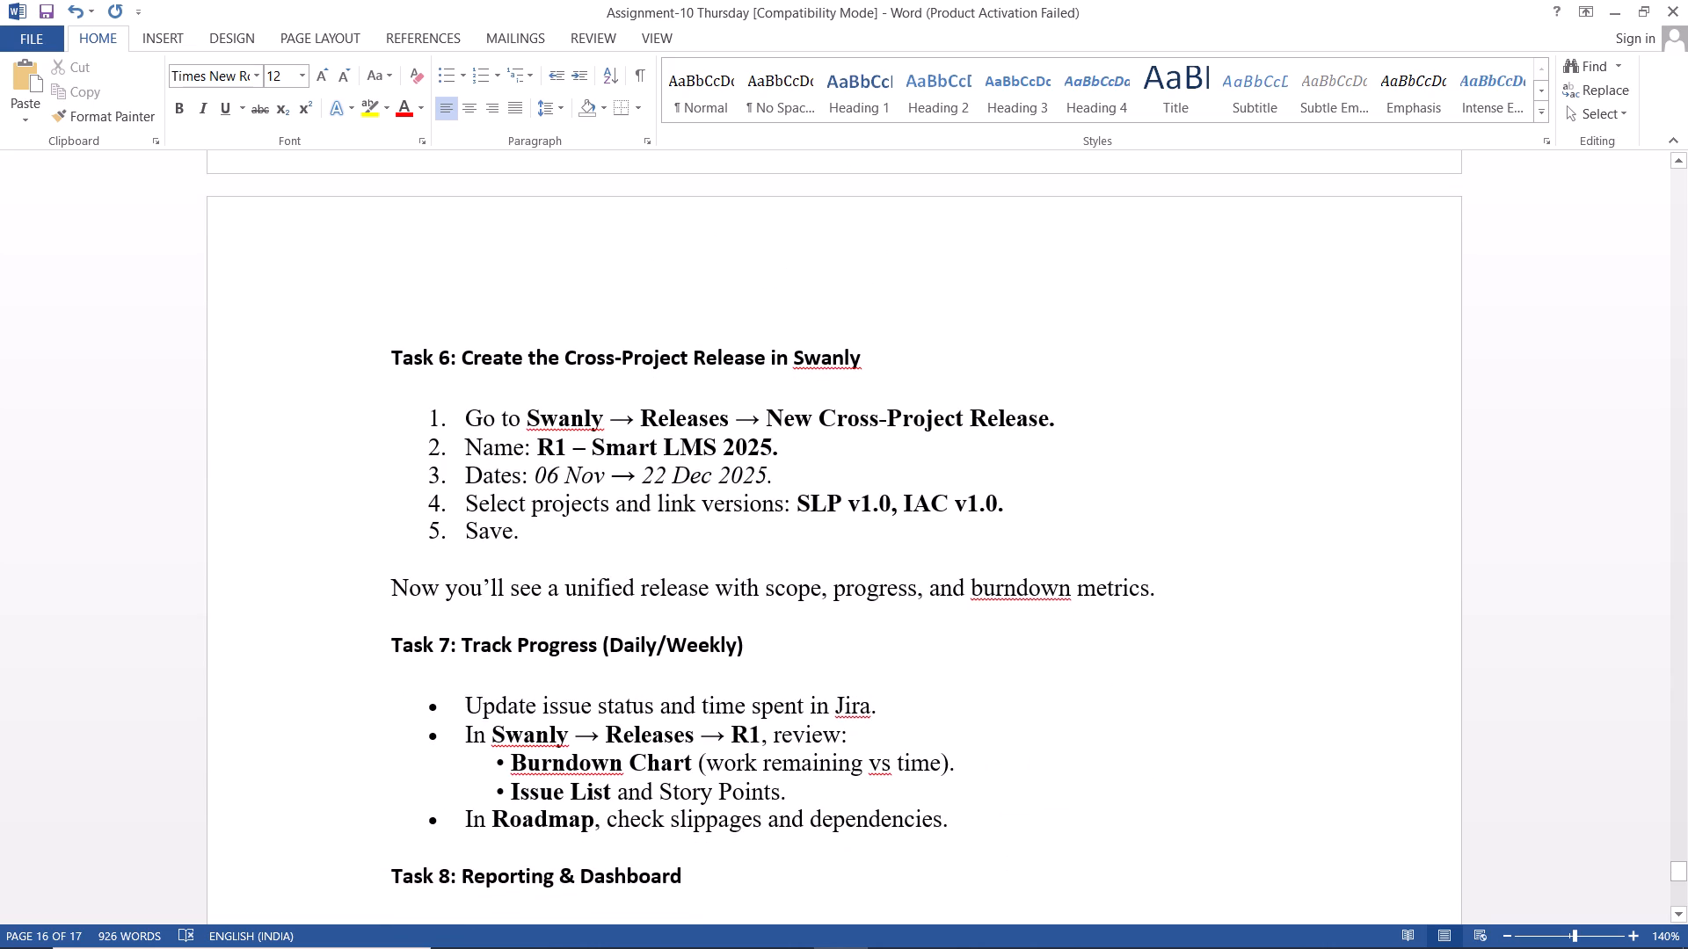
{"action": "scroll", "coordinate": [725, 605], "scroll_direction": "down", "scroll_amount": 3}
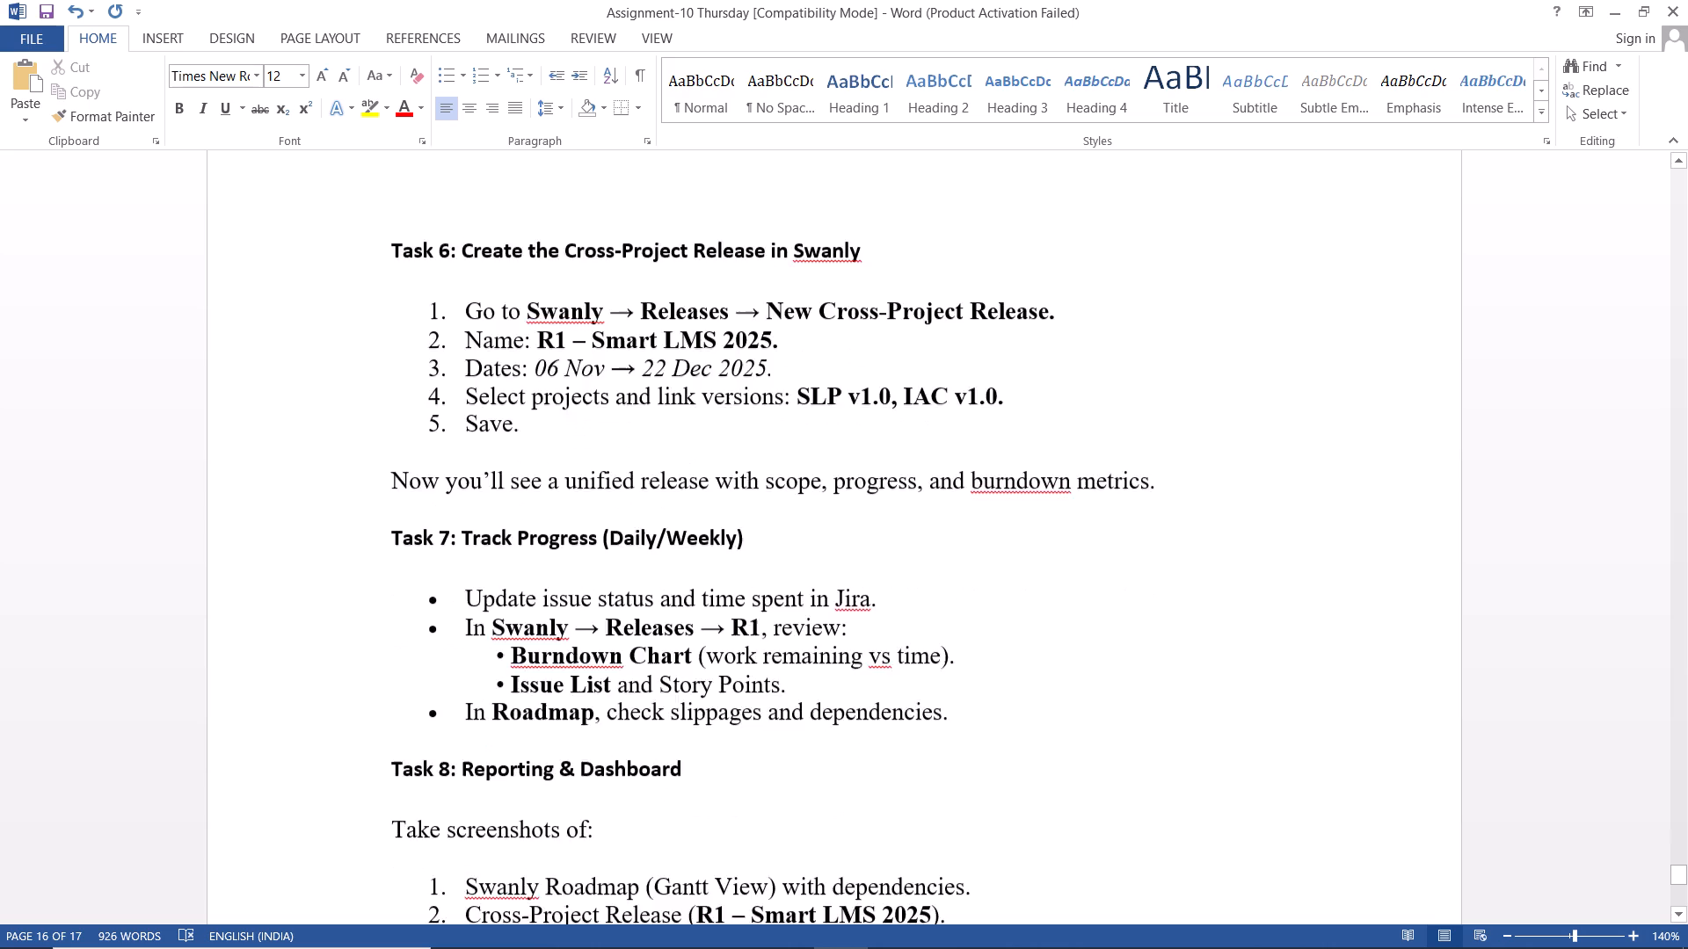
{"action": "scroll", "coordinate": [725, 605], "scroll_direction": "down", "scroll_amount": 10}
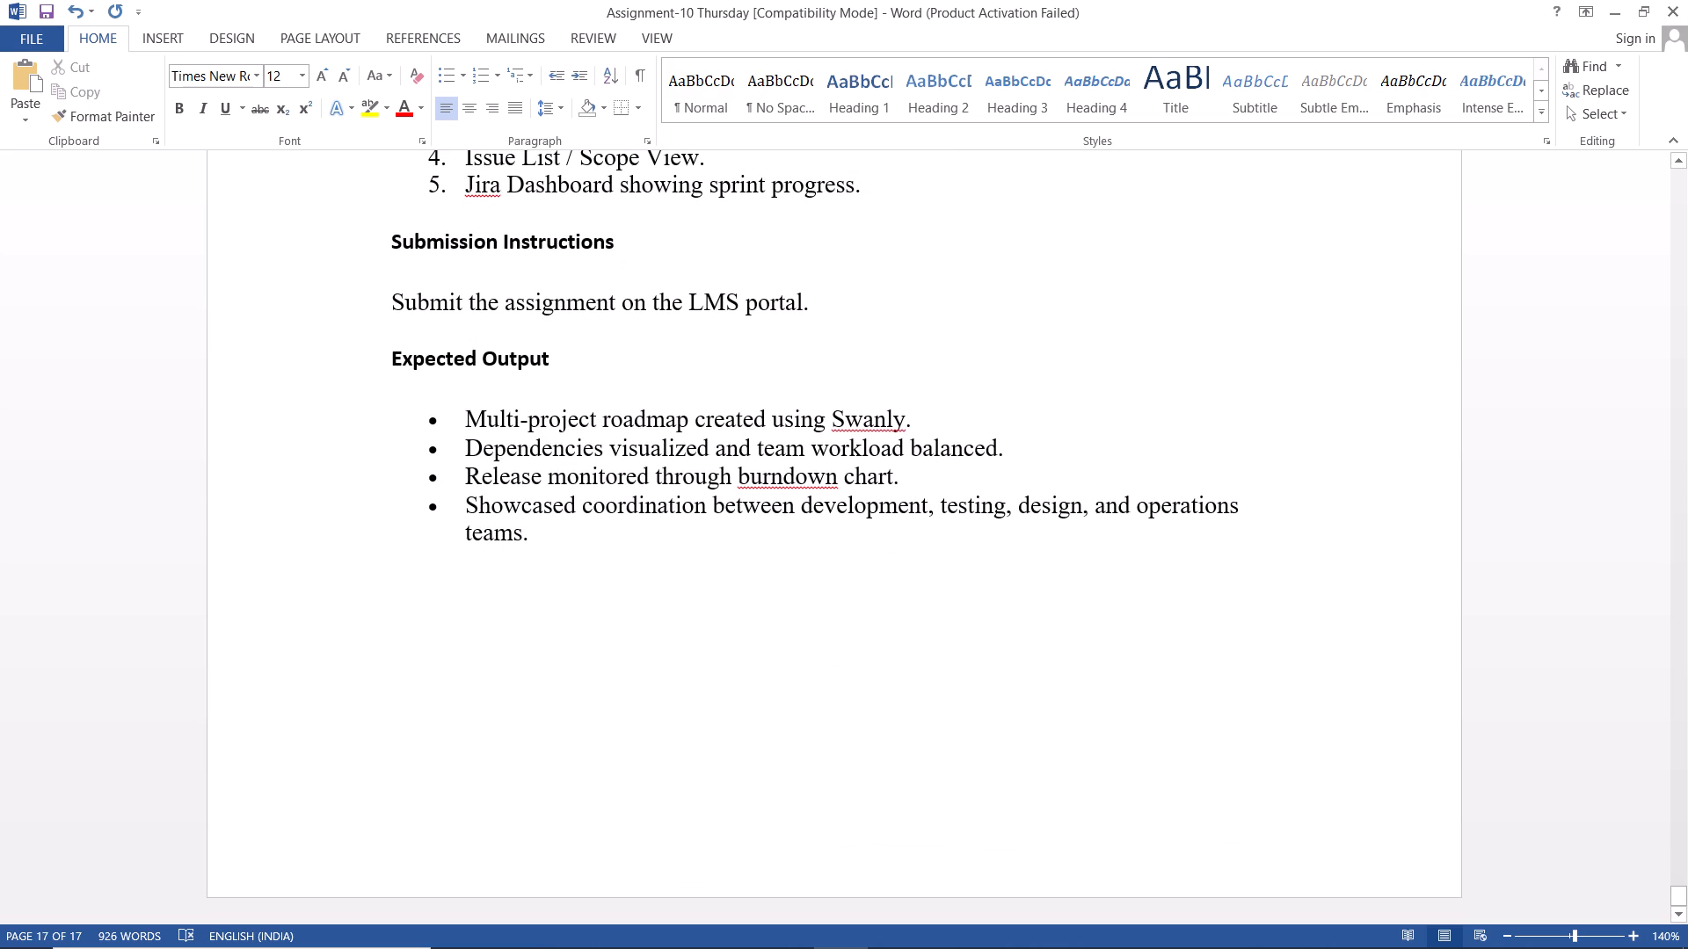
{"action": "scroll", "coordinate": [725, 605], "scroll_direction": "up", "scroll_amount": 6}
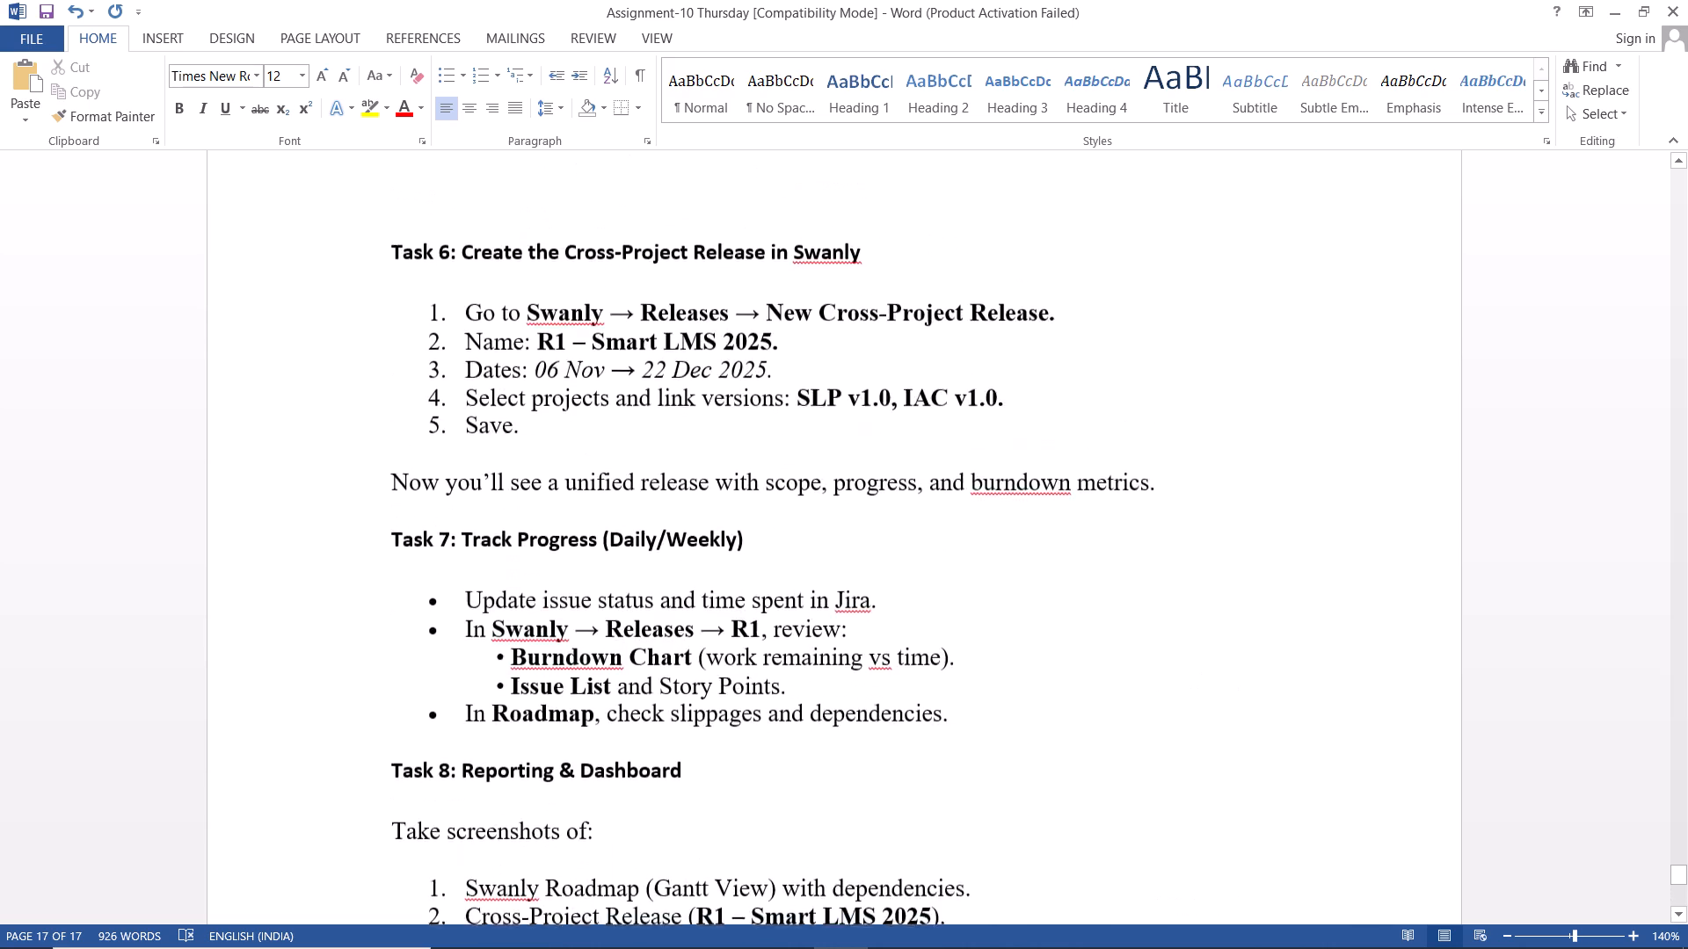
Examine the roadmap screenshots and the following instructions on aligning epics, adding dependencies, creating filters and saving the roadmap view.
{"action": "scroll", "coordinate": [725, 605], "scroll_direction": "up", "scroll_amount": 5}
{"action": "scroll", "coordinate": [725, 605], "scroll_direction": "down", "scroll_amount": 1}
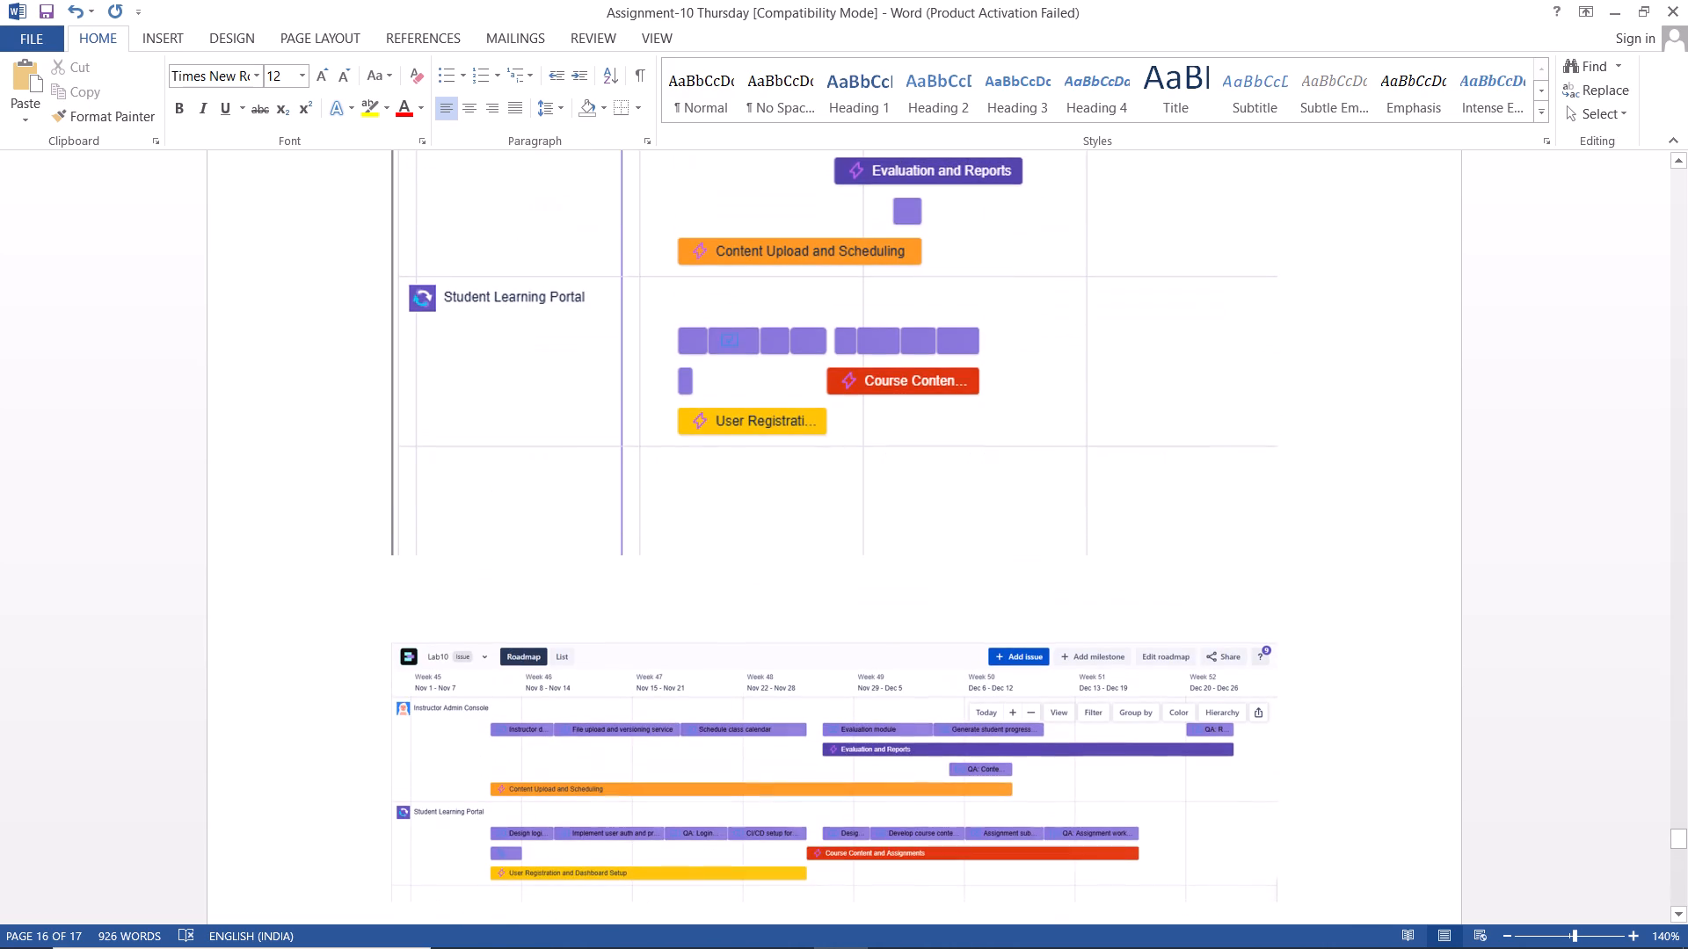
{"action": "scroll", "coordinate": [725, 605], "scroll_direction": "down", "scroll_amount": 6}
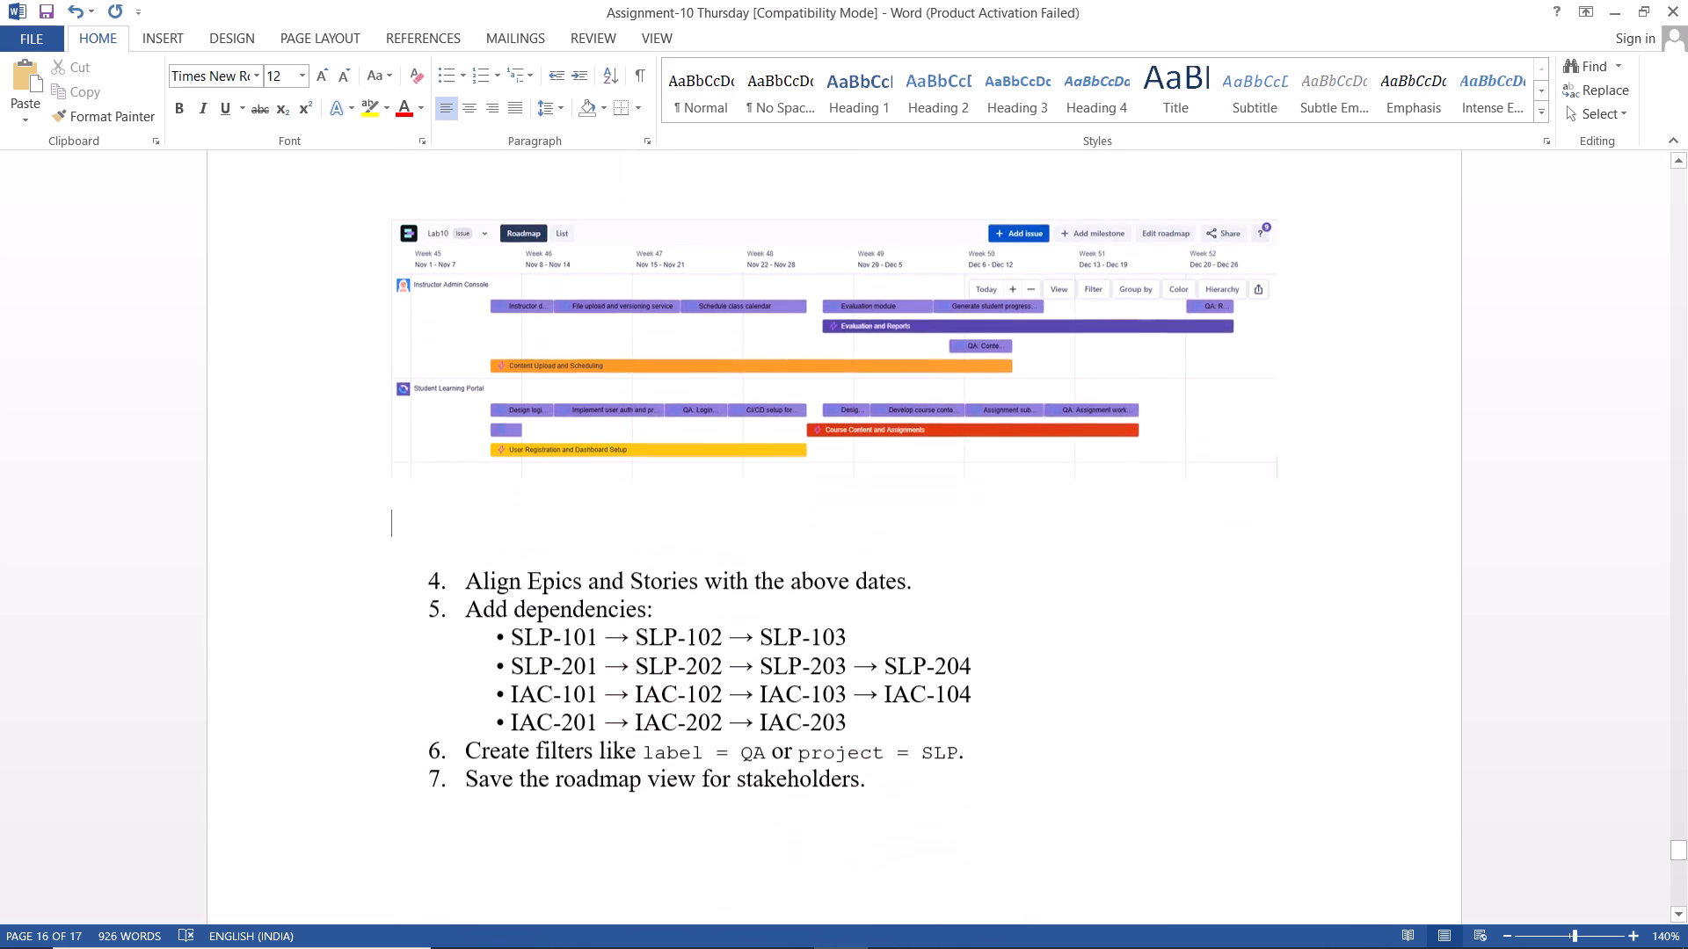
{"action": "scroll", "coordinate": [725, 605], "scroll_direction": "down", "scroll_amount": 2}
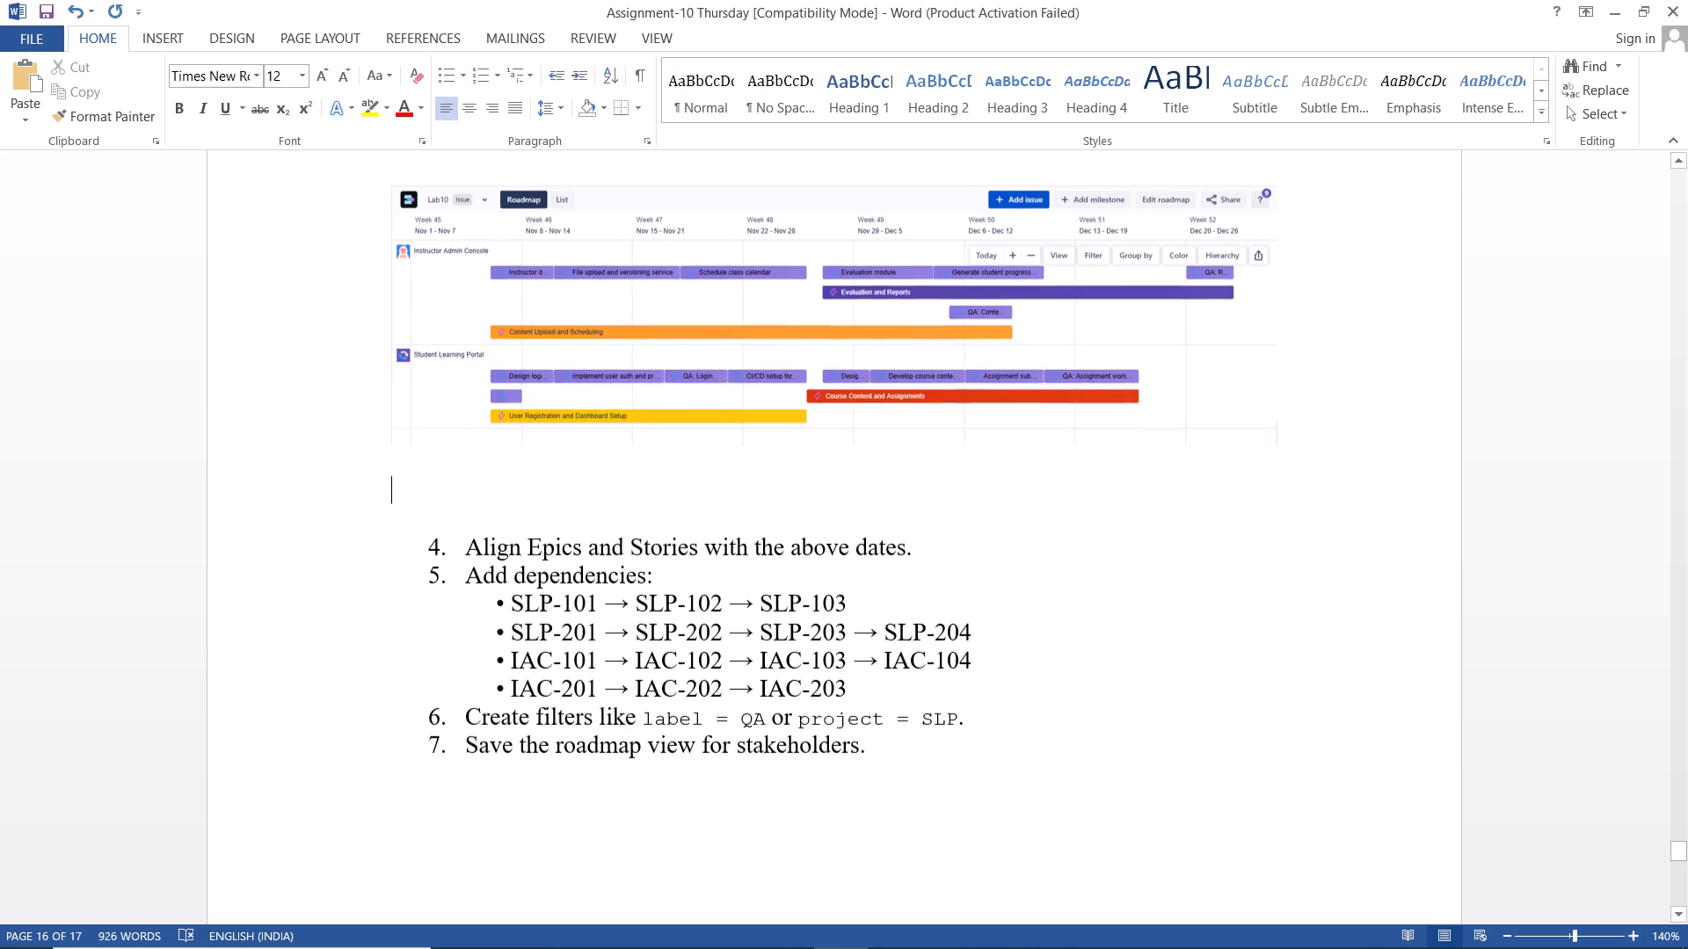
{"action": "scroll", "coordinate": [725, 605], "scroll_direction": "down", "scroll_amount": 1}
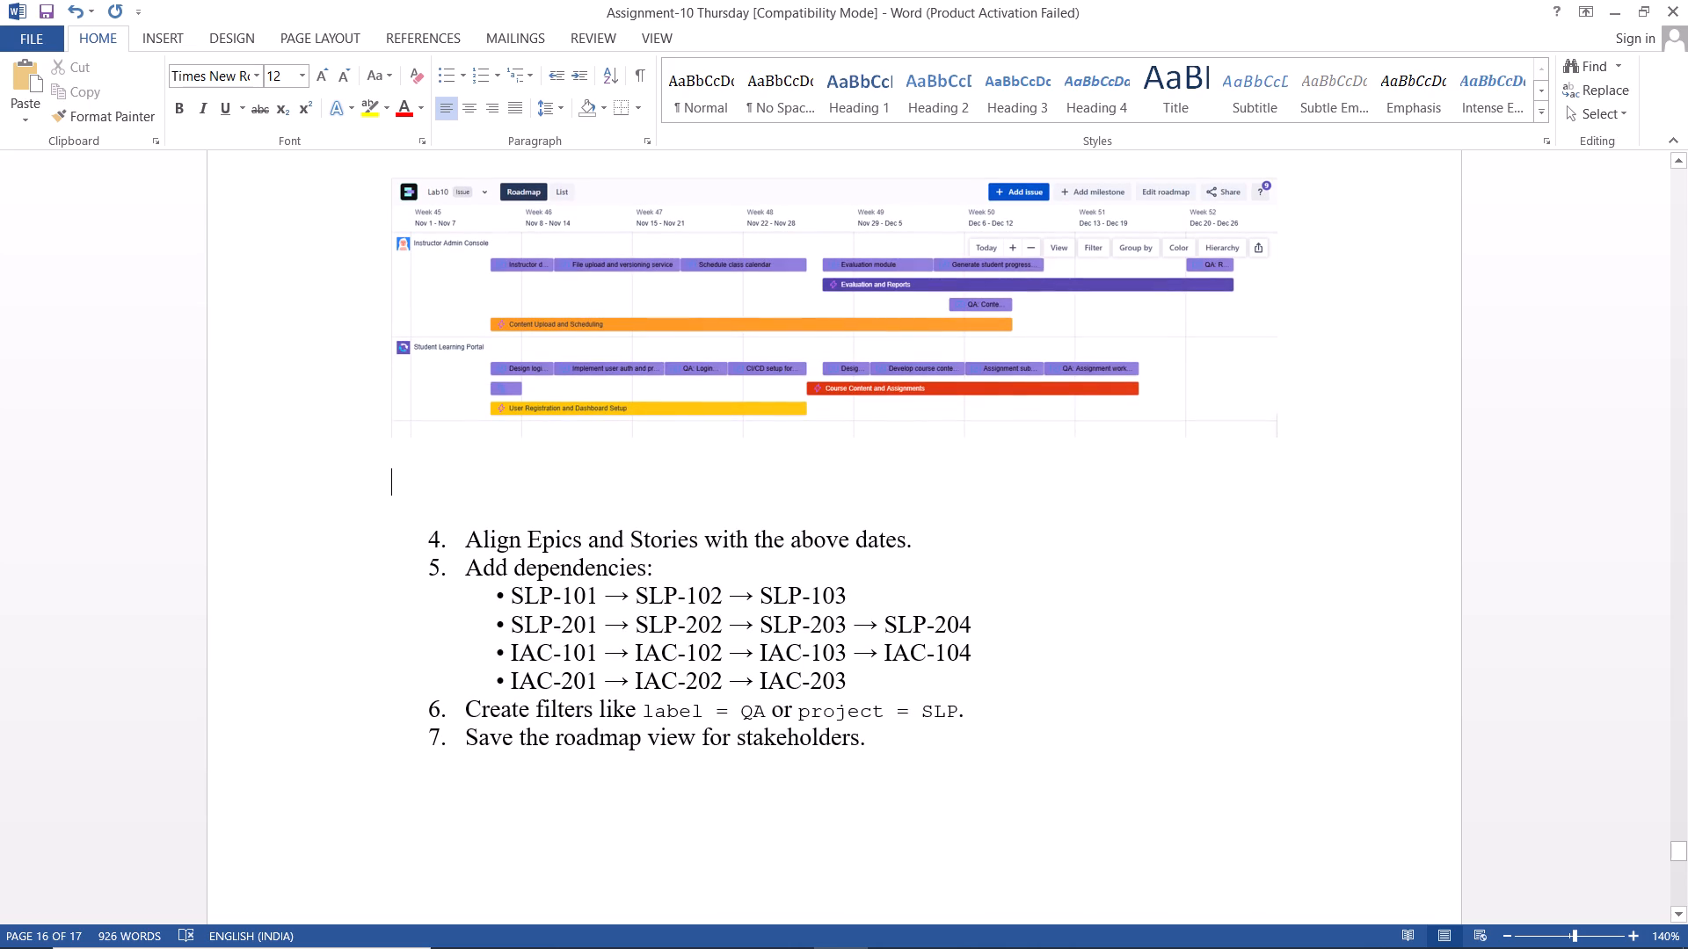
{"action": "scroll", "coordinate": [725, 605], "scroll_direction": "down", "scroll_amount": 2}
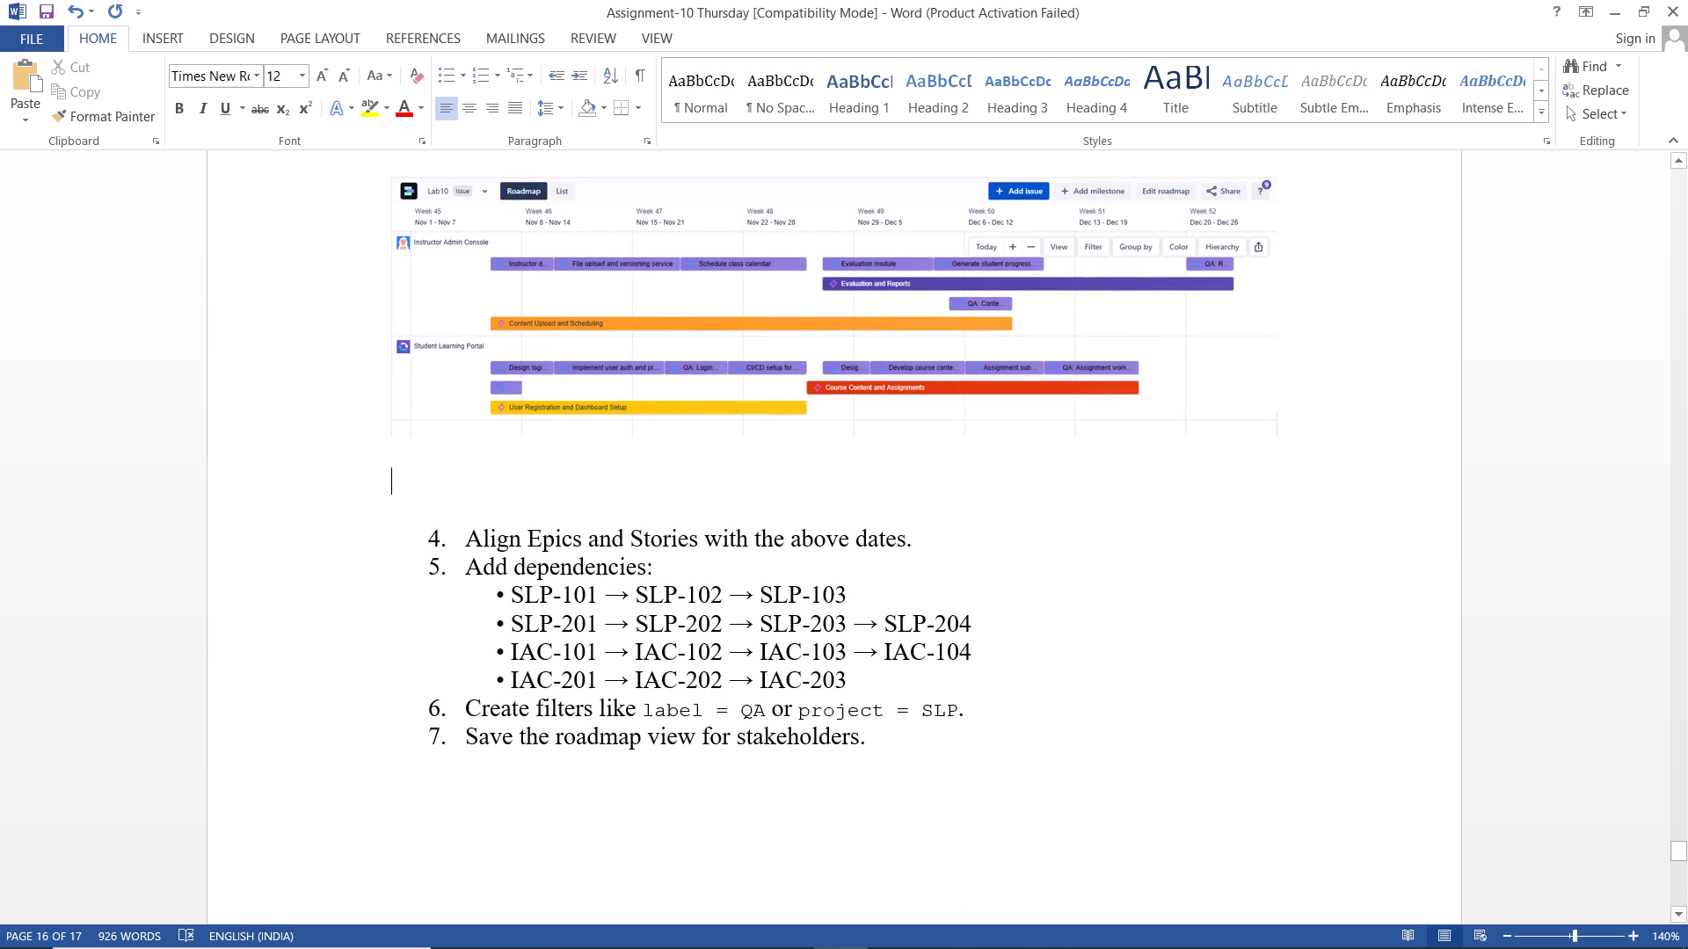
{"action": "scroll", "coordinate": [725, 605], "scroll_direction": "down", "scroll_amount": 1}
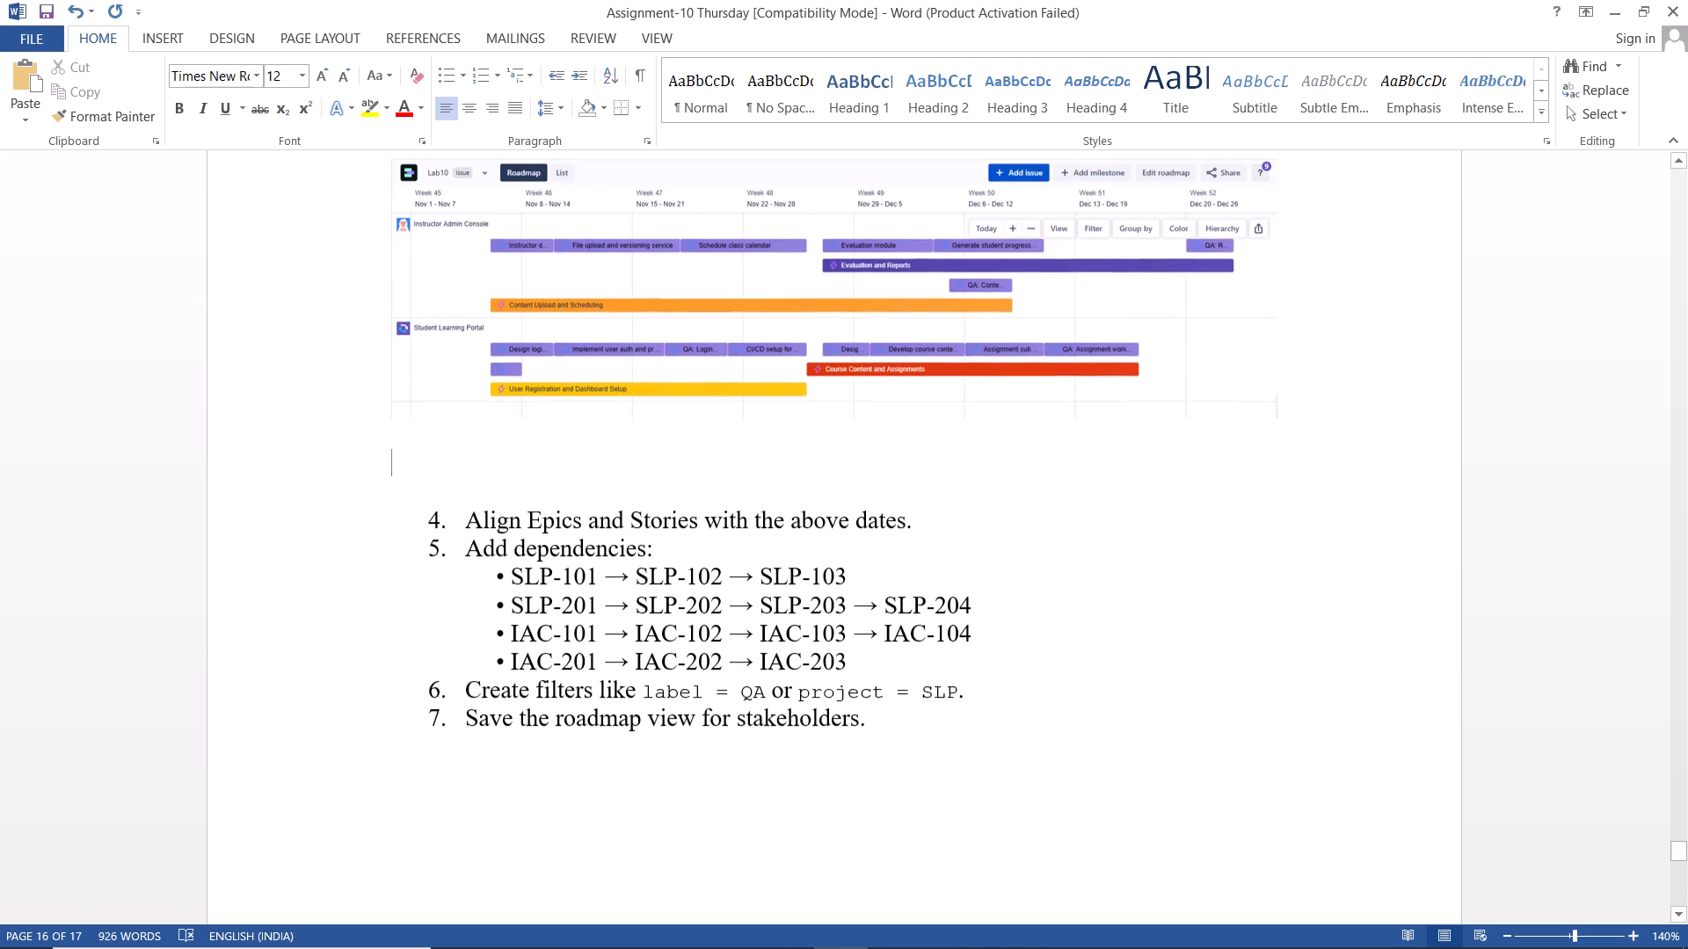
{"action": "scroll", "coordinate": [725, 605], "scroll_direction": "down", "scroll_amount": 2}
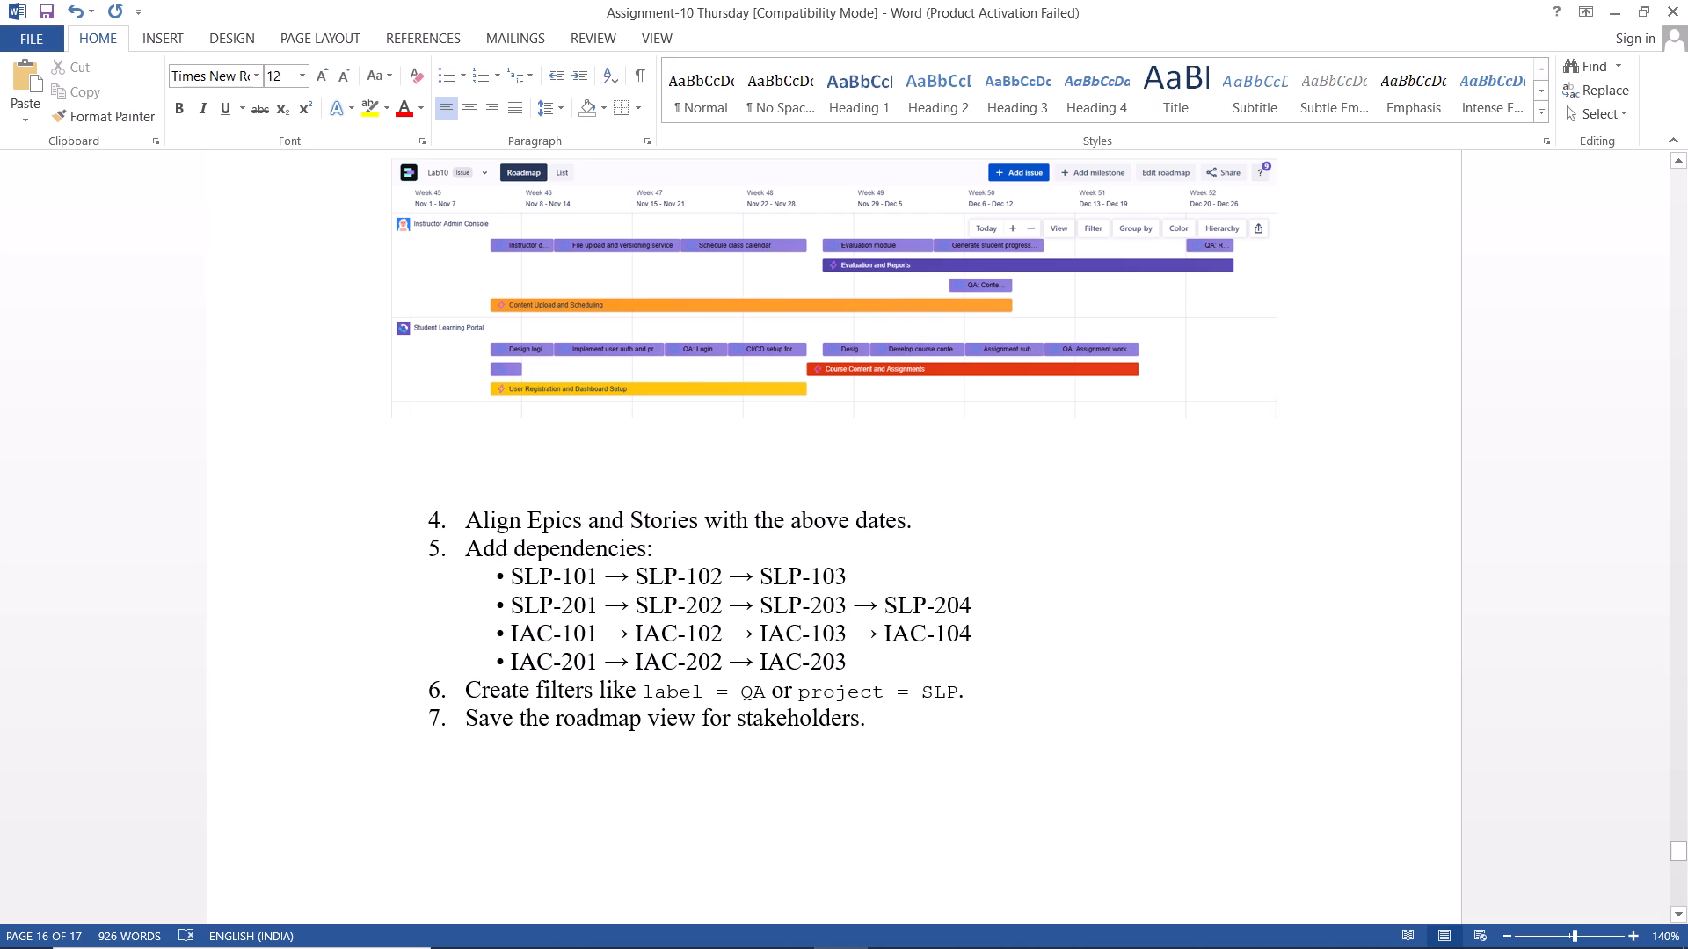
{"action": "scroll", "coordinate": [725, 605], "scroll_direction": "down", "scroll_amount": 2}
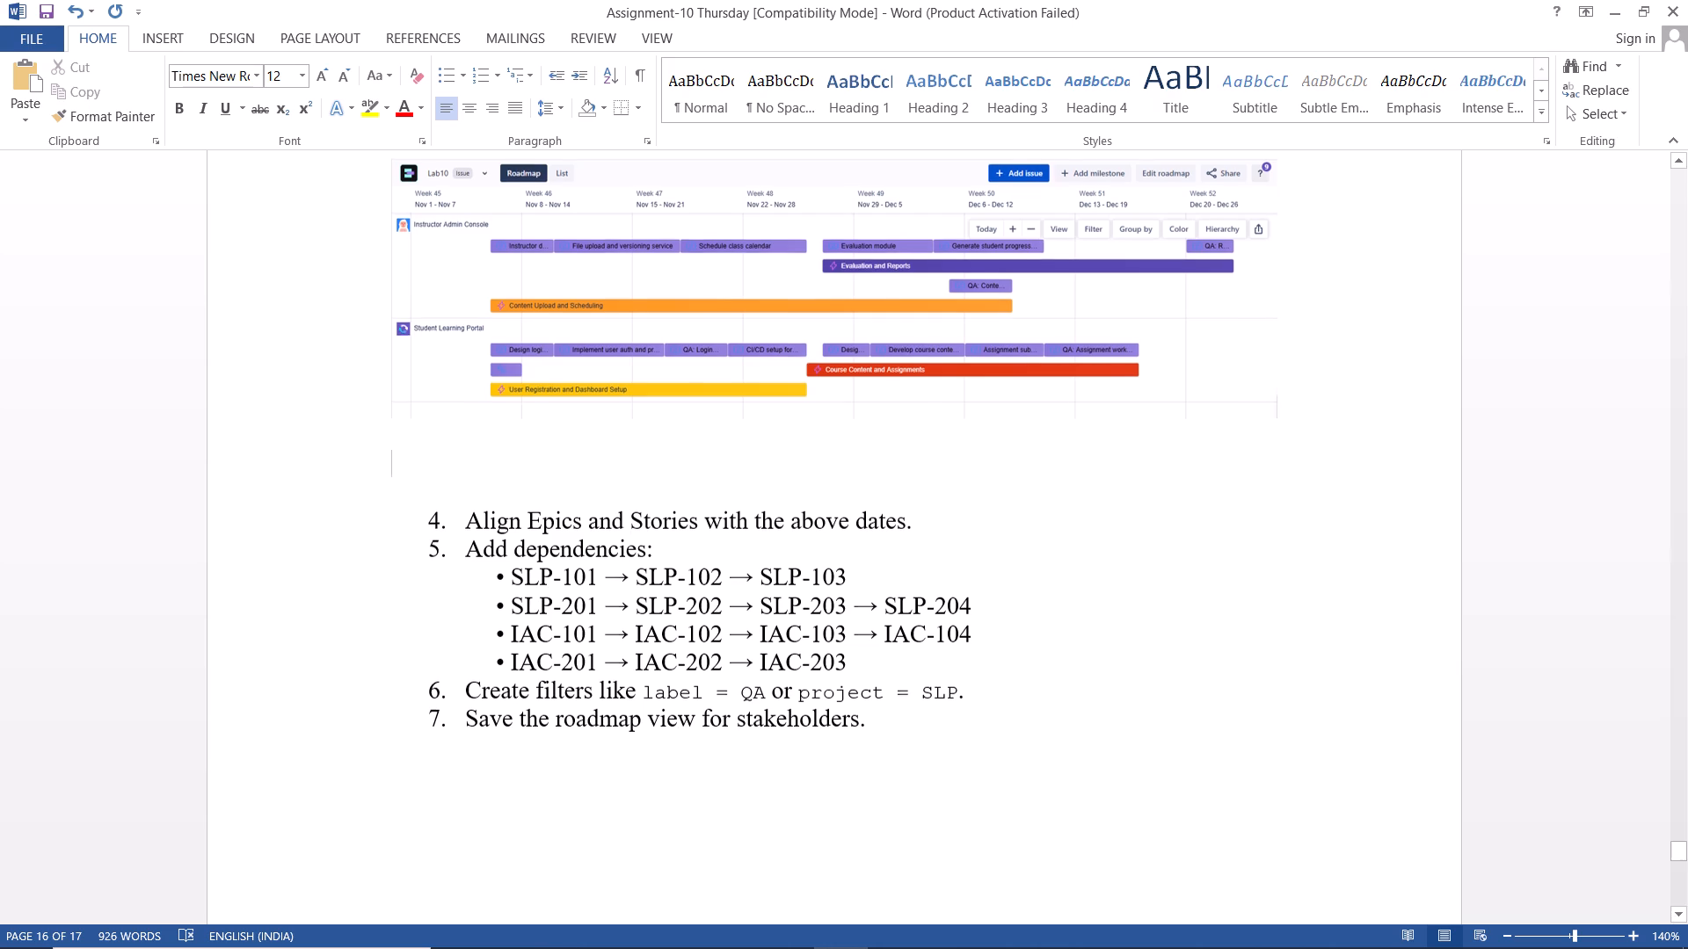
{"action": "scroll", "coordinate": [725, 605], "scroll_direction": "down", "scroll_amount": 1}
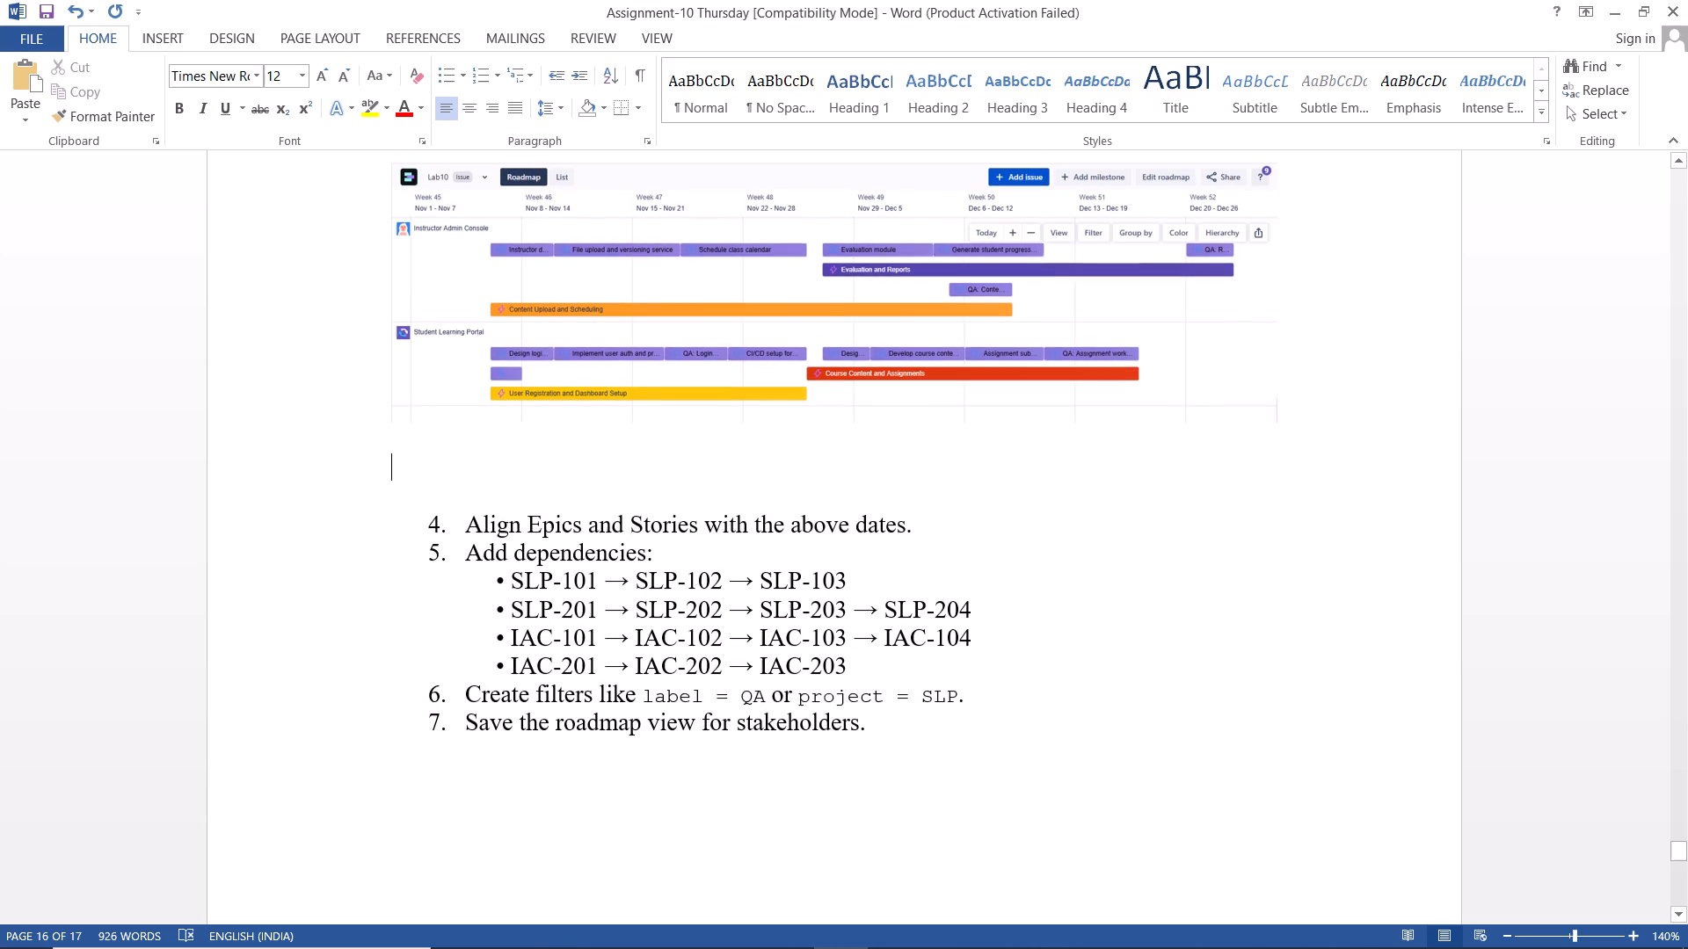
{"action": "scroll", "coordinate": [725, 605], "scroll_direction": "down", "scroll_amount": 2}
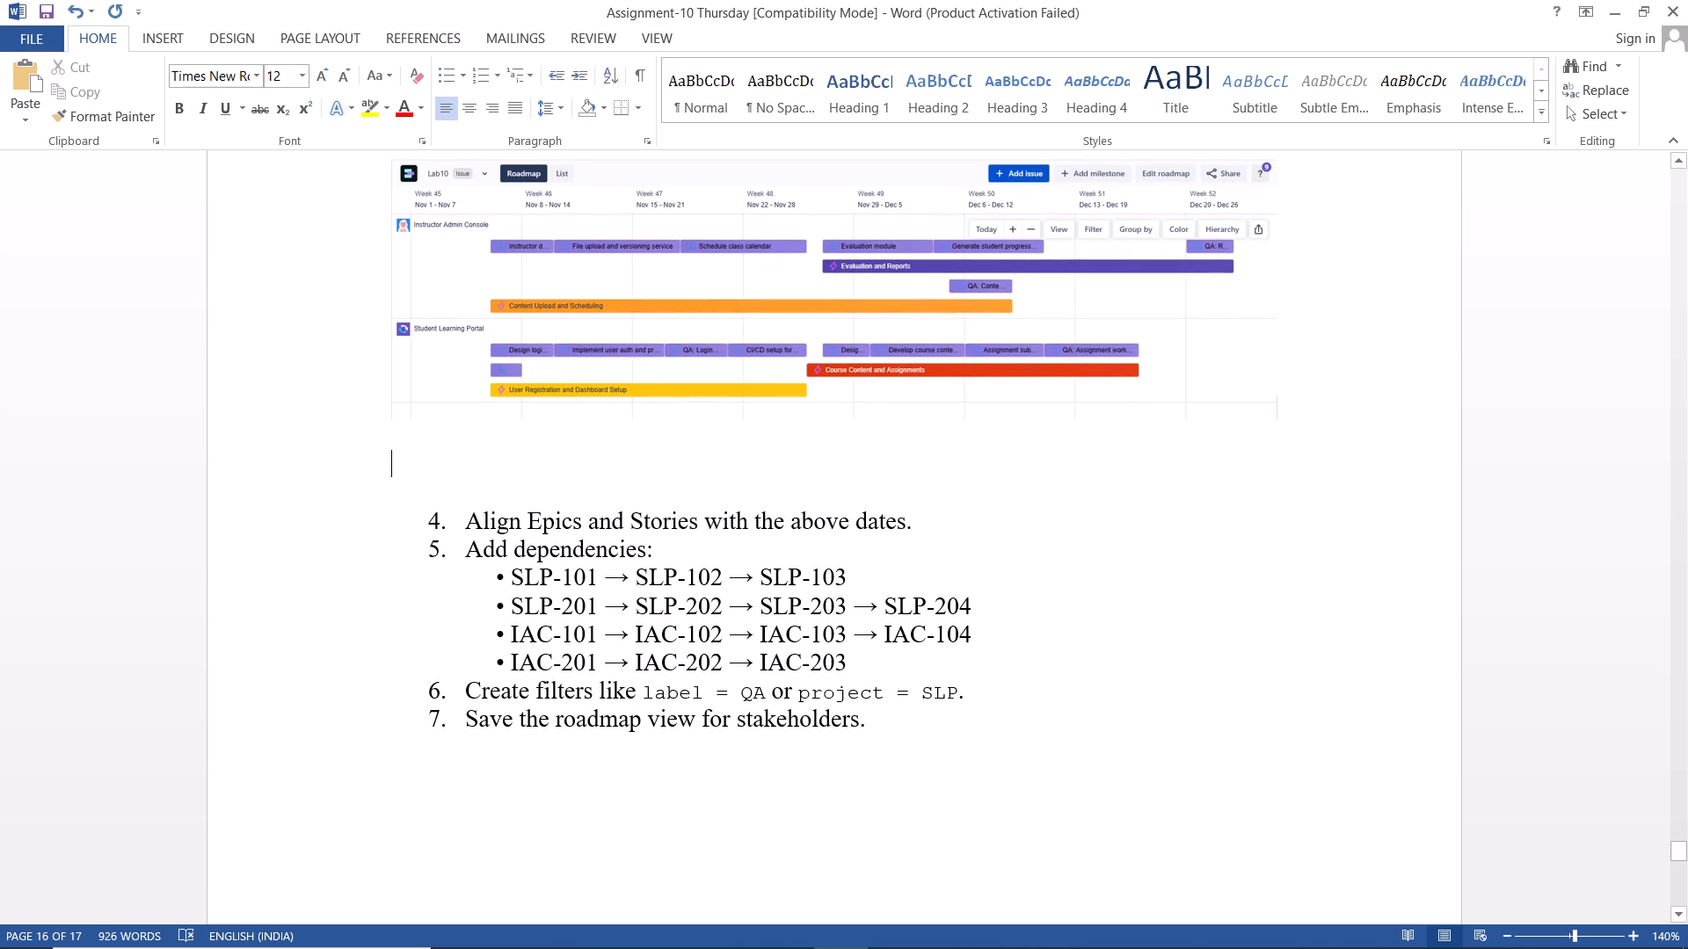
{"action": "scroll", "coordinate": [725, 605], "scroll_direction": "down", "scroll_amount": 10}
Return to the start of the Assignment-10 document and read its objectives and project scenario.
{"action": "scroll", "coordinate": [725, 605], "scroll_direction": "up", "scroll_amount": 6}
{"action": "scroll", "coordinate": [725, 605], "scroll_direction": "up", "scroll_amount": 20}
{"action": "scroll", "coordinate": [725, 605], "scroll_direction": "up", "scroll_amount": 20}
{"action": "scroll", "coordinate": [725, 605], "scroll_direction": "up", "scroll_amount": 20}
{"action": "scroll", "coordinate": [725, 605], "scroll_direction": "up", "scroll_amount": 5}
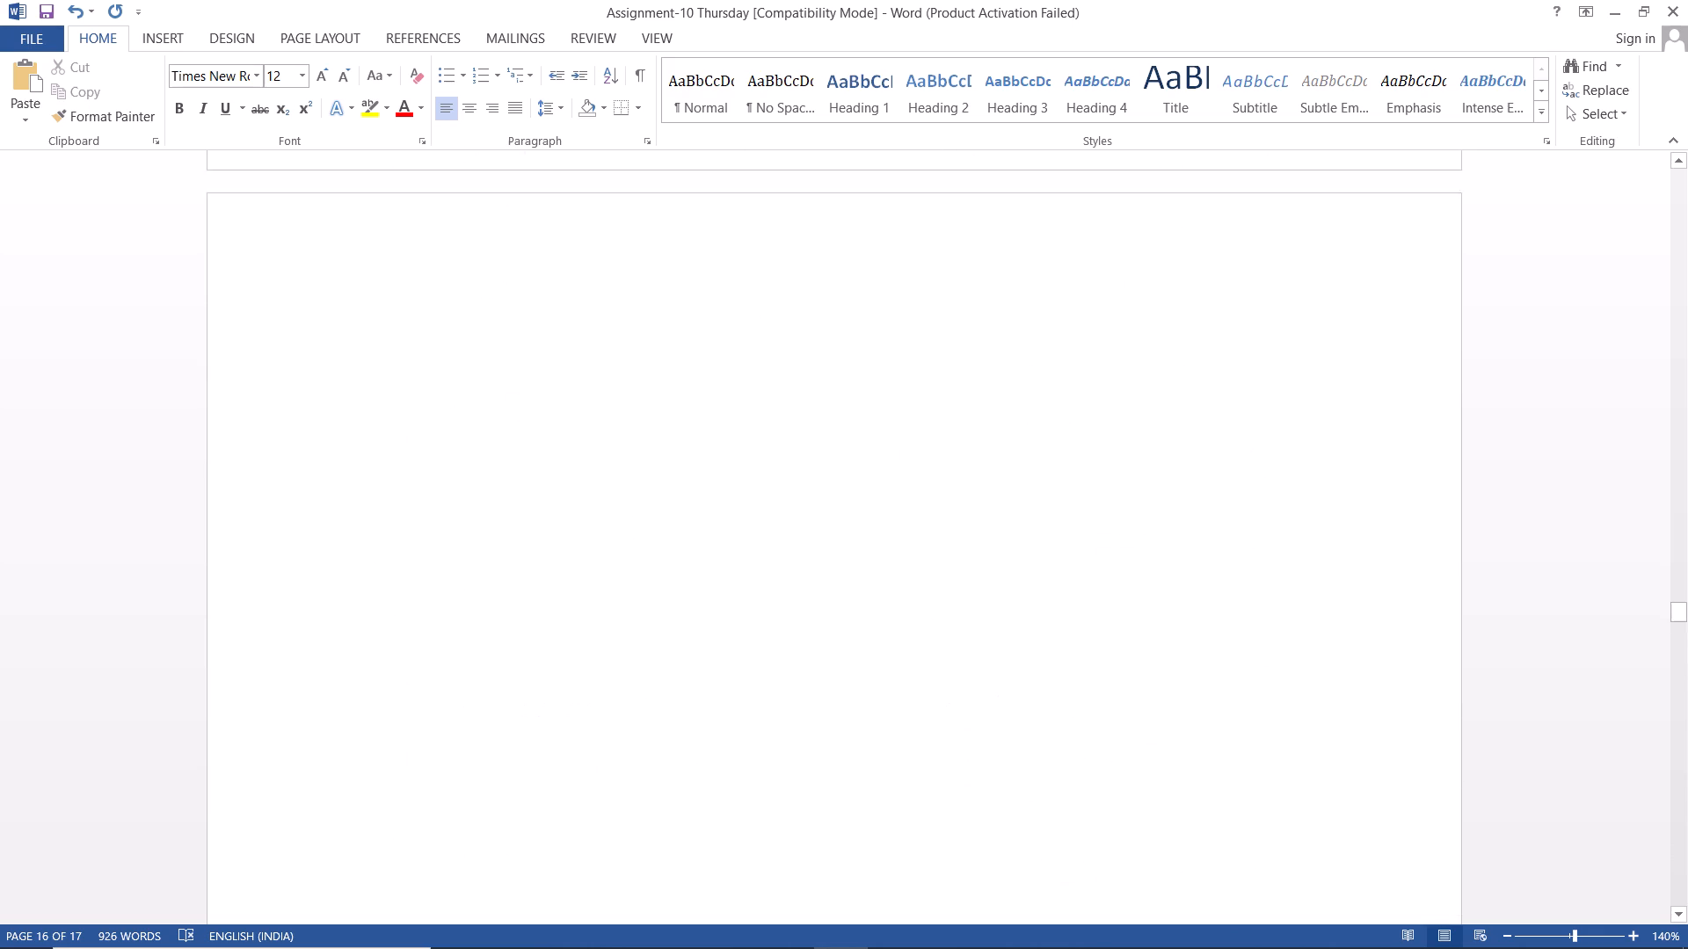
{"action": "scroll", "coordinate": [725, 605], "scroll_direction": "up", "scroll_amount": 17}
{"action": "scroll", "coordinate": [725, 605], "scroll_direction": "up", "scroll_amount": 20}
{"action": "scroll", "coordinate": [725, 605], "scroll_direction": "up", "scroll_amount": 12}
{"action": "scroll", "coordinate": [725, 605], "scroll_direction": "up", "scroll_amount": 20}
{"action": "scroll", "coordinate": [725, 605], "scroll_direction": "up", "scroll_amount": 20}
{"action": "scroll", "coordinate": [725, 605], "scroll_direction": "up", "scroll_amount": 20}
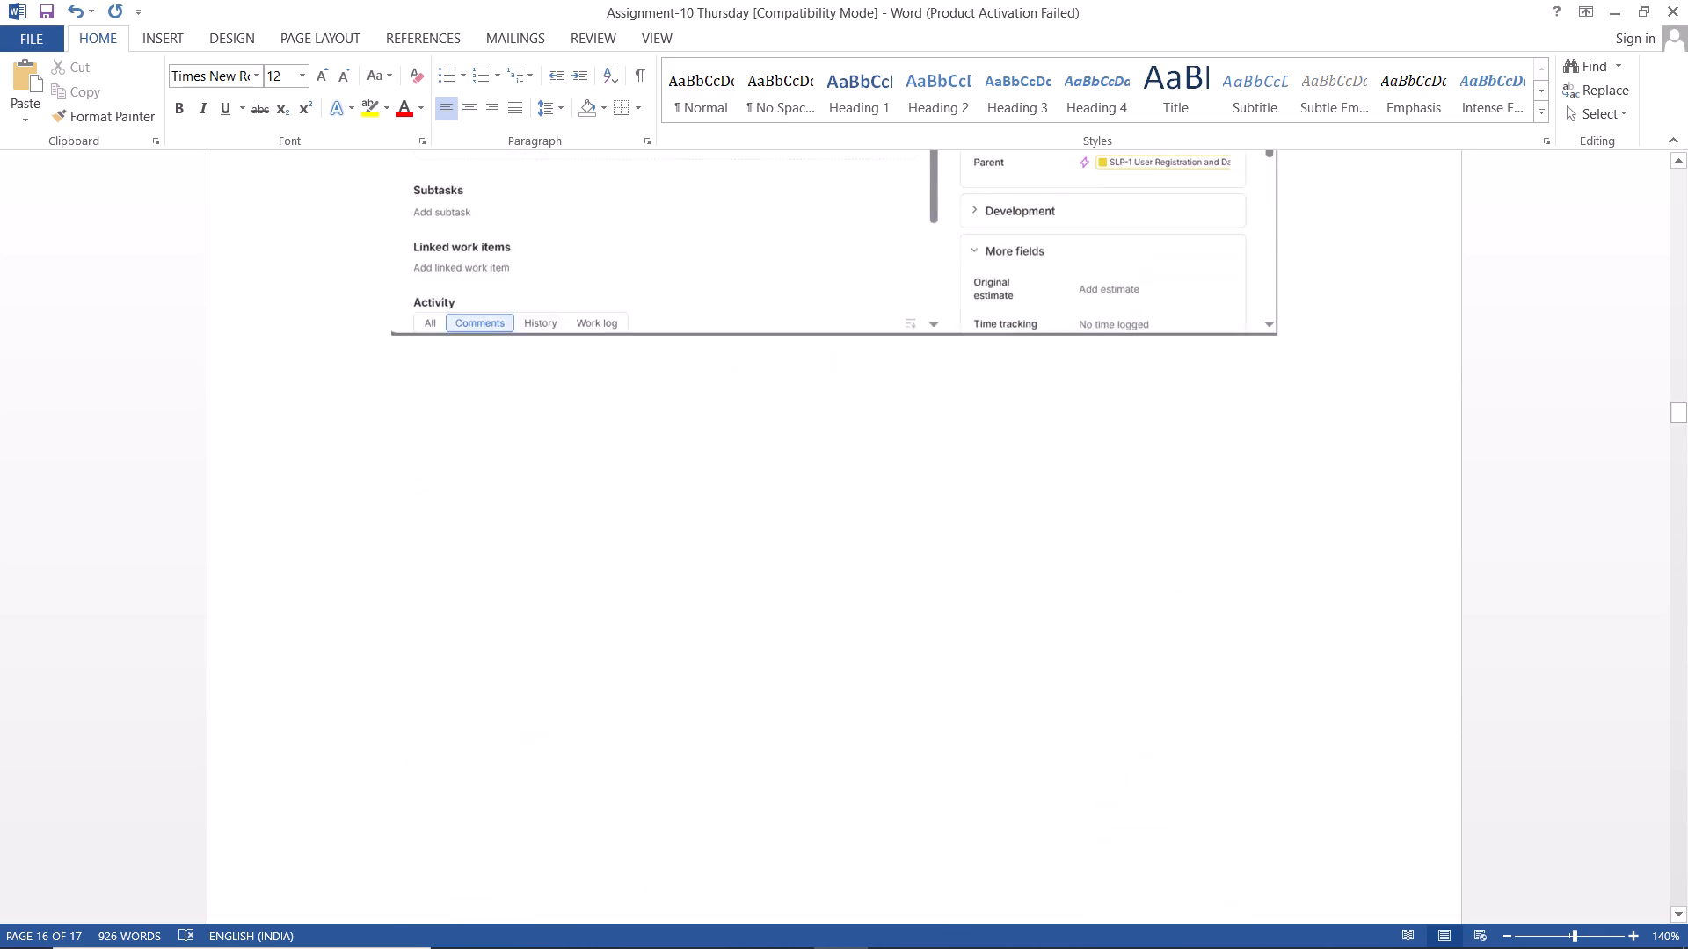
{"action": "scroll", "coordinate": [725, 605], "scroll_direction": "up", "scroll_amount": 4}
{"action": "scroll", "coordinate": [725, 605], "scroll_direction": "up", "scroll_amount": 20}
{"action": "scroll", "coordinate": [725, 605], "scroll_direction": "up", "scroll_amount": 20}
{"action": "scroll", "coordinate": [725, 605], "scroll_direction": "up", "scroll_amount": 20}
{"action": "scroll", "coordinate": [725, 605], "scroll_direction": "down", "scroll_amount": 1}
{"action": "scroll", "coordinate": [725, 605], "scroll_direction": "up", "scroll_amount": 19}
{"action": "scroll", "coordinate": [725, 605], "scroll_direction": "up", "scroll_amount": 4}
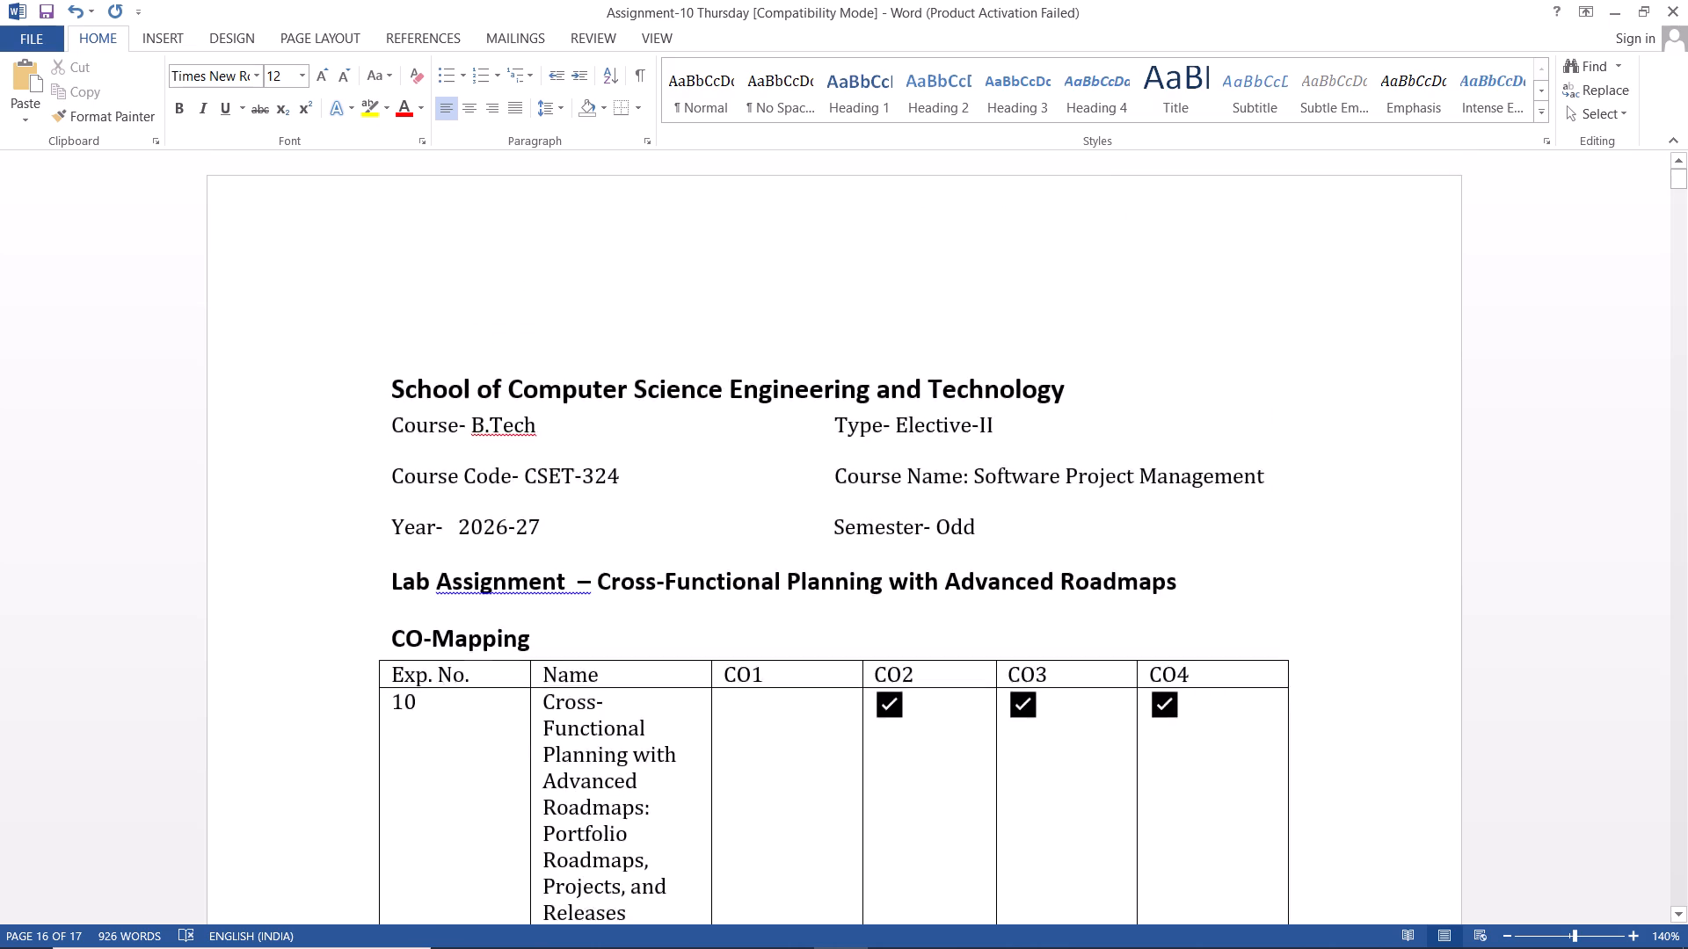
{"action": "scroll", "coordinate": [725, 605], "scroll_direction": "up", "scroll_amount": 2}
{"action": "scroll", "coordinate": [725, 605], "scroll_direction": "right", "scroll_amount": 1}
{"action": "scroll", "coordinate": [725, 605], "scroll_direction": "up", "scroll_amount": 6}
{"action": "scroll", "coordinate": [725, 605], "scroll_direction": "down", "scroll_amount": 7}
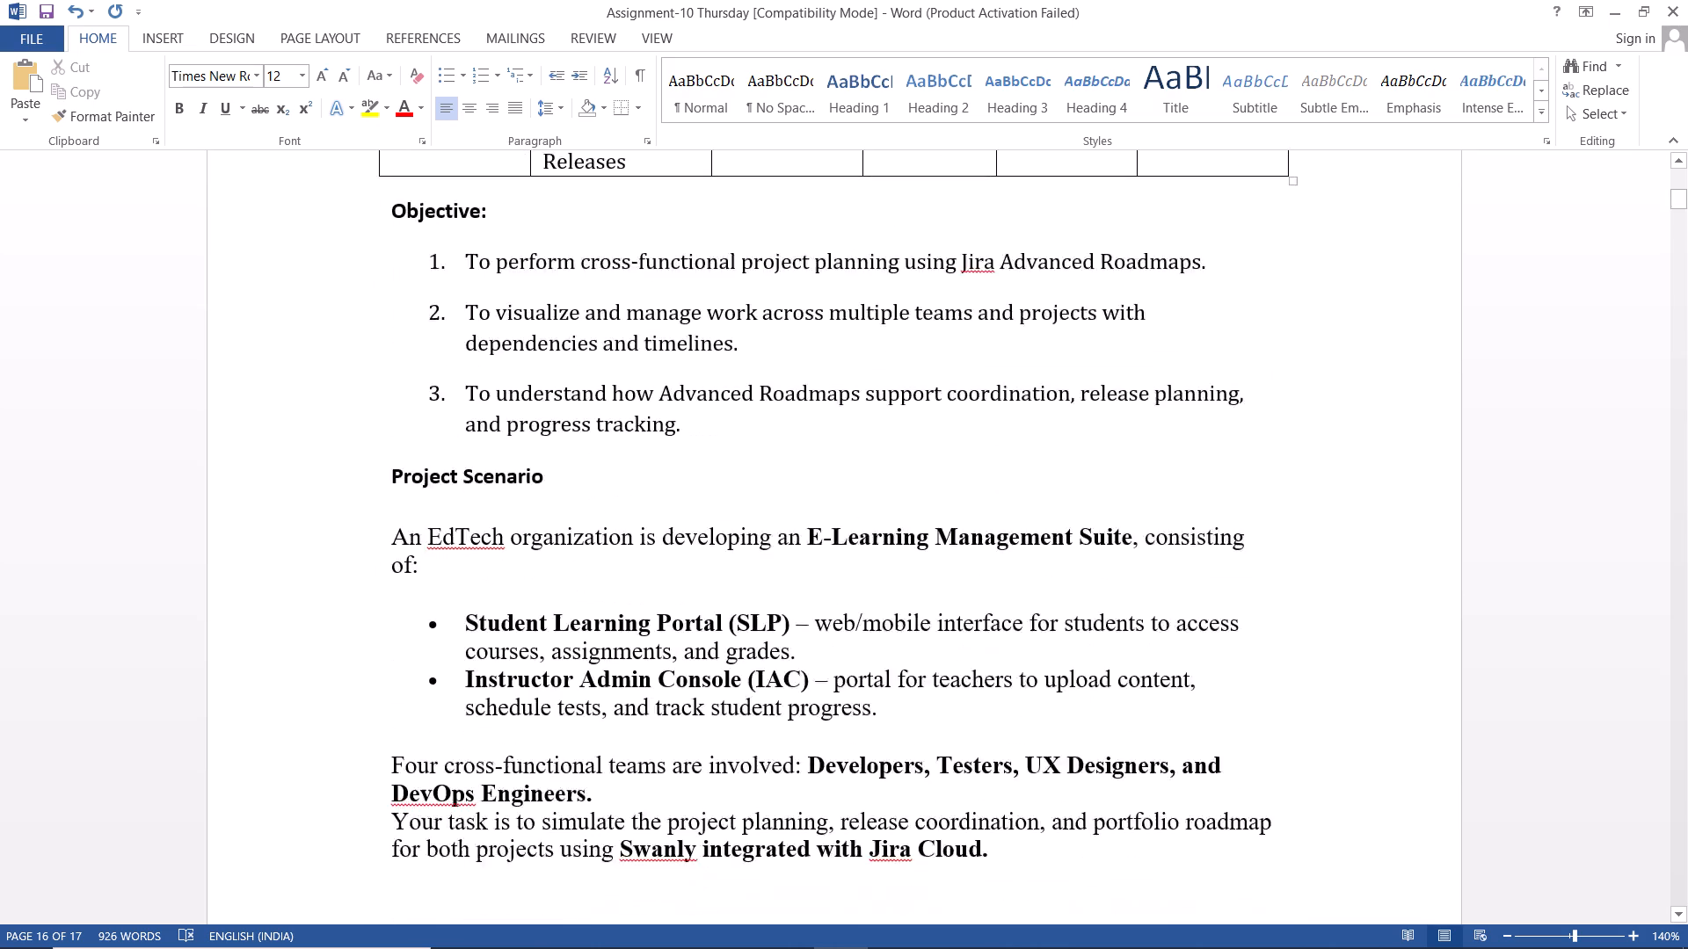
Examine the Task 1 Swanly installation instructions and the screenshots of the Student Learning Portal and Instructor Admin Console spaces.
{"action": "scroll", "coordinate": [725, 605], "scroll_direction": "down", "scroll_amount": 3}
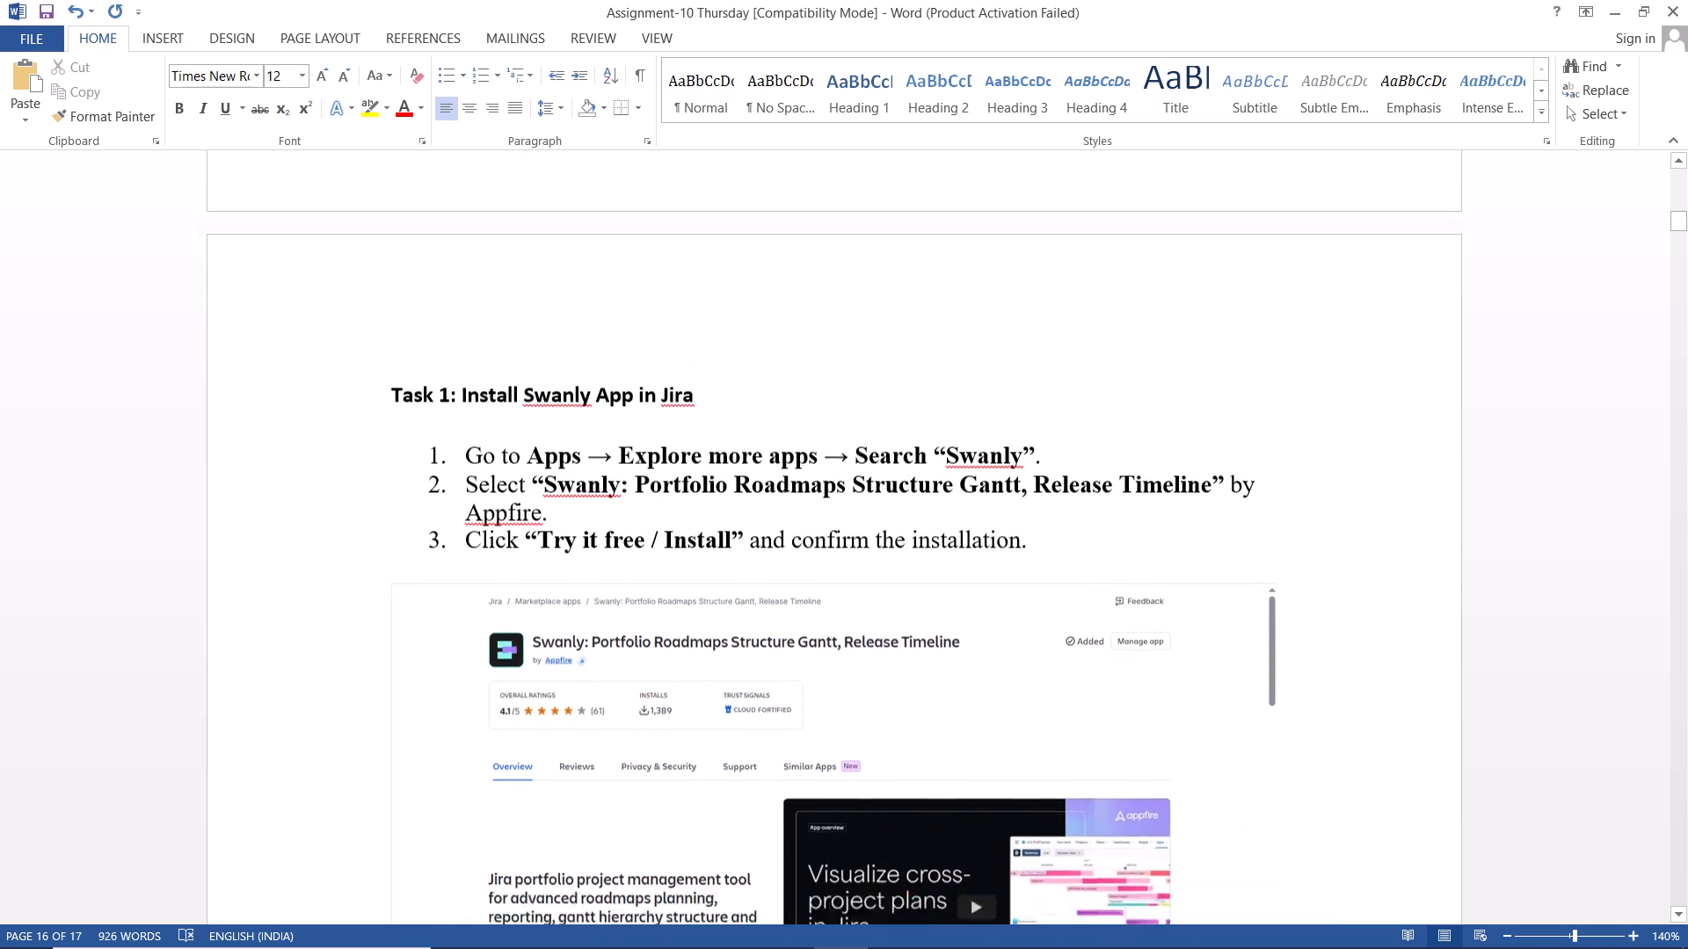
{"action": "scroll", "coordinate": [725, 605], "scroll_direction": "down", "scroll_amount": 6}
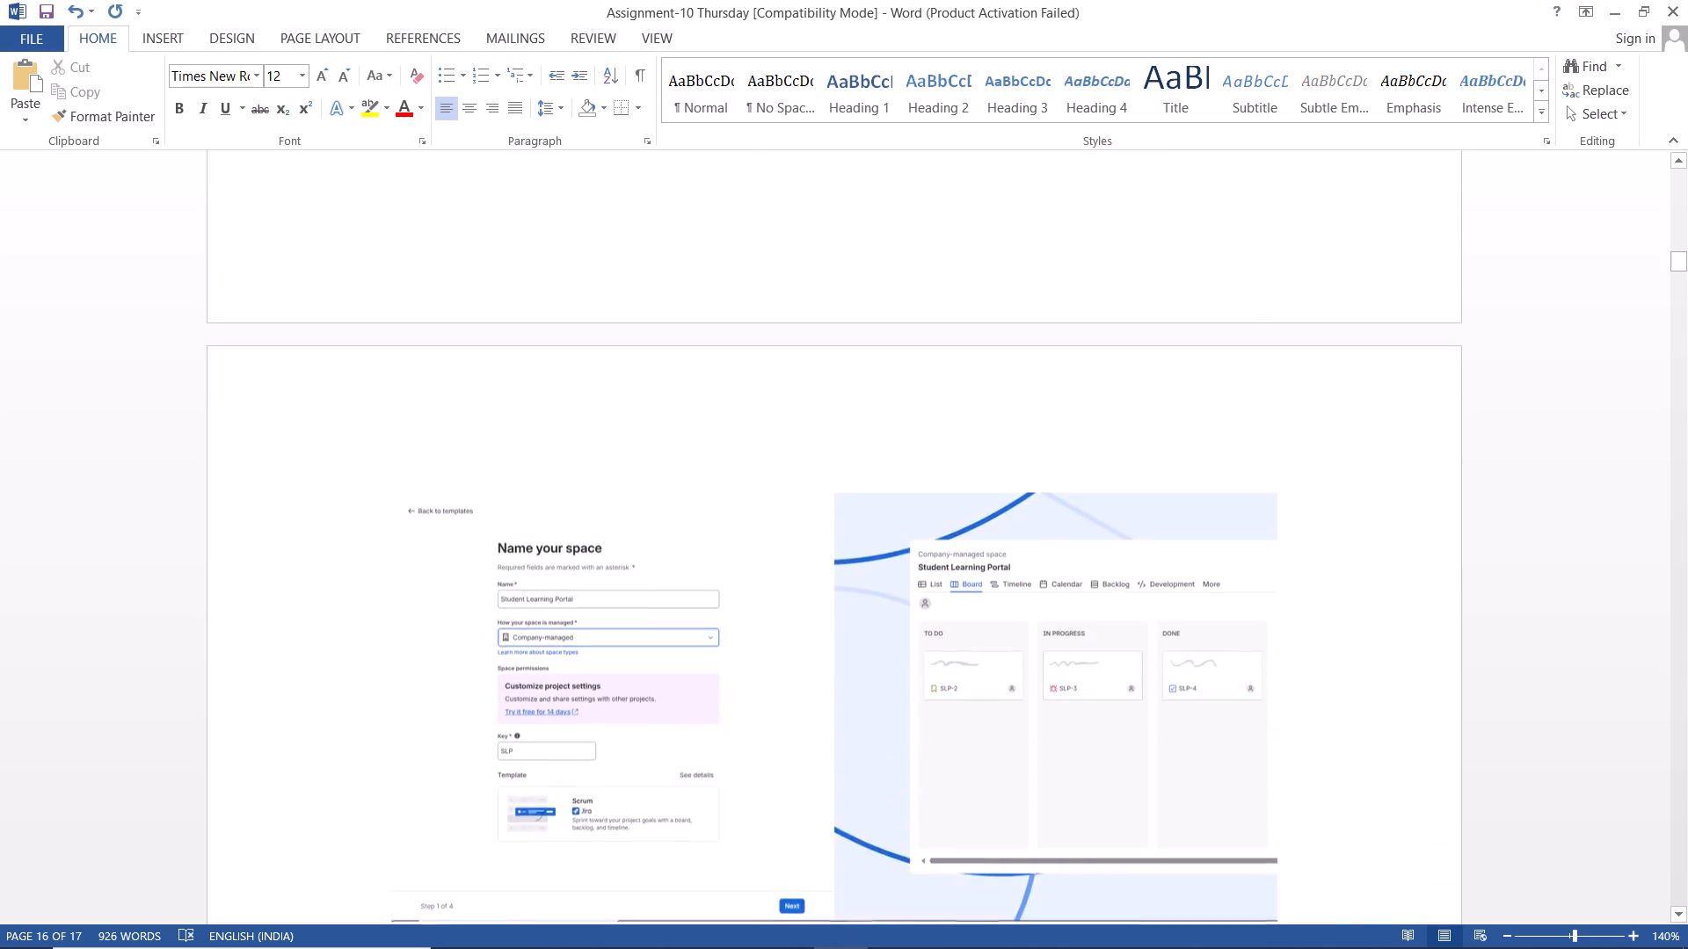
{"action": "scroll", "coordinate": [725, 605], "scroll_direction": "down", "scroll_amount": 3}
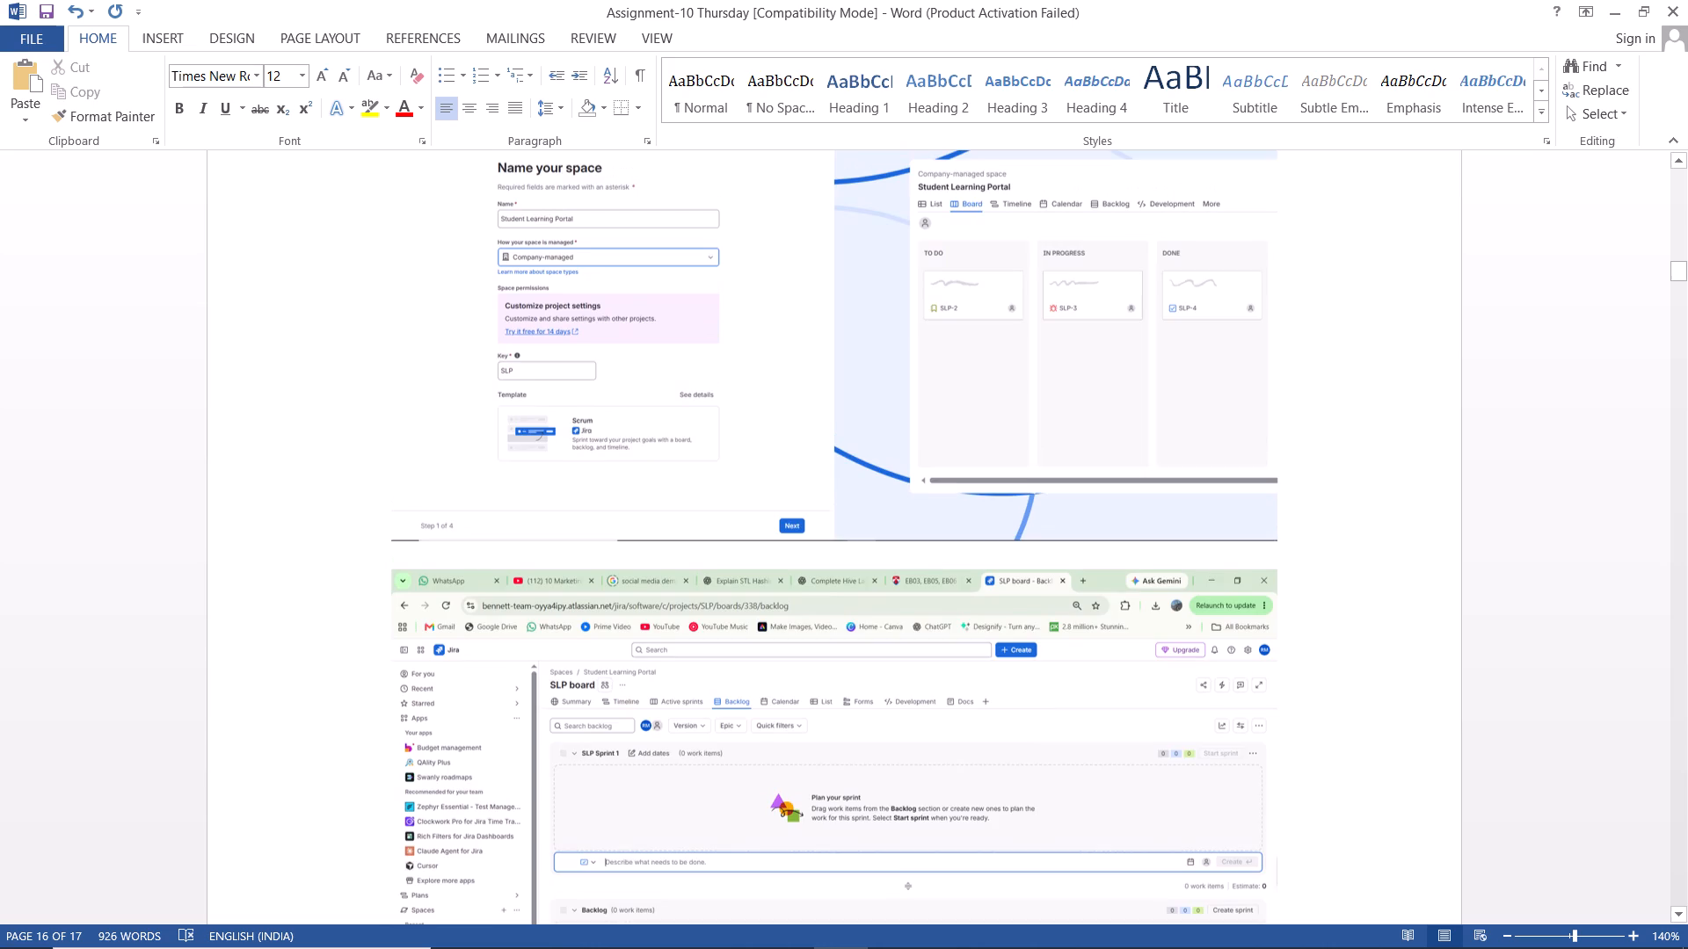
{"action": "scroll", "coordinate": [725, 605], "scroll_direction": "down", "scroll_amount": 10}
{"action": "scroll", "coordinate": [725, 605], "scroll_direction": "up", "scroll_amount": 1}
{"action": "scroll", "coordinate": [725, 605], "scroll_direction": "down", "scroll_amount": 2}
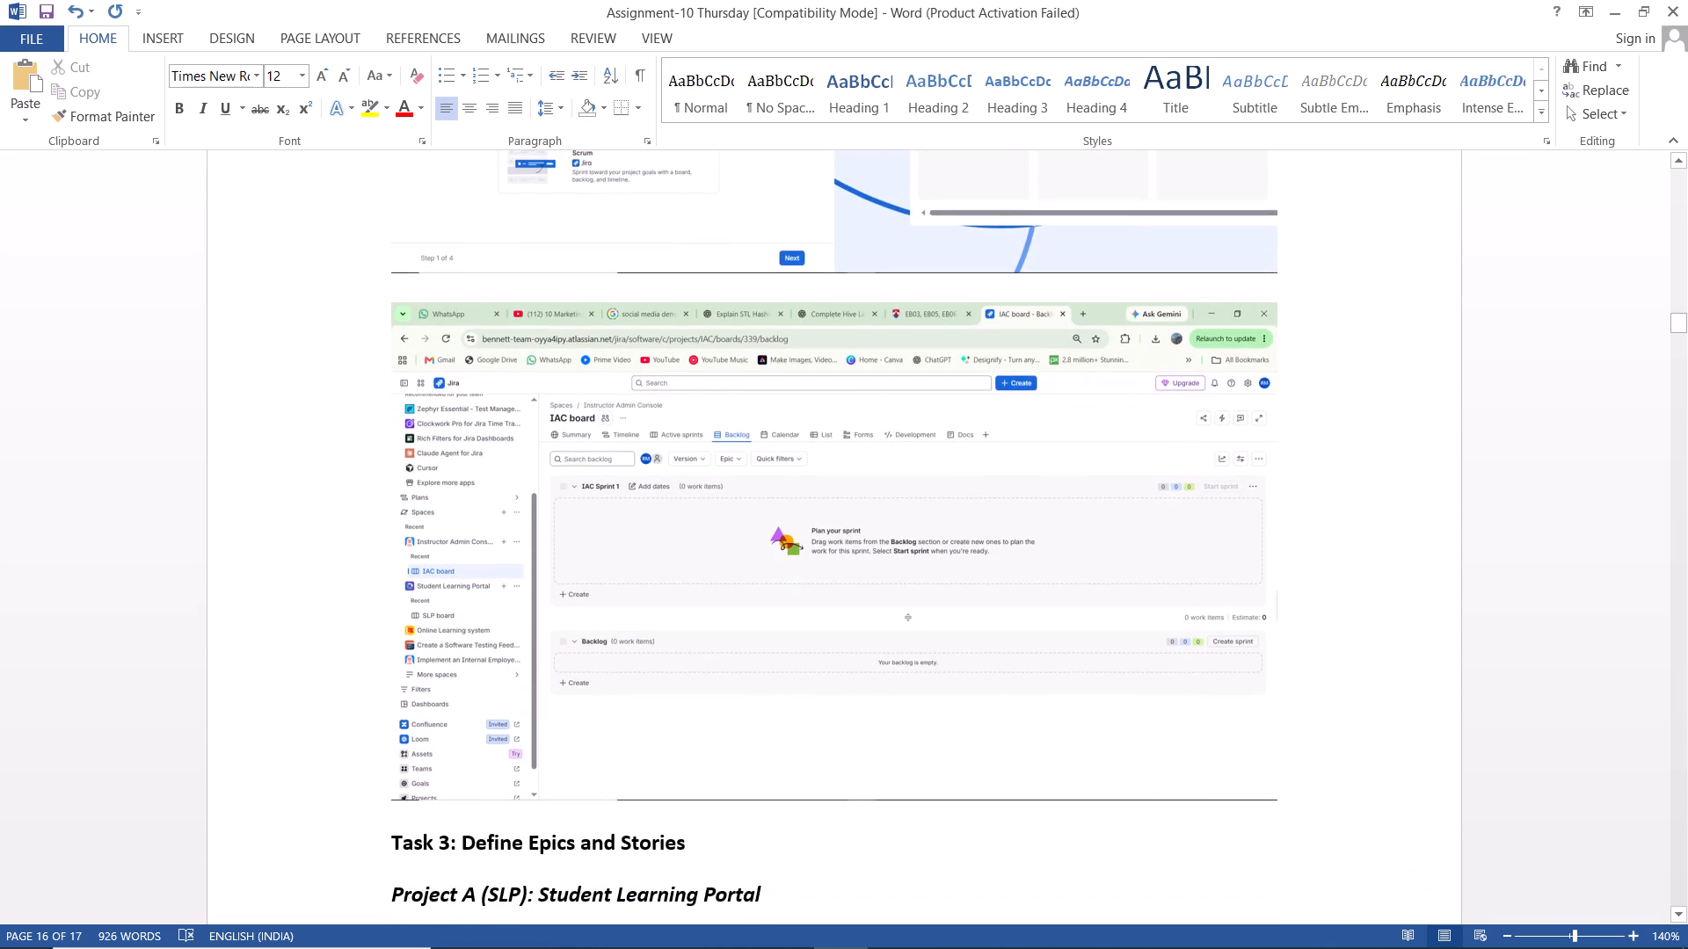
{"action": "scroll", "coordinate": [725, 605], "scroll_direction": "up", "scroll_amount": 2}
{"action": "scroll", "coordinate": [725, 605], "scroll_direction": "down", "scroll_amount": 3}
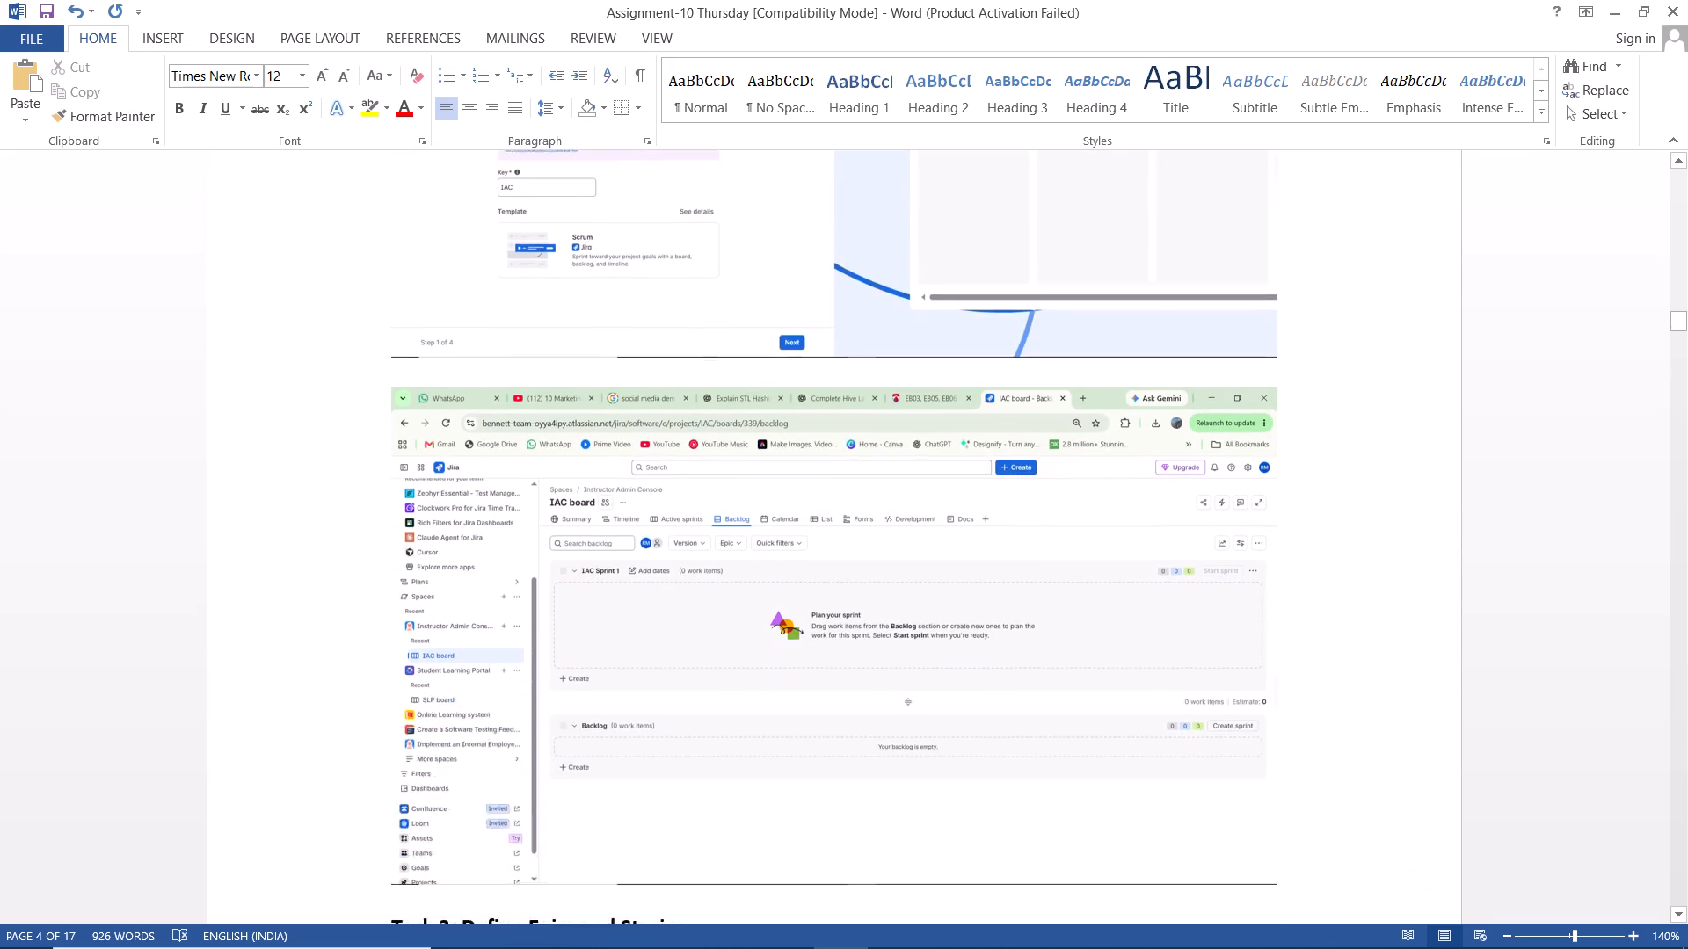
Read Task 3's Epic A1 dates and goal, its work item screenshot and the SLP-101 story with its sub-task.
{"action": "scroll", "coordinate": [725, 605], "scroll_direction": "down", "scroll_amount": 4}
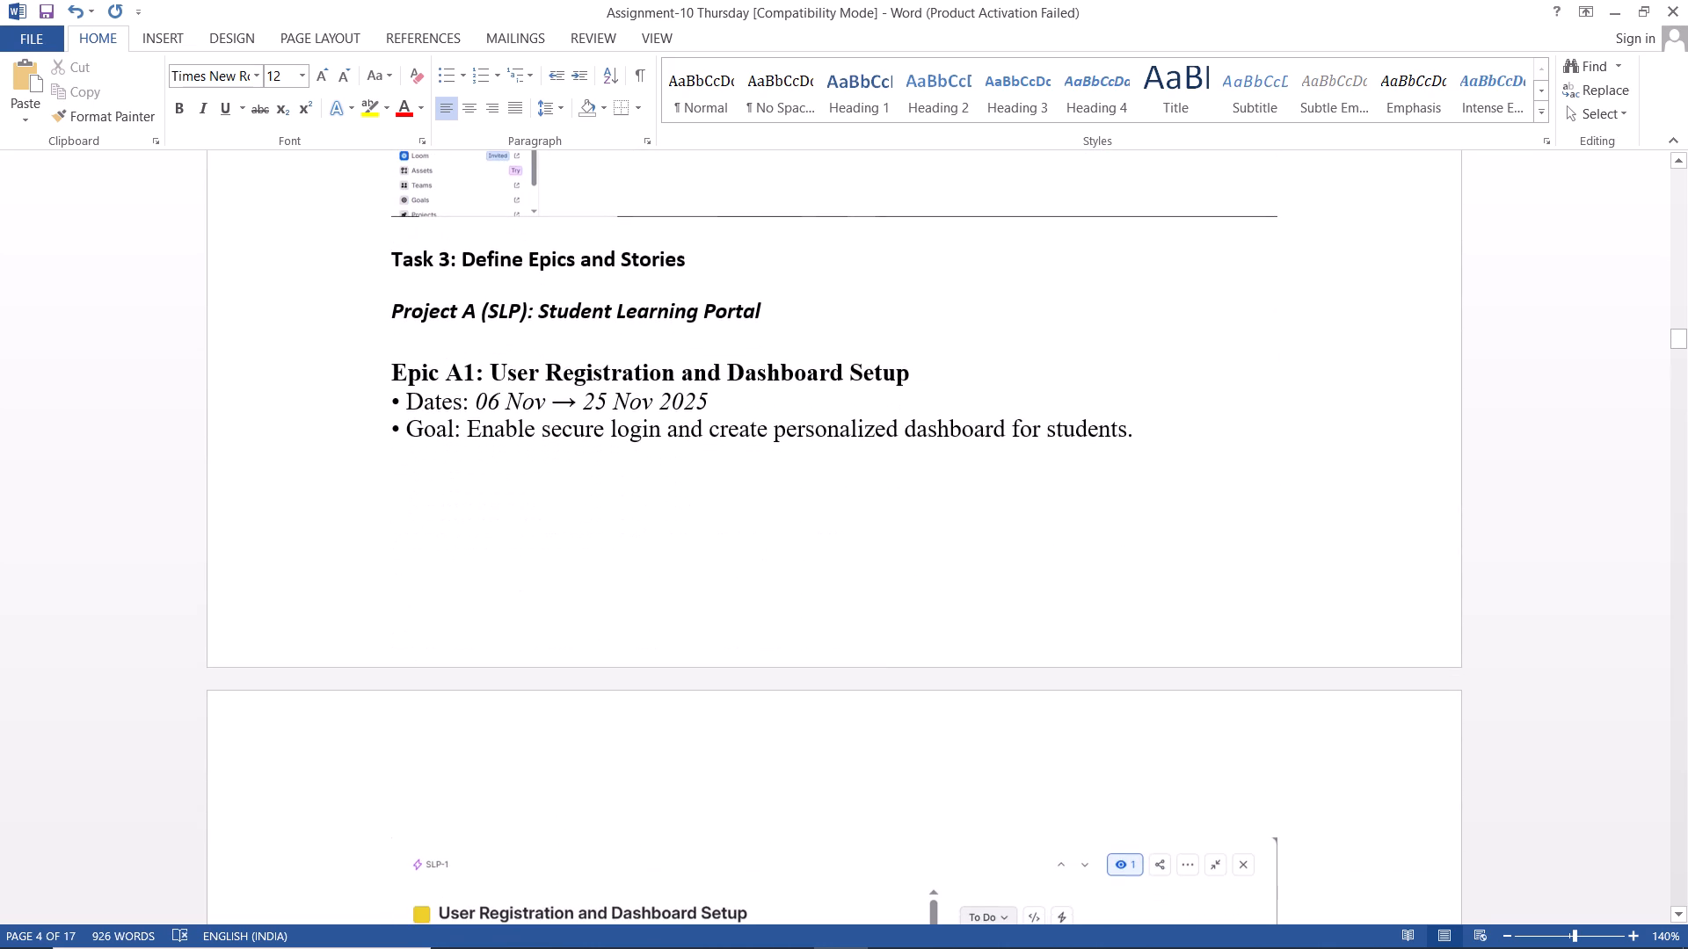
{"action": "scroll", "coordinate": [725, 605], "scroll_direction": "down", "scroll_amount": 3}
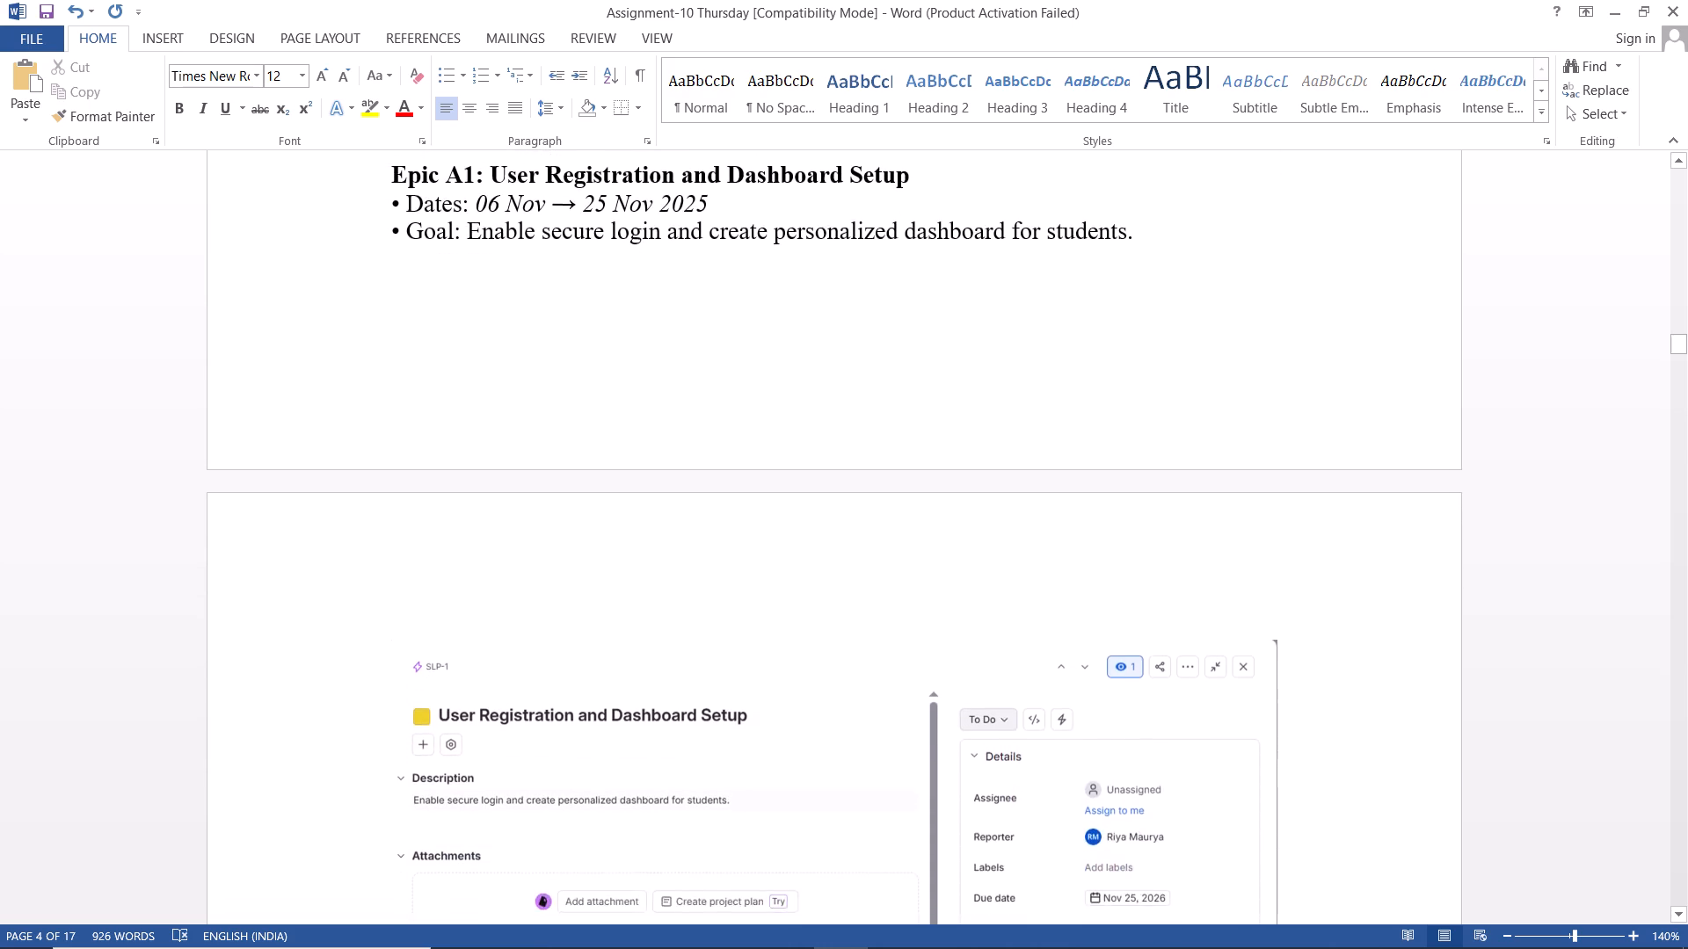
{"action": "scroll", "coordinate": [725, 605], "scroll_direction": "down", "scroll_amount": 2}
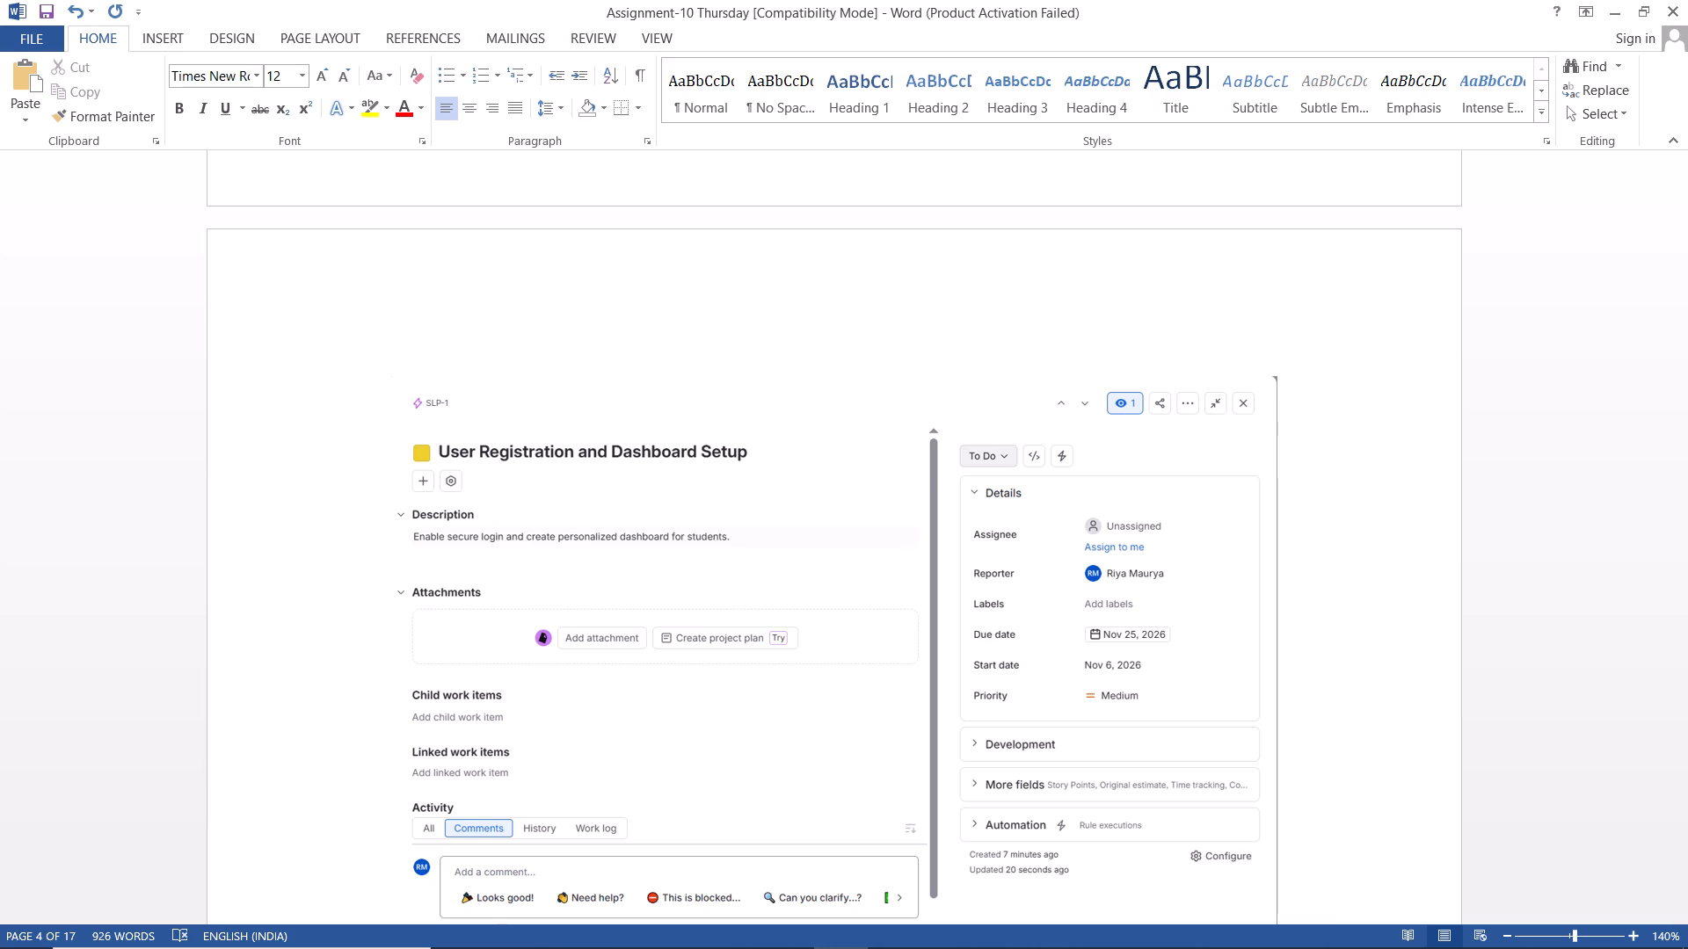
{"action": "scroll", "coordinate": [725, 605], "scroll_direction": "up", "scroll_amount": 3}
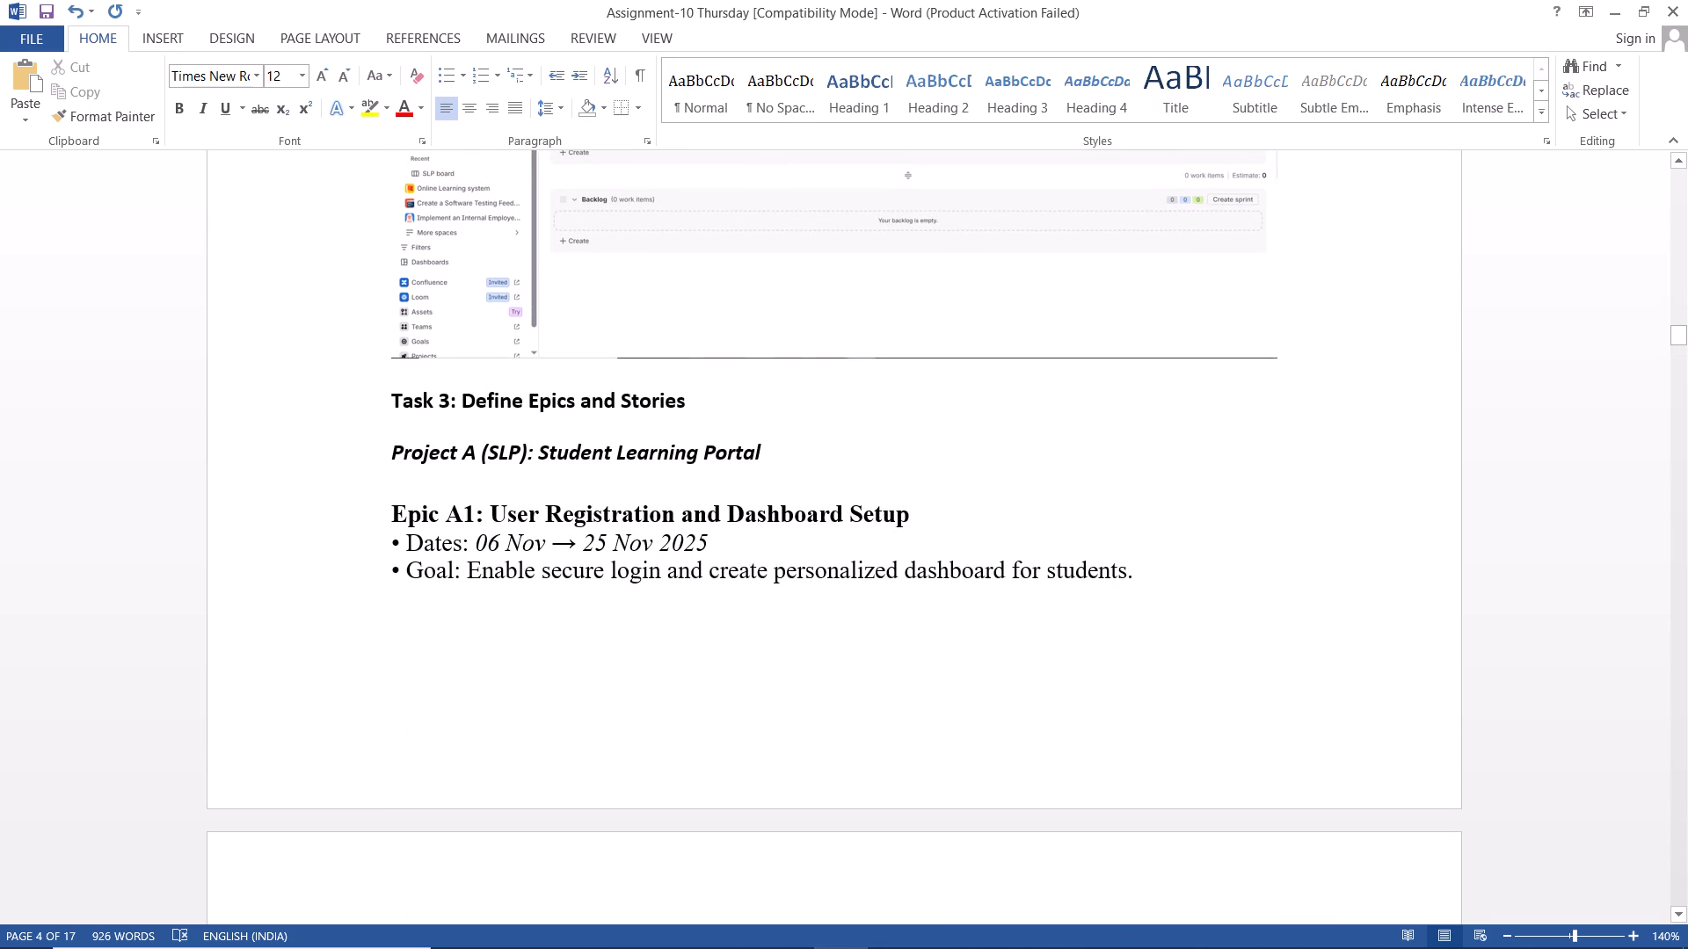
{"action": "scroll", "coordinate": [725, 605], "scroll_direction": "down", "scroll_amount": 5}
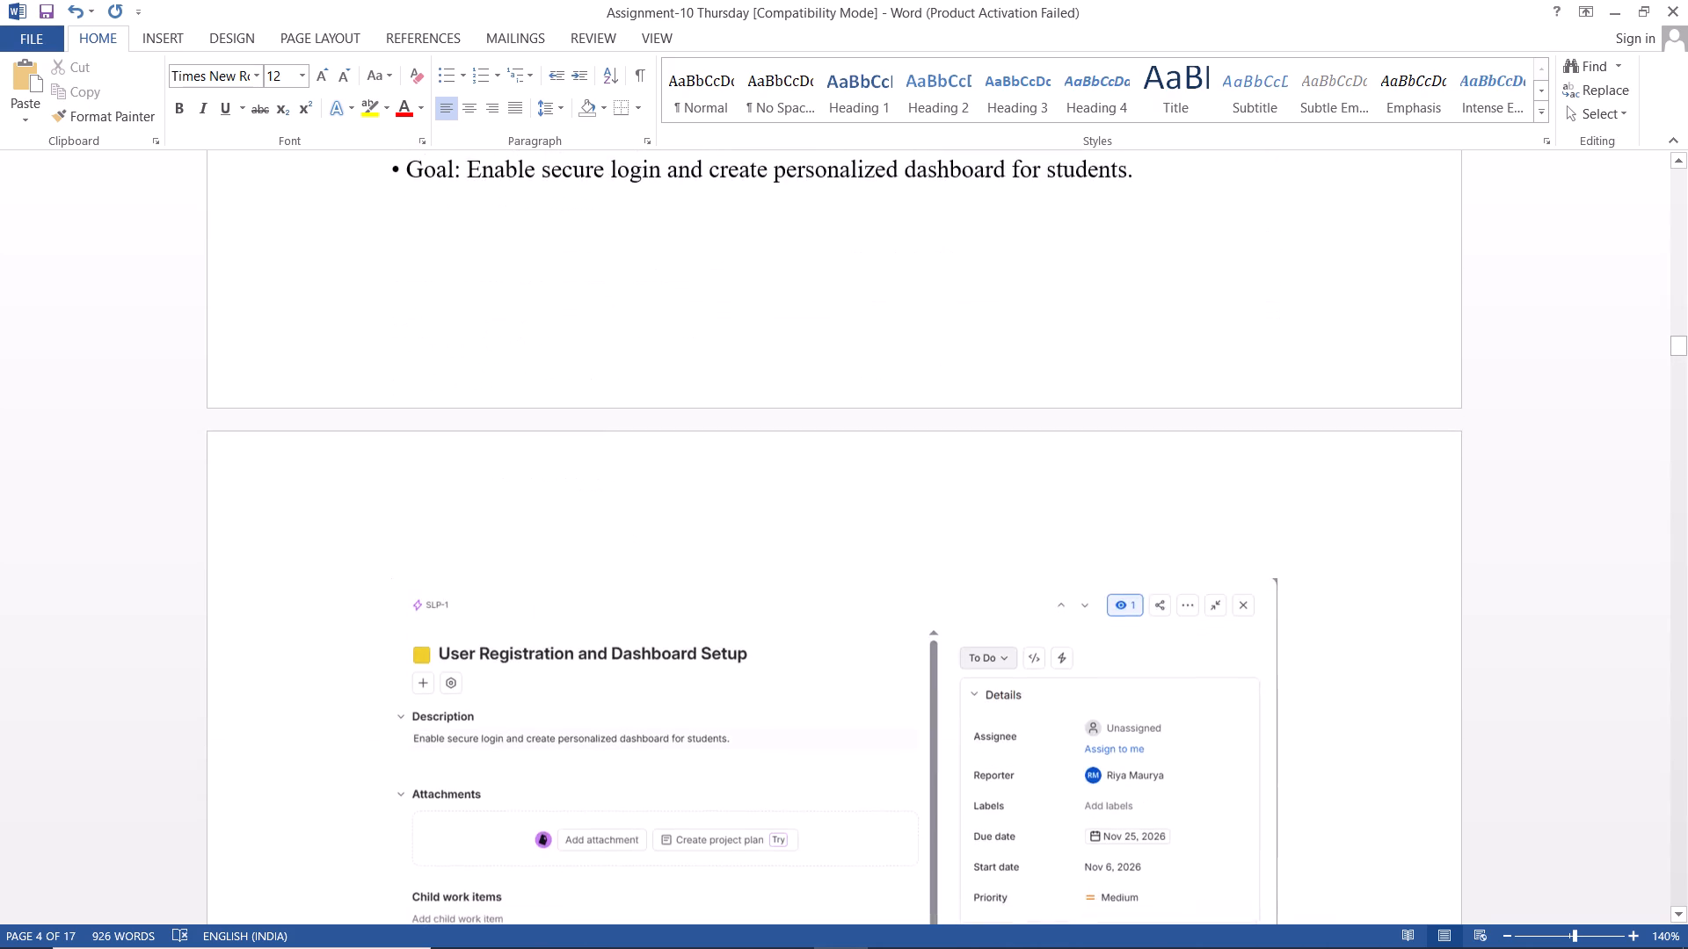
{"action": "scroll", "coordinate": [725, 605], "scroll_direction": "down", "scroll_amount": 2}
{"action": "scroll", "coordinate": [725, 605], "scroll_direction": "up", "scroll_amount": 5}
{"action": "scroll", "coordinate": [725, 605], "scroll_direction": "down", "scroll_amount": 2}
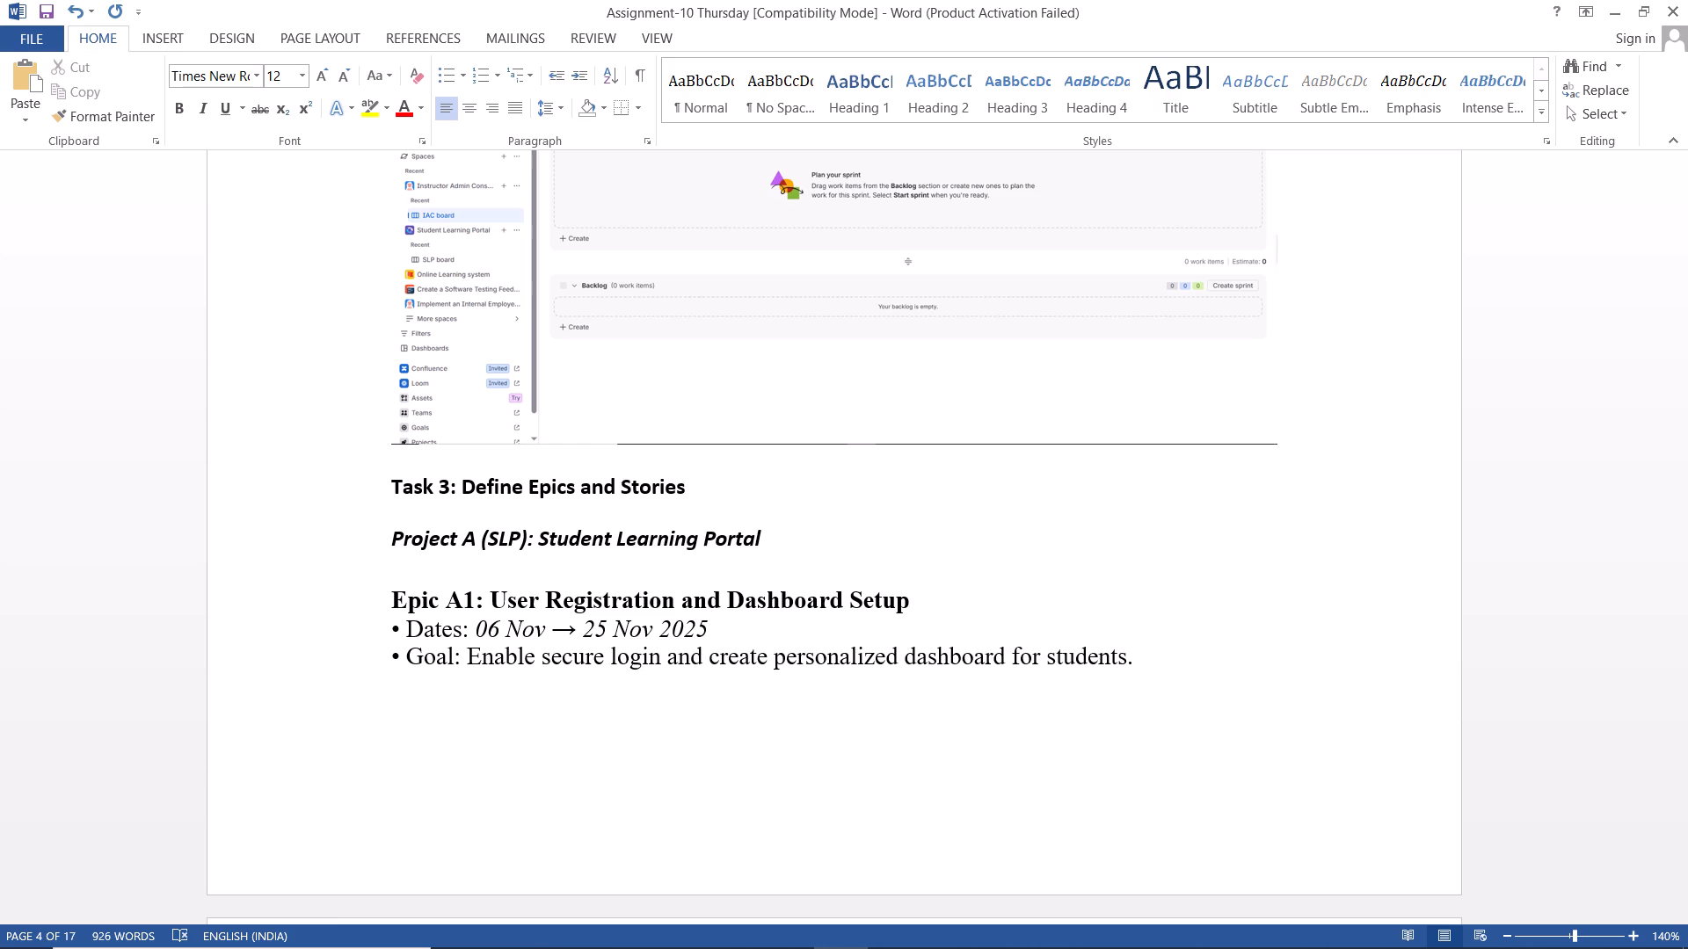
{"action": "scroll", "coordinate": [760, 641], "scroll_direction": "down", "scroll_amount": 2}
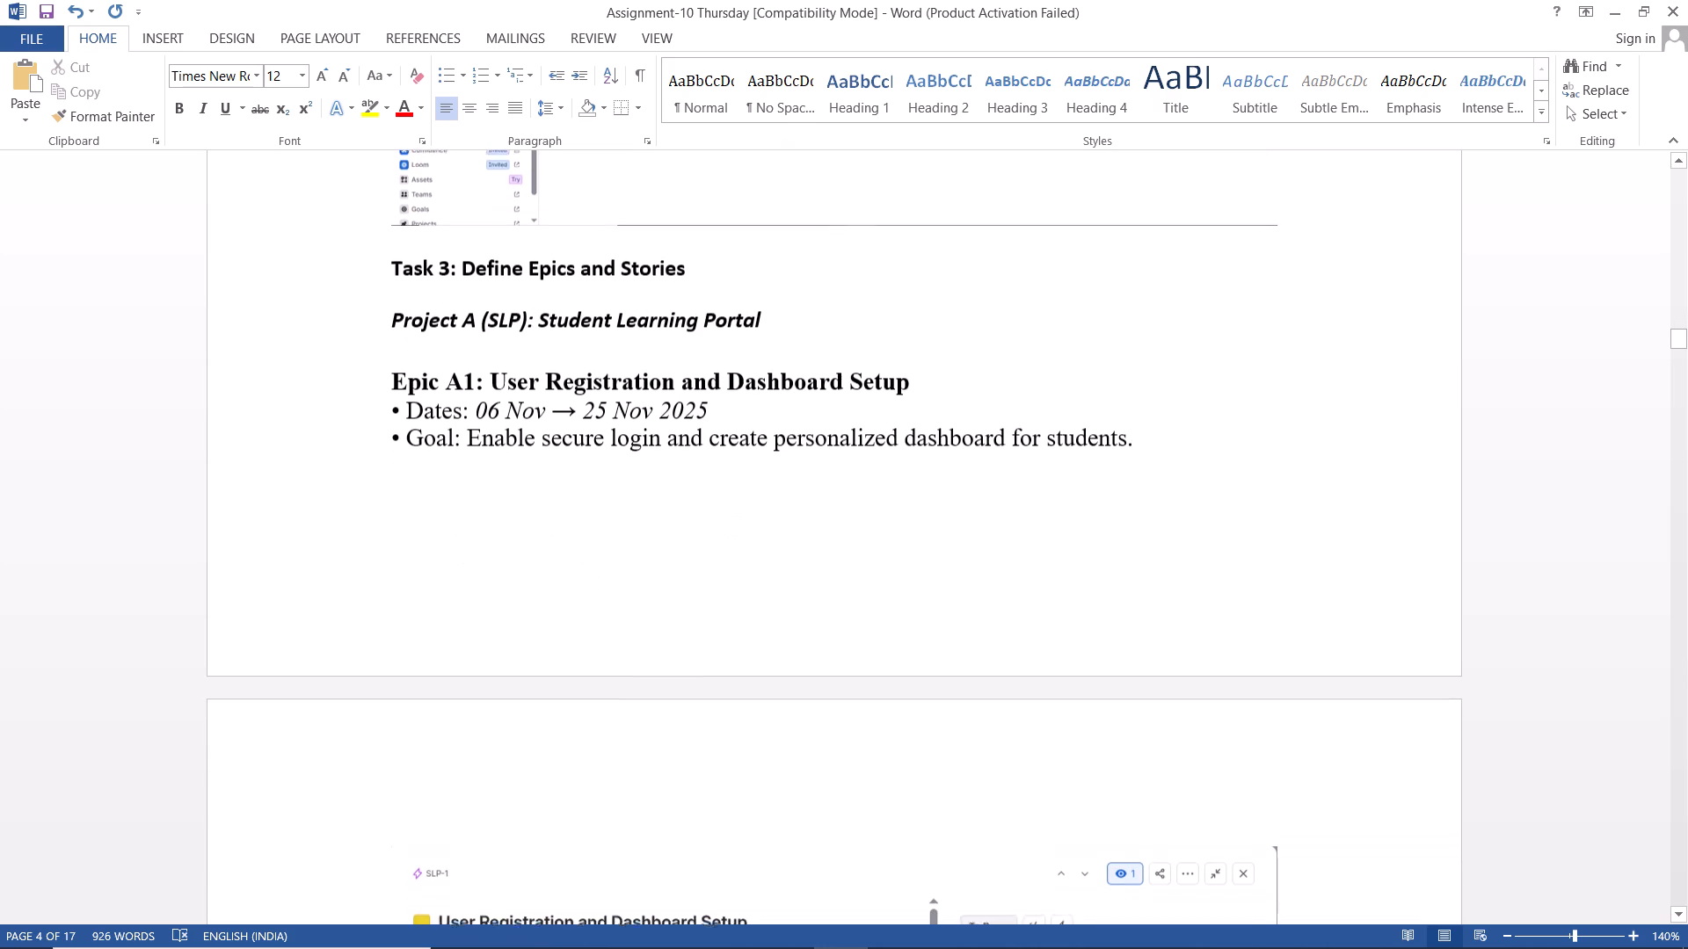
{"action": "scroll", "coordinate": [760, 641], "scroll_direction": "down", "scroll_amount": 7}
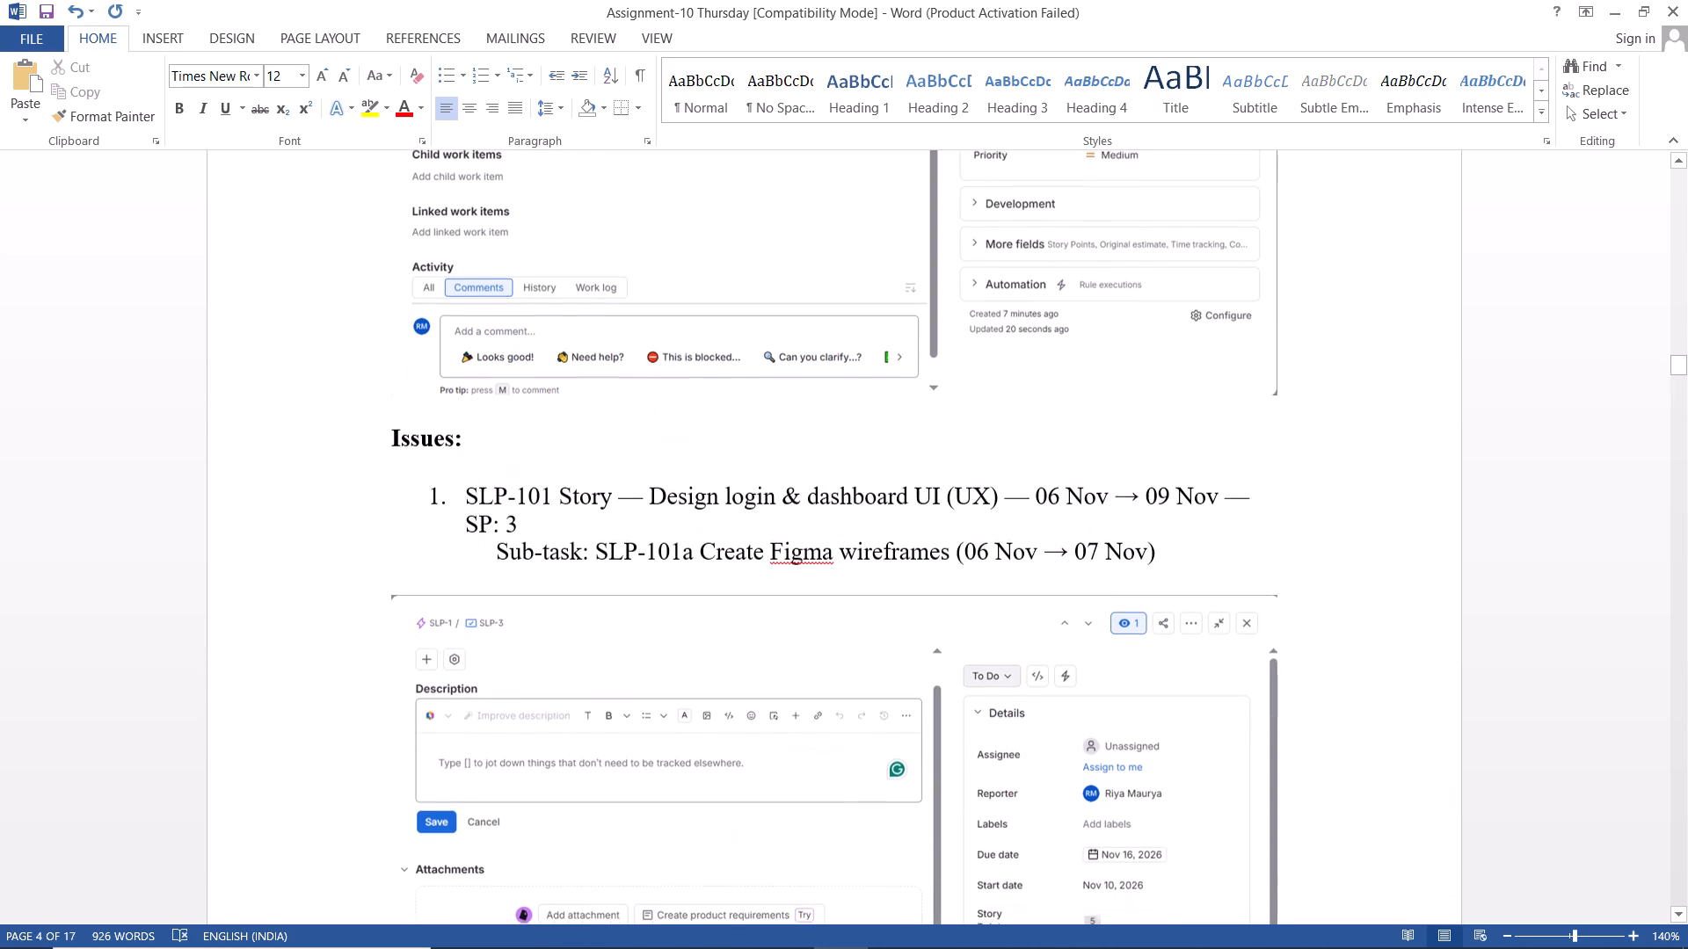
{"action": "scroll", "coordinate": [760, 641], "scroll_direction": "down", "scroll_amount": 2}
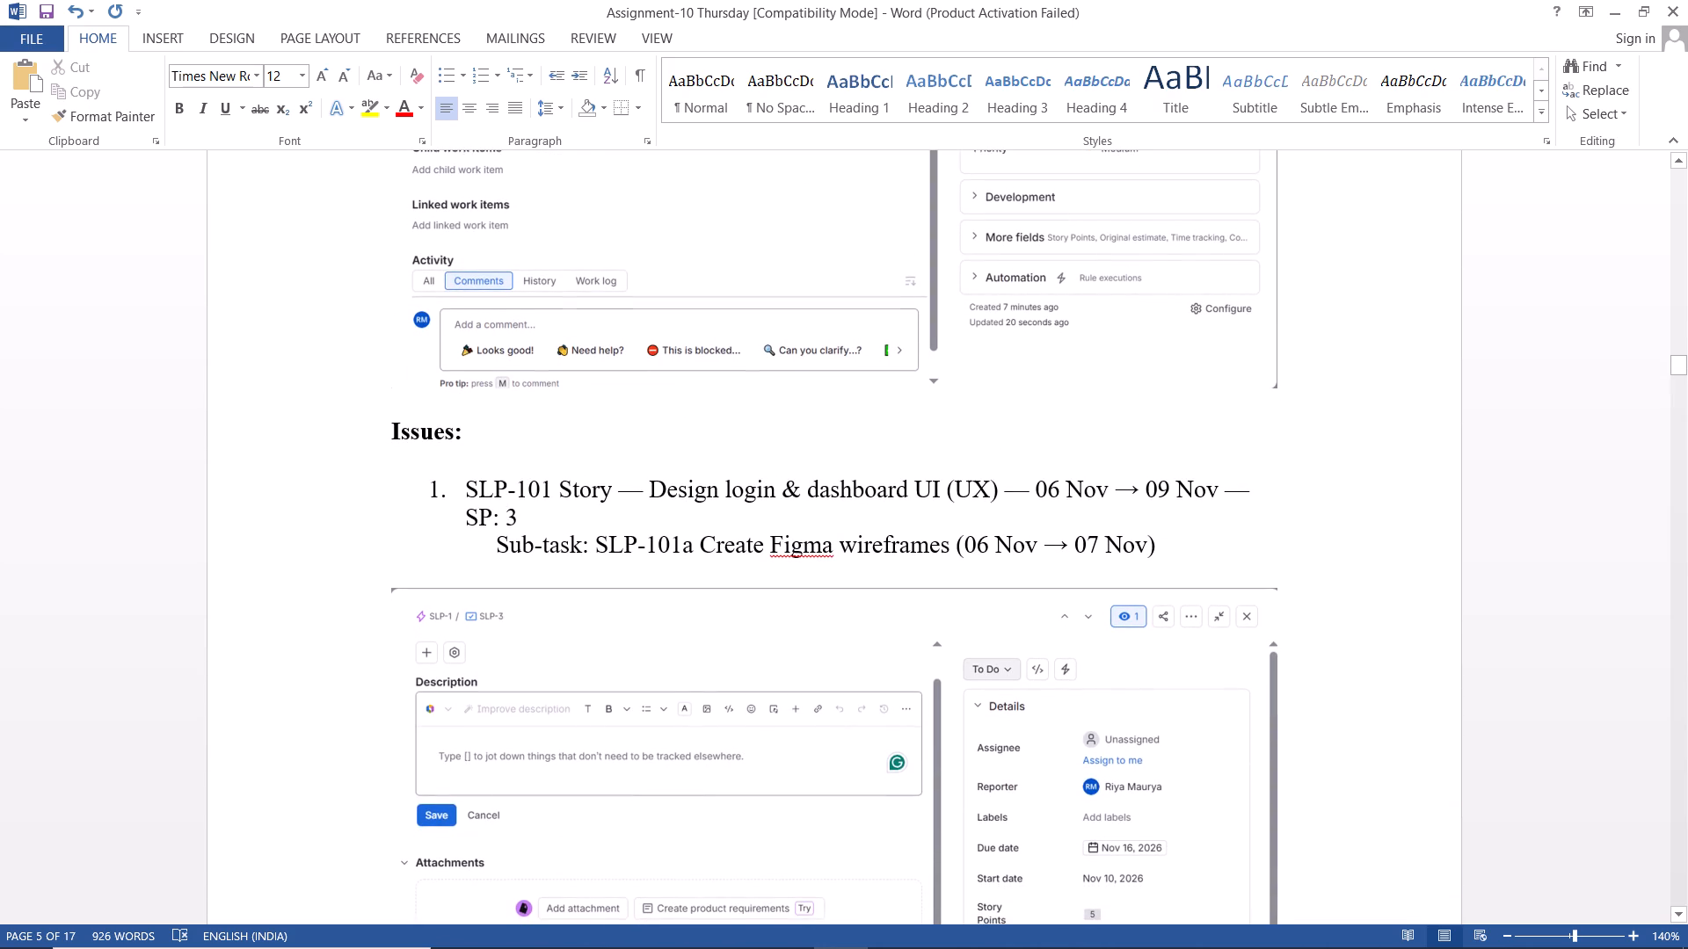
{"action": "scroll", "coordinate": [760, 641], "scroll_direction": "down", "scroll_amount": 2}
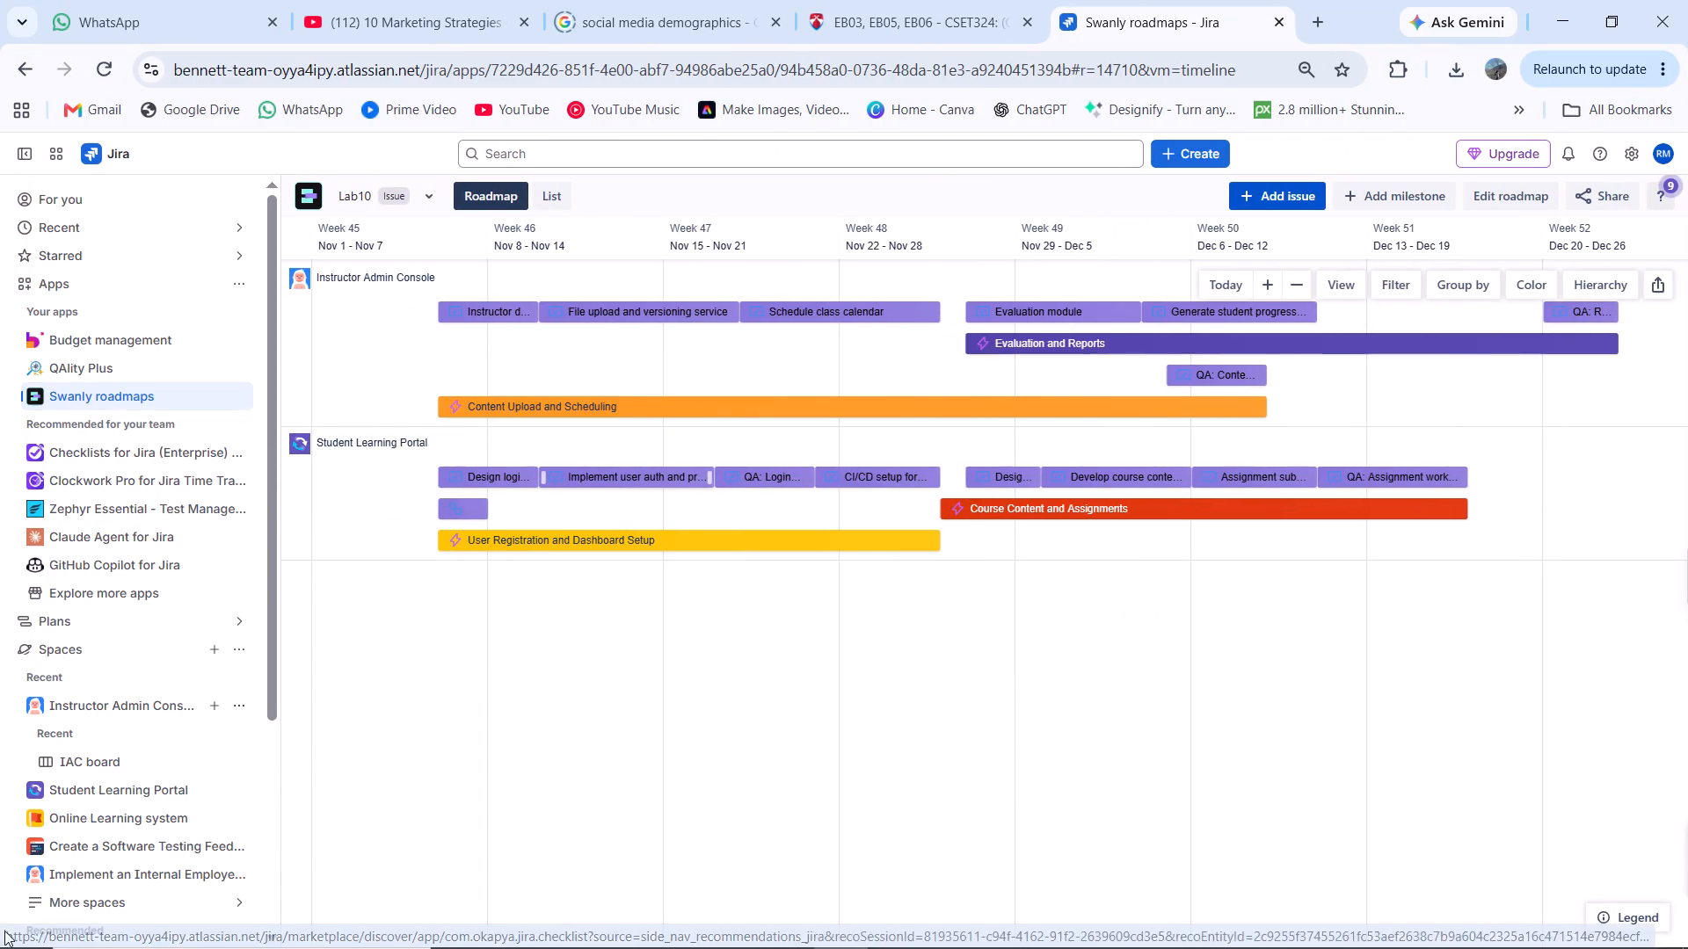
Switch to Jira in Chrome, open the SLP board's list view and expand the User Registration and Dashboard Setup epic.
{"action": "left_click", "coordinate": [34, 792]}
{"action": "left_click", "coordinate": [84, 844]}
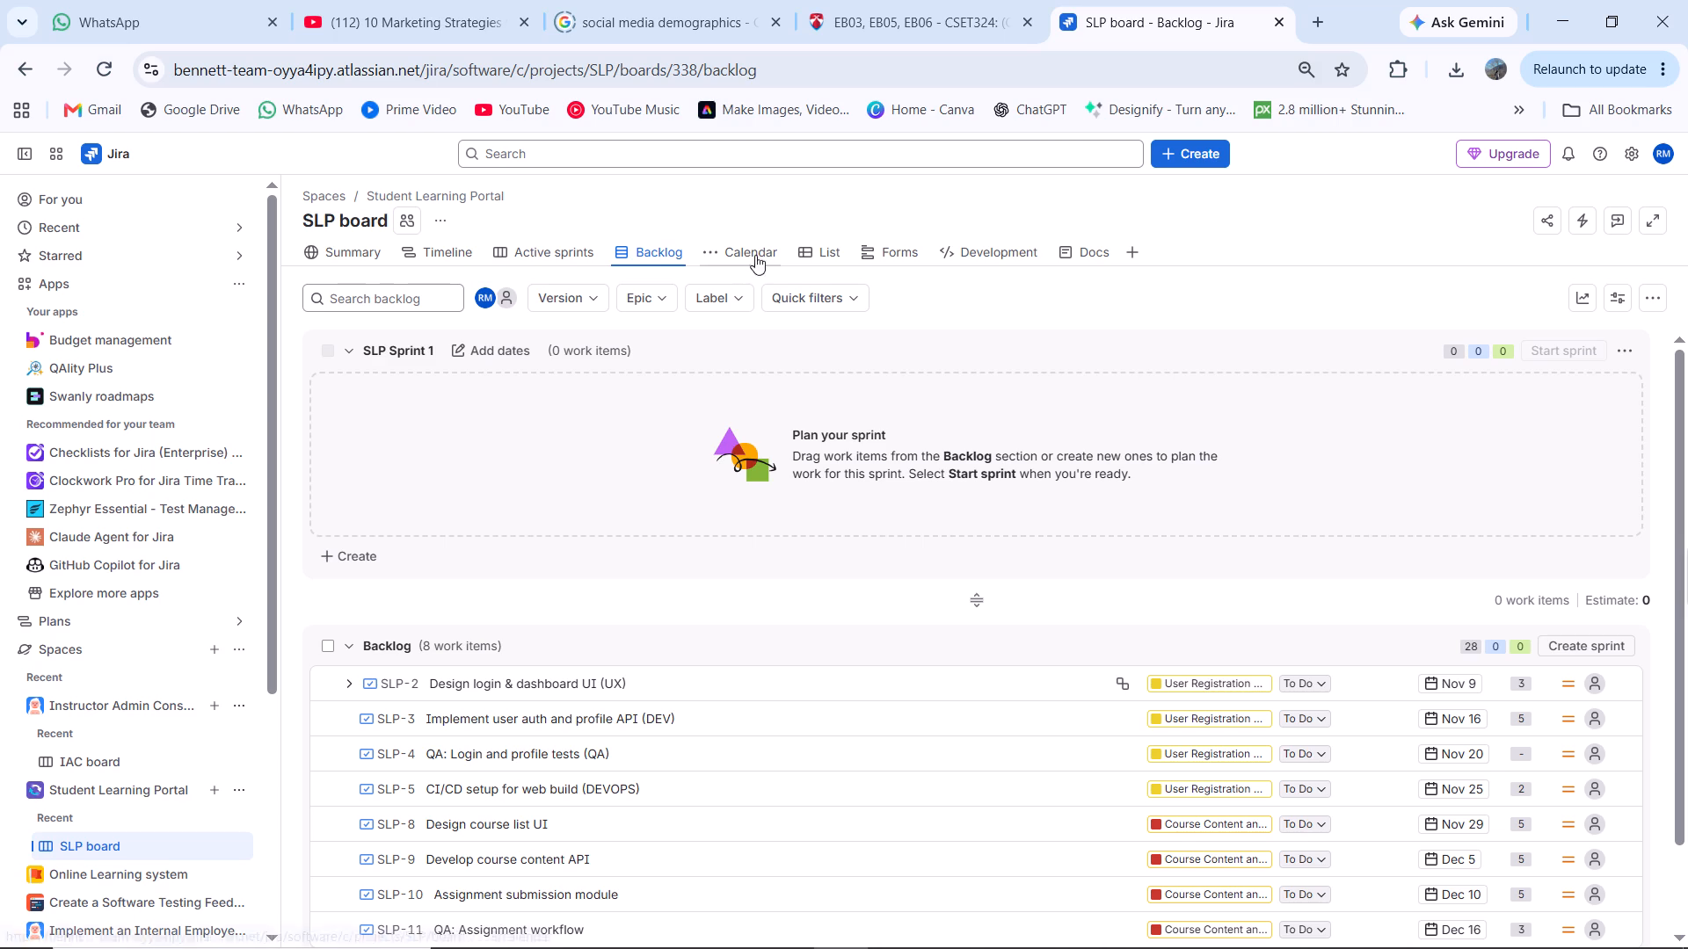
{"action": "left_click", "coordinate": [838, 255]}
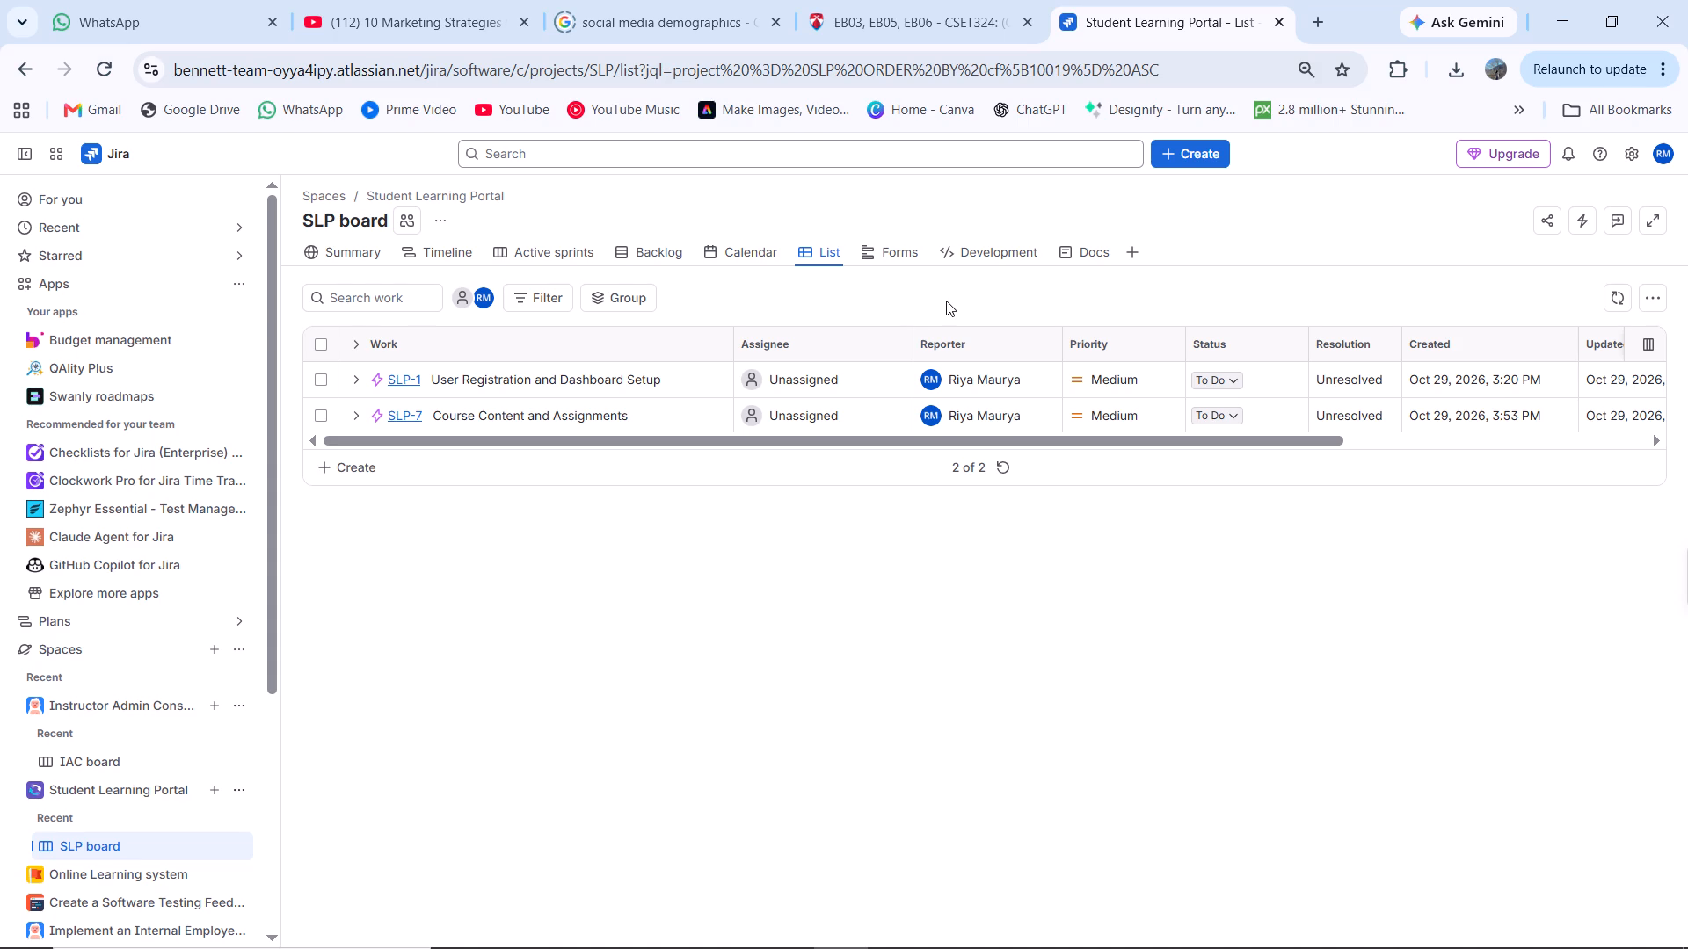
{"action": "left_click", "coordinate": [353, 382]}
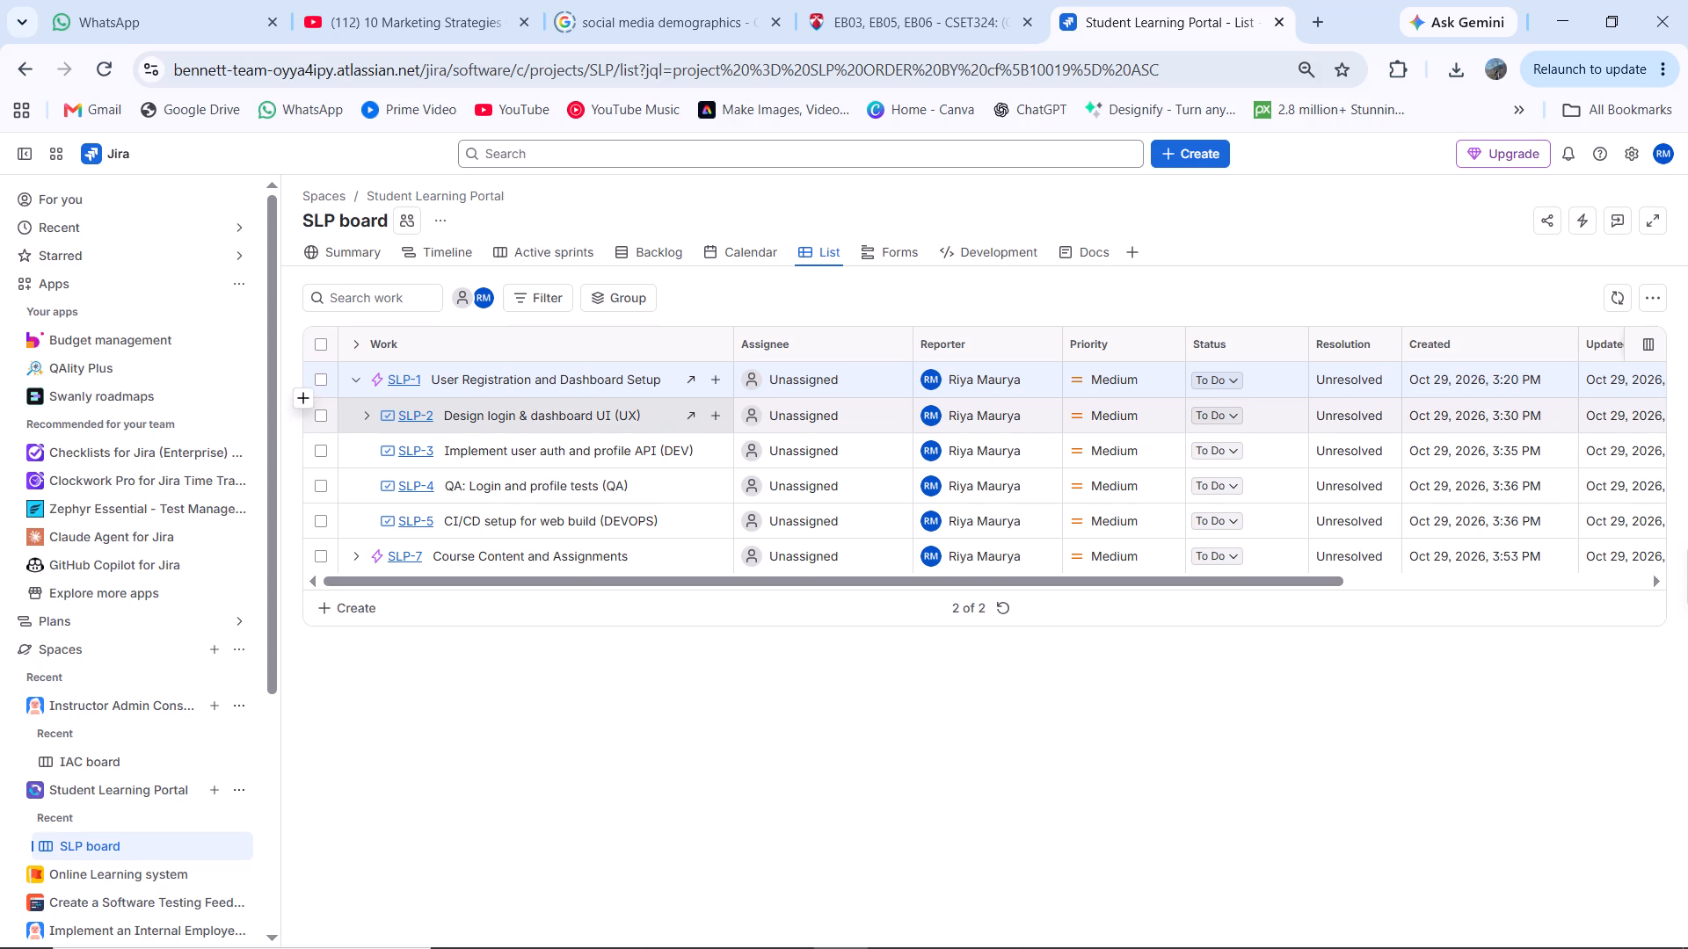
Open work item SLP-2 and shorten its title to "Design login & dashboard UI" by removing the "(UX)" suffix.
{"action": "left_click", "coordinate": [687, 417]}
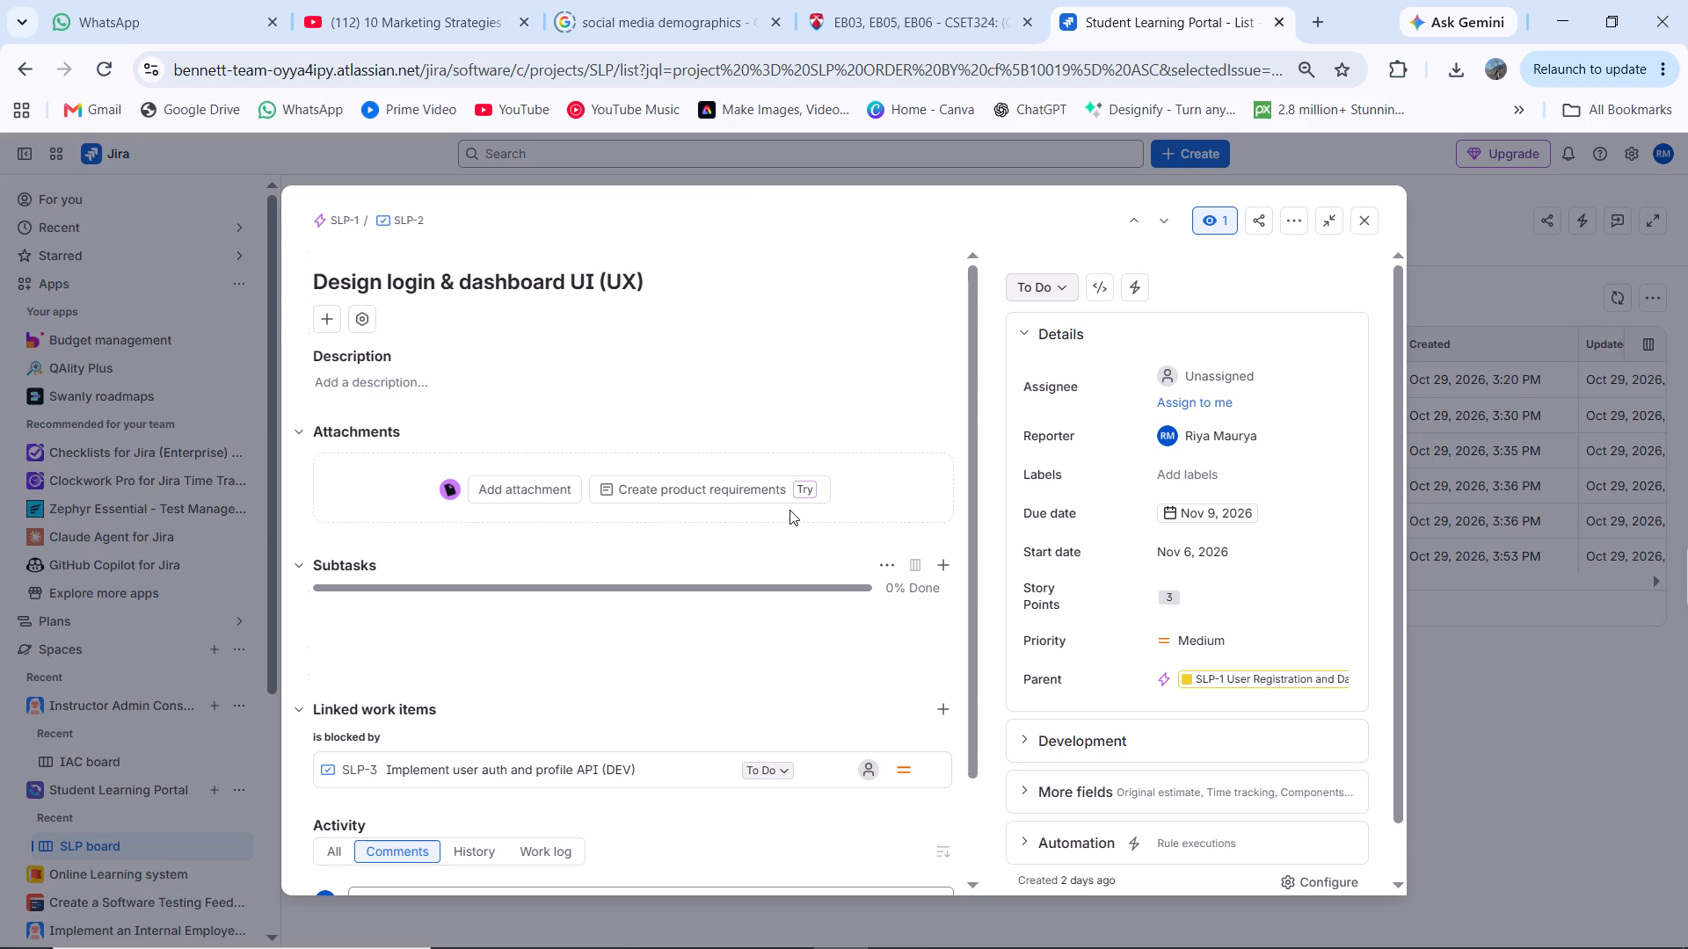
{"action": "left_click", "coordinate": [656, 280]}
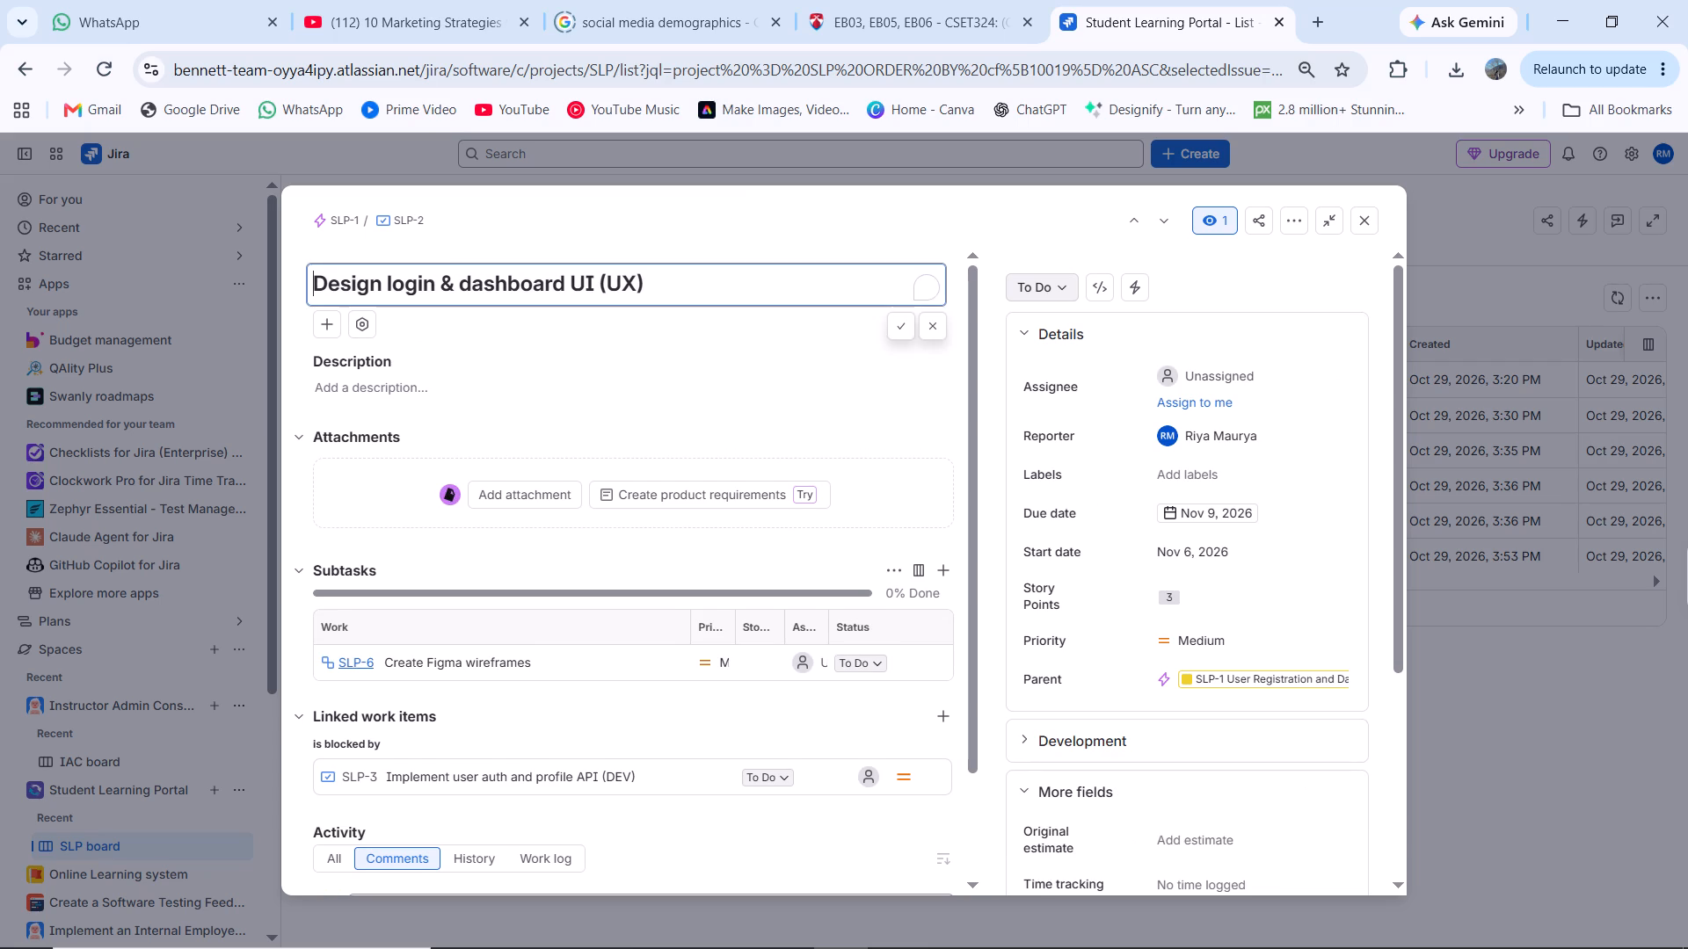
{"action": "left_click", "coordinate": [663, 282]}
{"action": "key", "text": "BackSpace"}
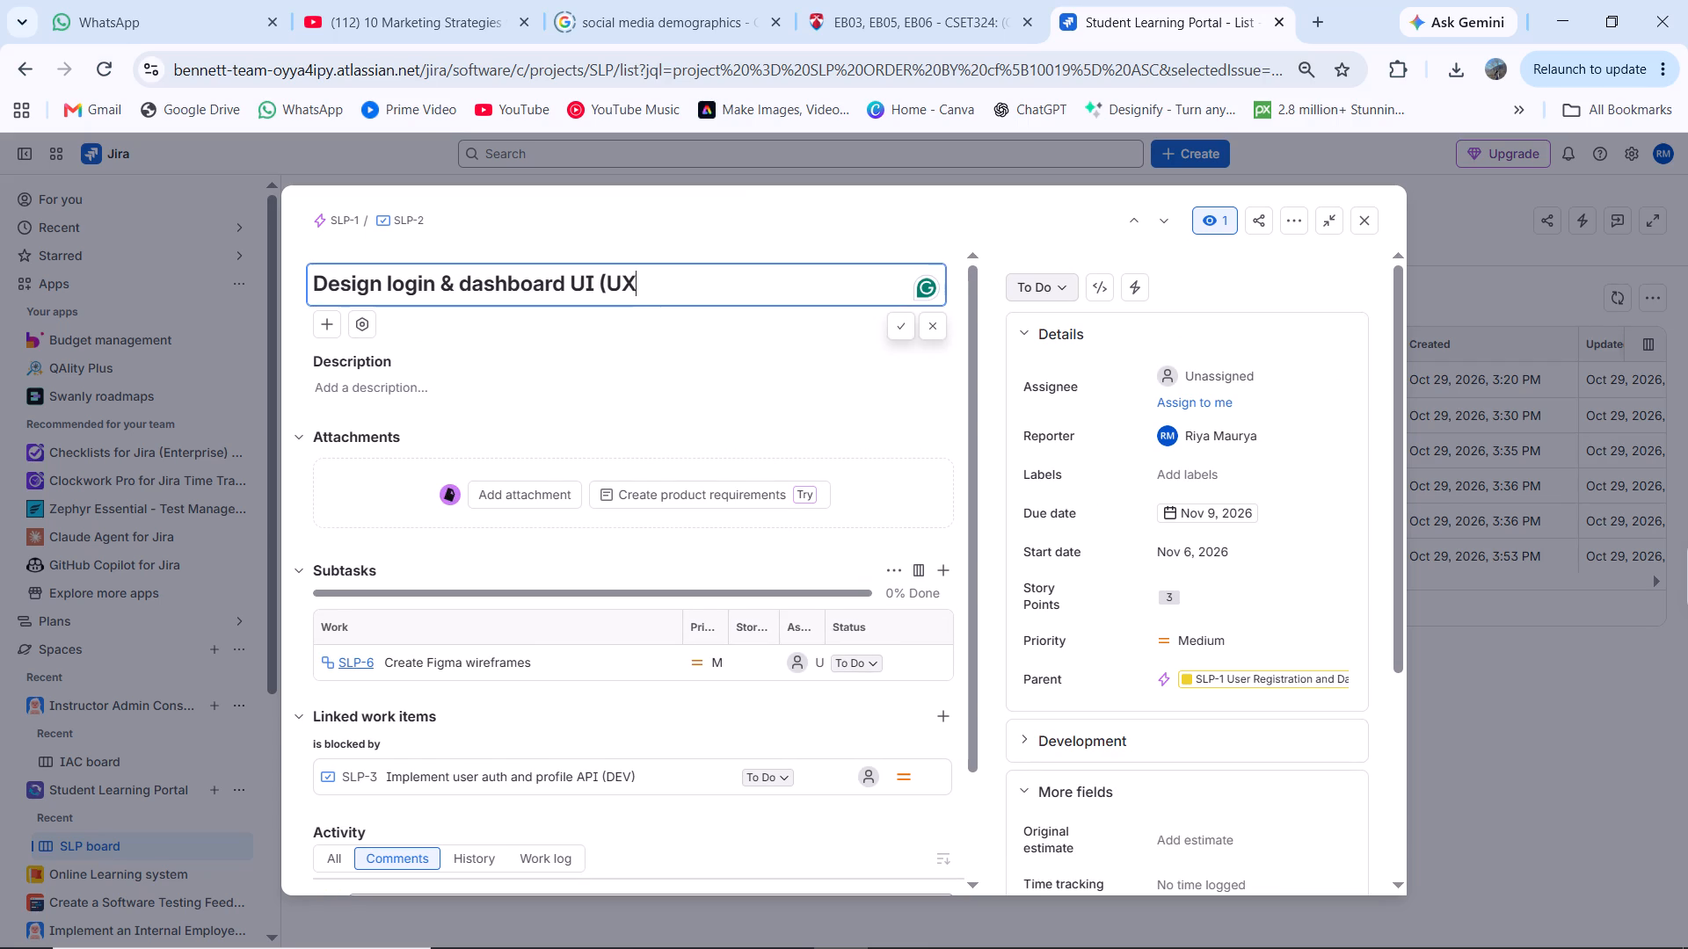
{"action": "key", "text": "BackSpace"}
{"action": "key", "text": "BackSpace"}
{"action": "key", "text": "BackSpace"}
Add the UX label to SLP-2 and close the work item.
{"action": "left_click", "coordinate": [1188, 476]}
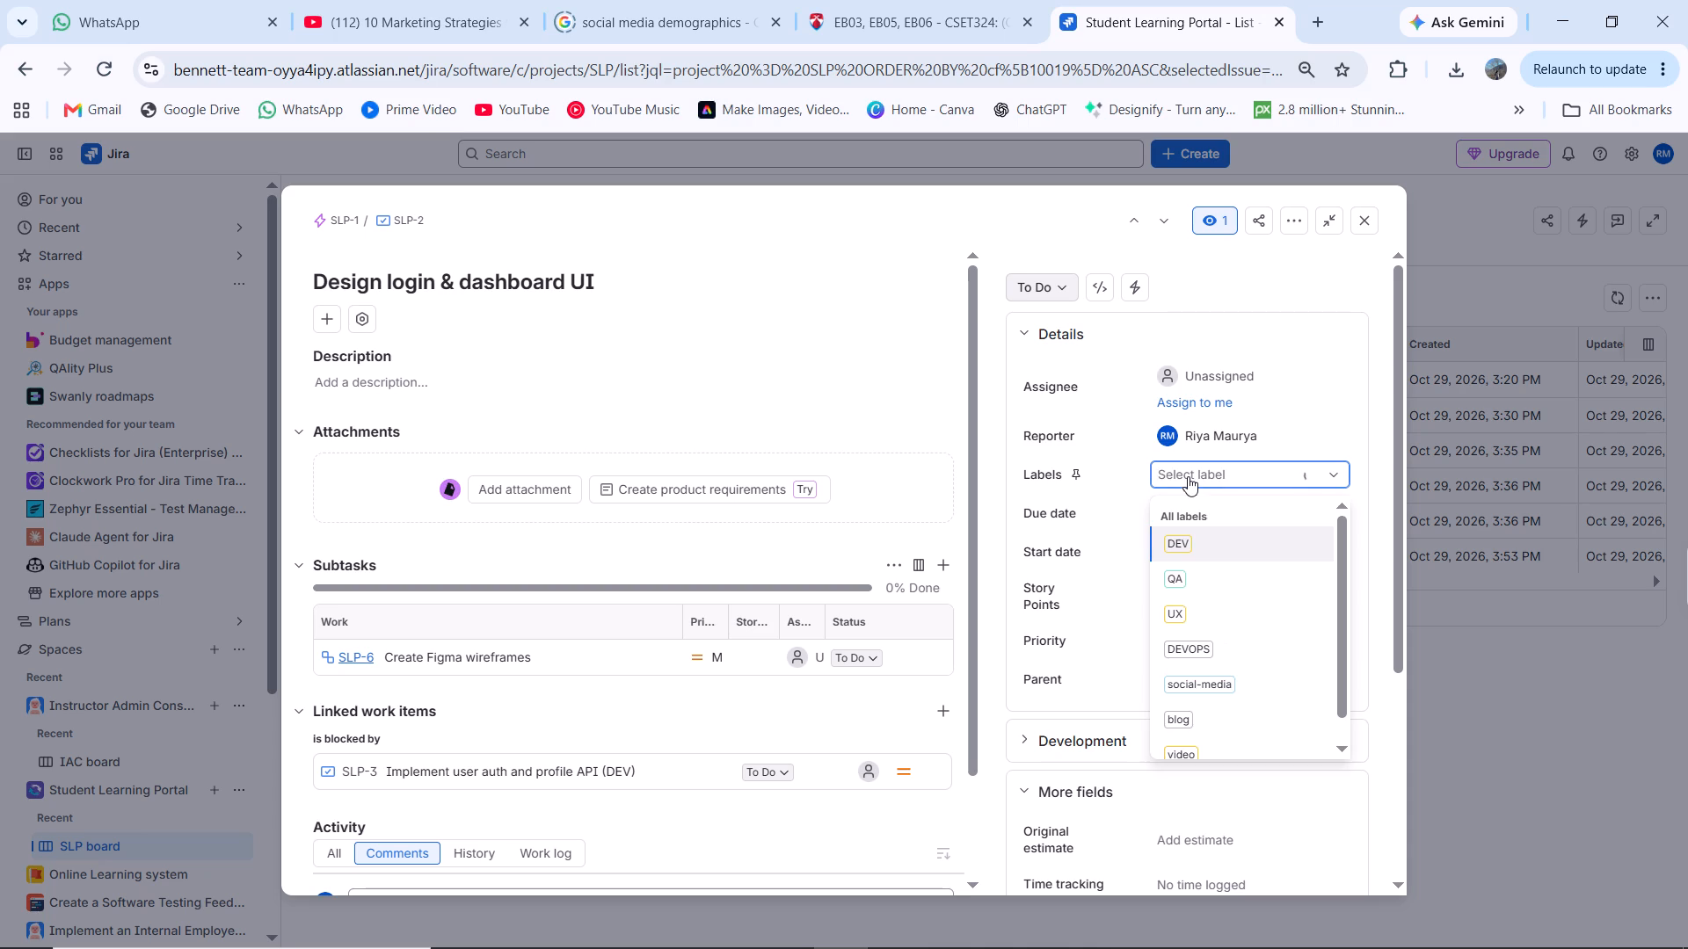
{"action": "left_click", "coordinate": [1201, 615]}
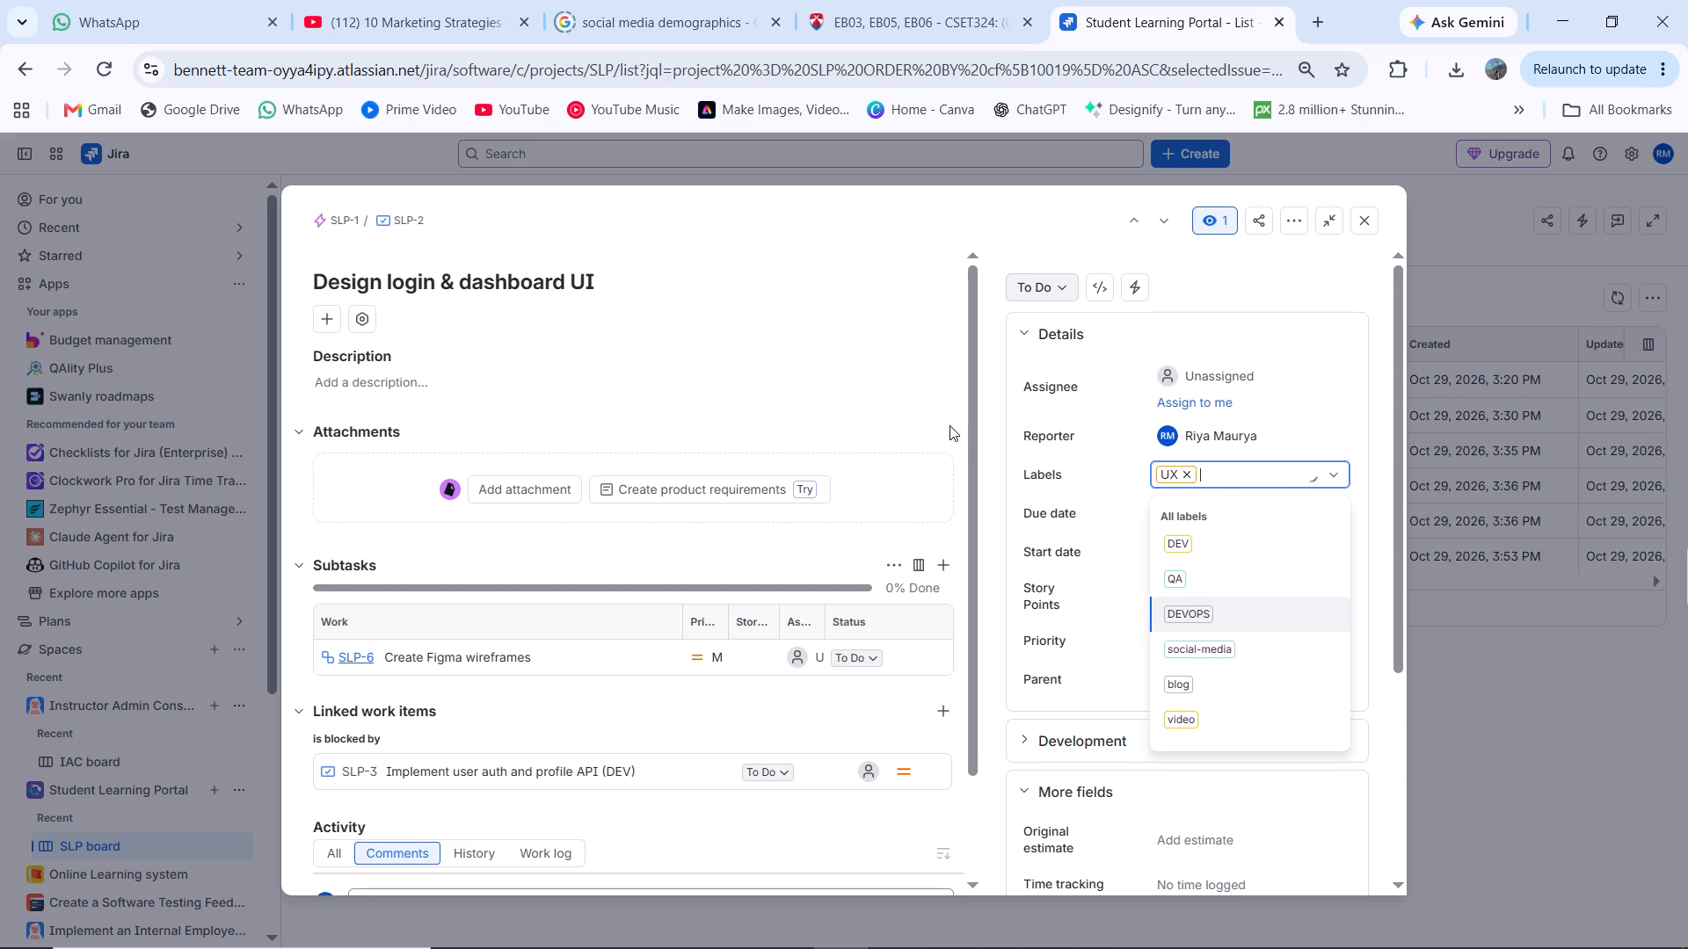
{"action": "left_click", "coordinate": [923, 416]}
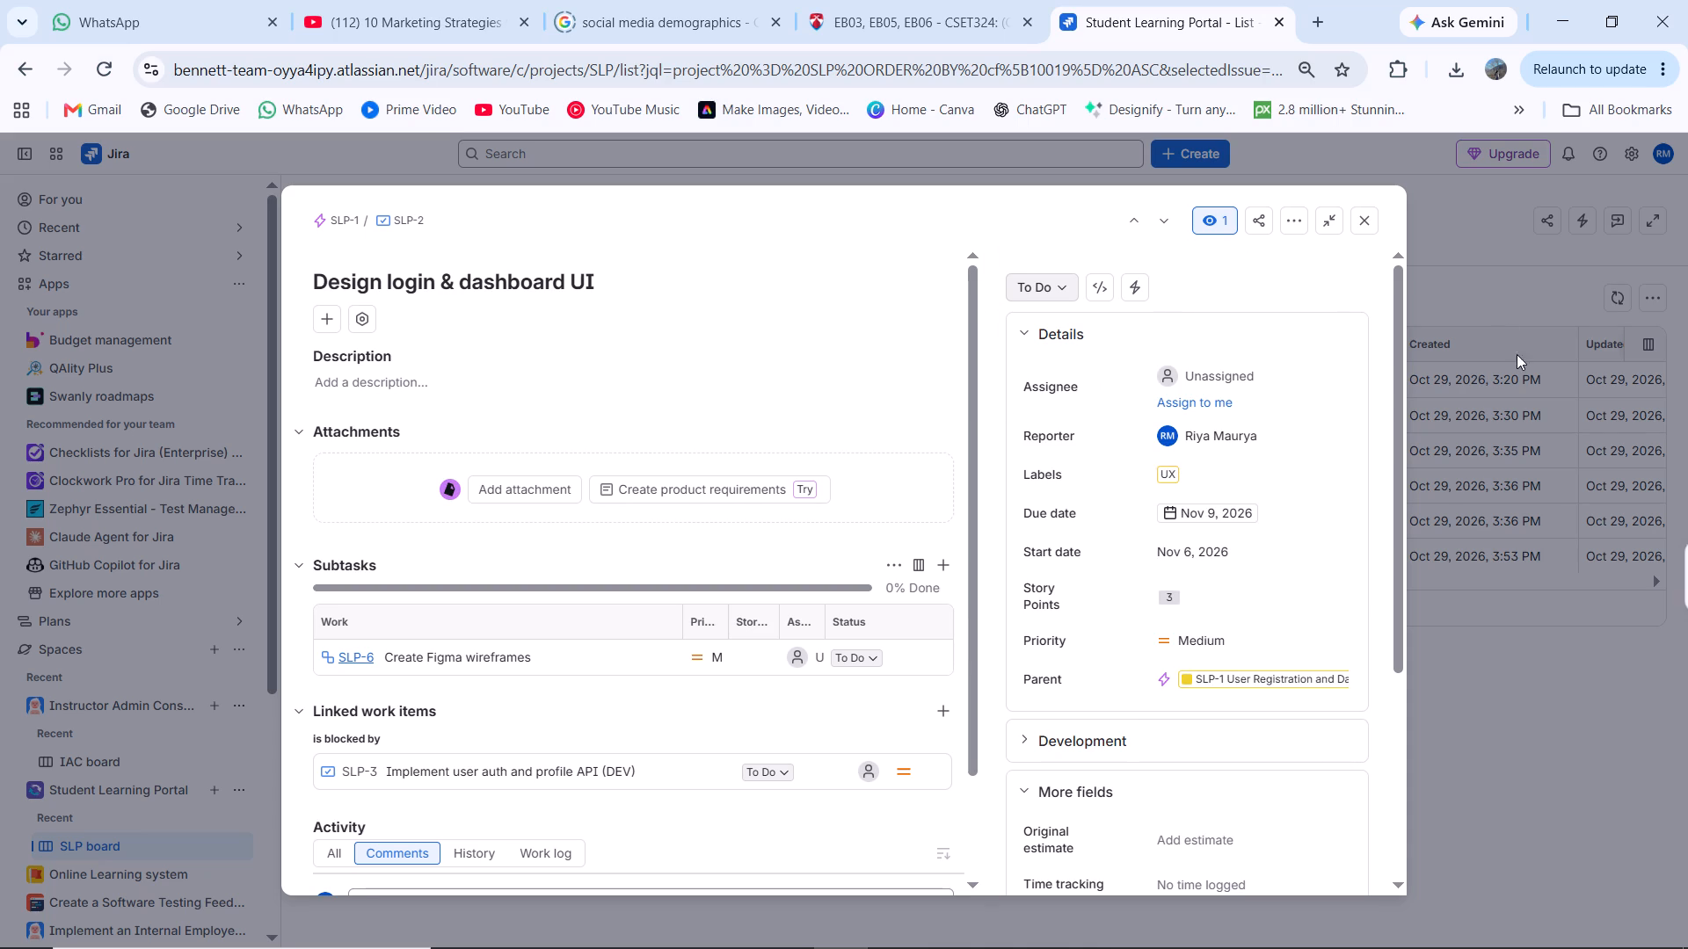
{"action": "left_click", "coordinate": [1512, 368]}
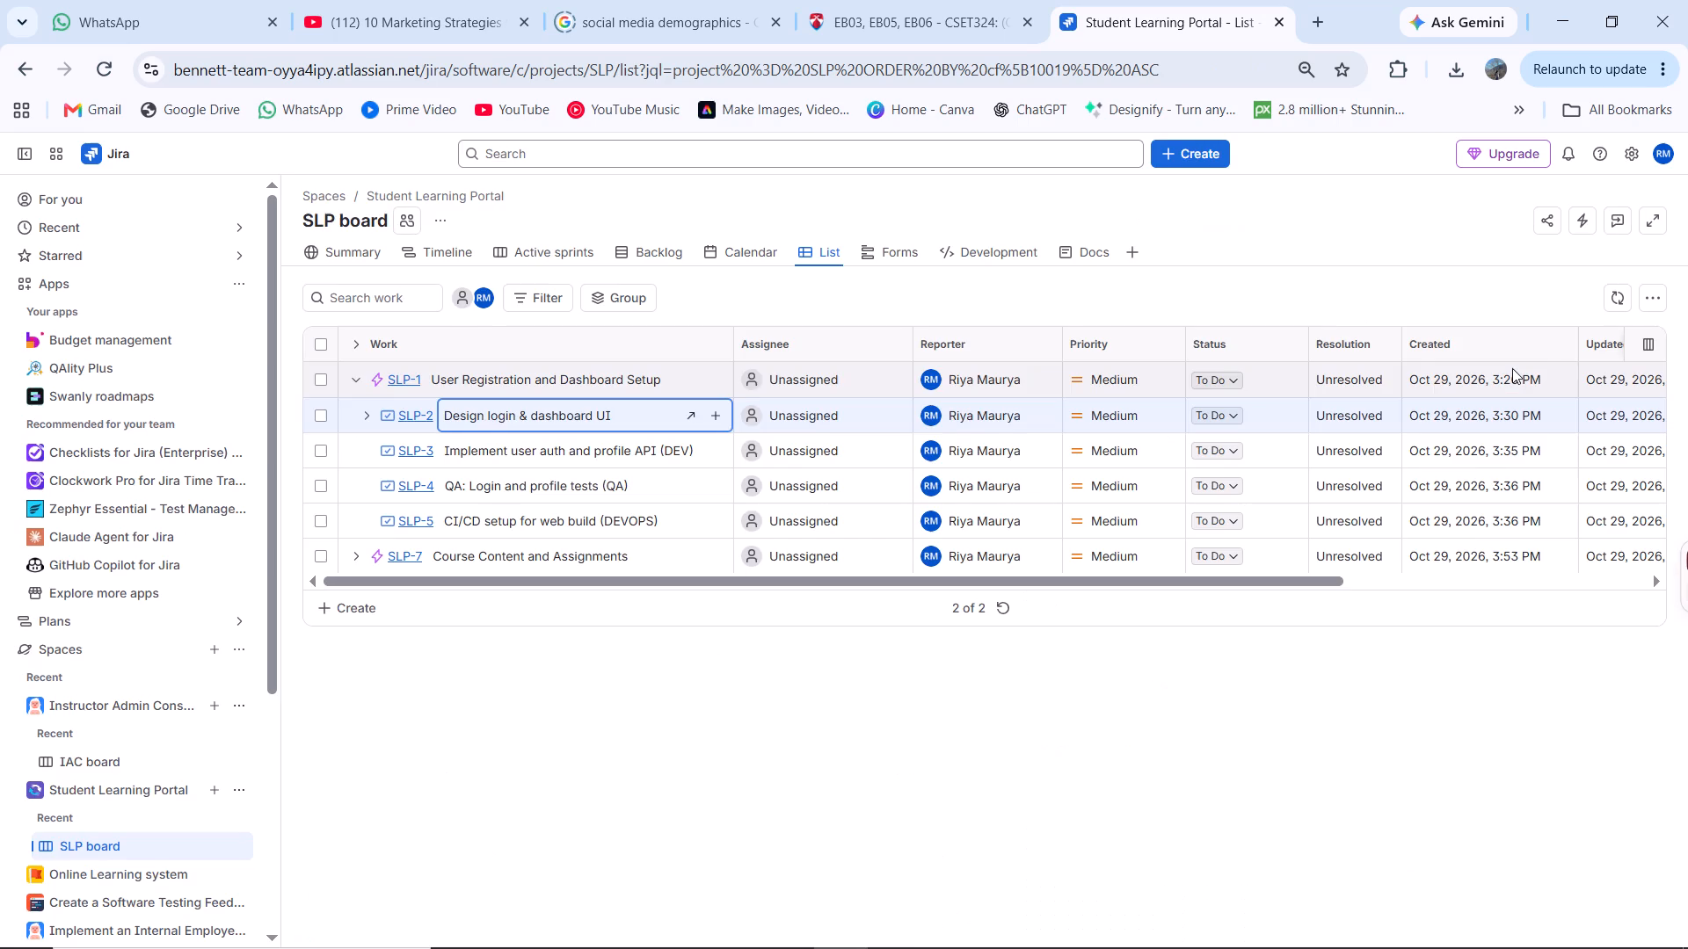
Open work item SLP-3 and shorten its title to "Implement user auth and profile API" by removing the "(DEV)" suffix.
{"action": "left_click", "coordinate": [693, 448]}
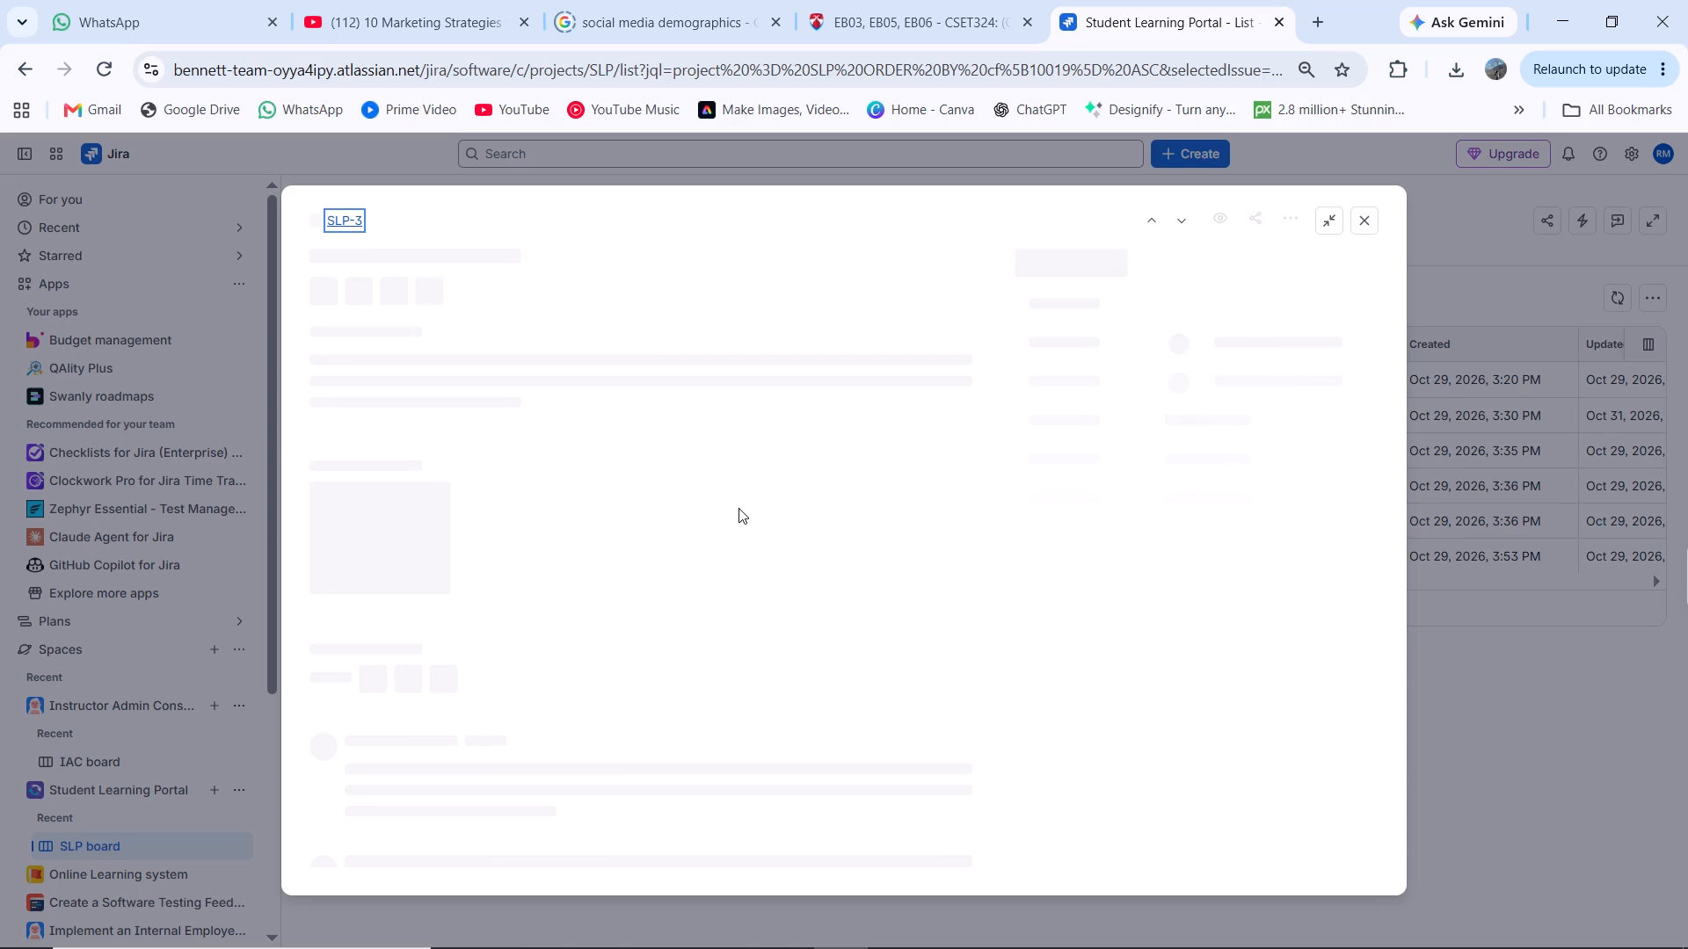
{"action": "left_click", "coordinate": [738, 508]}
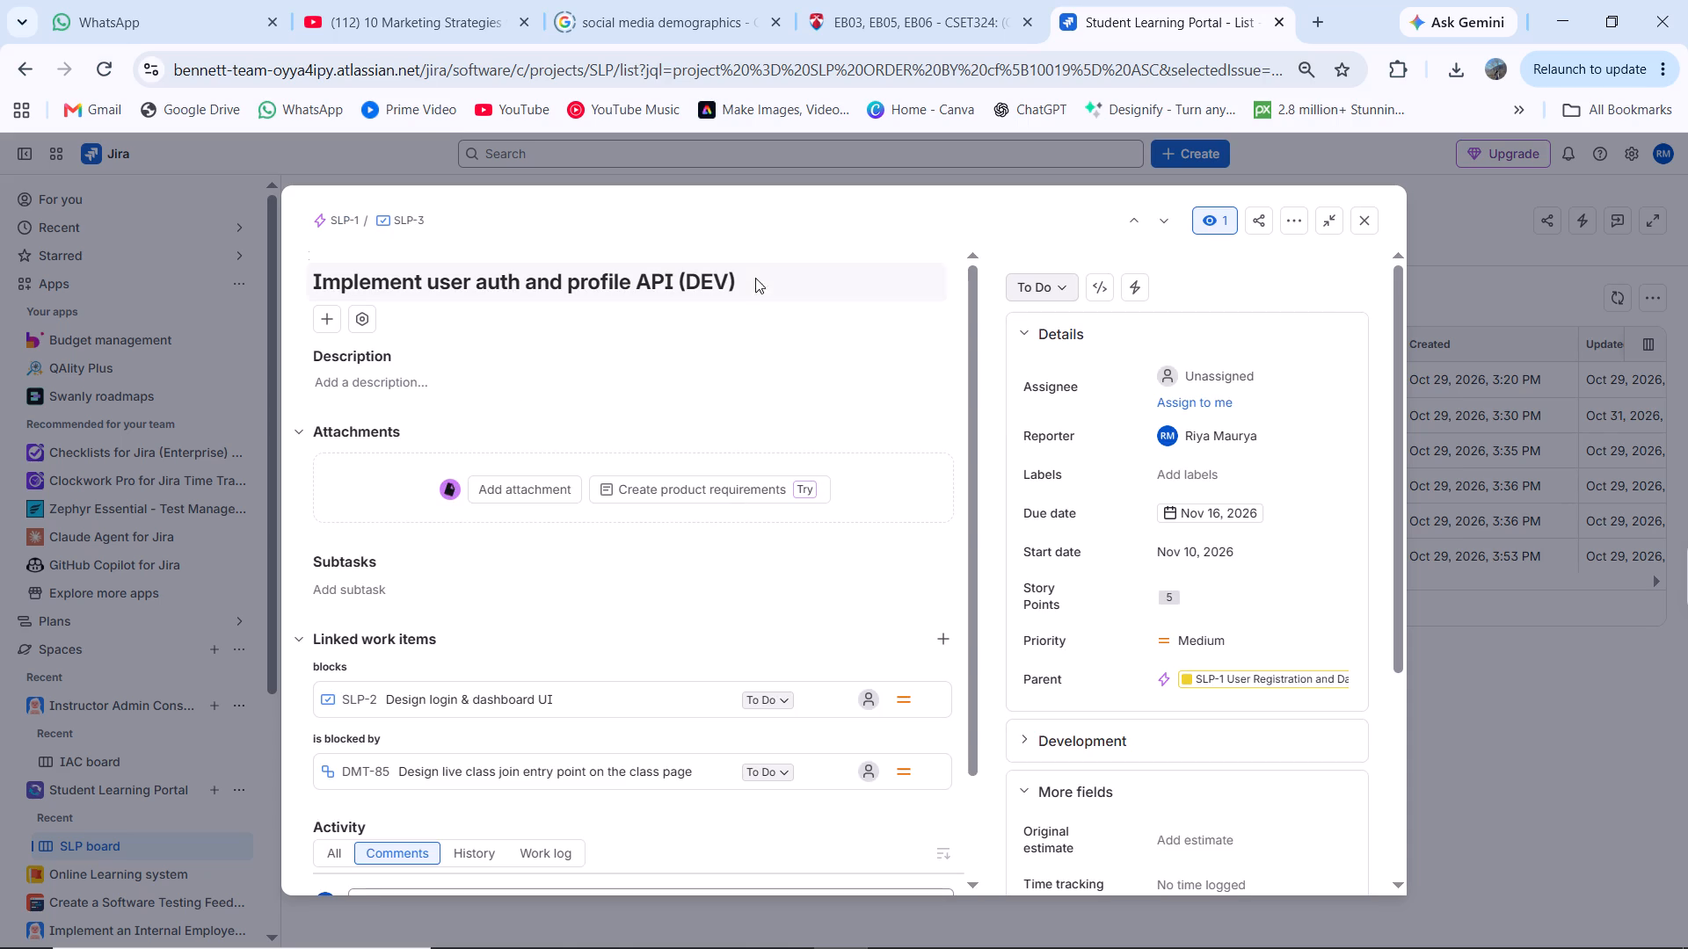
{"action": "left_click", "coordinate": [759, 280]}
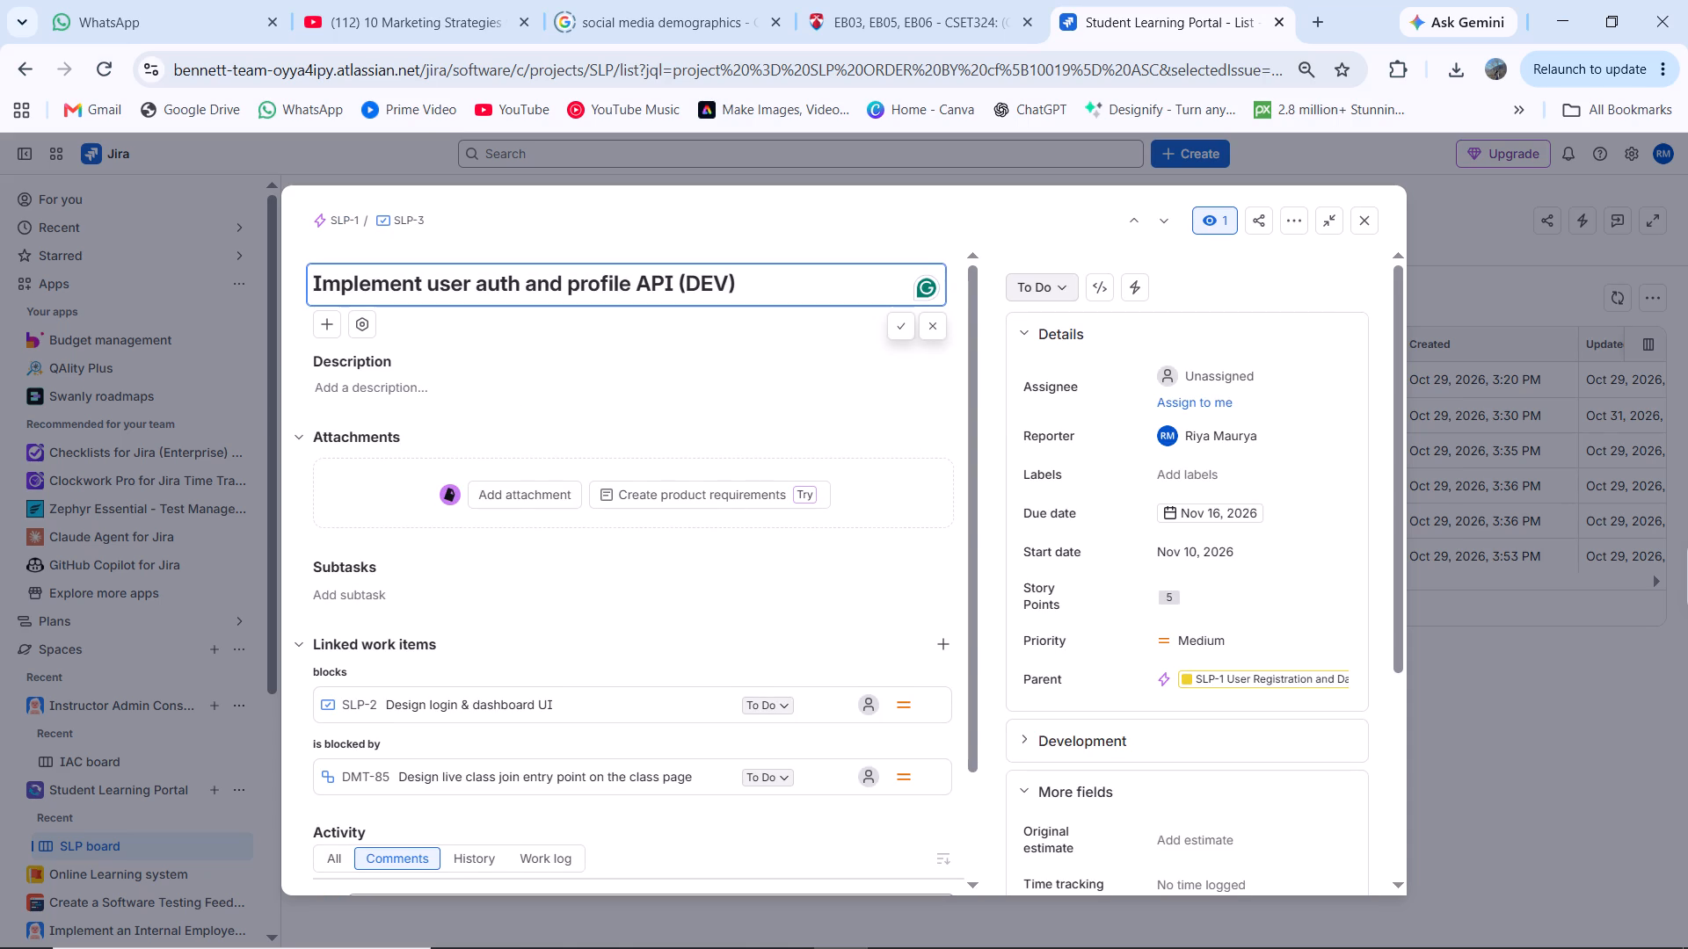
{"action": "left_click", "coordinate": [759, 280]}
{"action": "key", "text": "BackSpace"}
{"action": "key", "text": "BackSpace"}
{"action": "key", "text": "BackSpace"}
{"action": "key", "text": "BackSpace"}
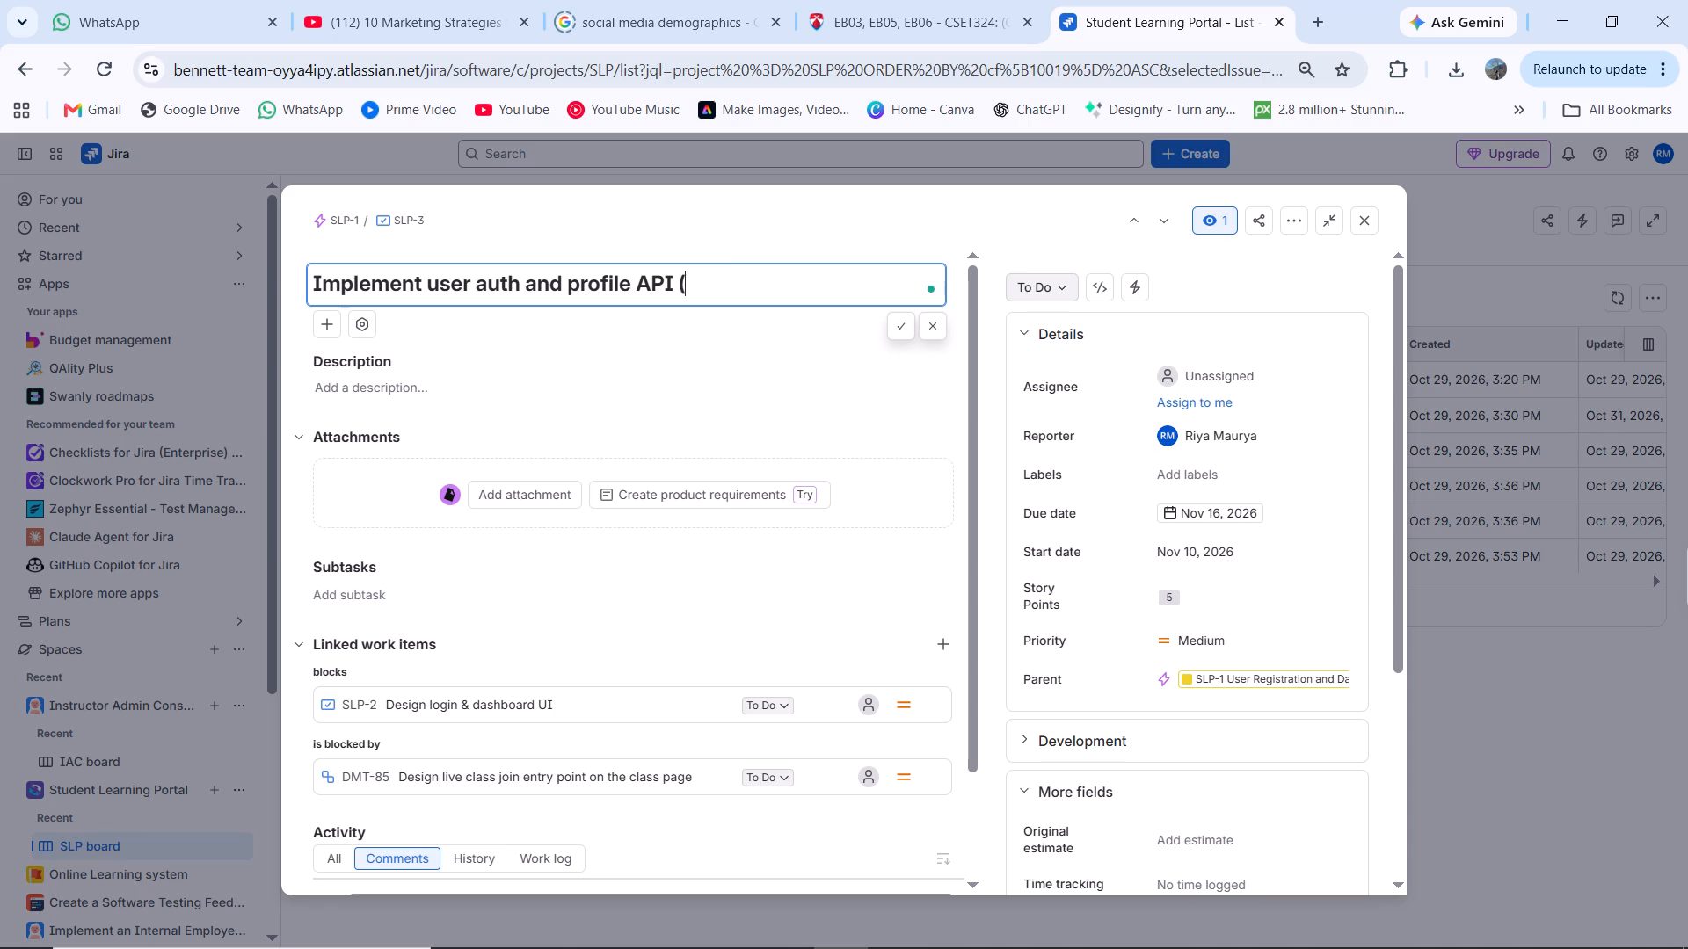
{"action": "key", "text": "BackSpace"}
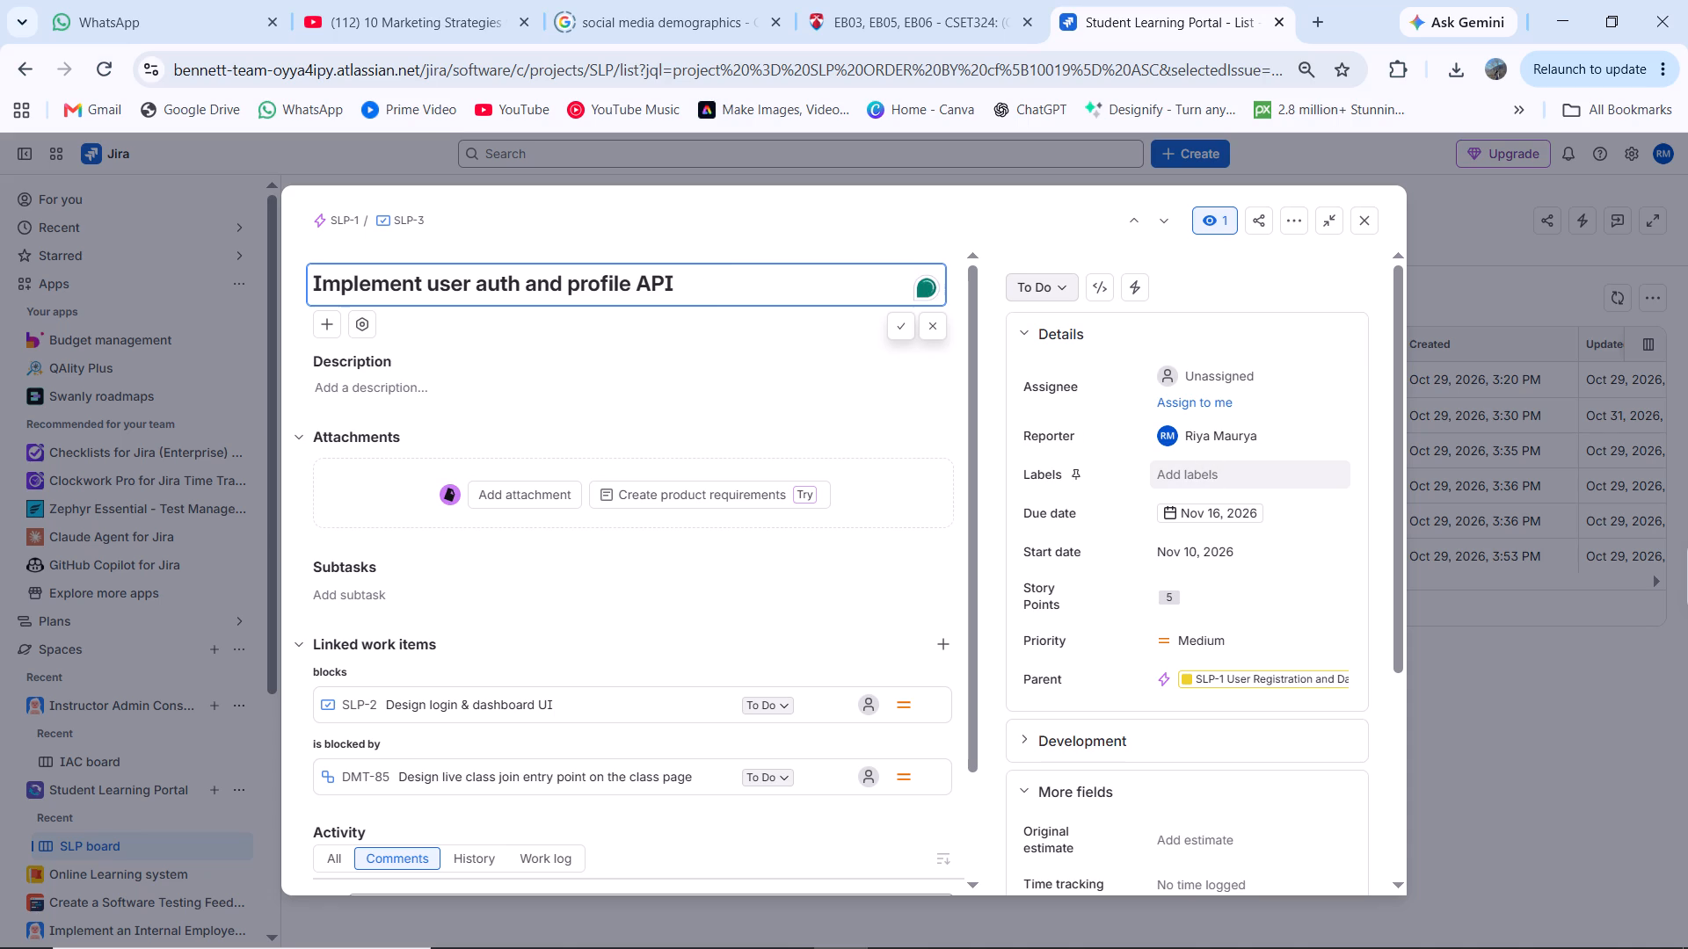
Add the DEV label to SLP-3 and close the work item.
{"action": "left_click", "coordinate": [1203, 468]}
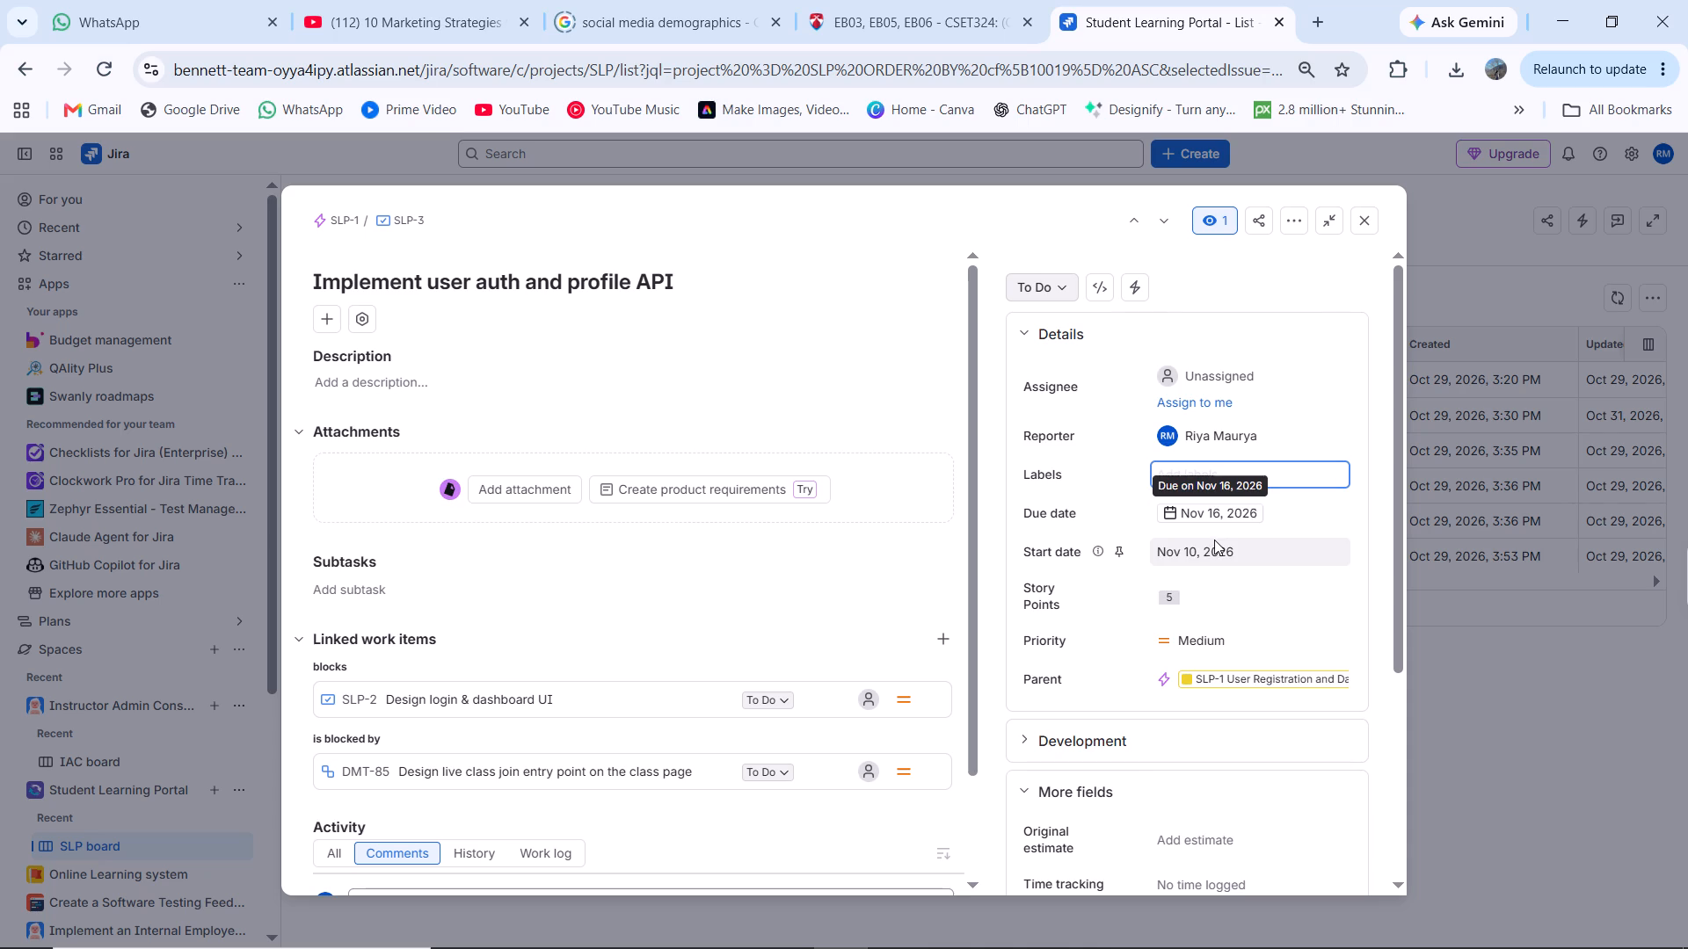
{"action": "left_click", "coordinate": [1206, 613]}
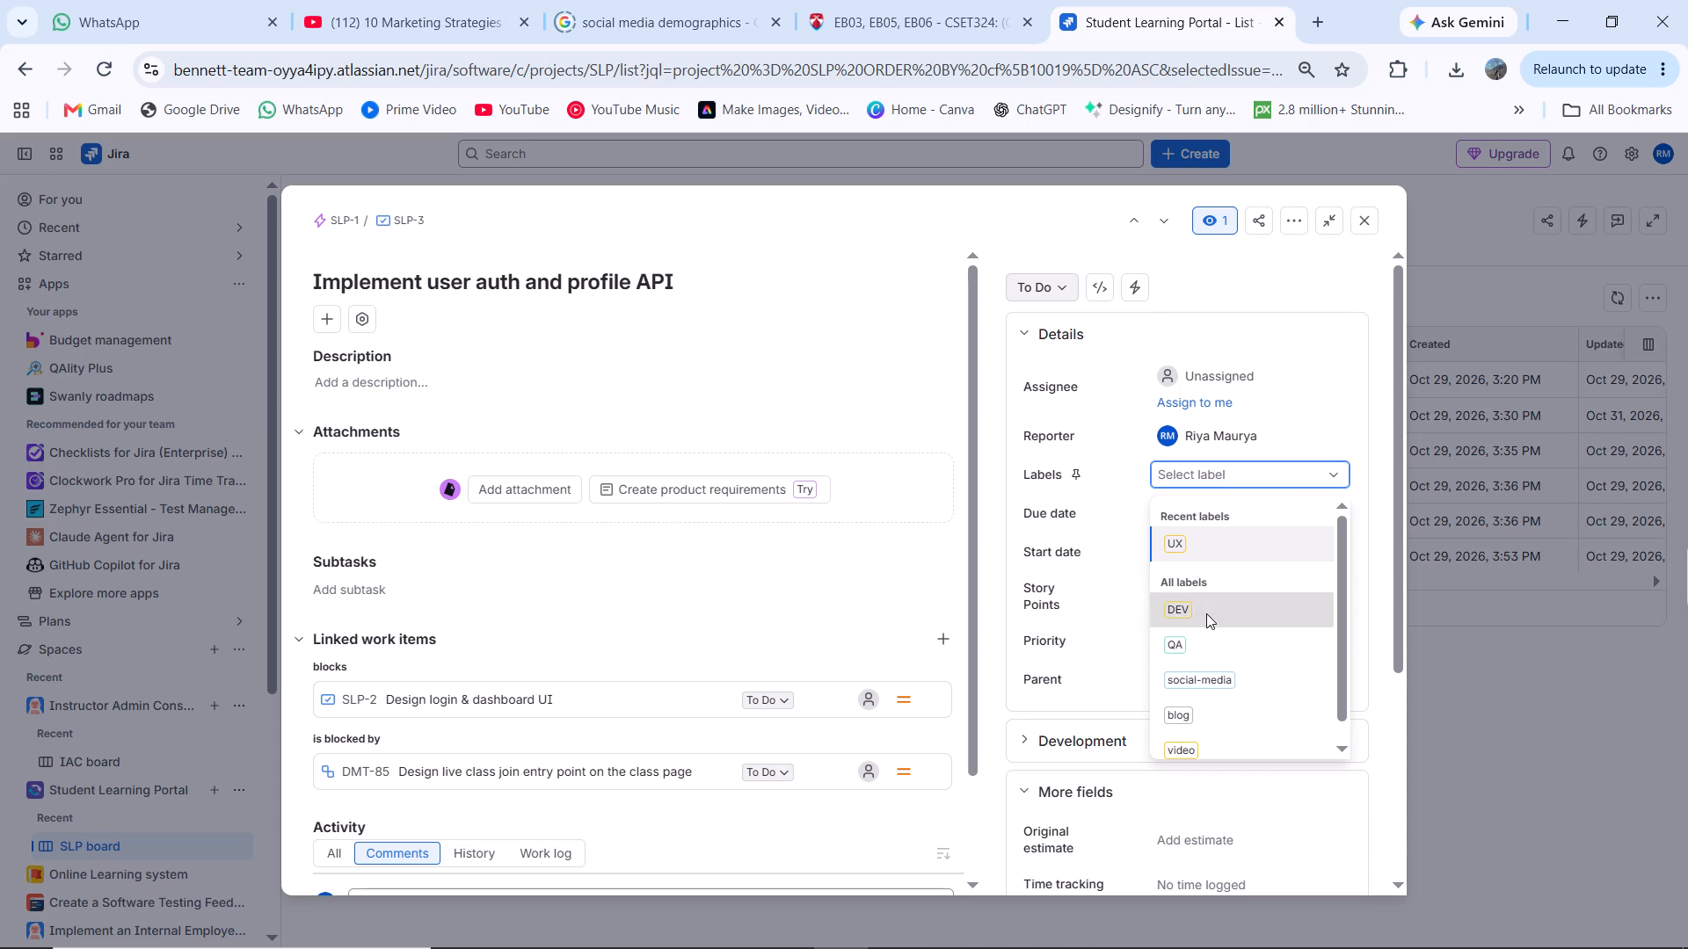
{"action": "left_click", "coordinate": [896, 397]}
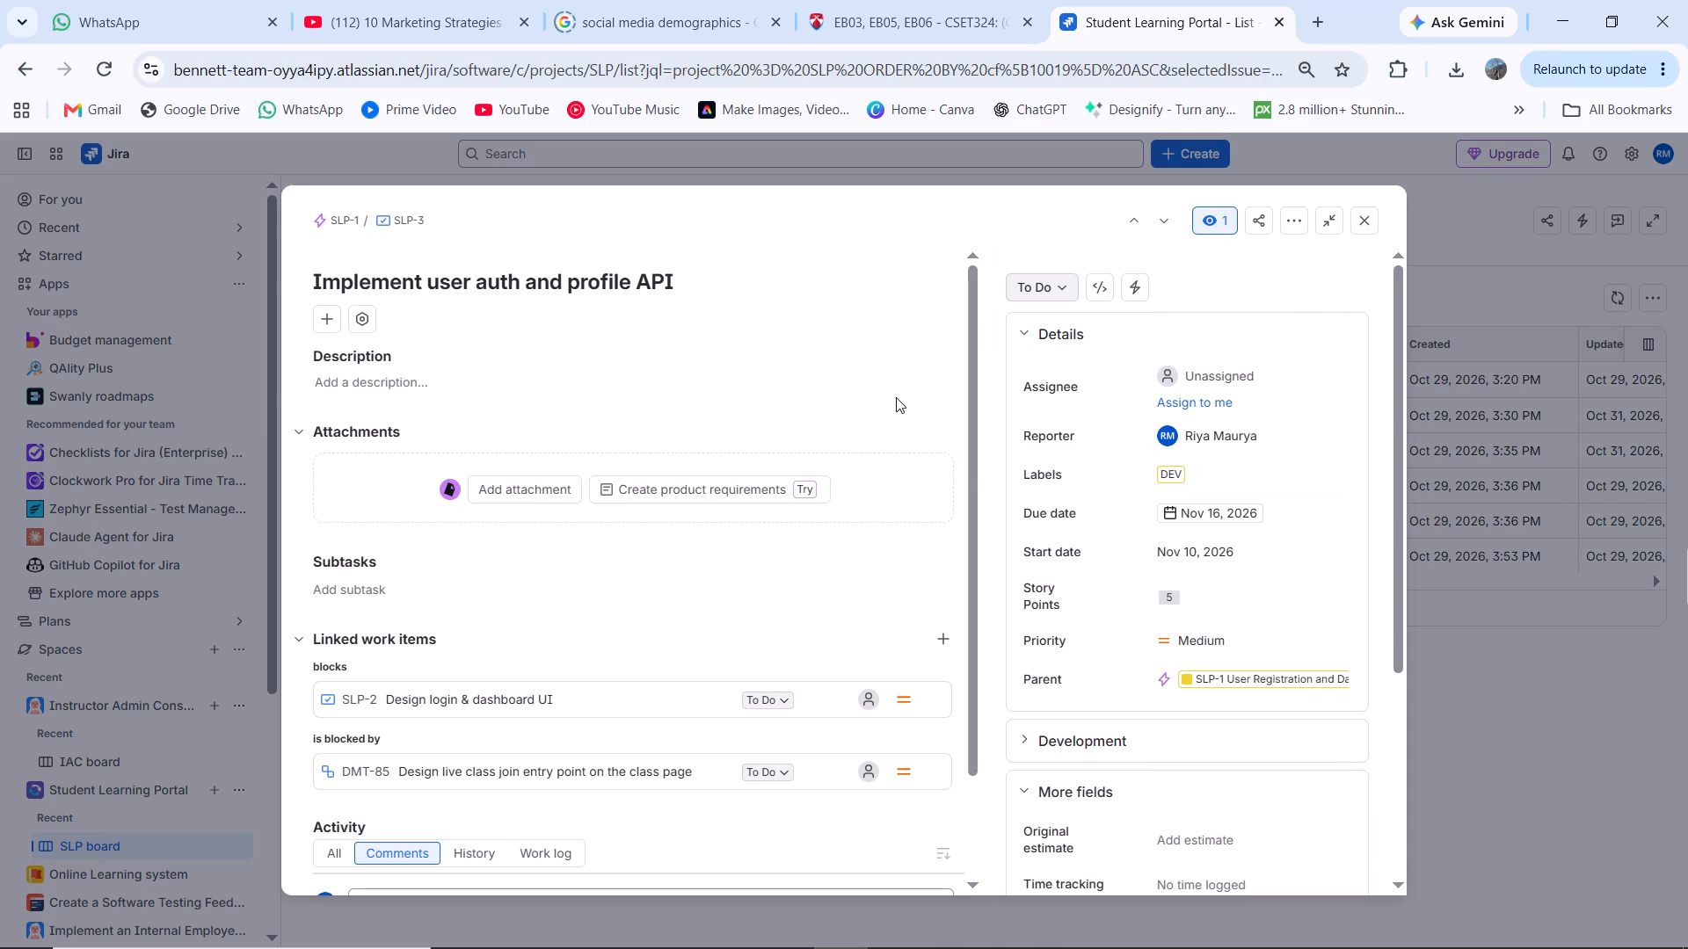
{"action": "left_click", "coordinate": [1496, 445]}
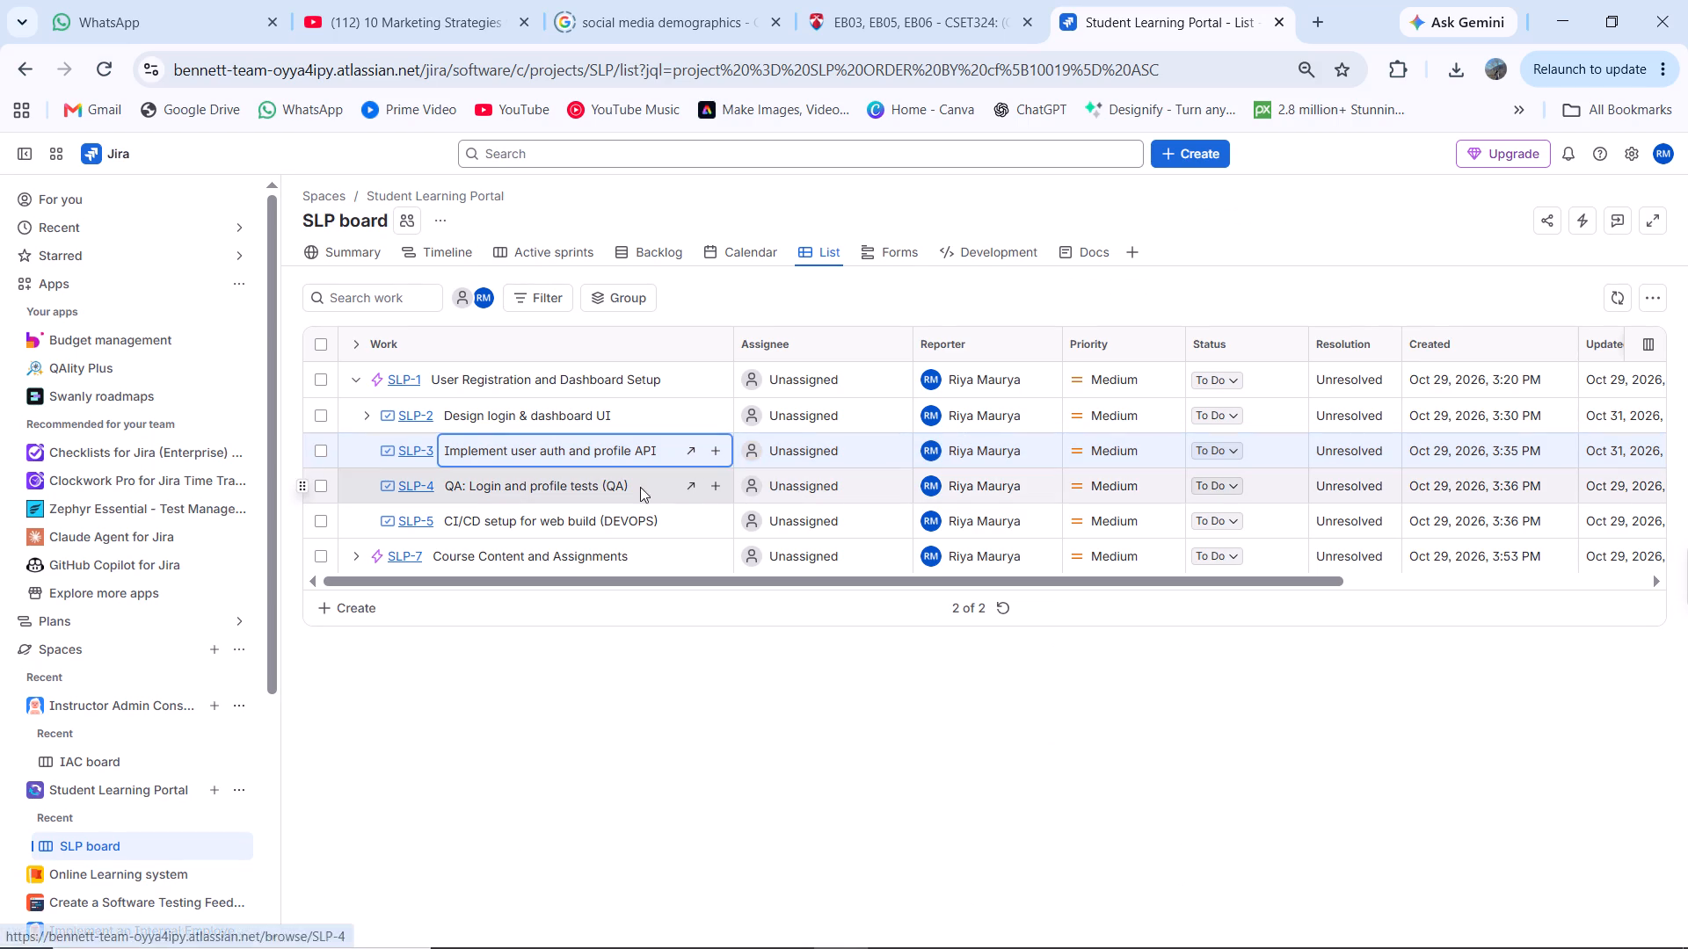
Open work item SLP-4 and shorten its title to "QA: Login and profile tests" by removing the "(QA)" suffix.
{"action": "left_click", "coordinate": [696, 486]}
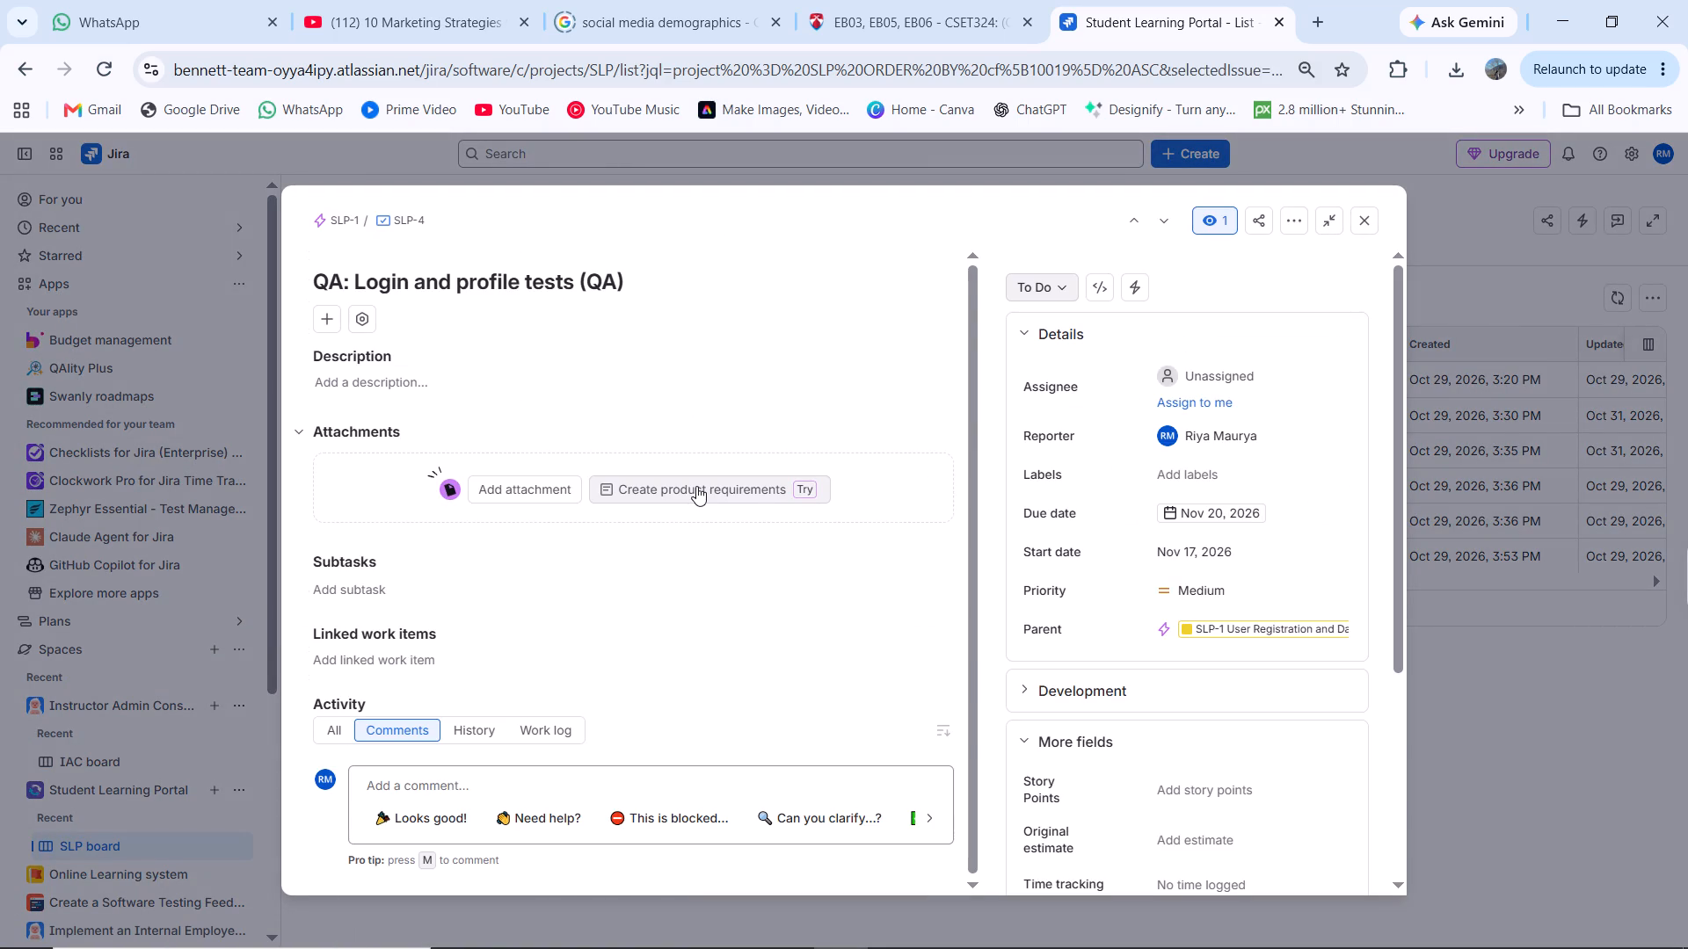
{"action": "left_click", "coordinate": [649, 278]}
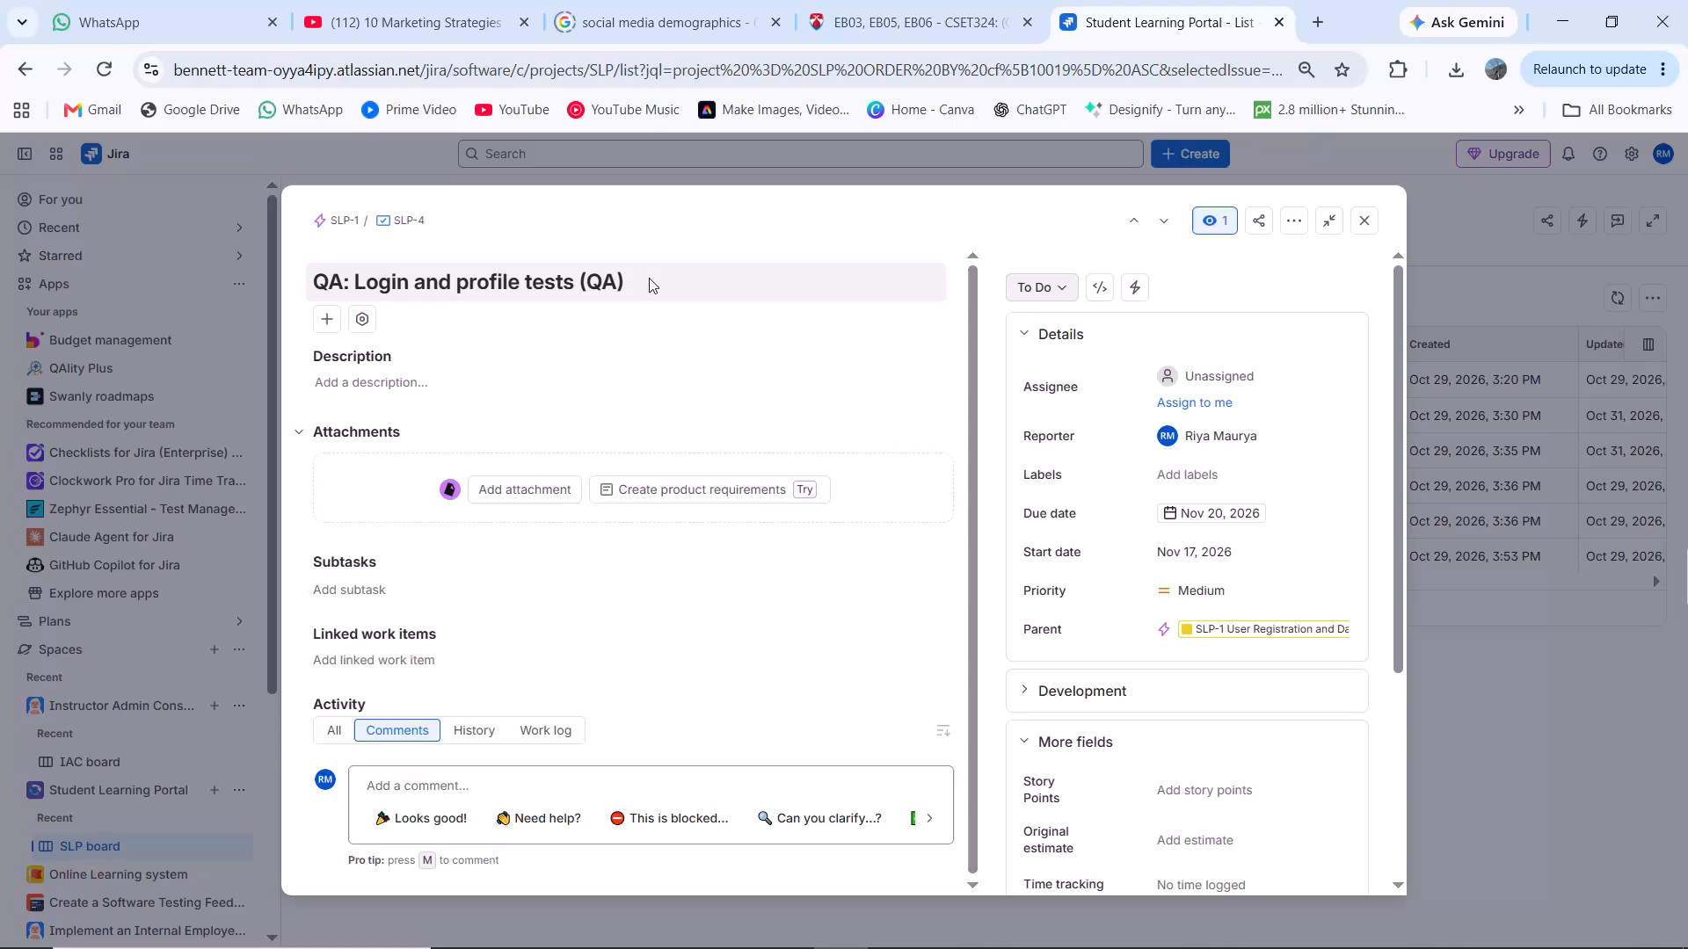
{"action": "left_click", "coordinate": [649, 278]}
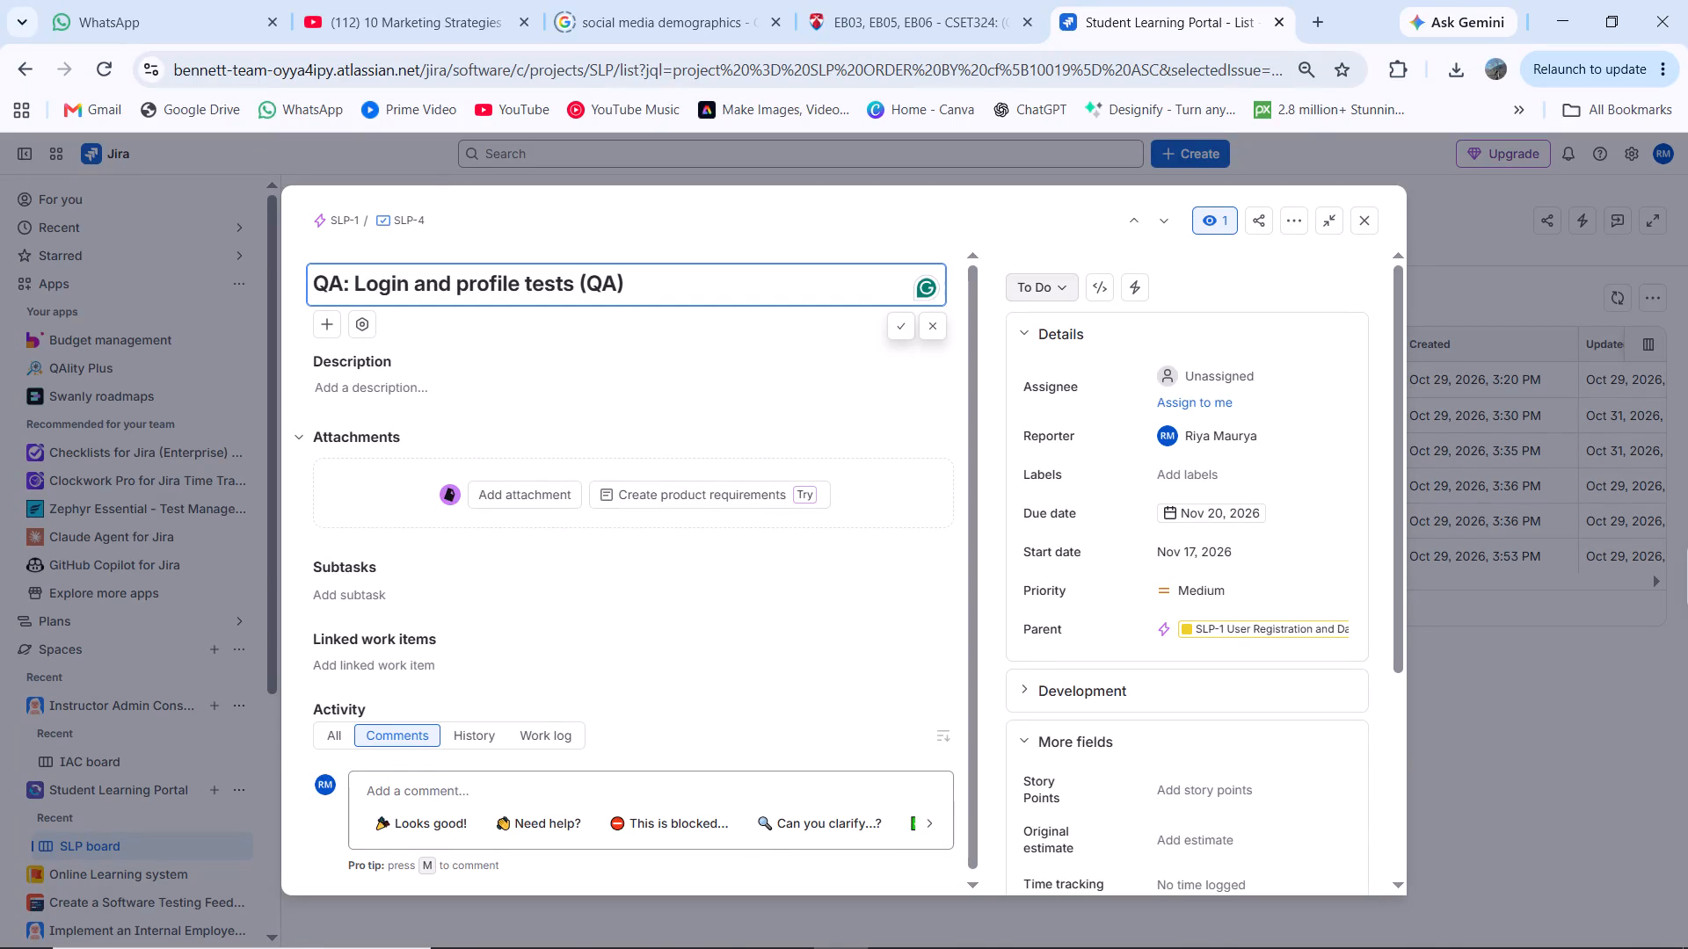
{"action": "key", "text": "BackSpace"}
{"action": "key", "text": "BackSpace"}
{"action": "key", "text": "BackSpace"}
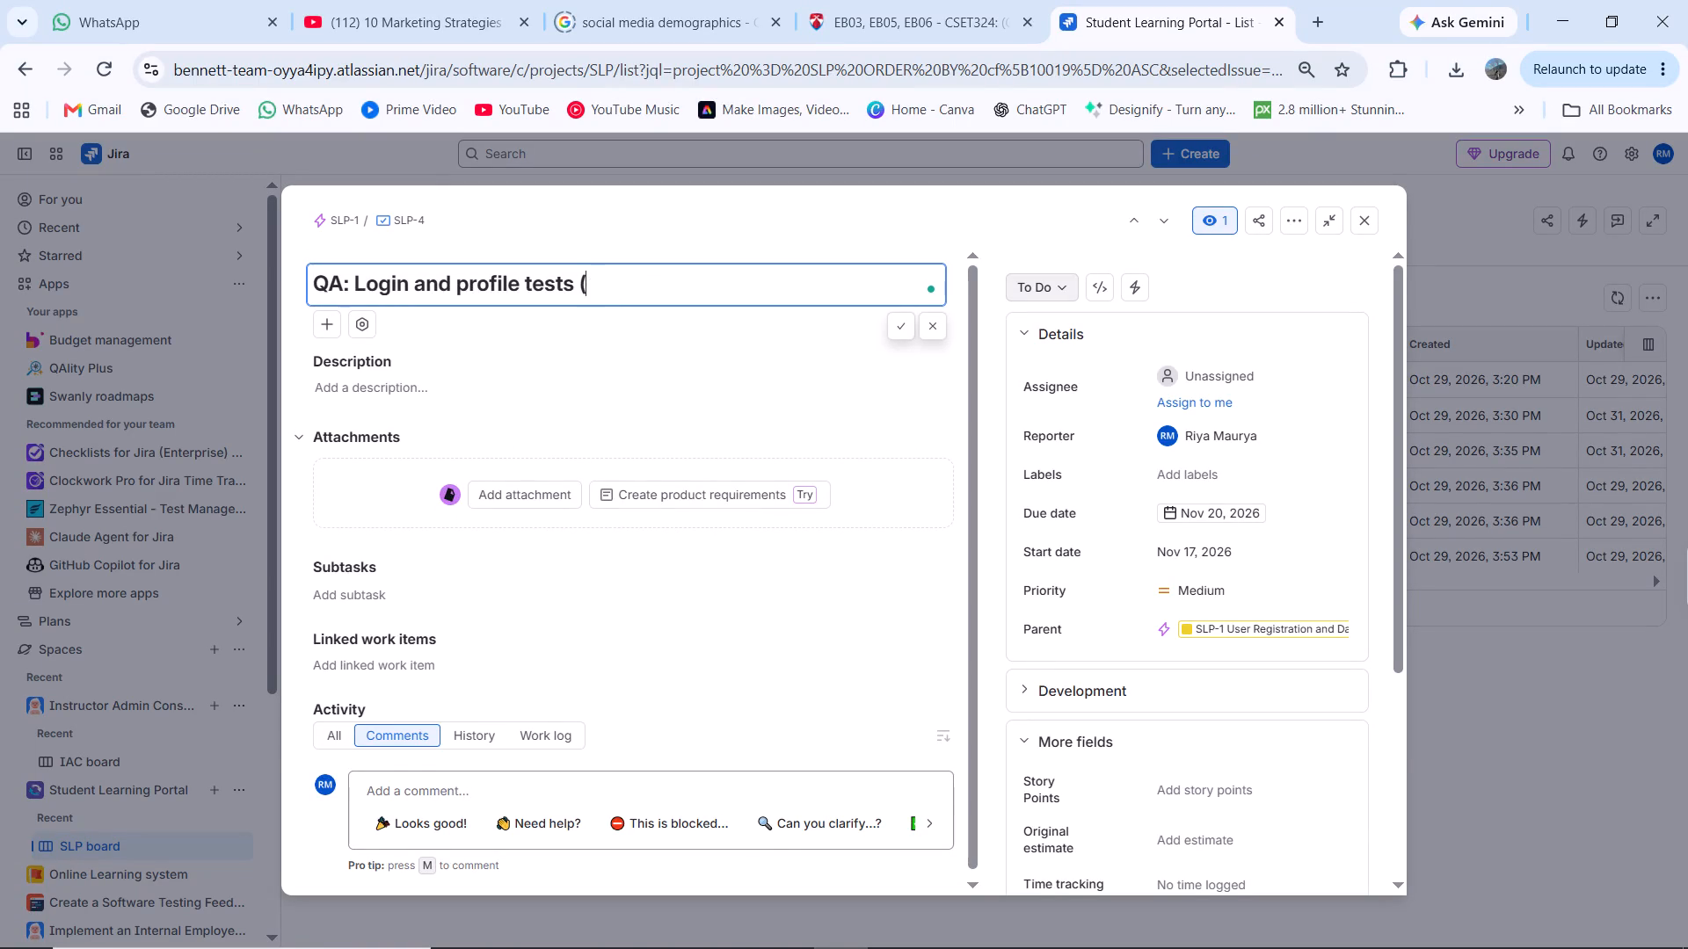
{"action": "key", "text": "BackSpace"}
Add the QA label to SLP-4 and close the work item.
{"action": "left_click", "coordinate": [1214, 479]}
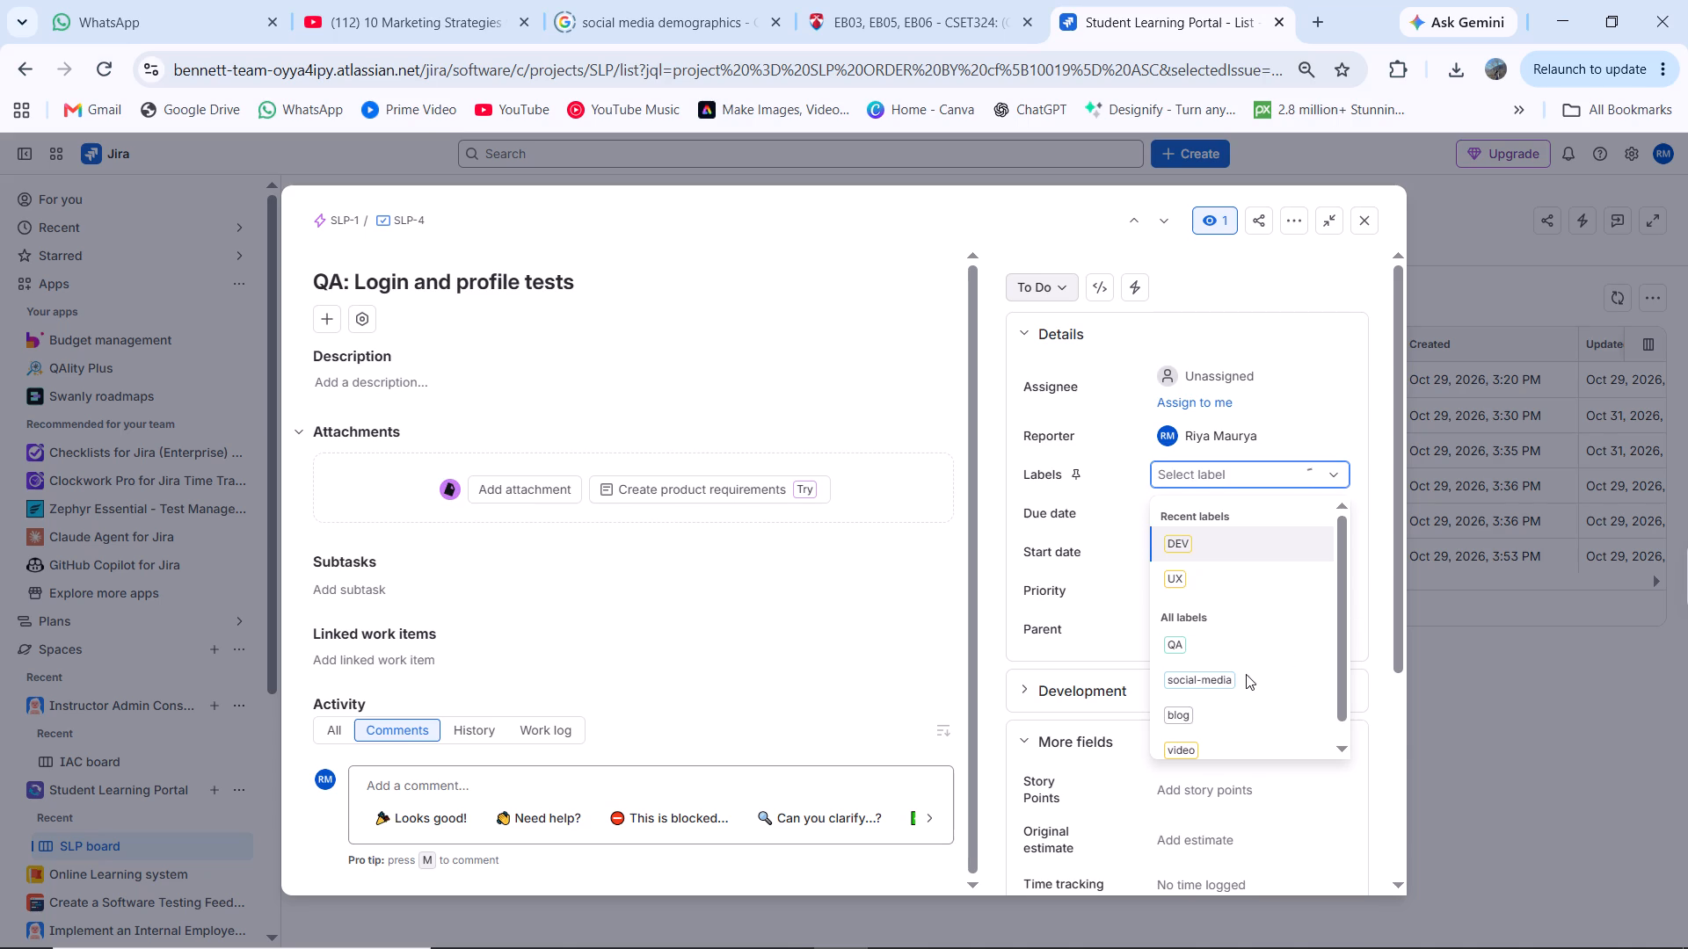
{"action": "left_click", "coordinate": [1220, 655]}
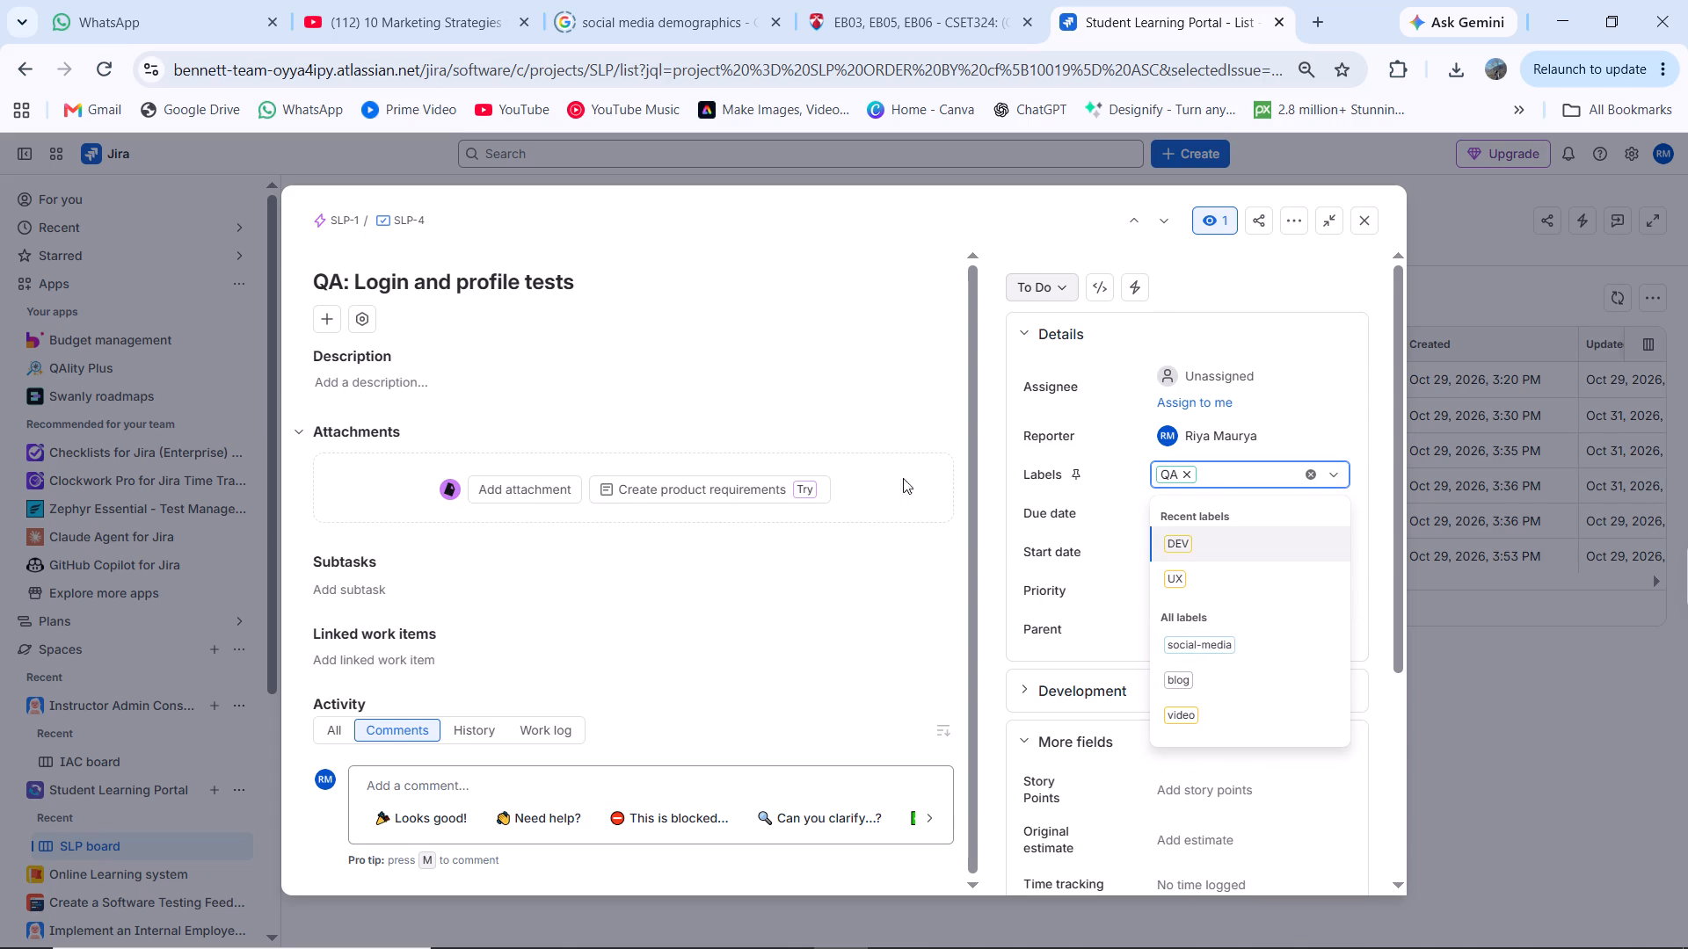
{"action": "left_click", "coordinate": [878, 399]}
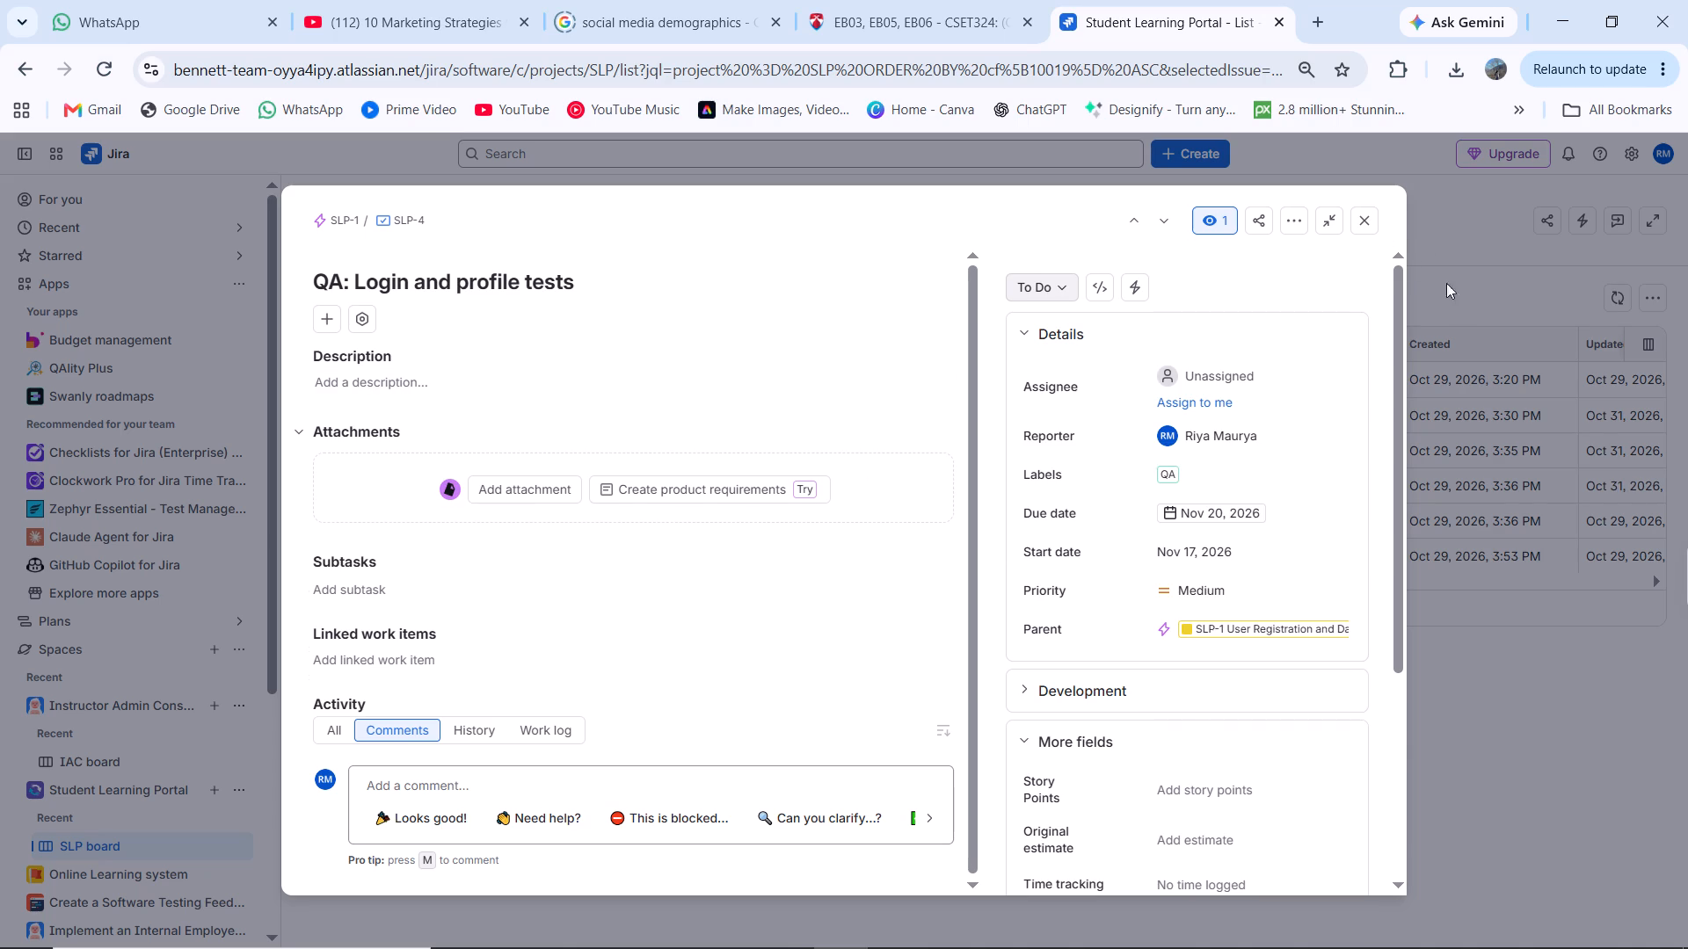
{"action": "left_click", "coordinate": [1462, 301]}
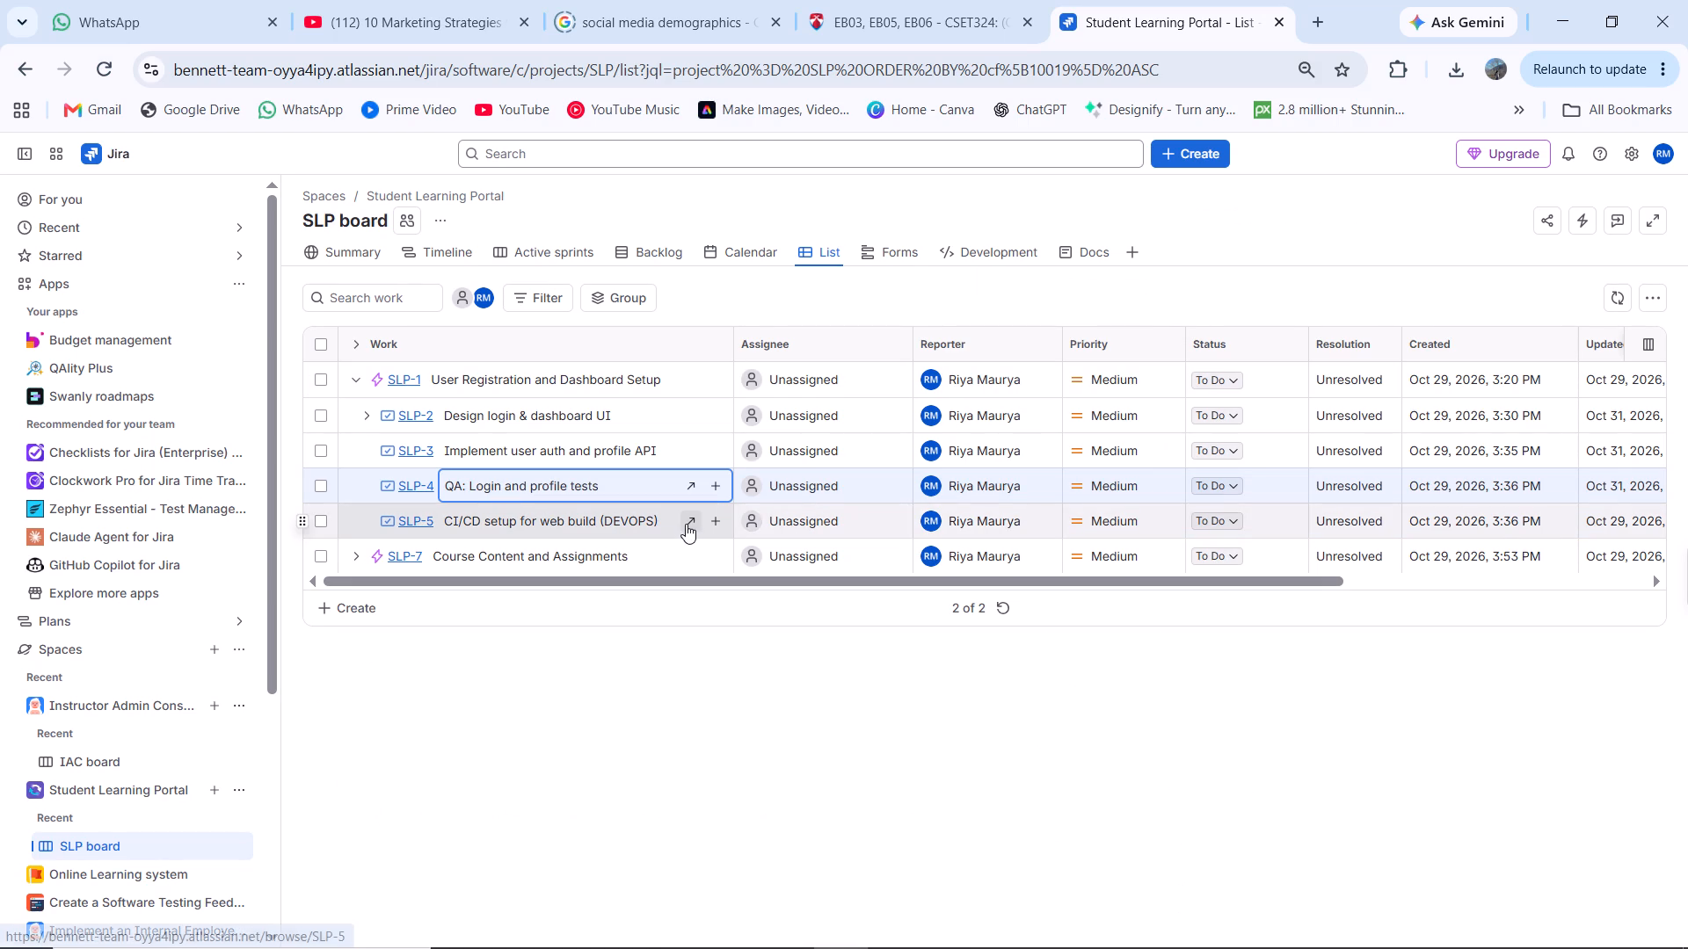
Open work item SLP-5 and shorten its title to "CI/CD setup for web build" by removing the "(DEVOPS)" suffix.
{"action": "left_click", "coordinate": [686, 524]}
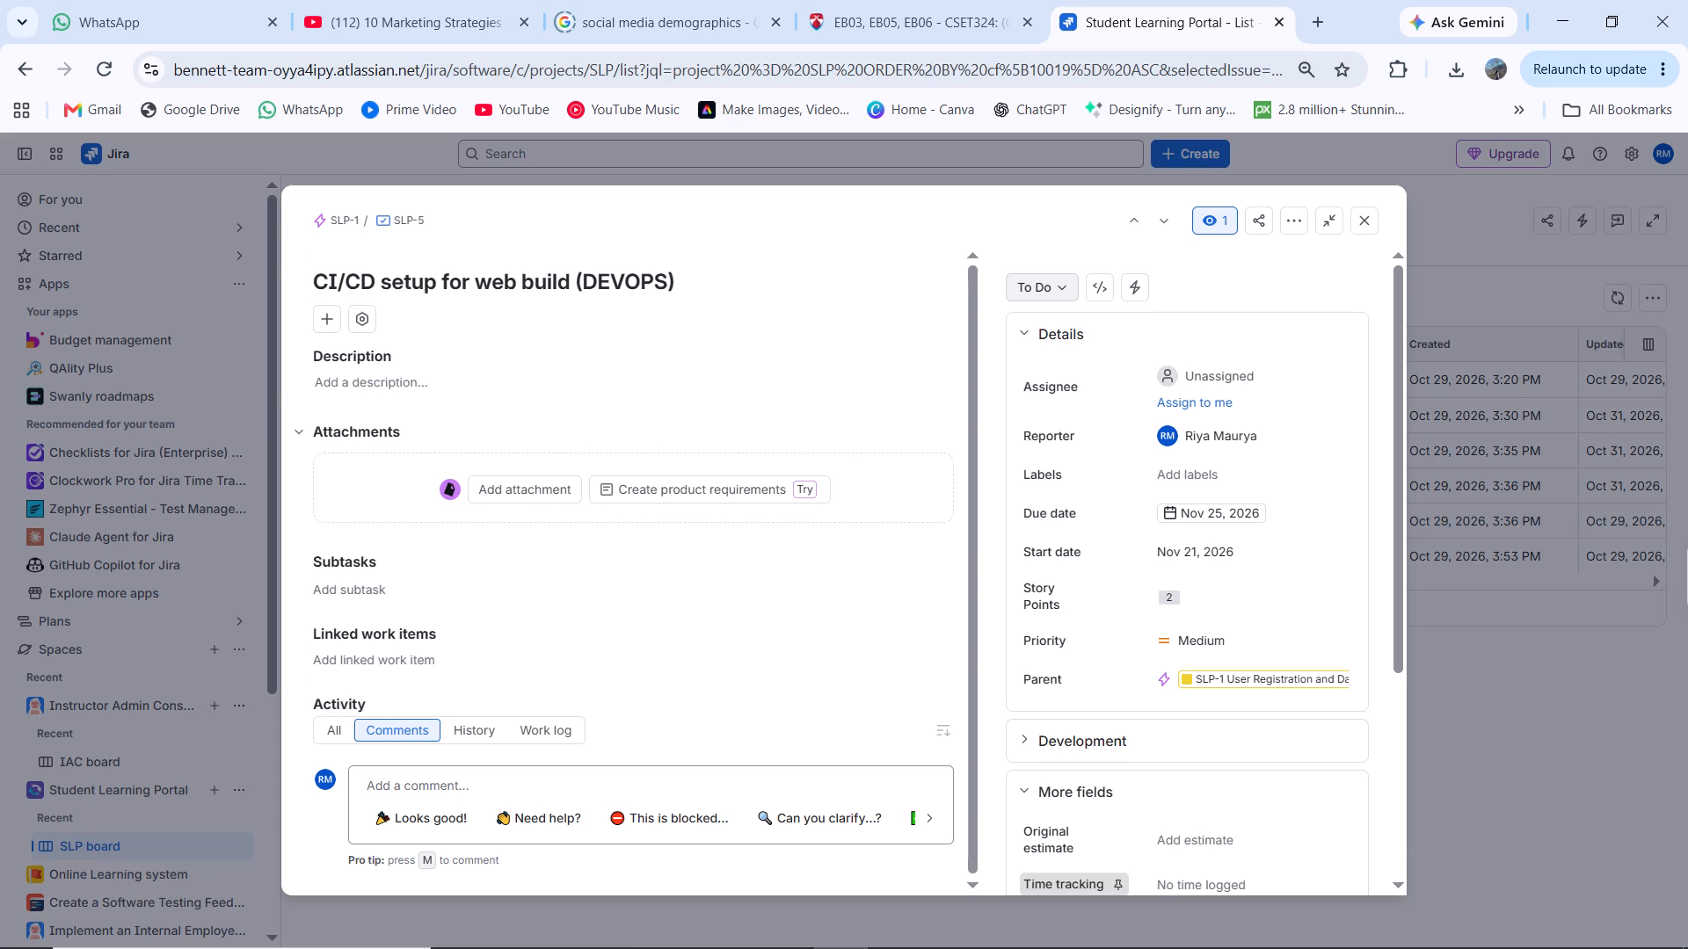
{"action": "left_click", "coordinate": [702, 278]}
{"action": "left_click", "coordinate": [702, 278]}
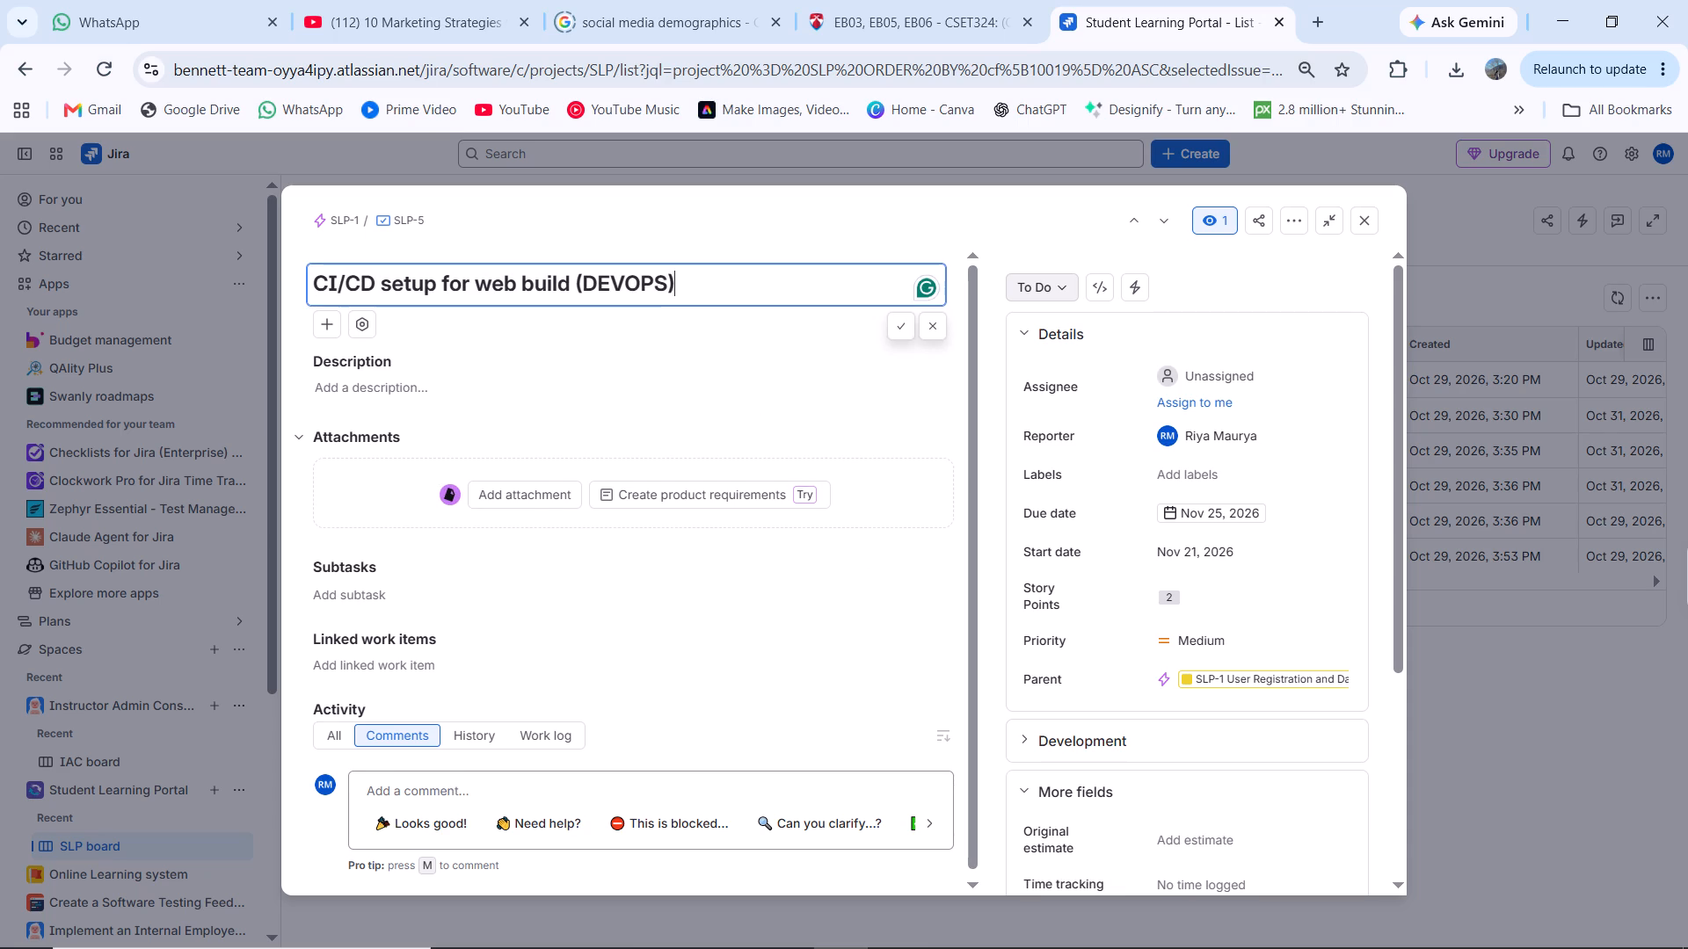
{"action": "key", "text": "BackSpace"}
{"action": "key", "text": "BackSpace"}
{"action": "key", "text": "BackSpace"}
{"action": "key", "text": "BackSpace"}
{"action": "key", "text": "BackSpace"}
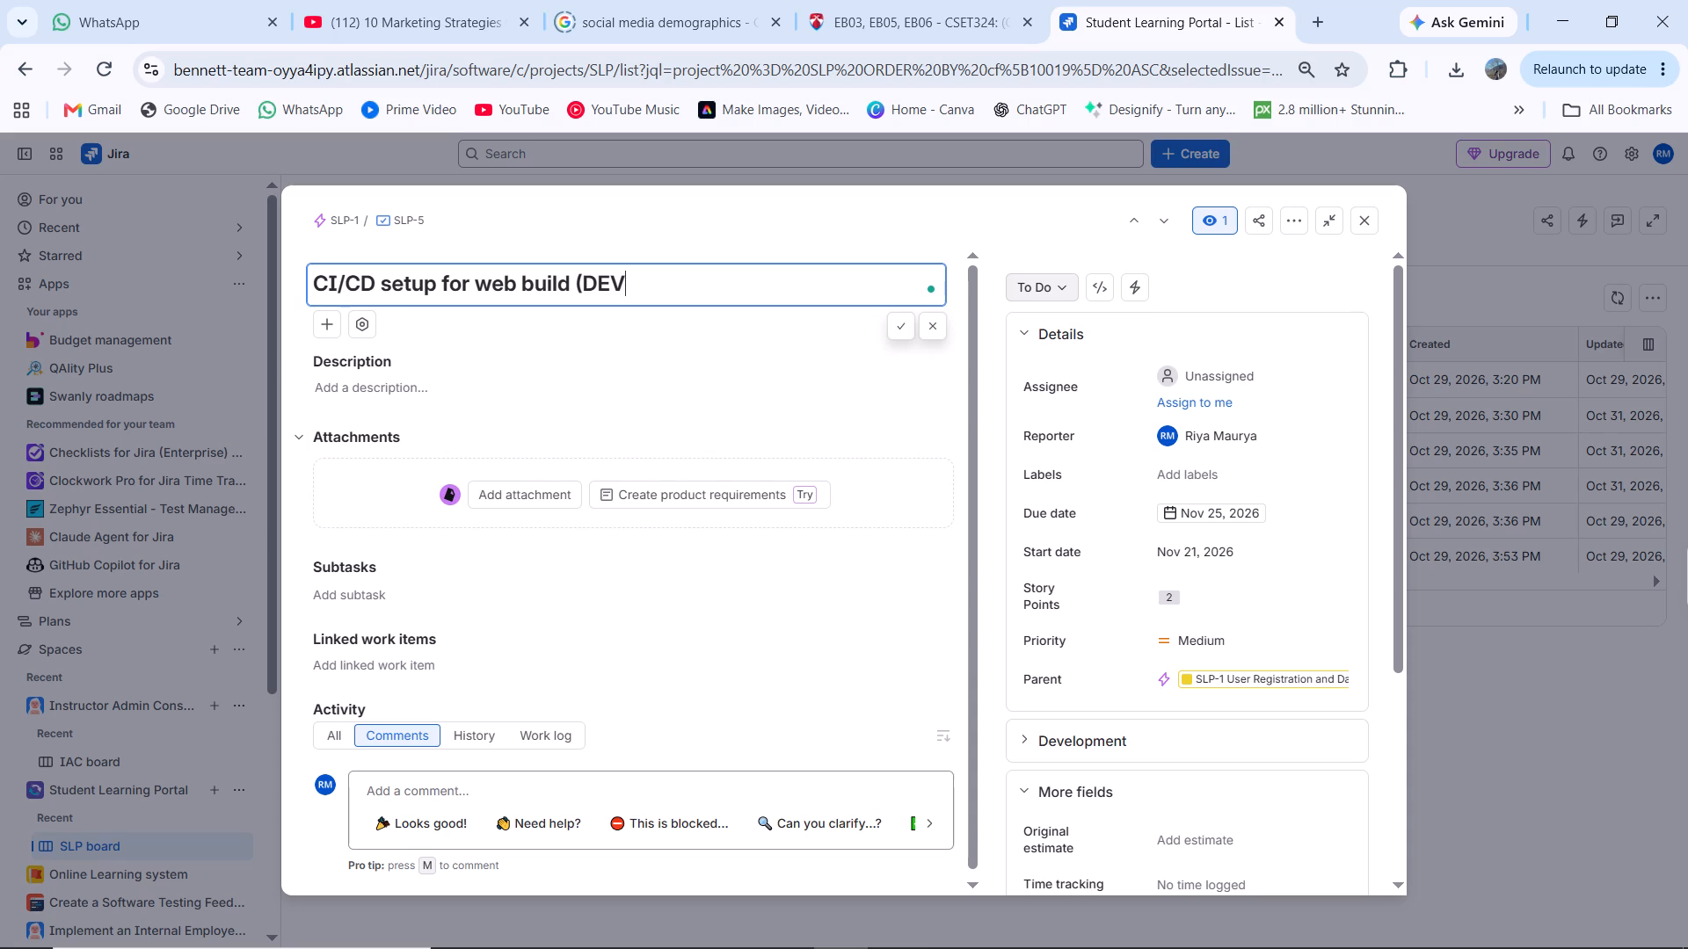
{"action": "key", "text": "BackSpace"}
{"action": "key", "text": "BackSpace"}
{"action": "key", "text": "BackSpace"}
Add the DEVOPS label to SLP-5 and close the work item.
{"action": "left_click", "coordinate": [1211, 476]}
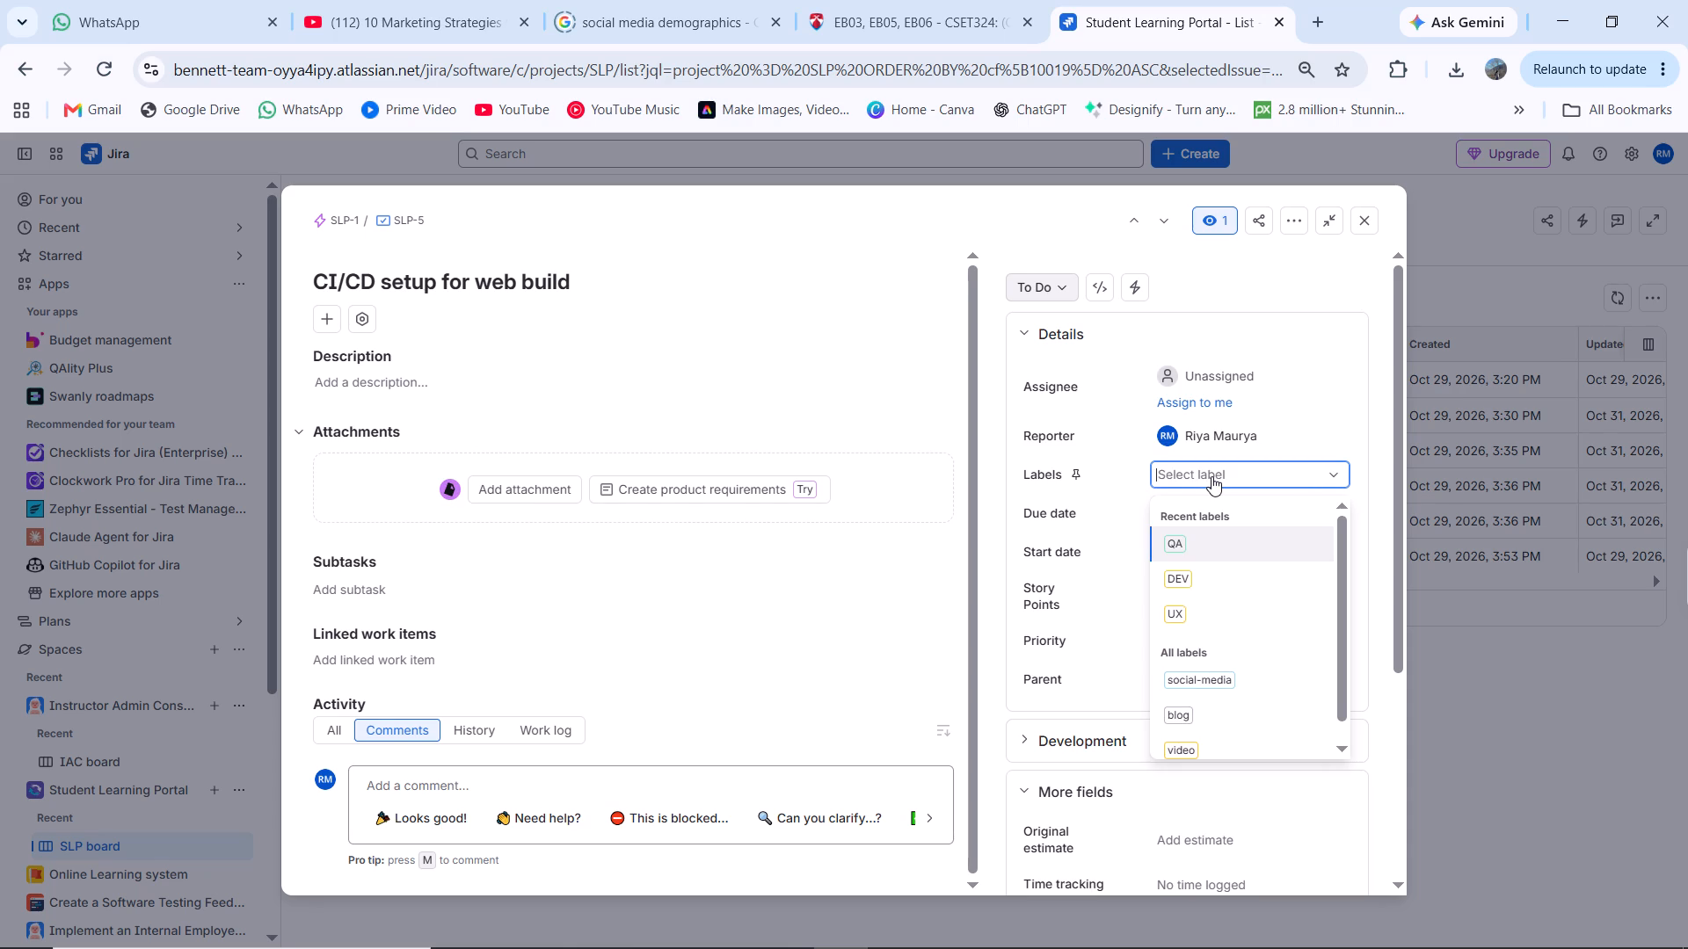
{"action": "type", "text": "DEVOPS"}
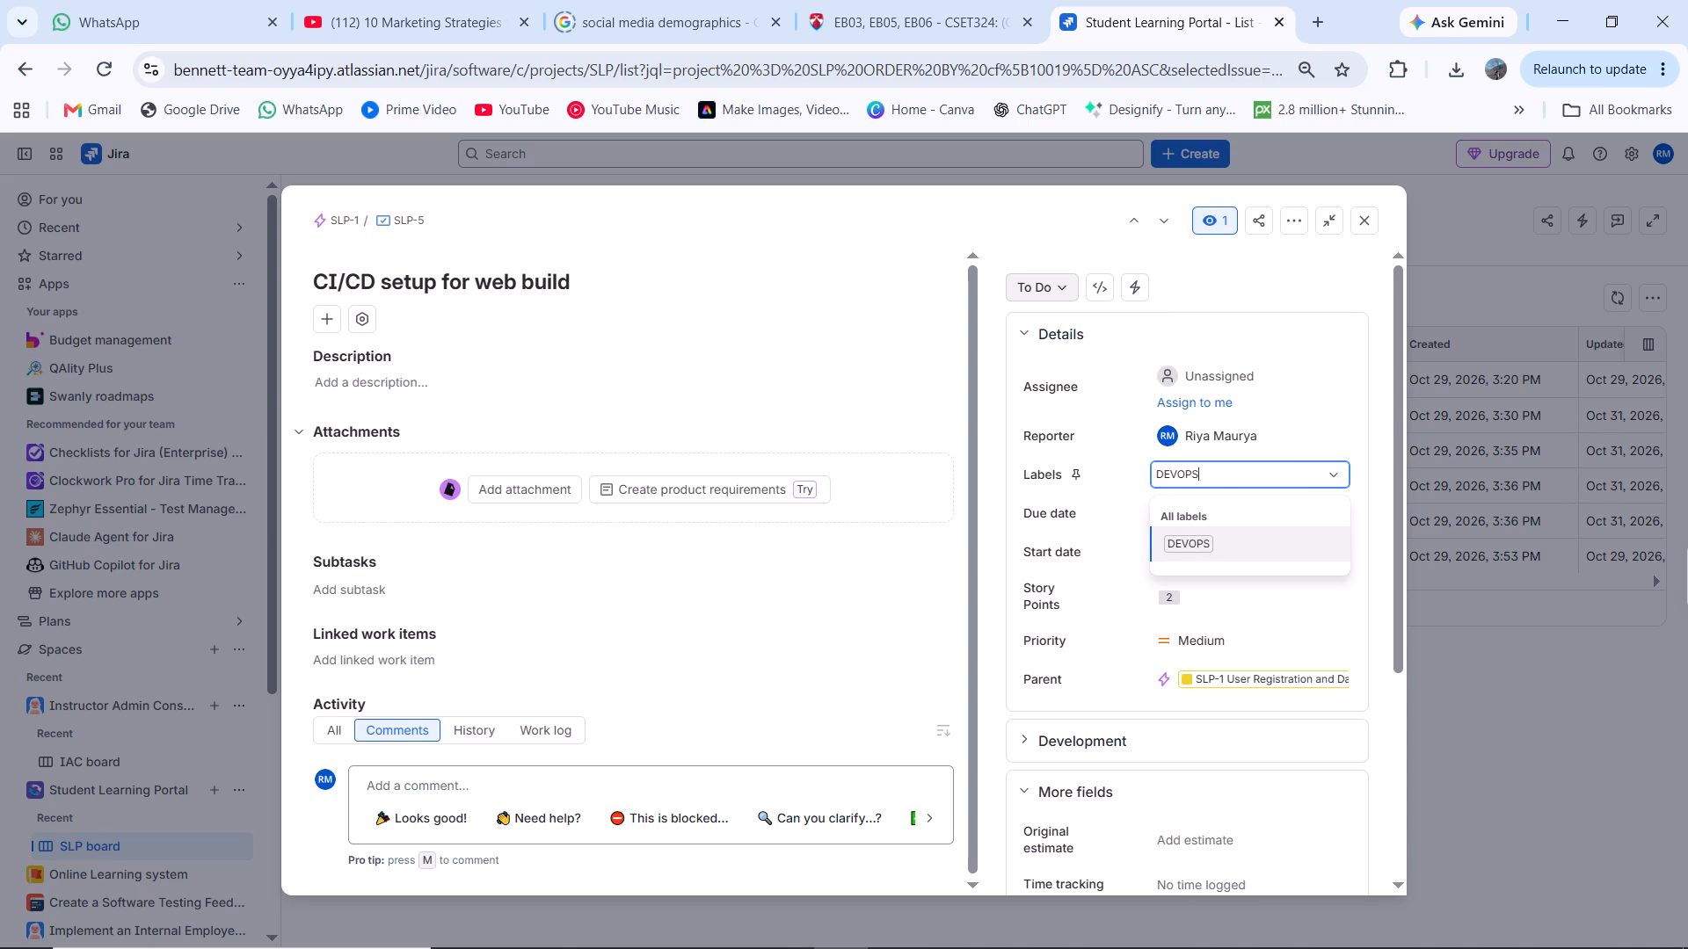
{"action": "key", "text": "Return"}
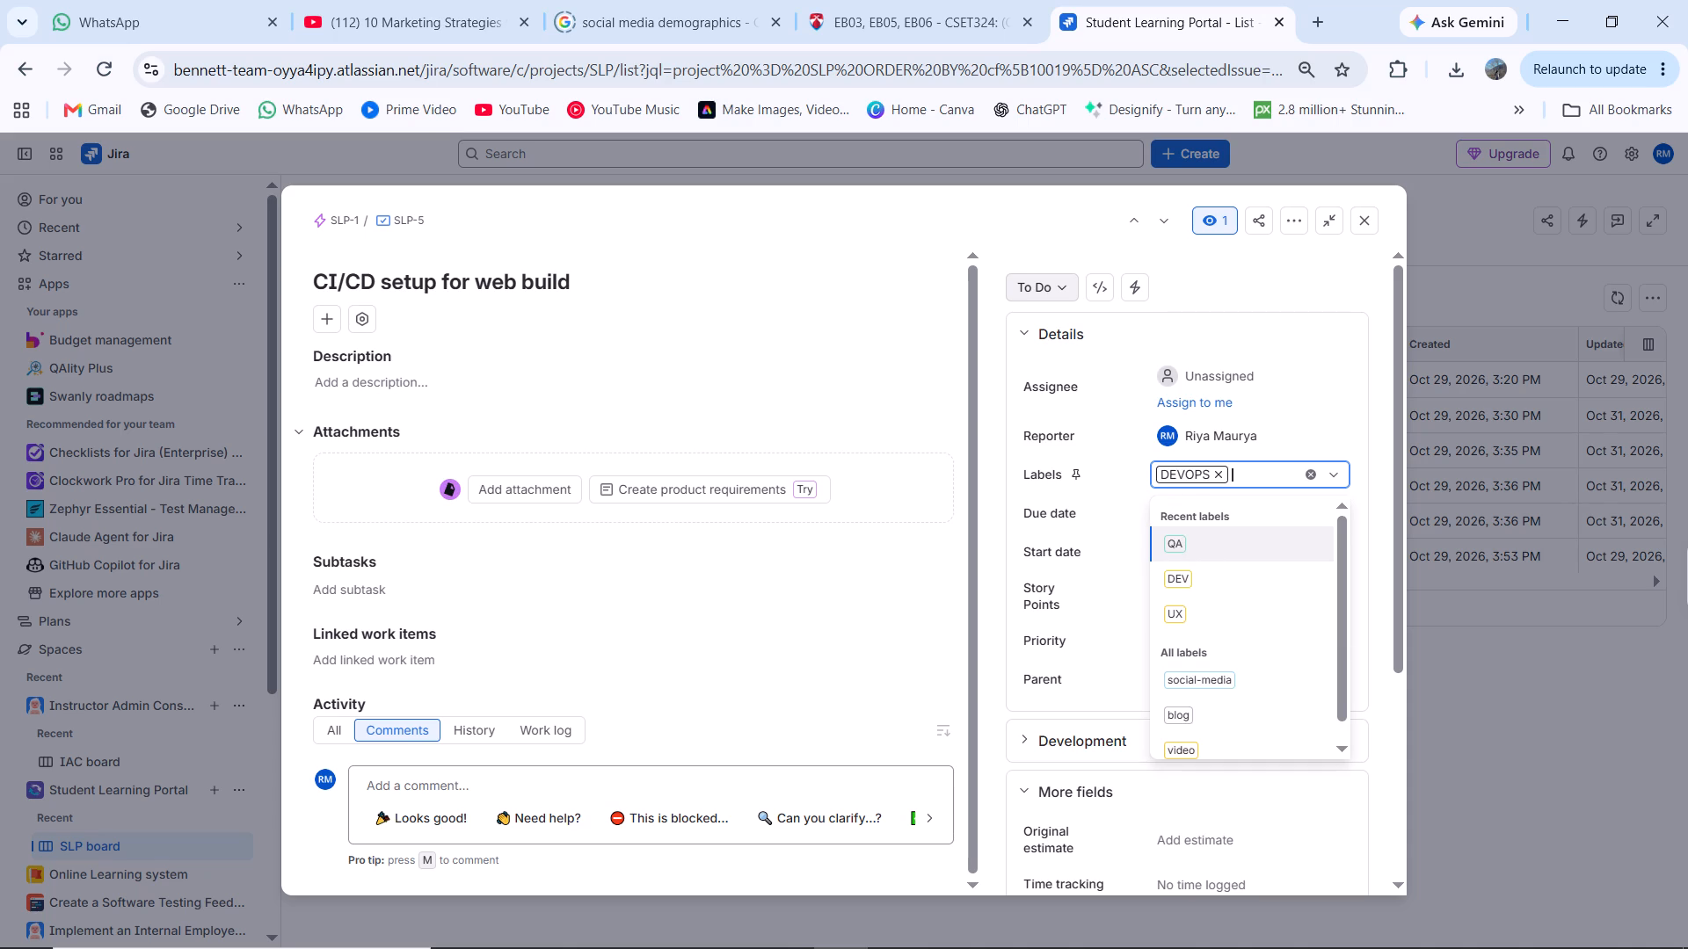
{"action": "left_click", "coordinate": [869, 373]}
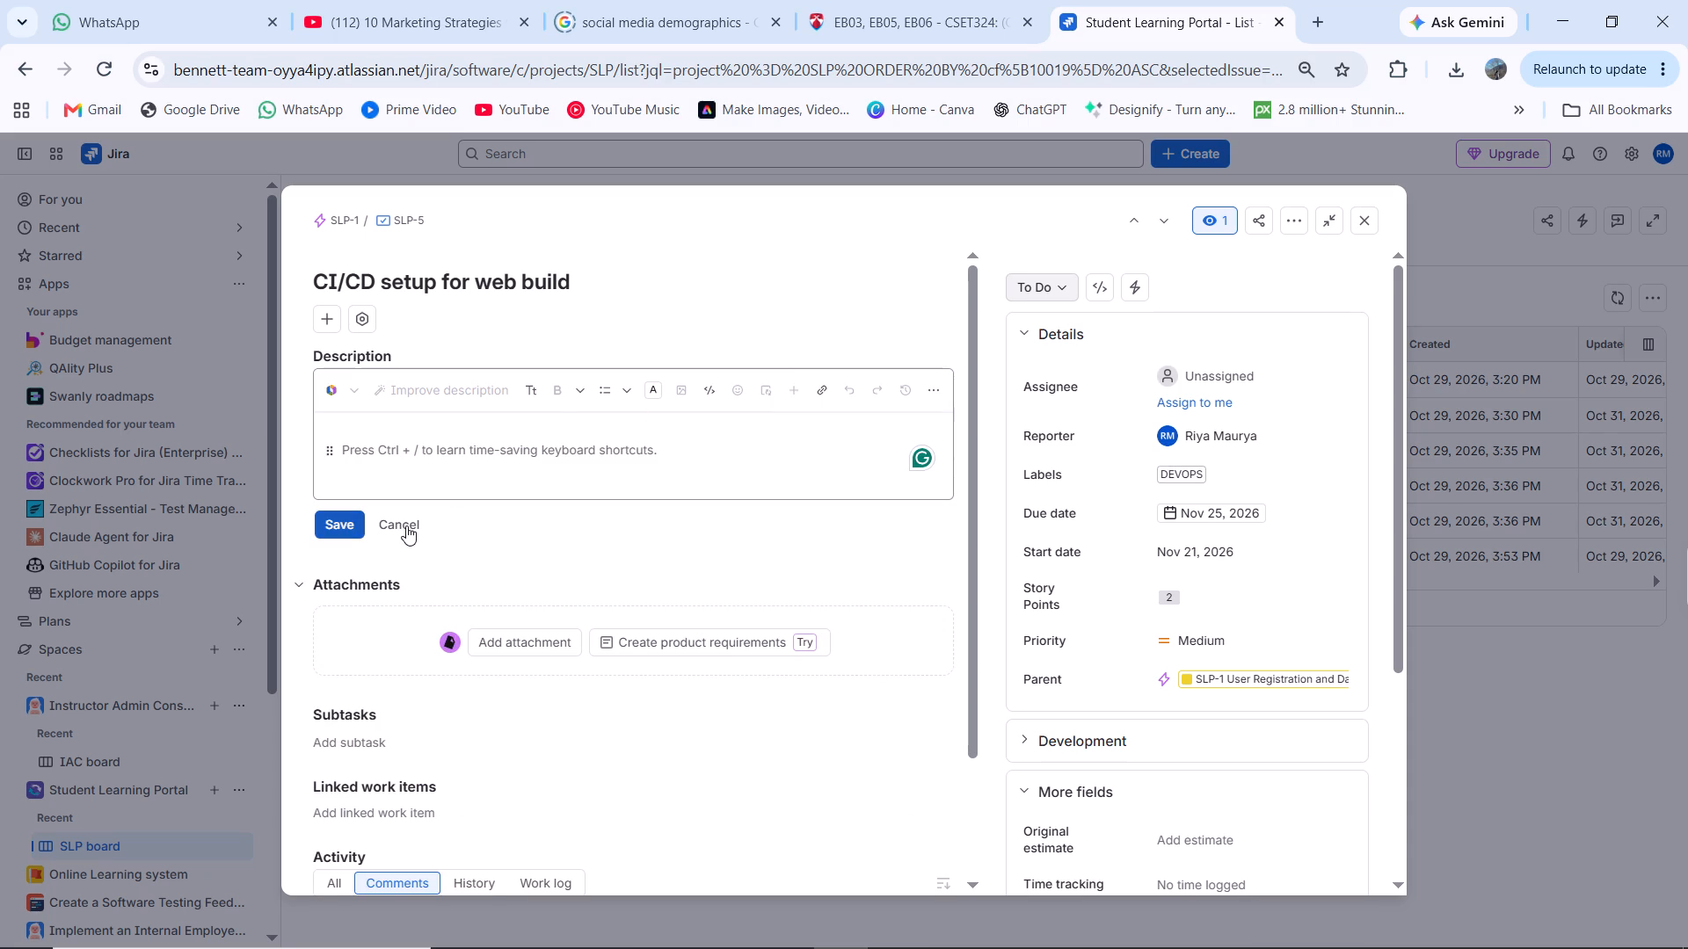
{"action": "left_click", "coordinate": [406, 525]}
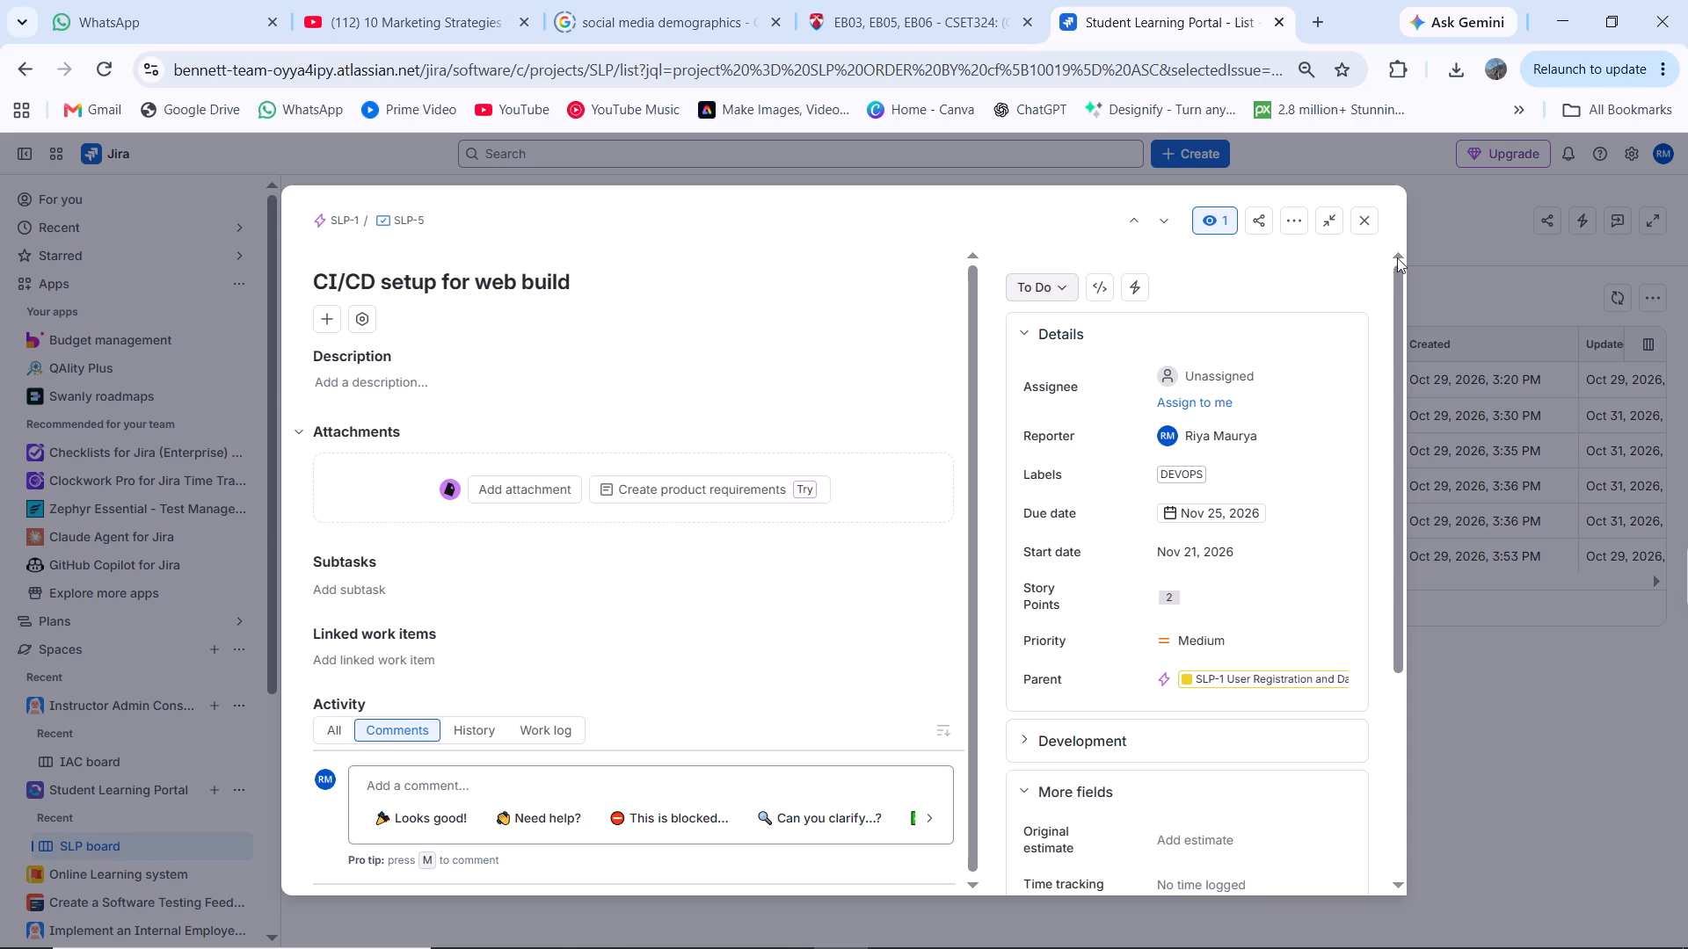
{"action": "left_click", "coordinate": [1362, 222]}
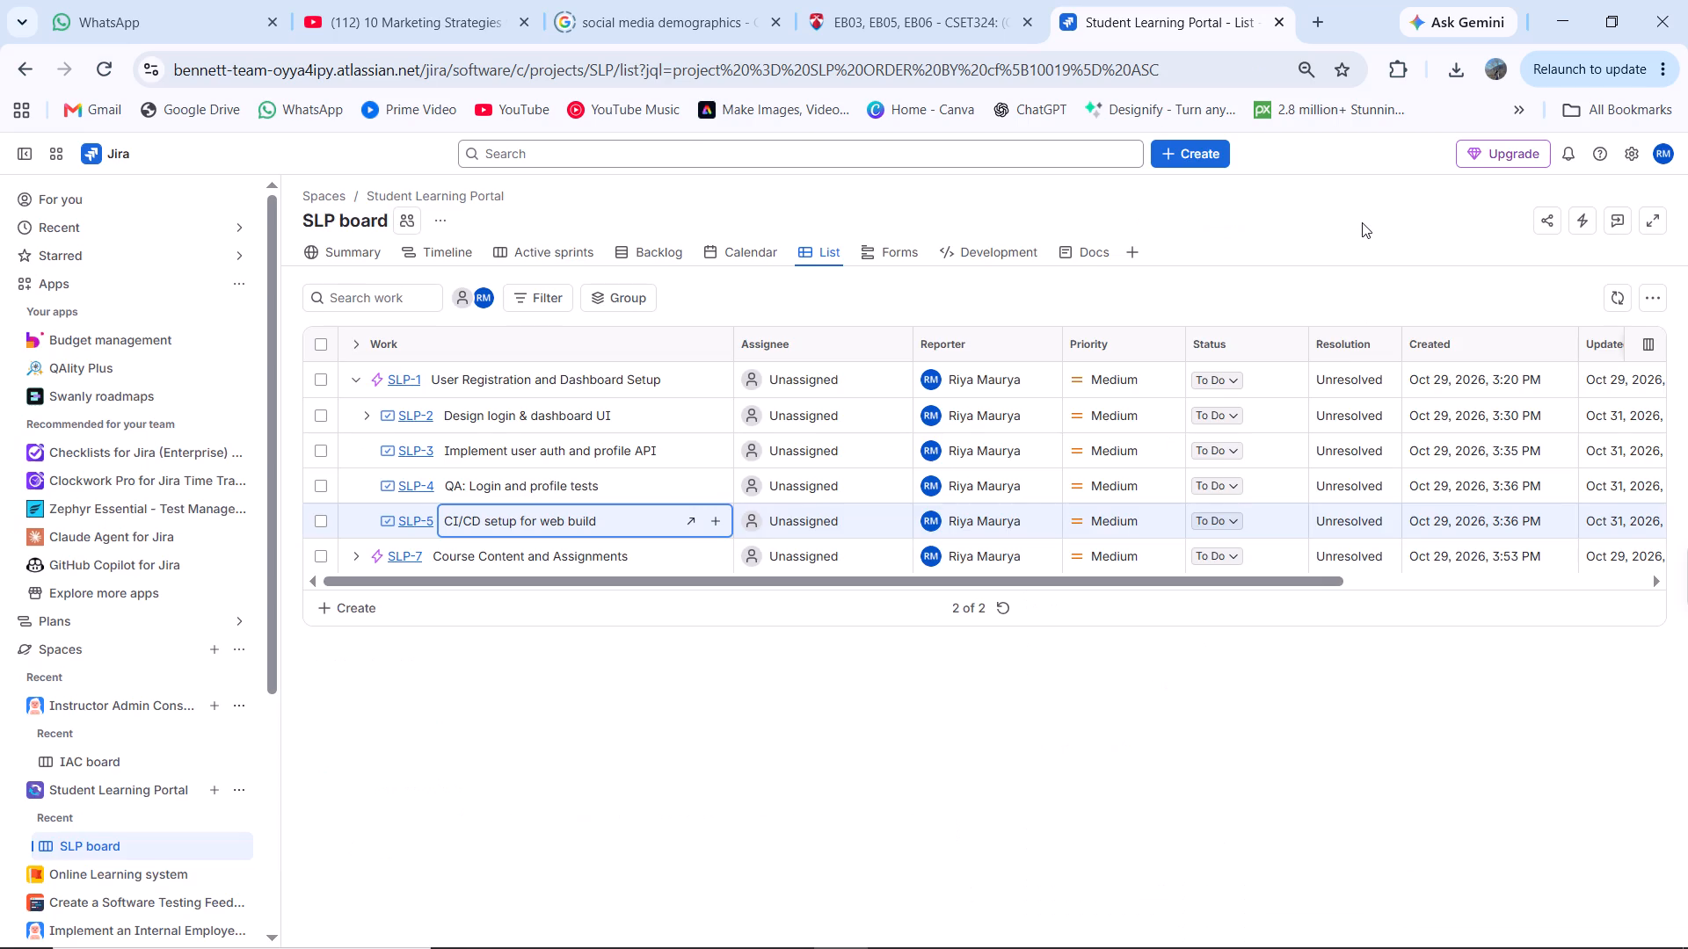
Expand the Course Content and Assignments epic and check the title and labels of its work item SLP-8.
{"action": "left_click", "coordinate": [356, 556]}
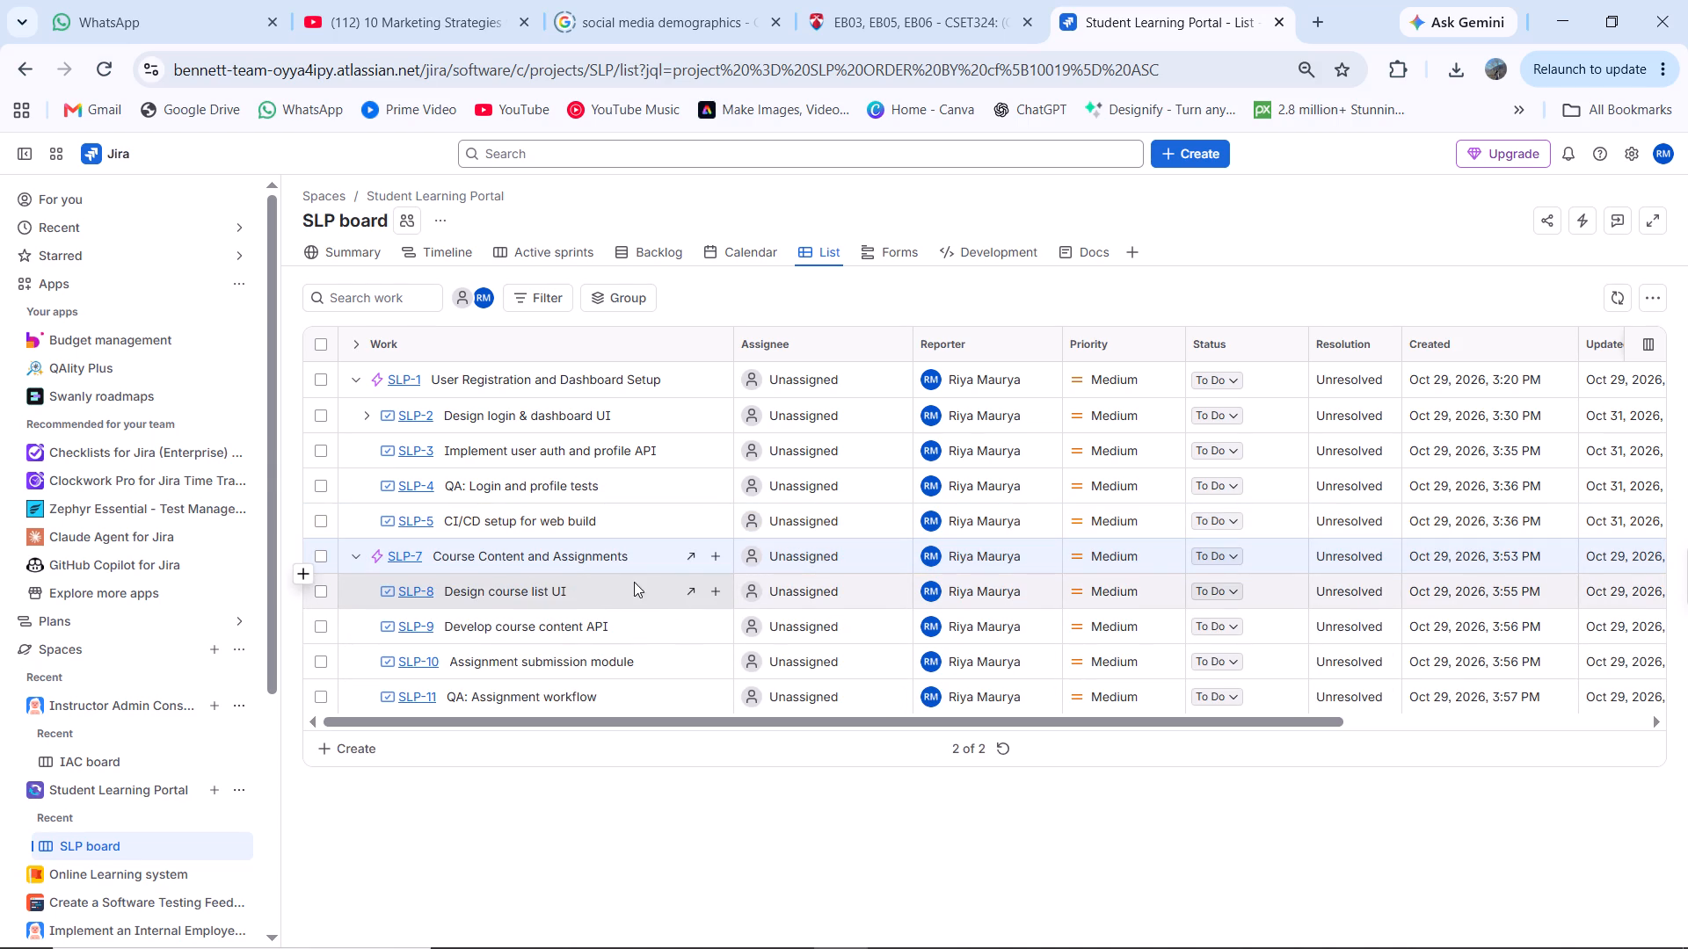
{"action": "left_click", "coordinate": [688, 589]}
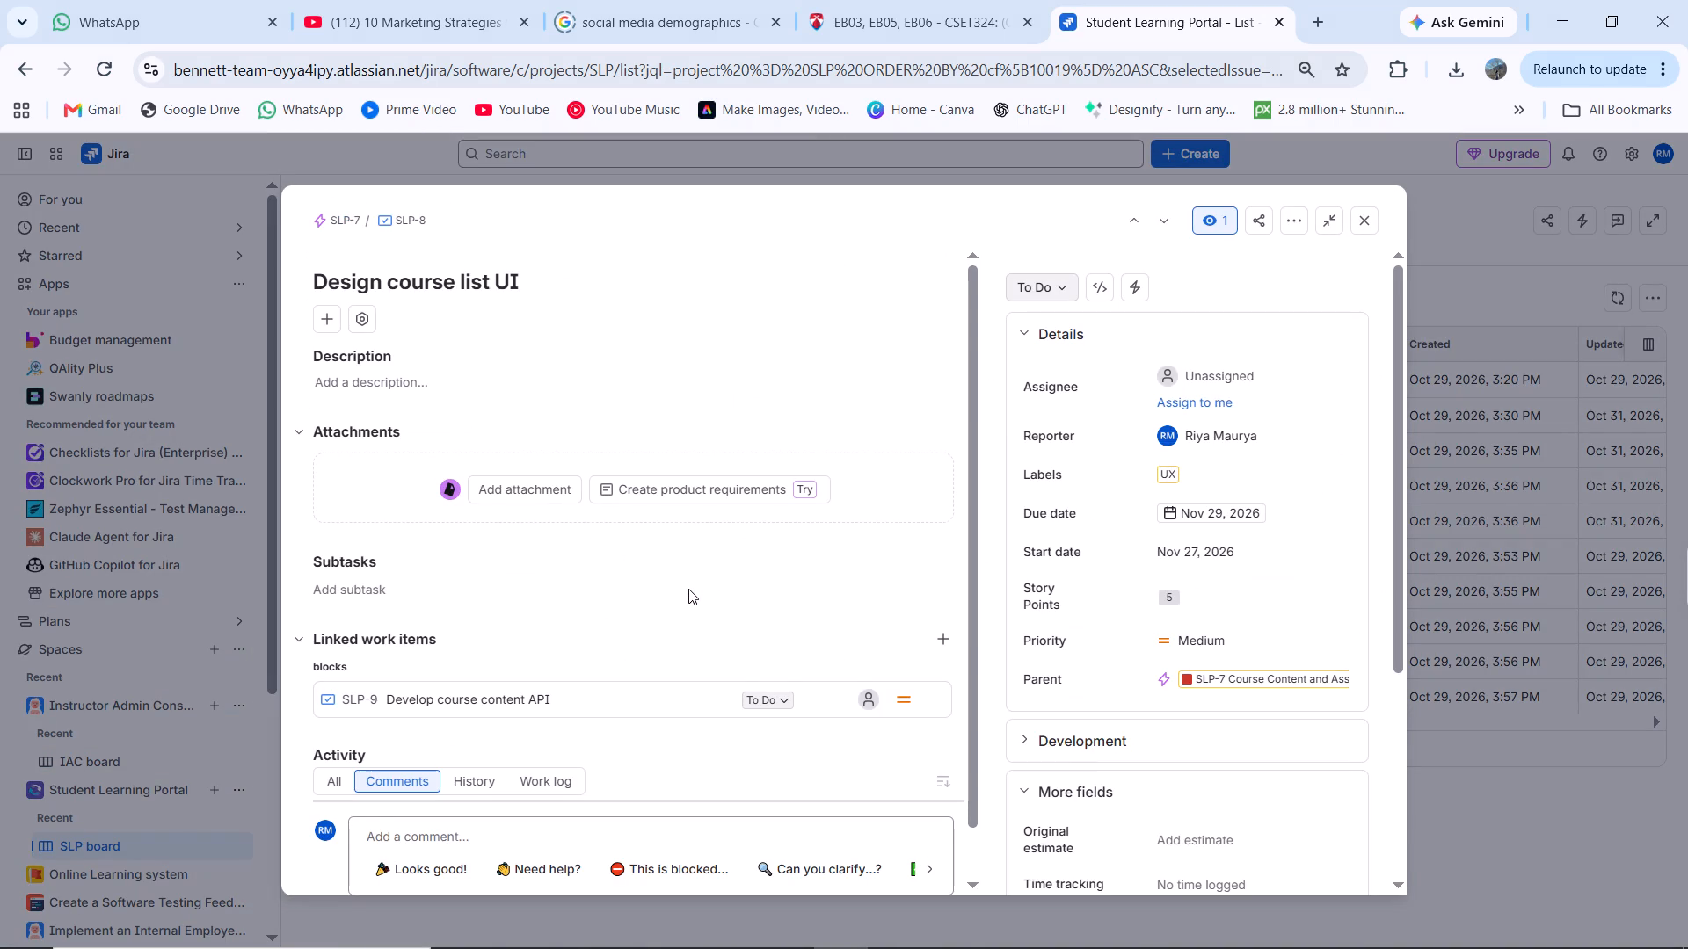
{"action": "left_click", "coordinate": [1543, 426]}
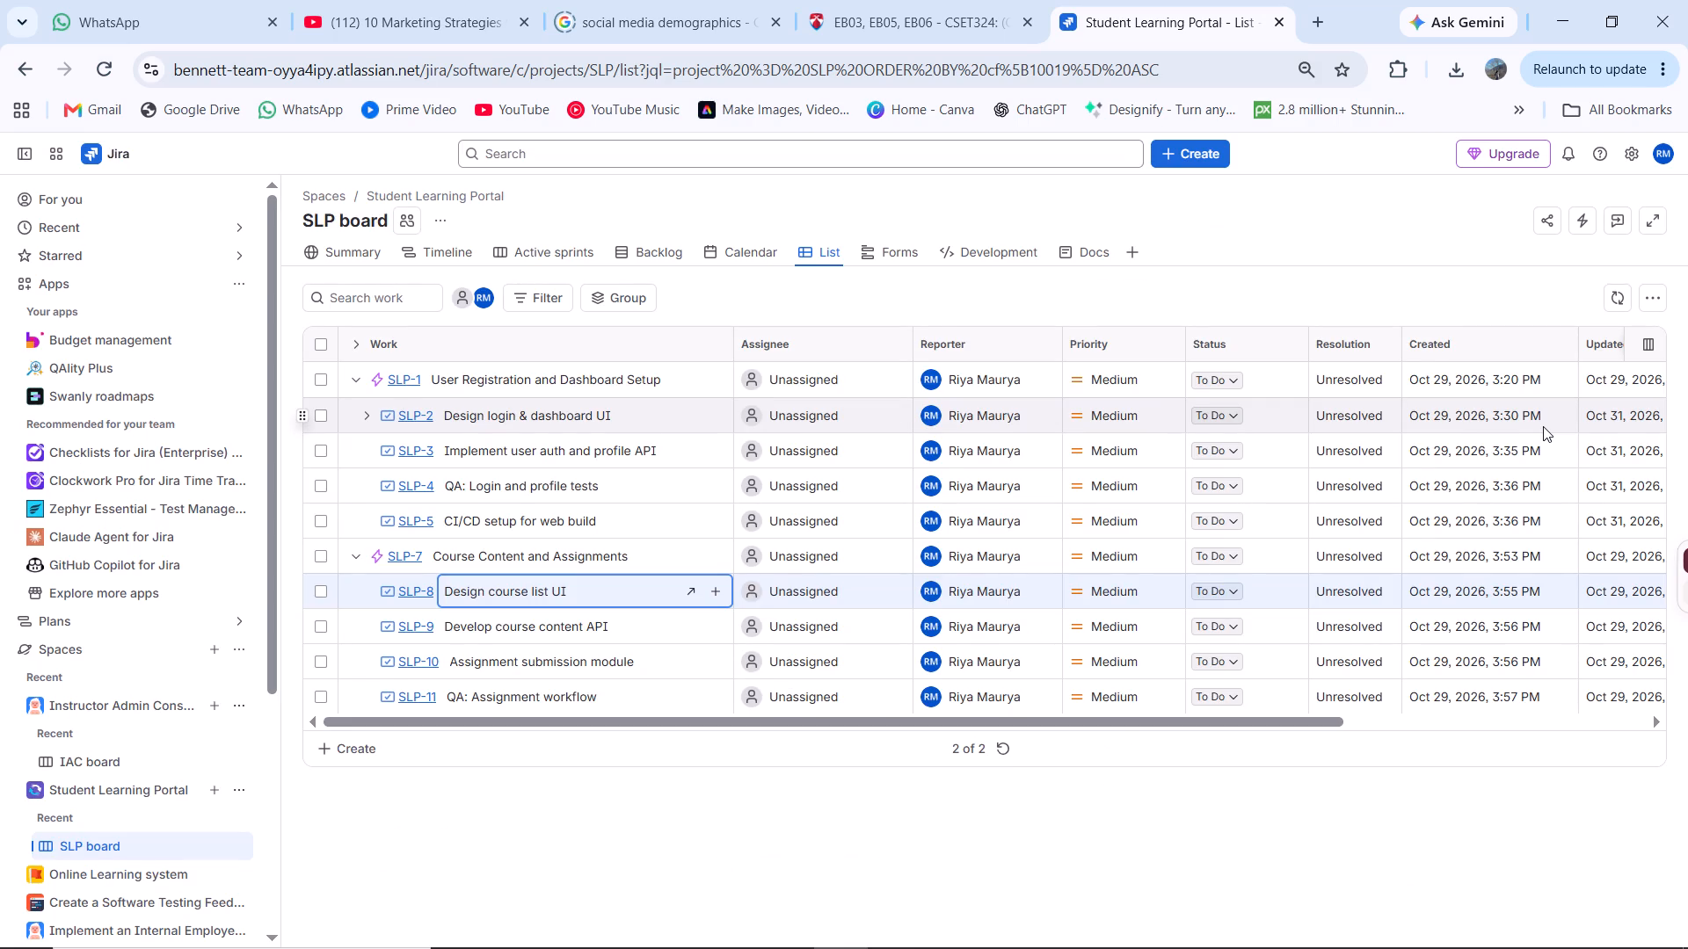
Collapse the User Registration and Dashboard Setup and the Course Content and Assignments epics in the list.
{"action": "left_click", "coordinate": [359, 379]}
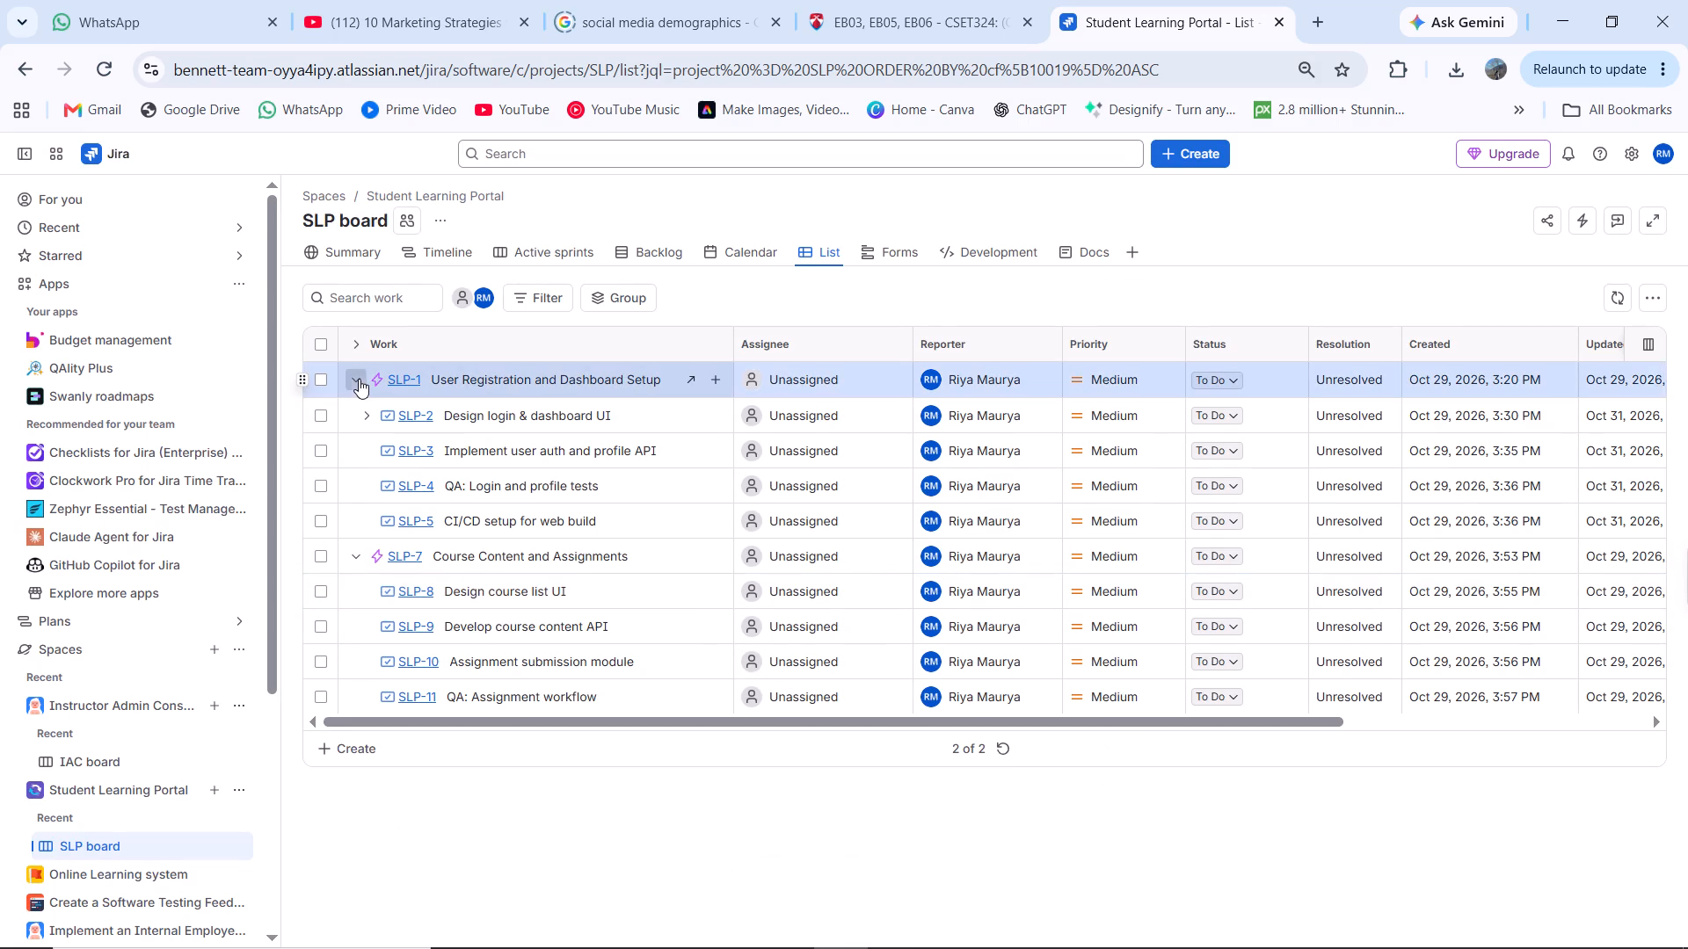
{"action": "left_click", "coordinate": [357, 411]}
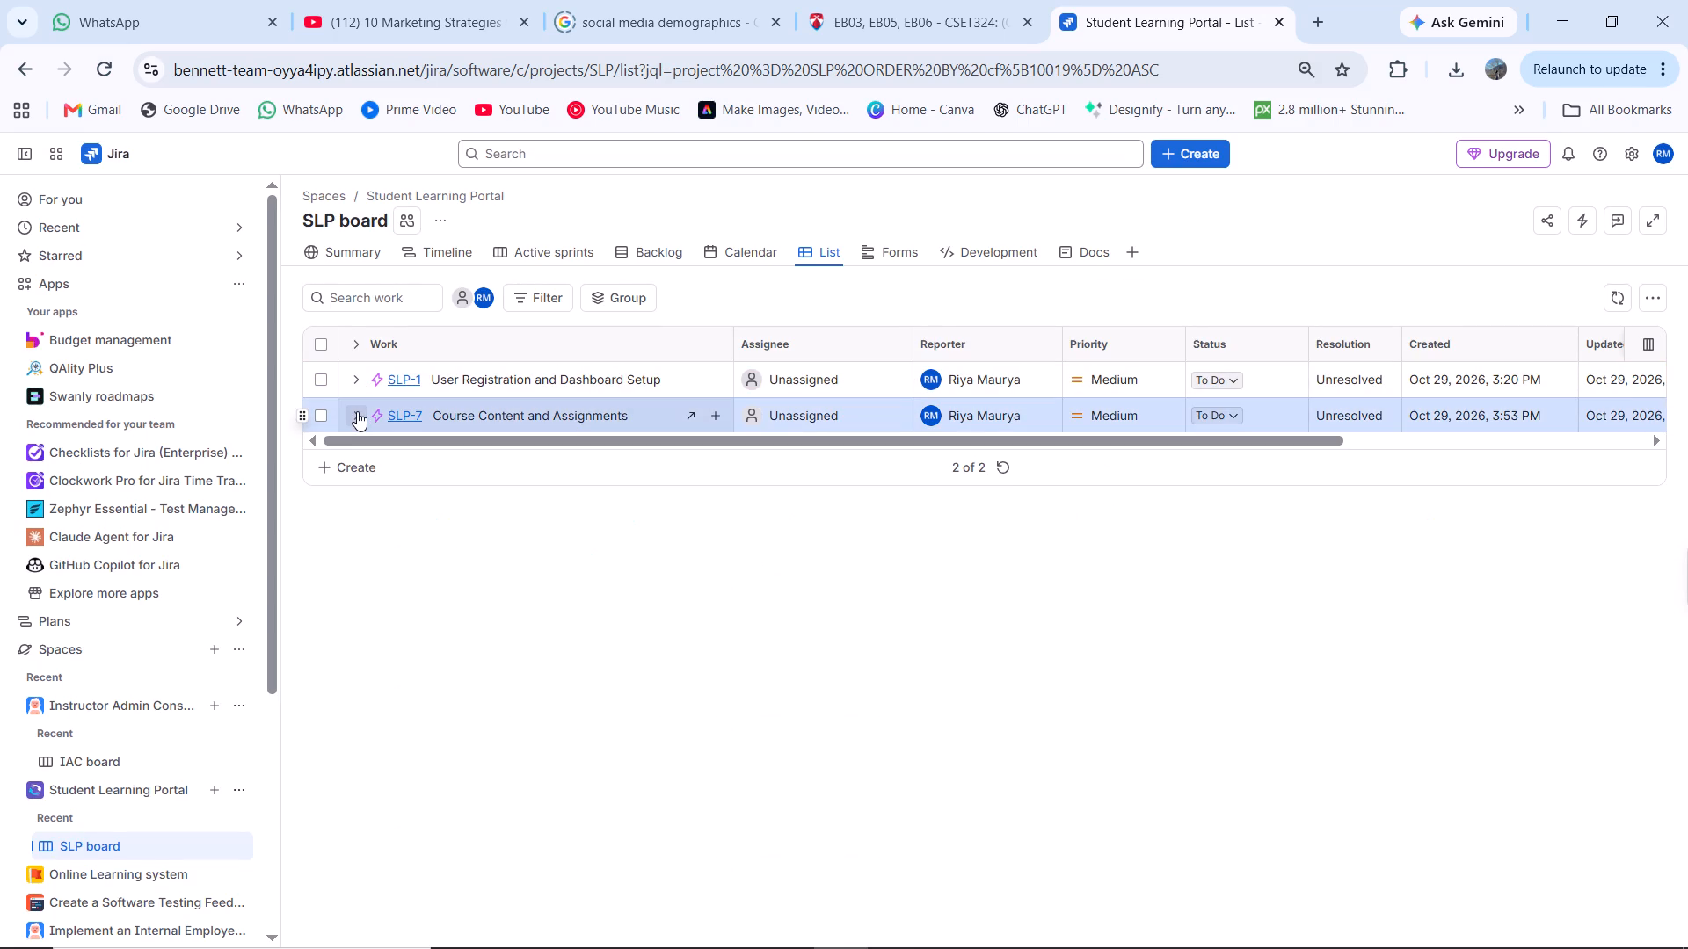
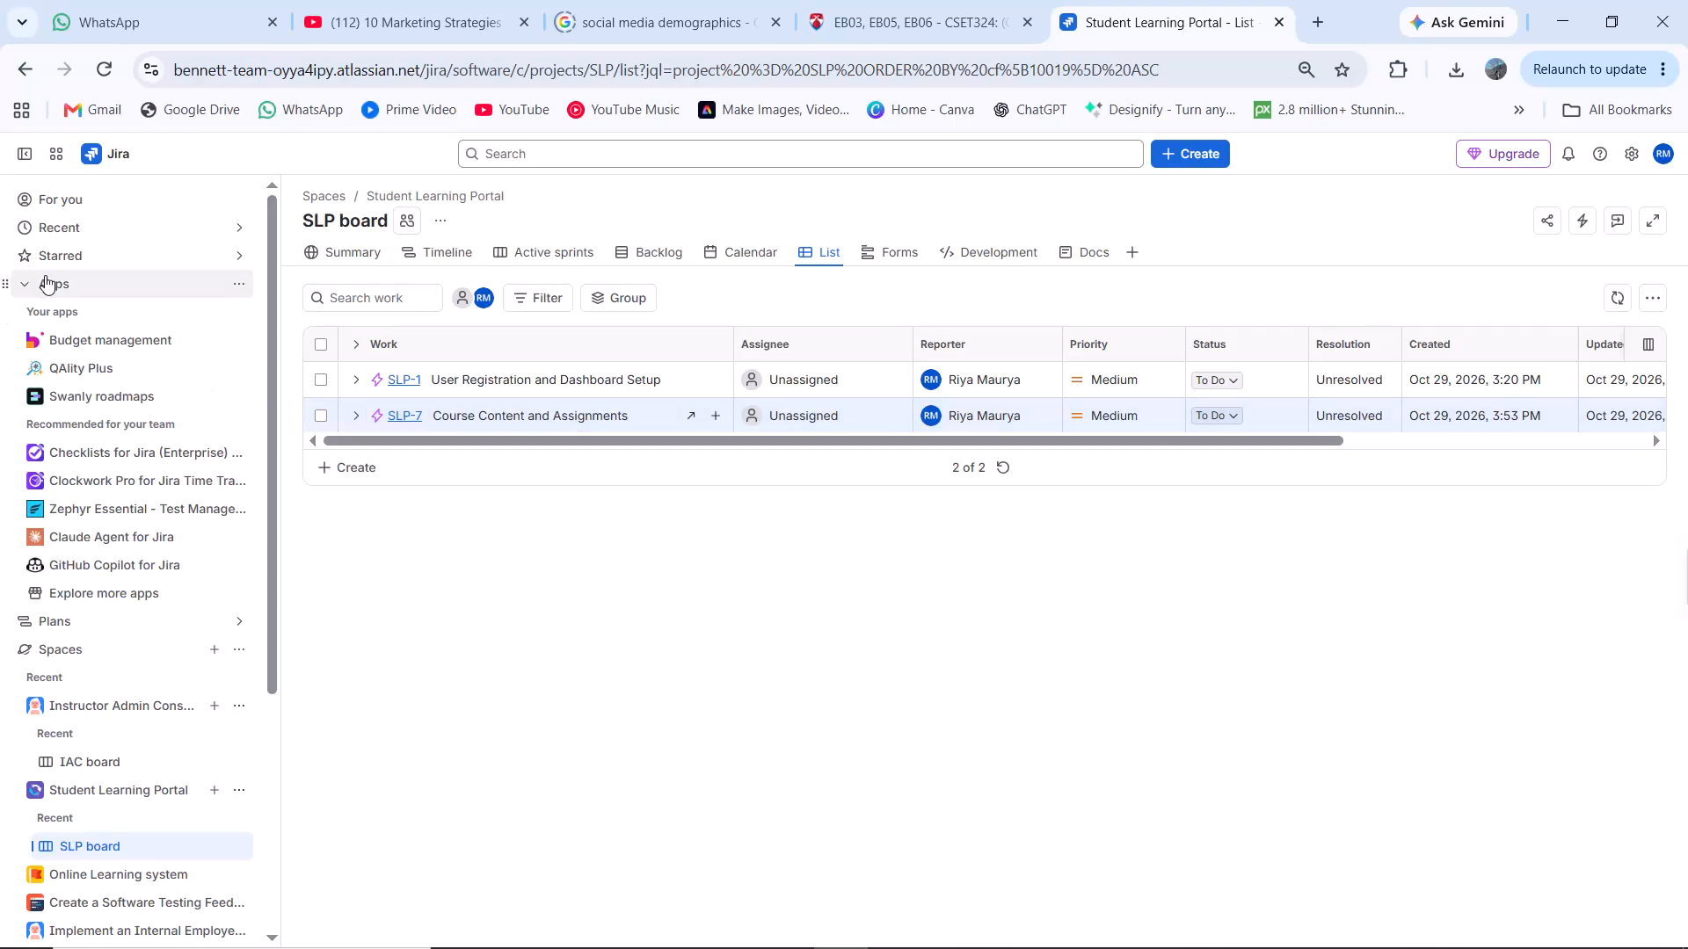
Open the Swanly roadmaps app from the installed Jira apps.
{"action": "left_click", "coordinate": [26, 281]}
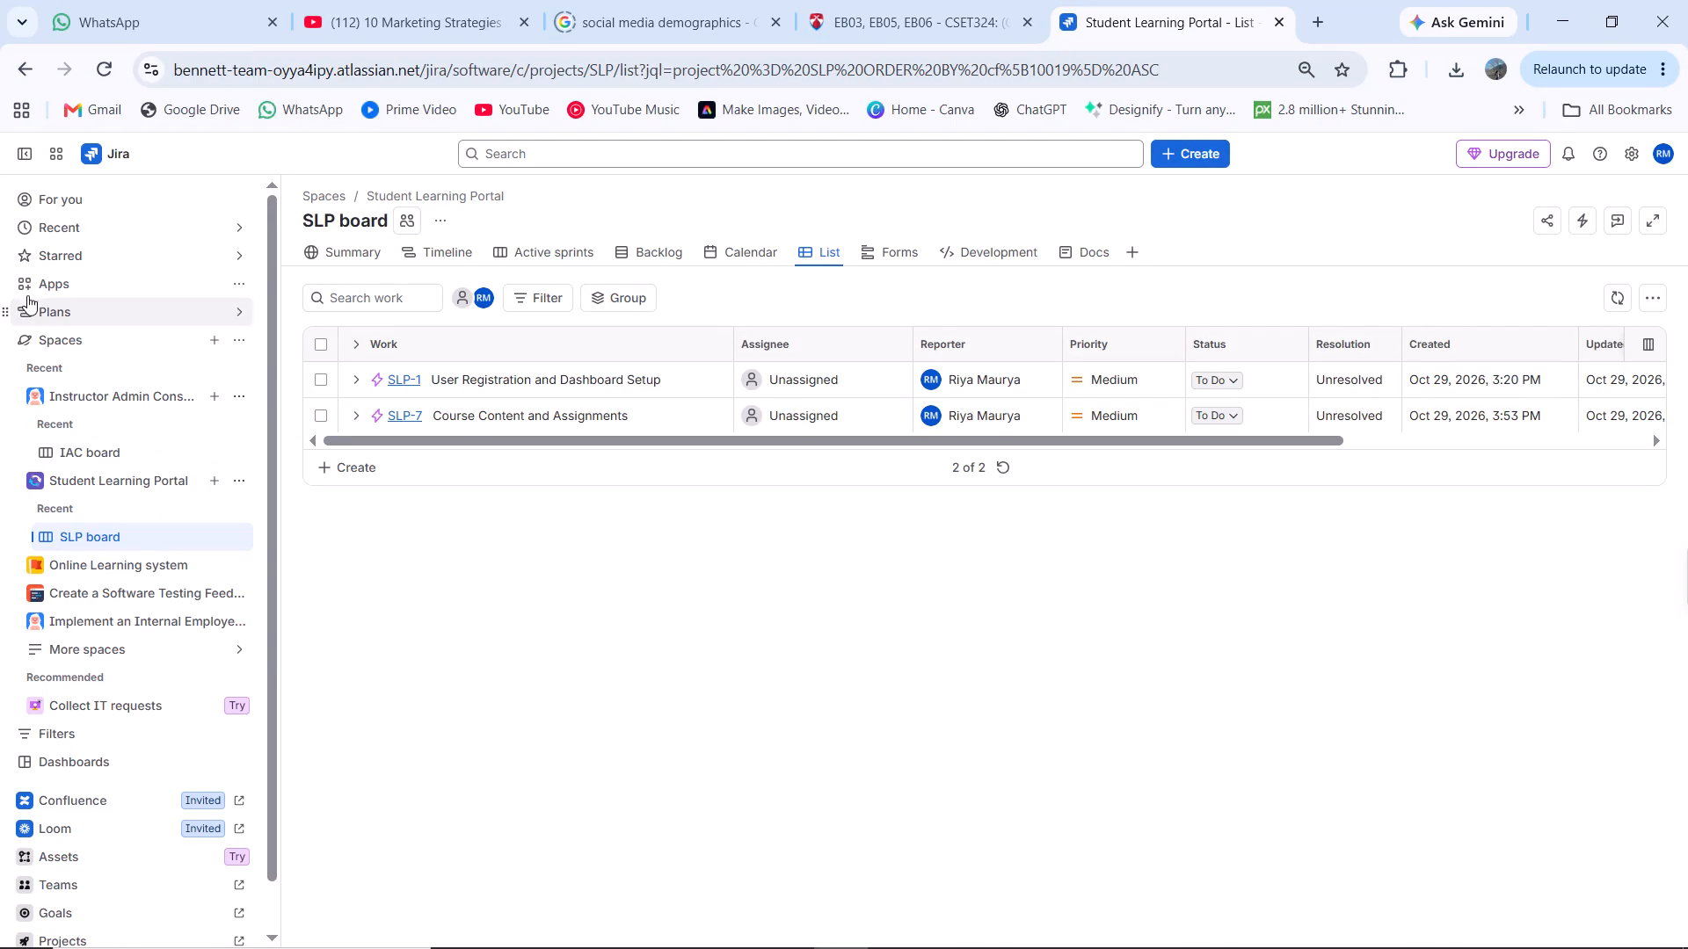
{"action": "left_click", "coordinate": [21, 284]}
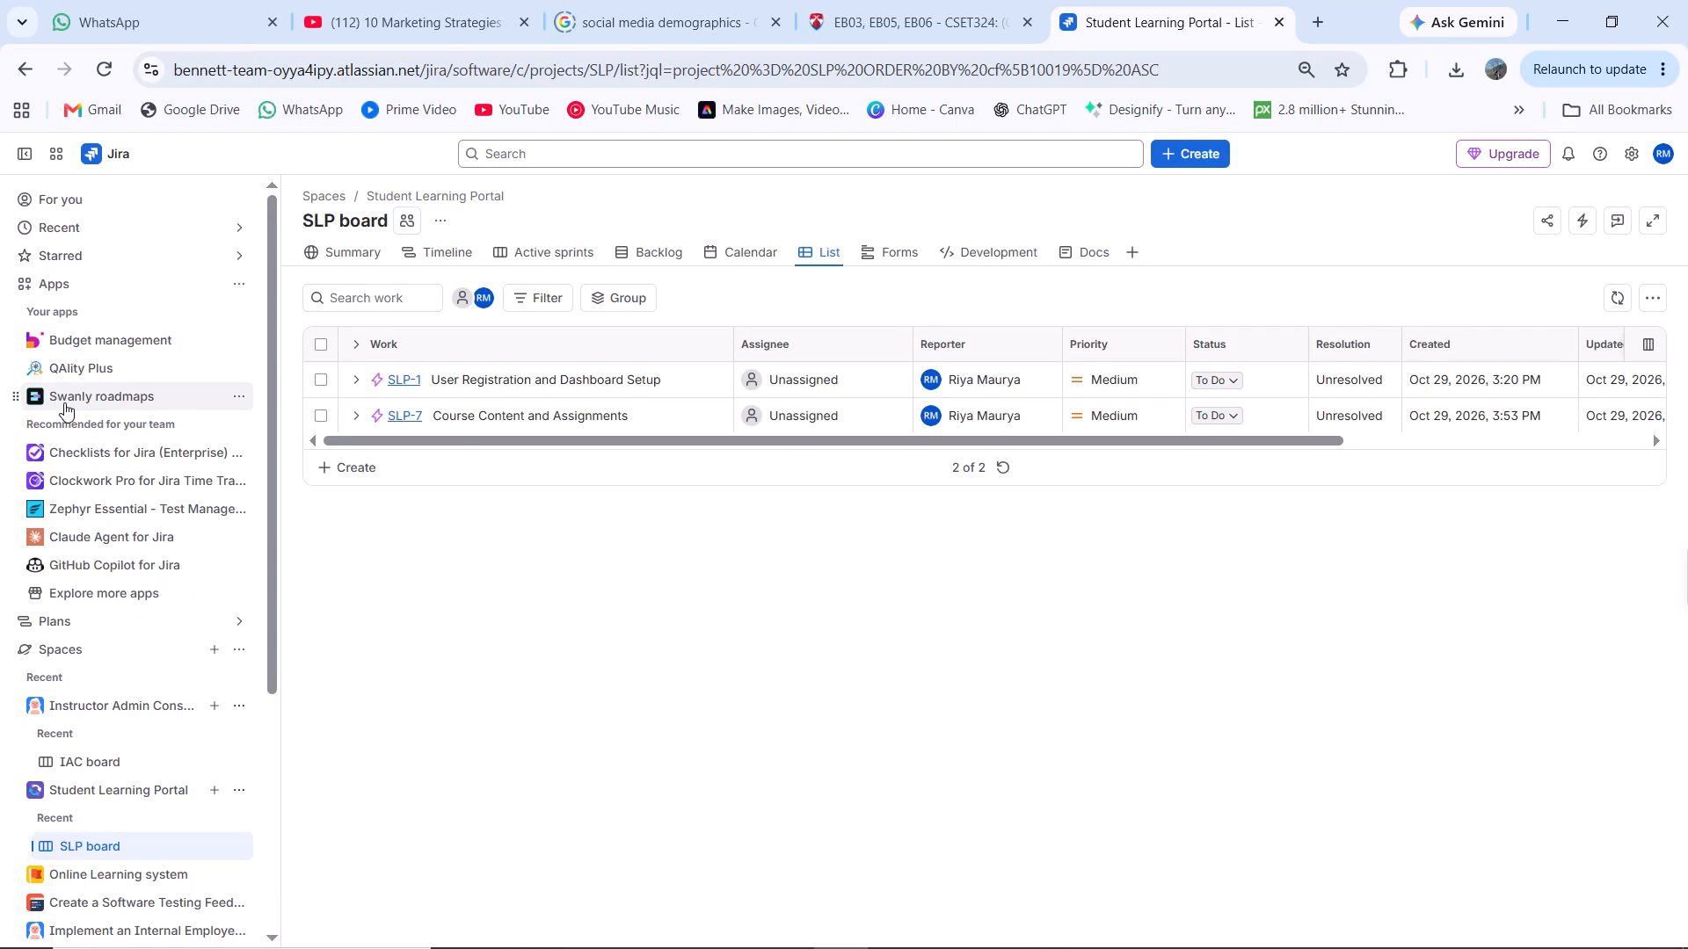
{"action": "left_click", "coordinate": [64, 402]}
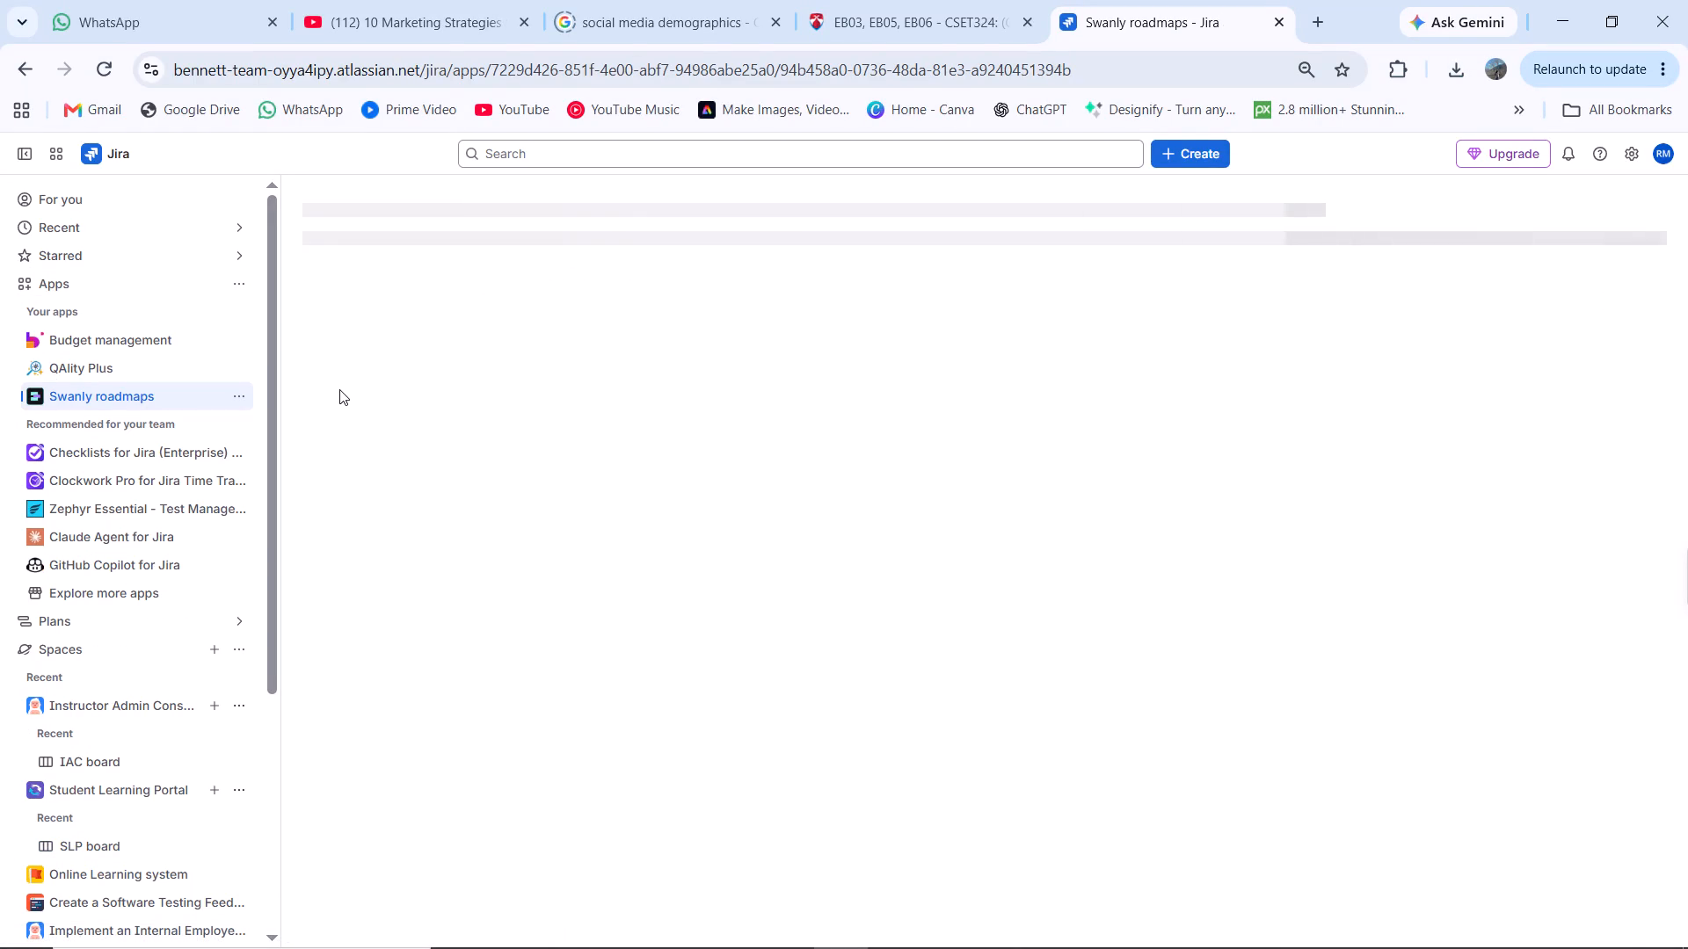
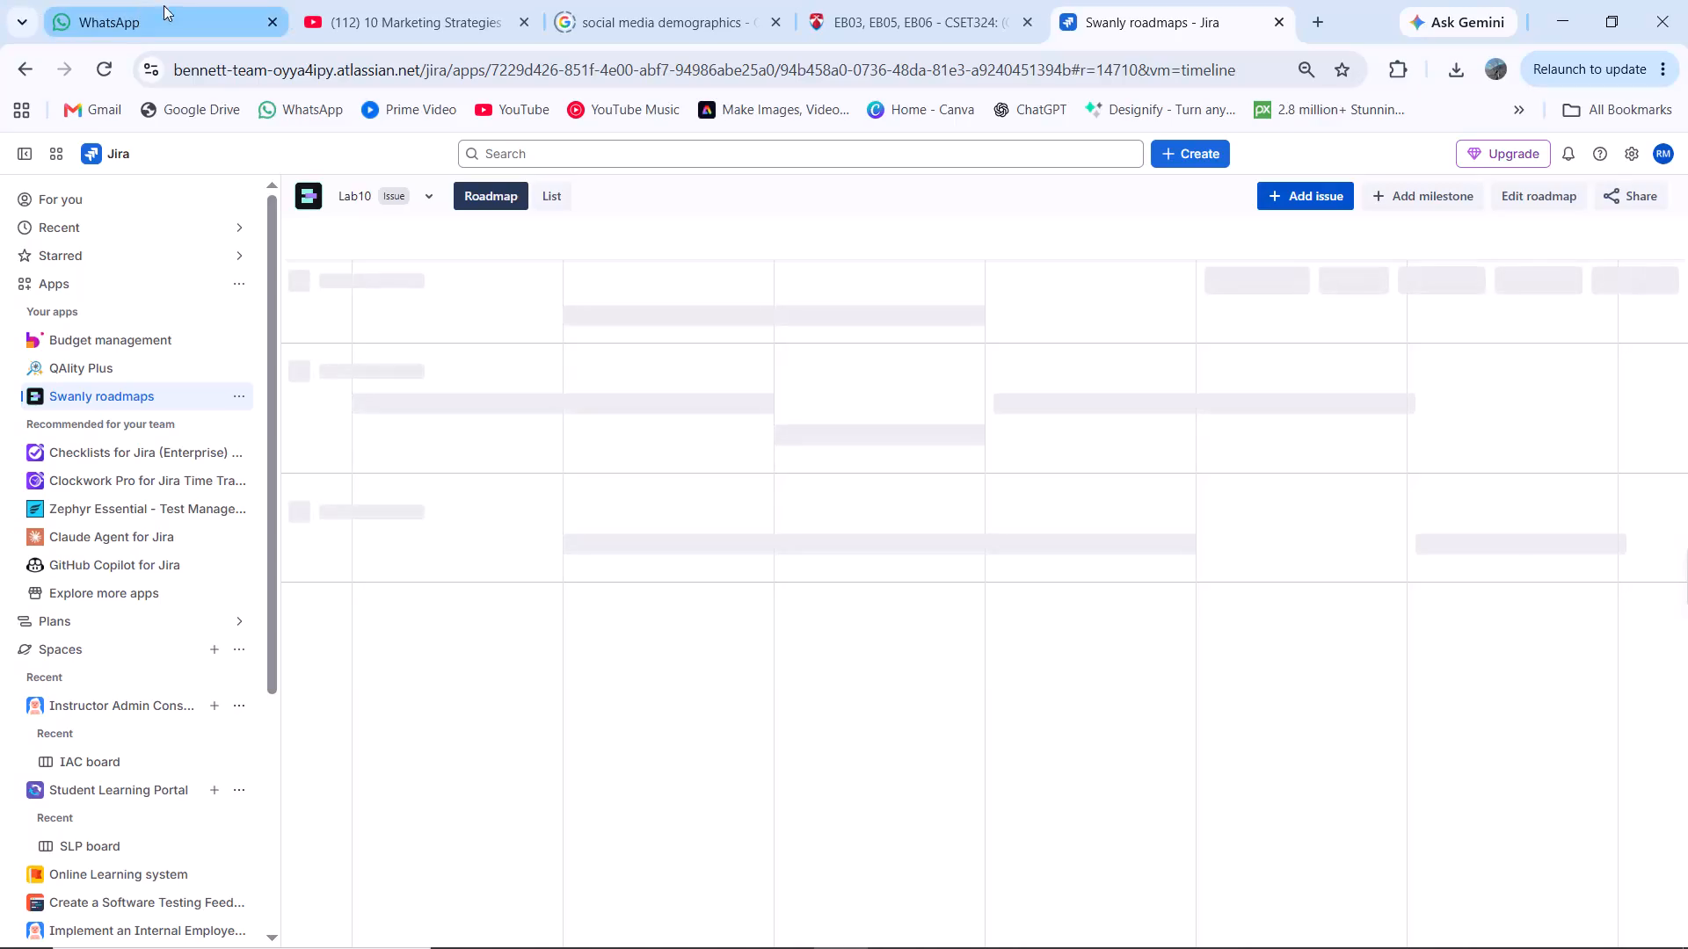
Reload the Swanly roadmaps page showing the Lab10 roadmap.
{"action": "left_click", "coordinate": [111, 73]}
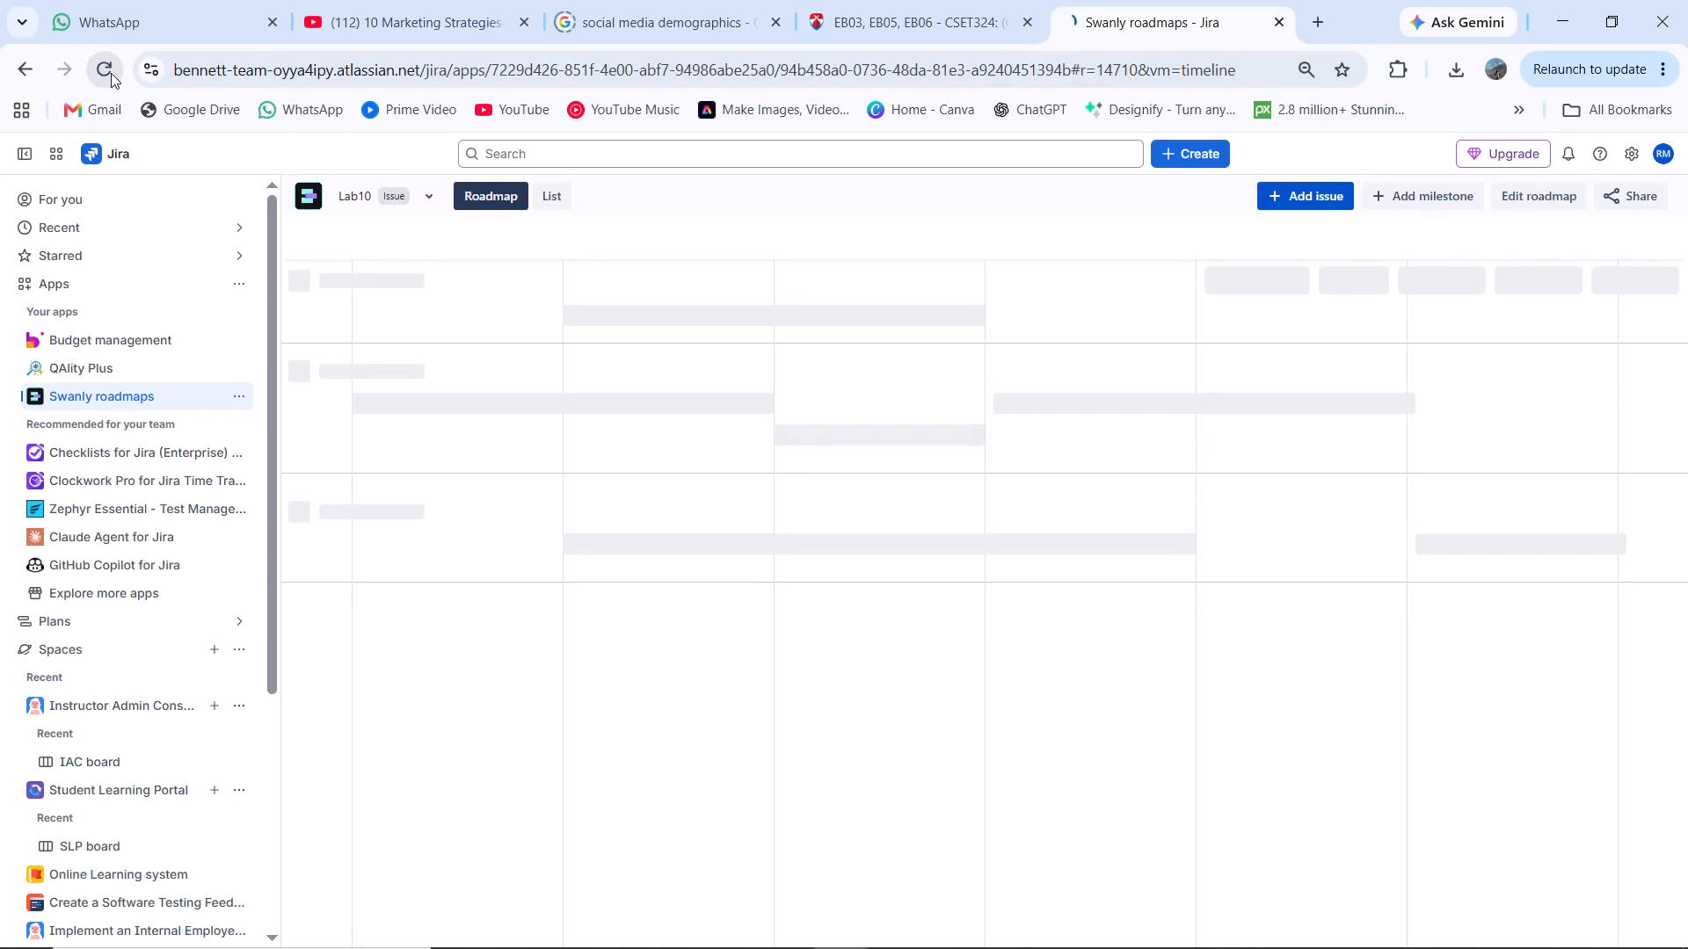
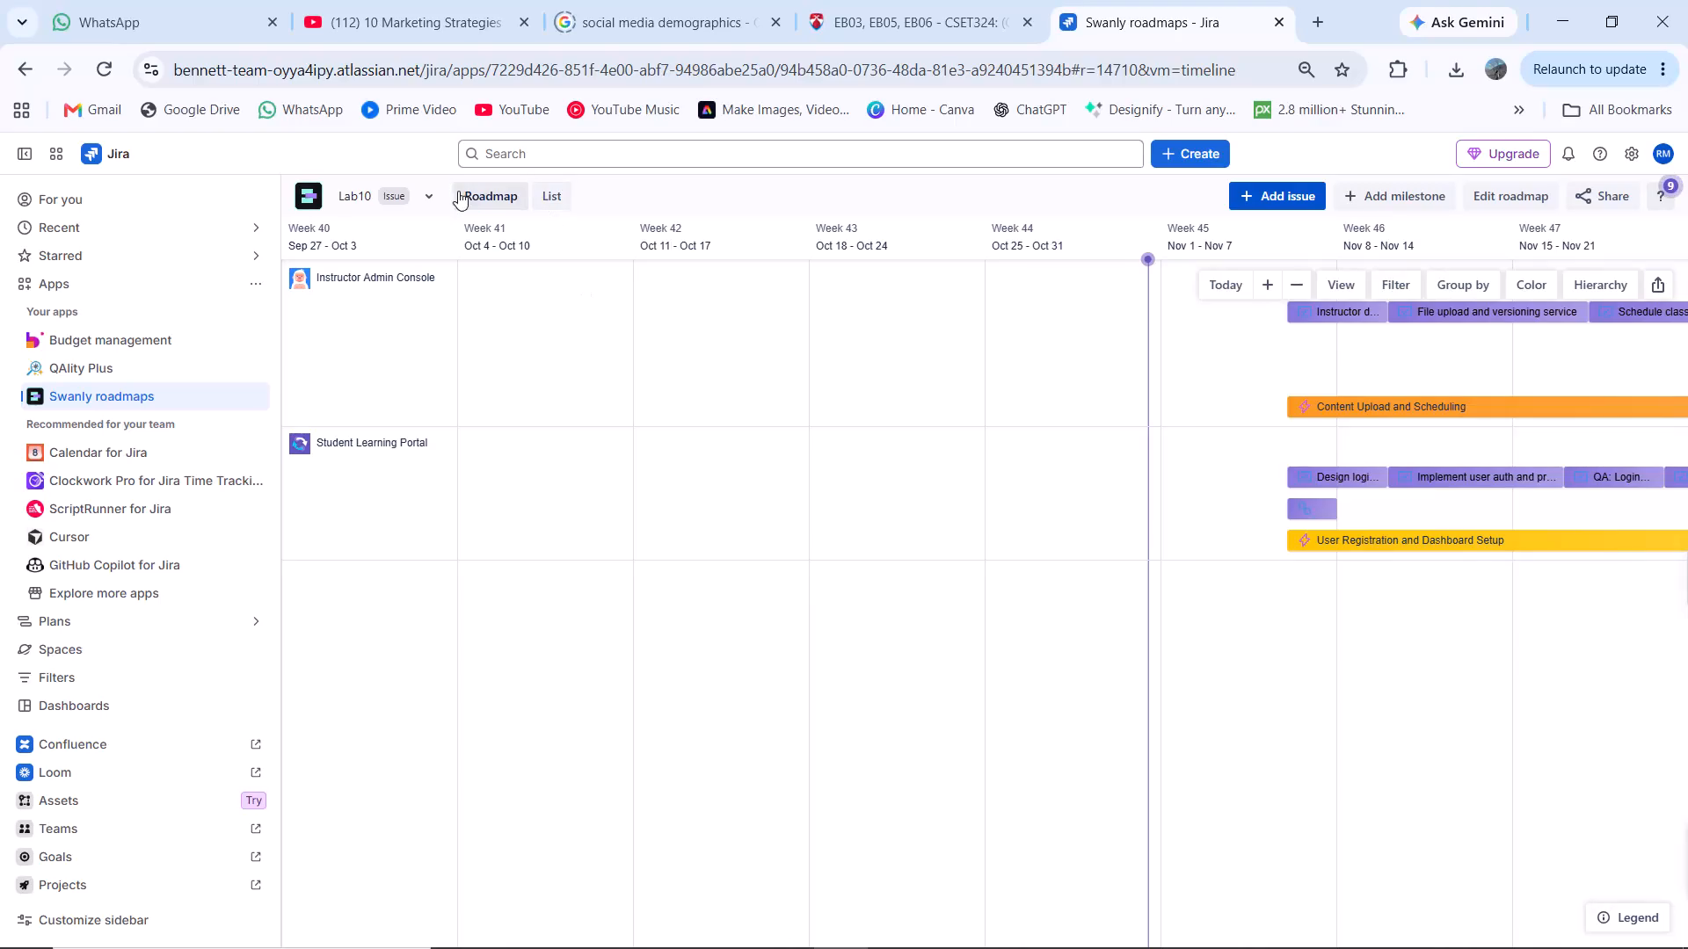
Start a new roadmap in Swanly from the roadmap selector, choosing Projects as what it will manage.
{"action": "left_click", "coordinate": [479, 198]}
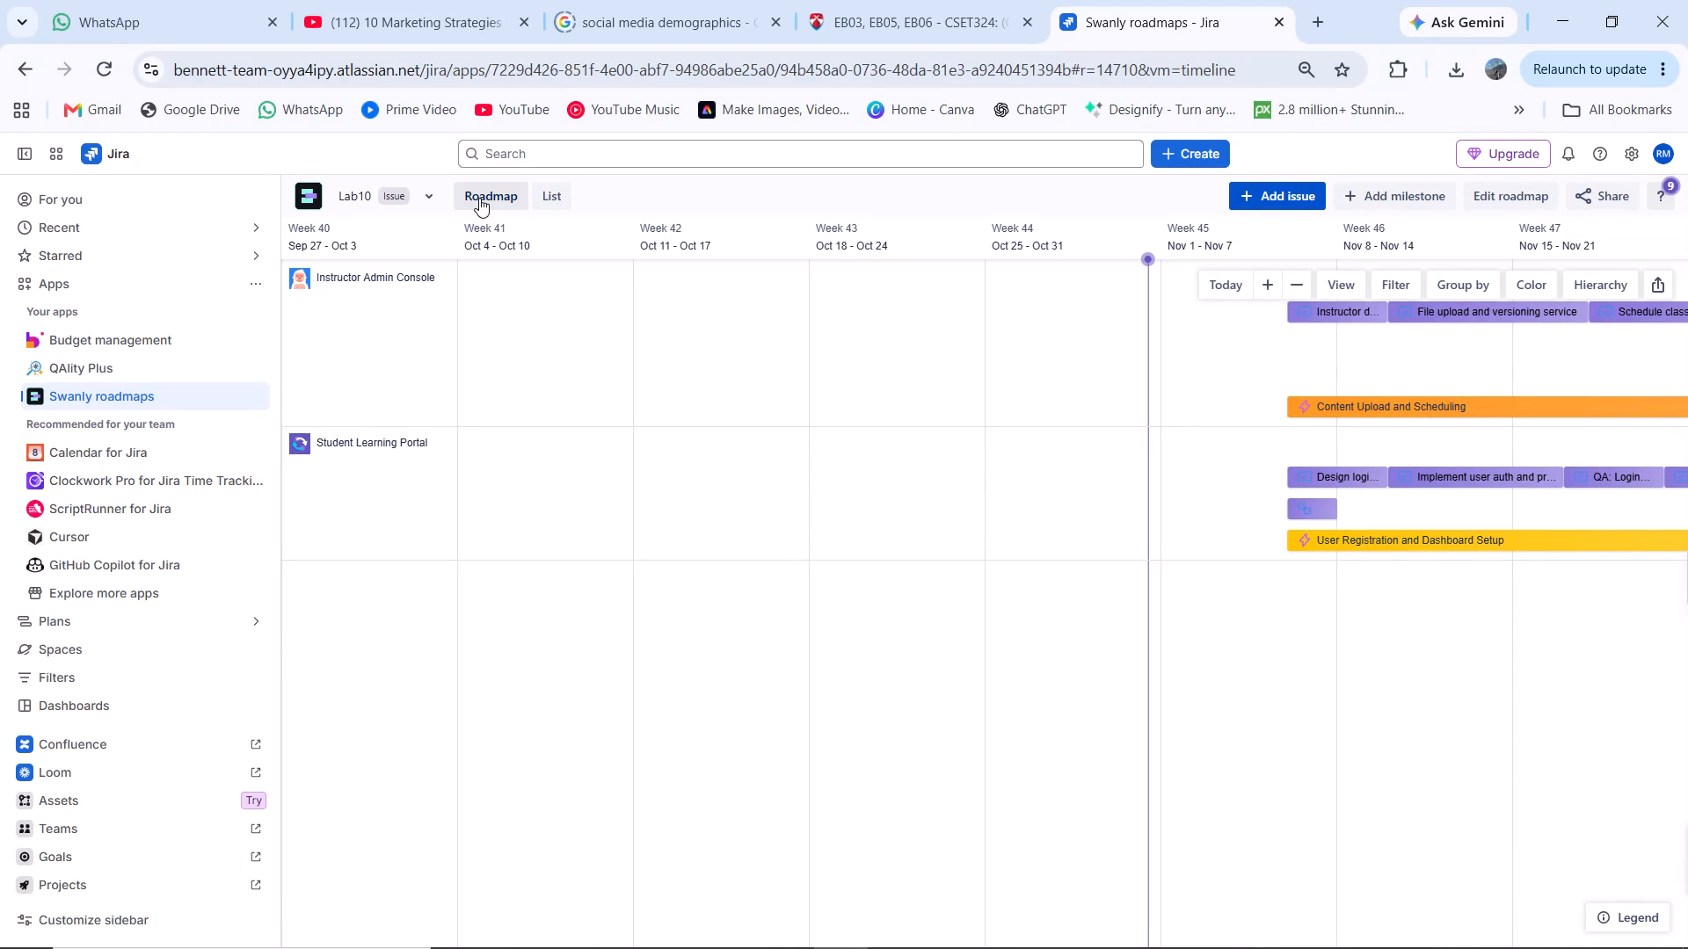
{"action": "left_click", "coordinate": [422, 194]}
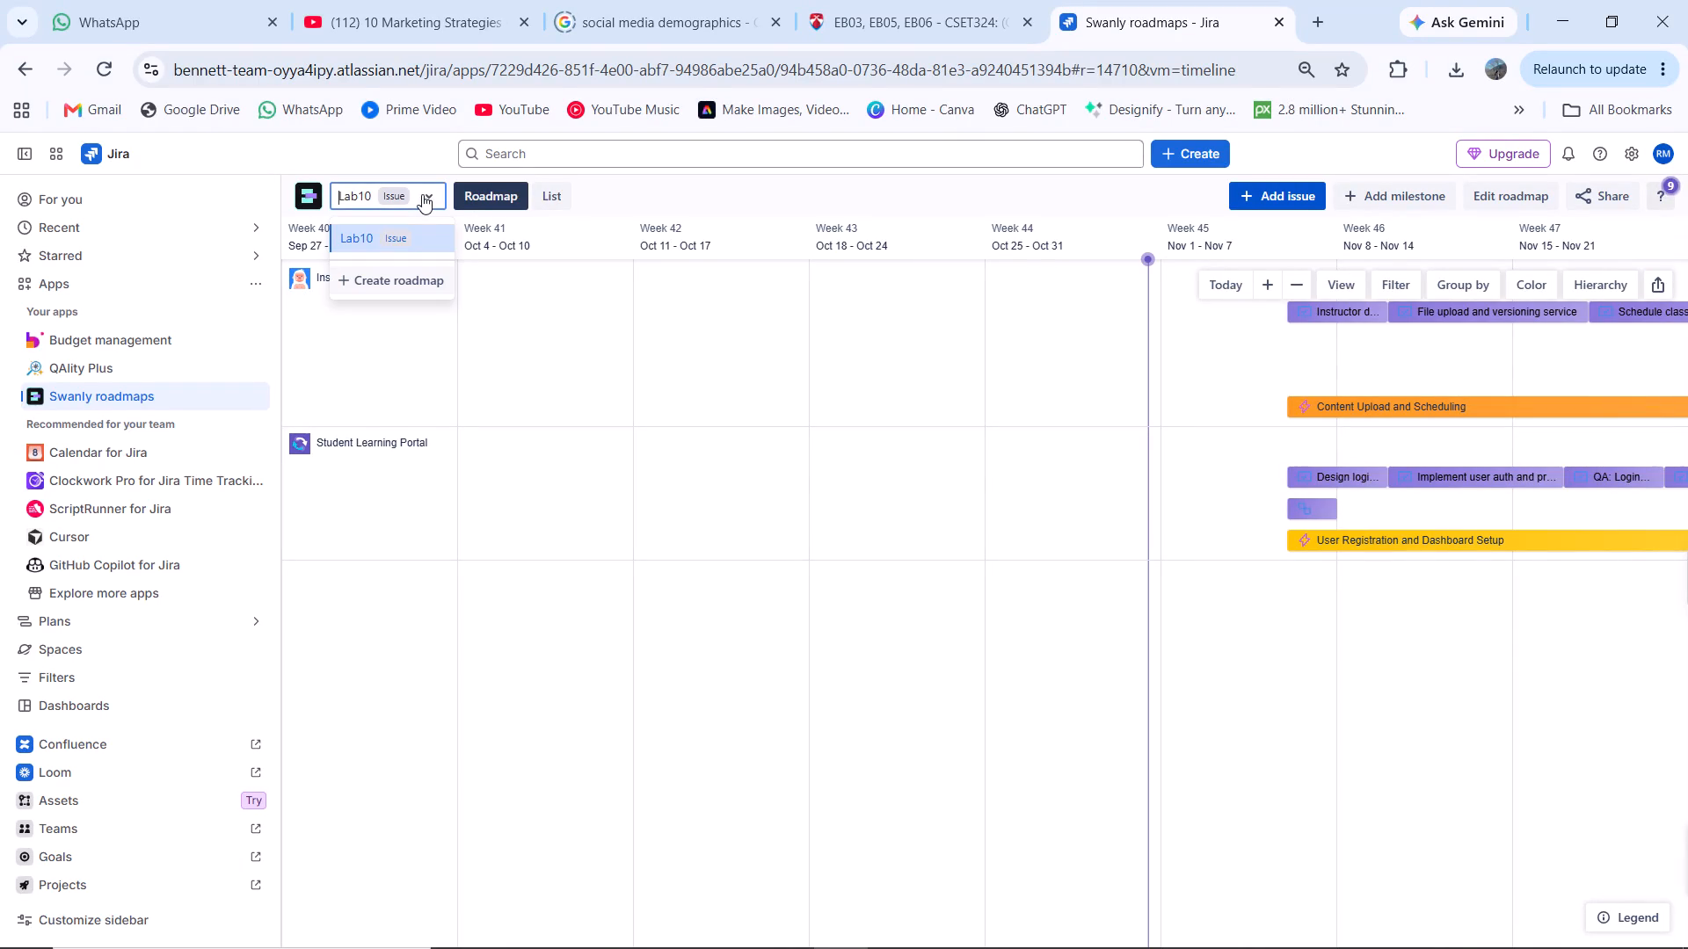
{"action": "left_click", "coordinate": [403, 286]}
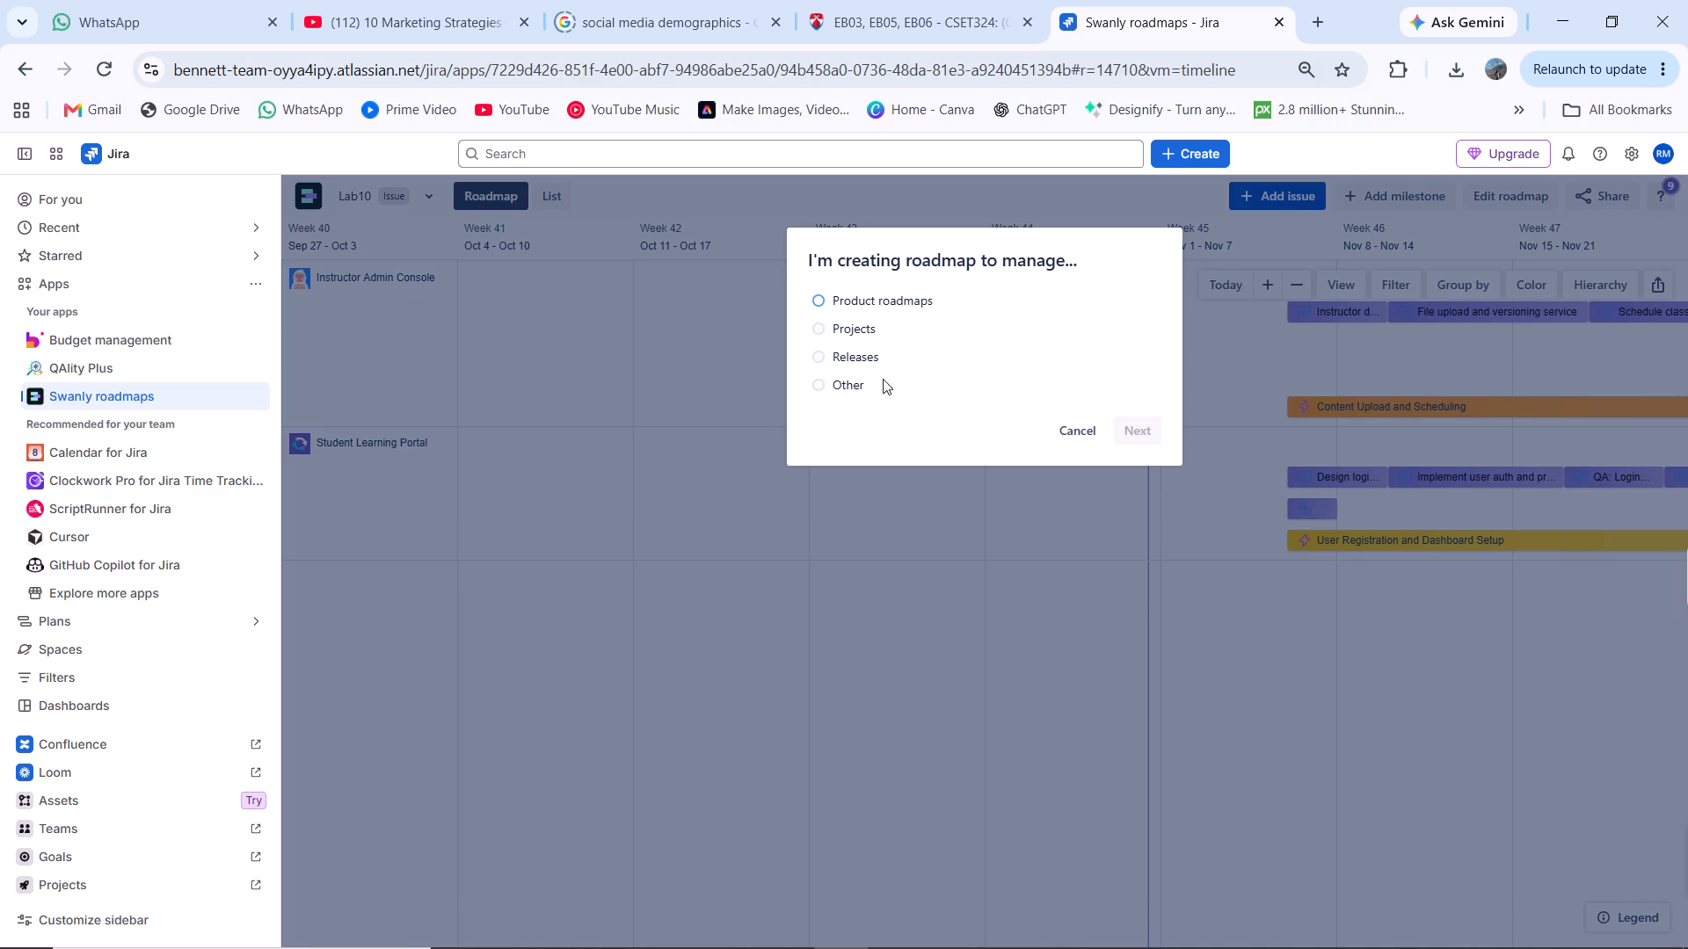
{"action": "left_click", "coordinate": [829, 333]}
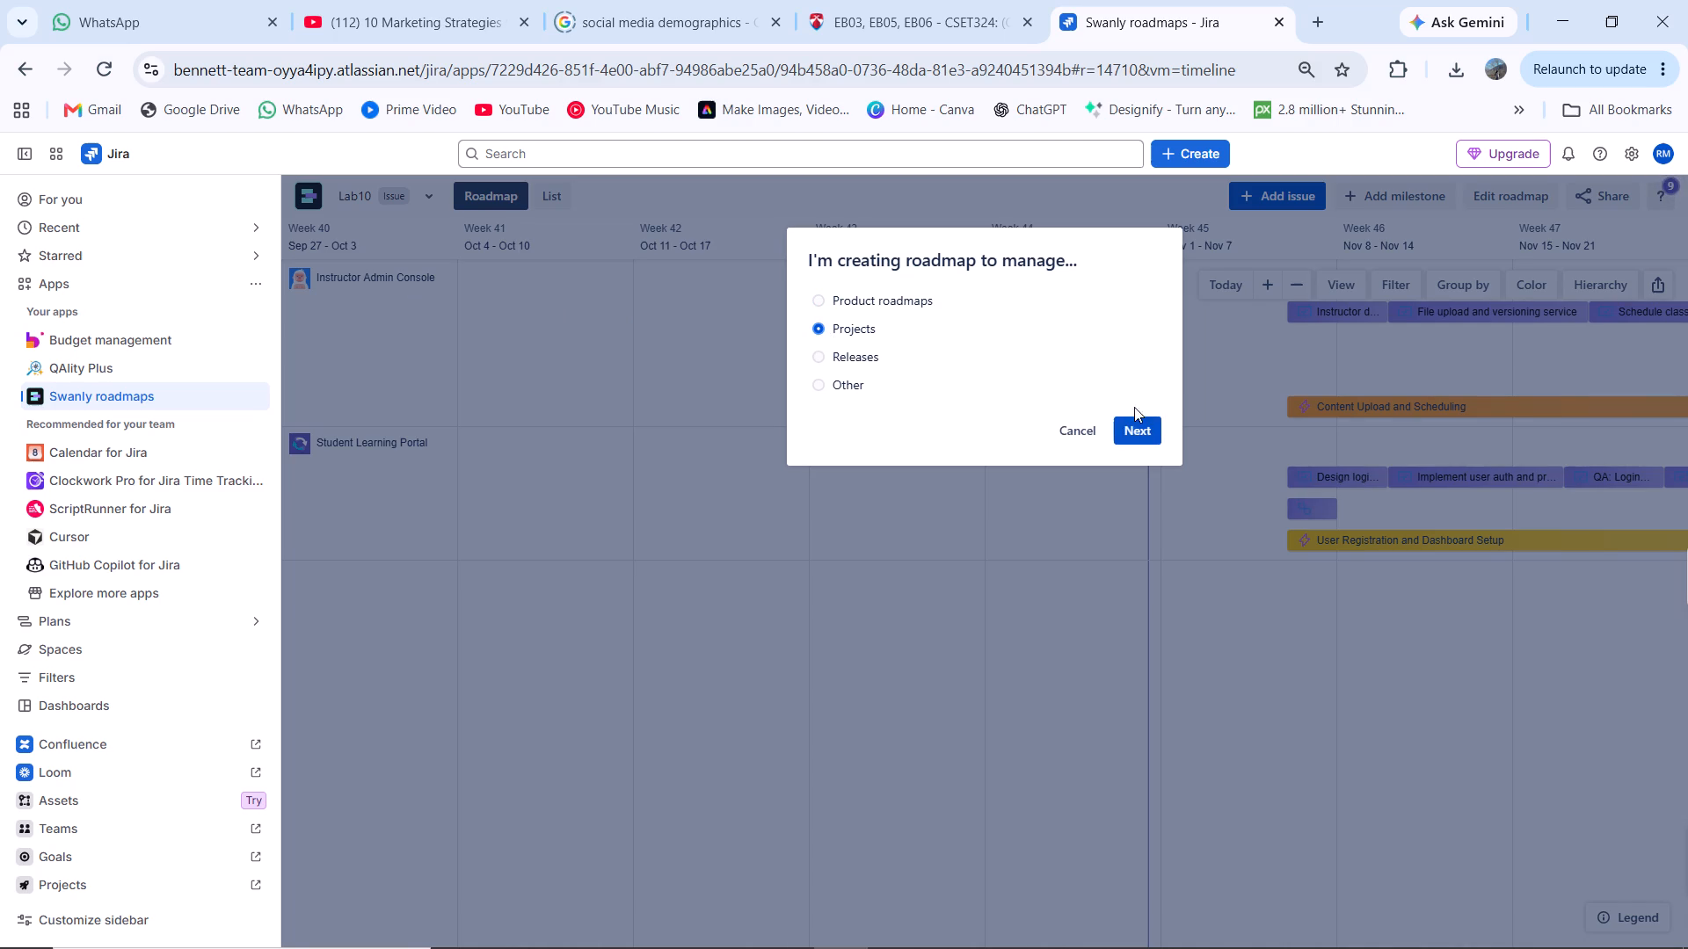
{"action": "left_click", "coordinate": [1136, 427]}
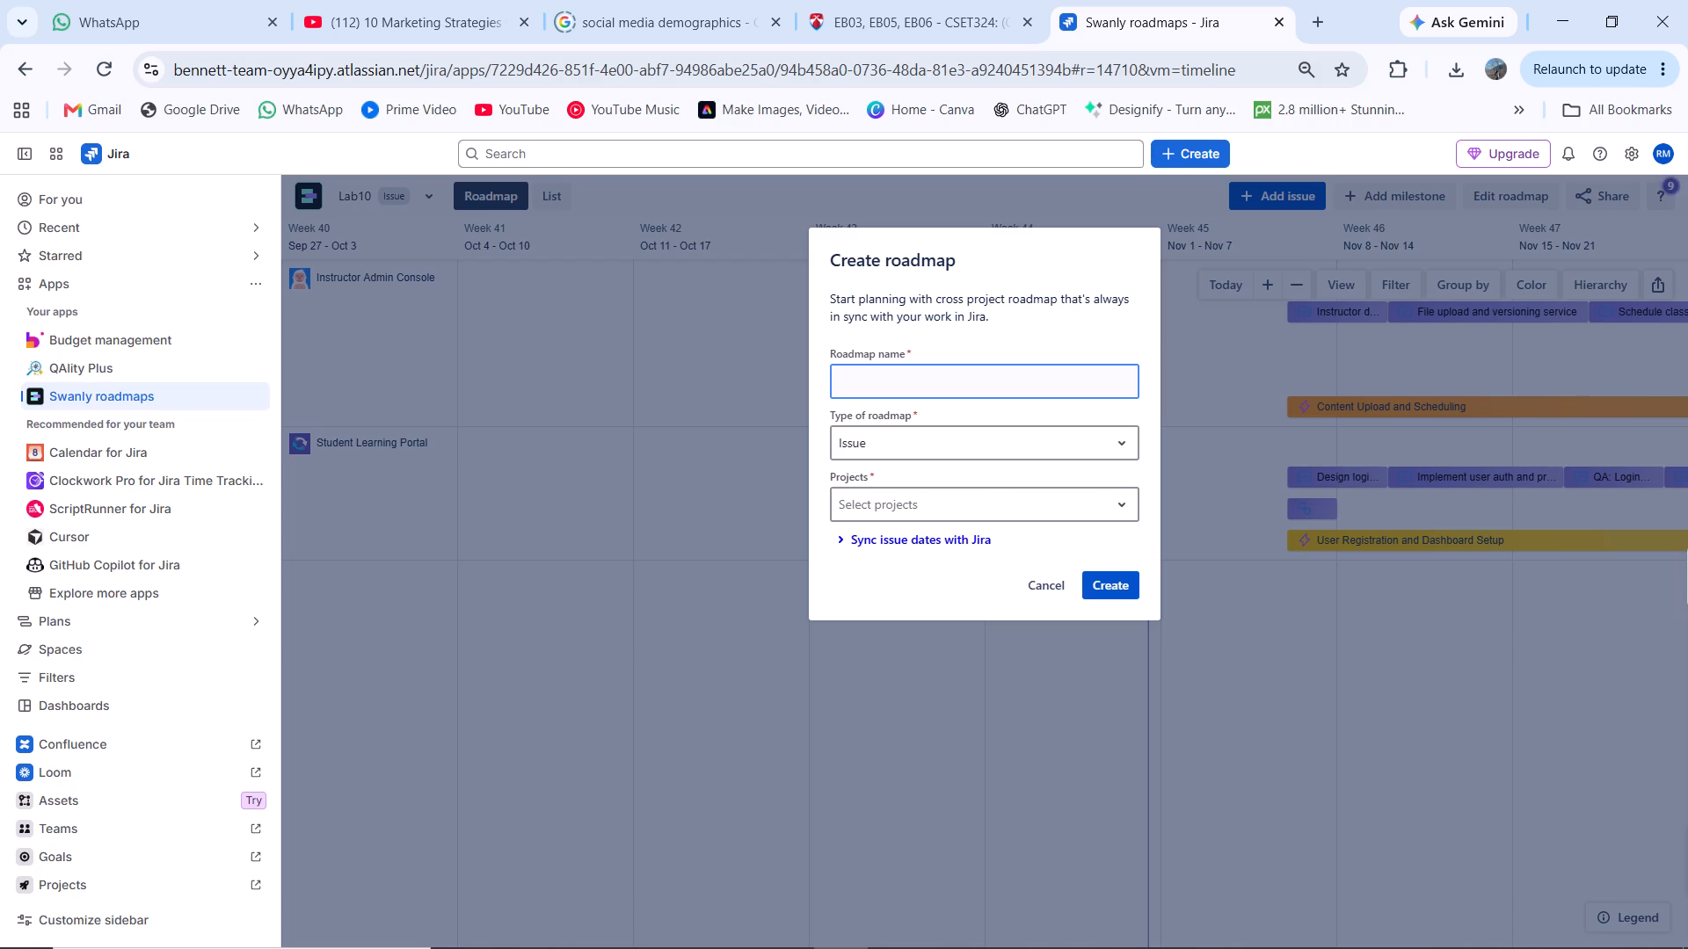
Name the new roadmap "Lab 10 R" and set its type to Release.
{"action": "type", "text": "Lab"}
{"action": "key", "text": "space"}
{"action": "type", "text": "10"}
{"action": "key", "text": "space"}
{"action": "left_click", "coordinate": [1075, 450]}
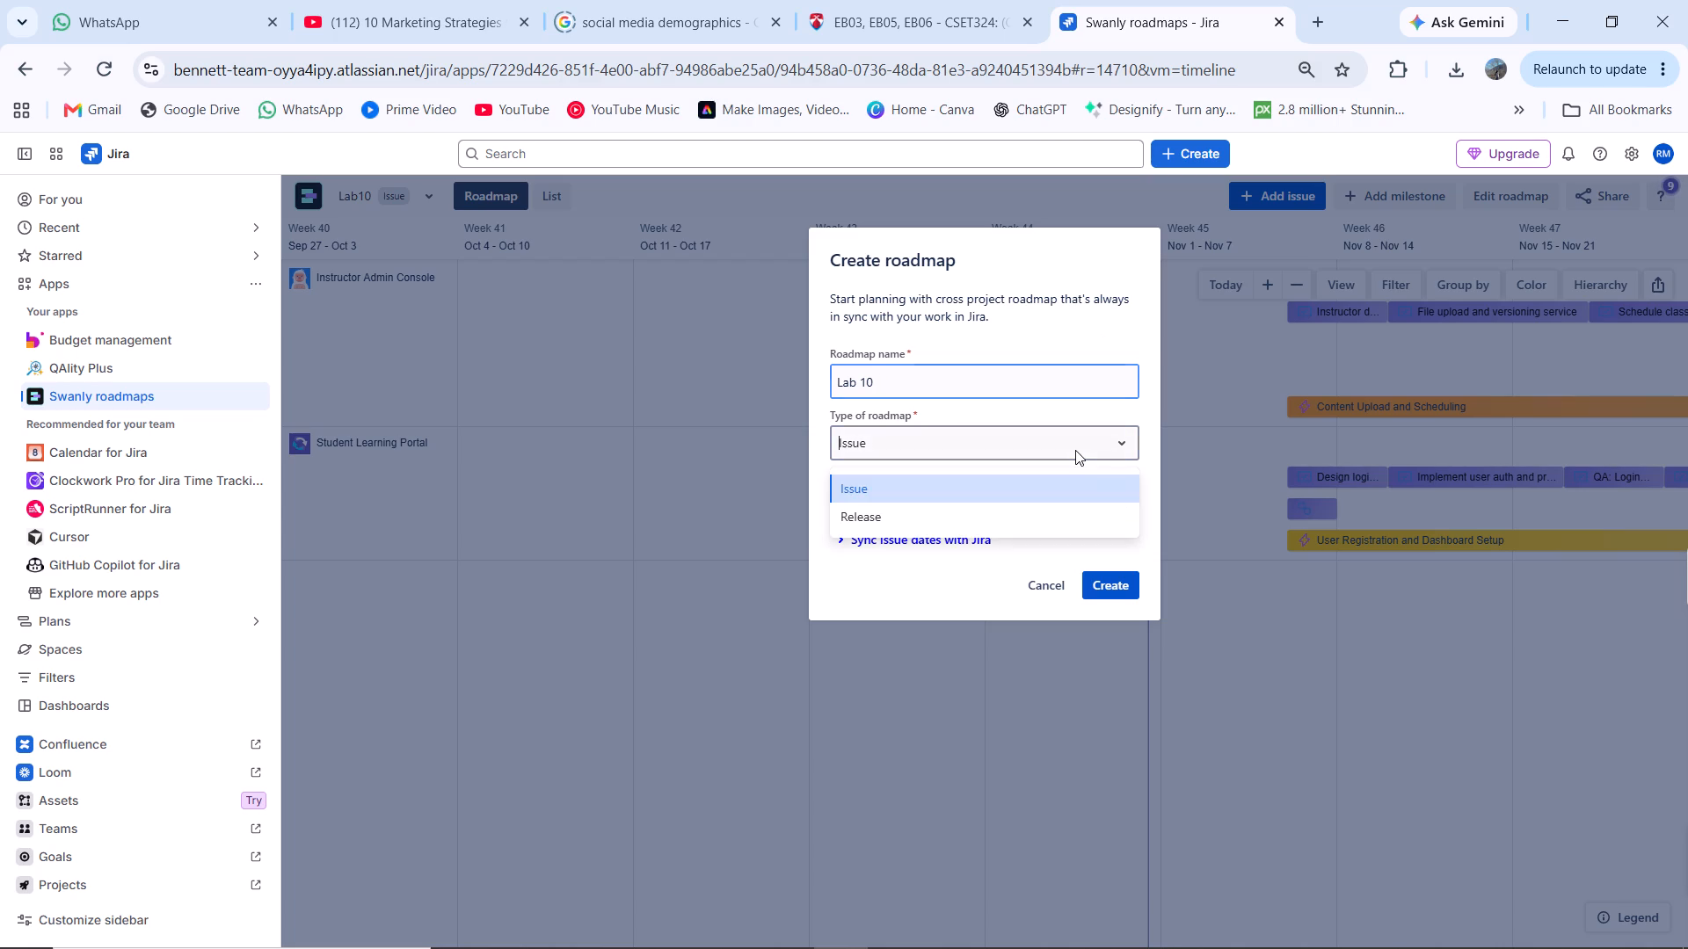
{"action": "left_click", "coordinate": [1039, 511]}
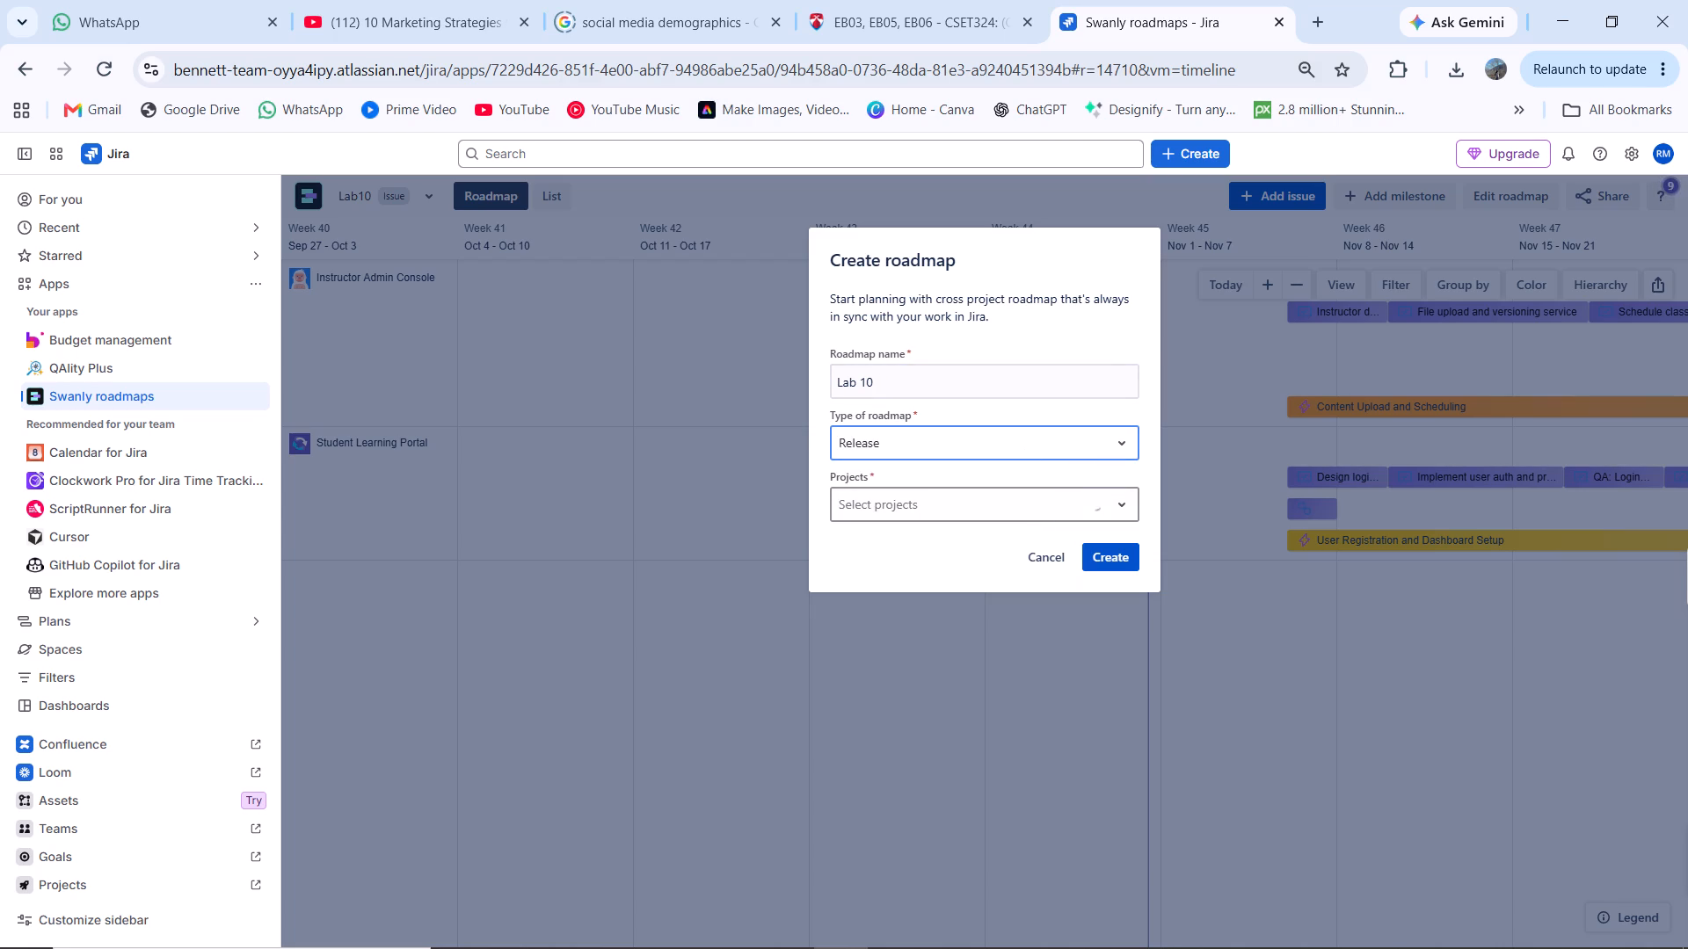
{"action": "left_click", "coordinate": [939, 389]}
{"action": "key", "text": "shift+r"}
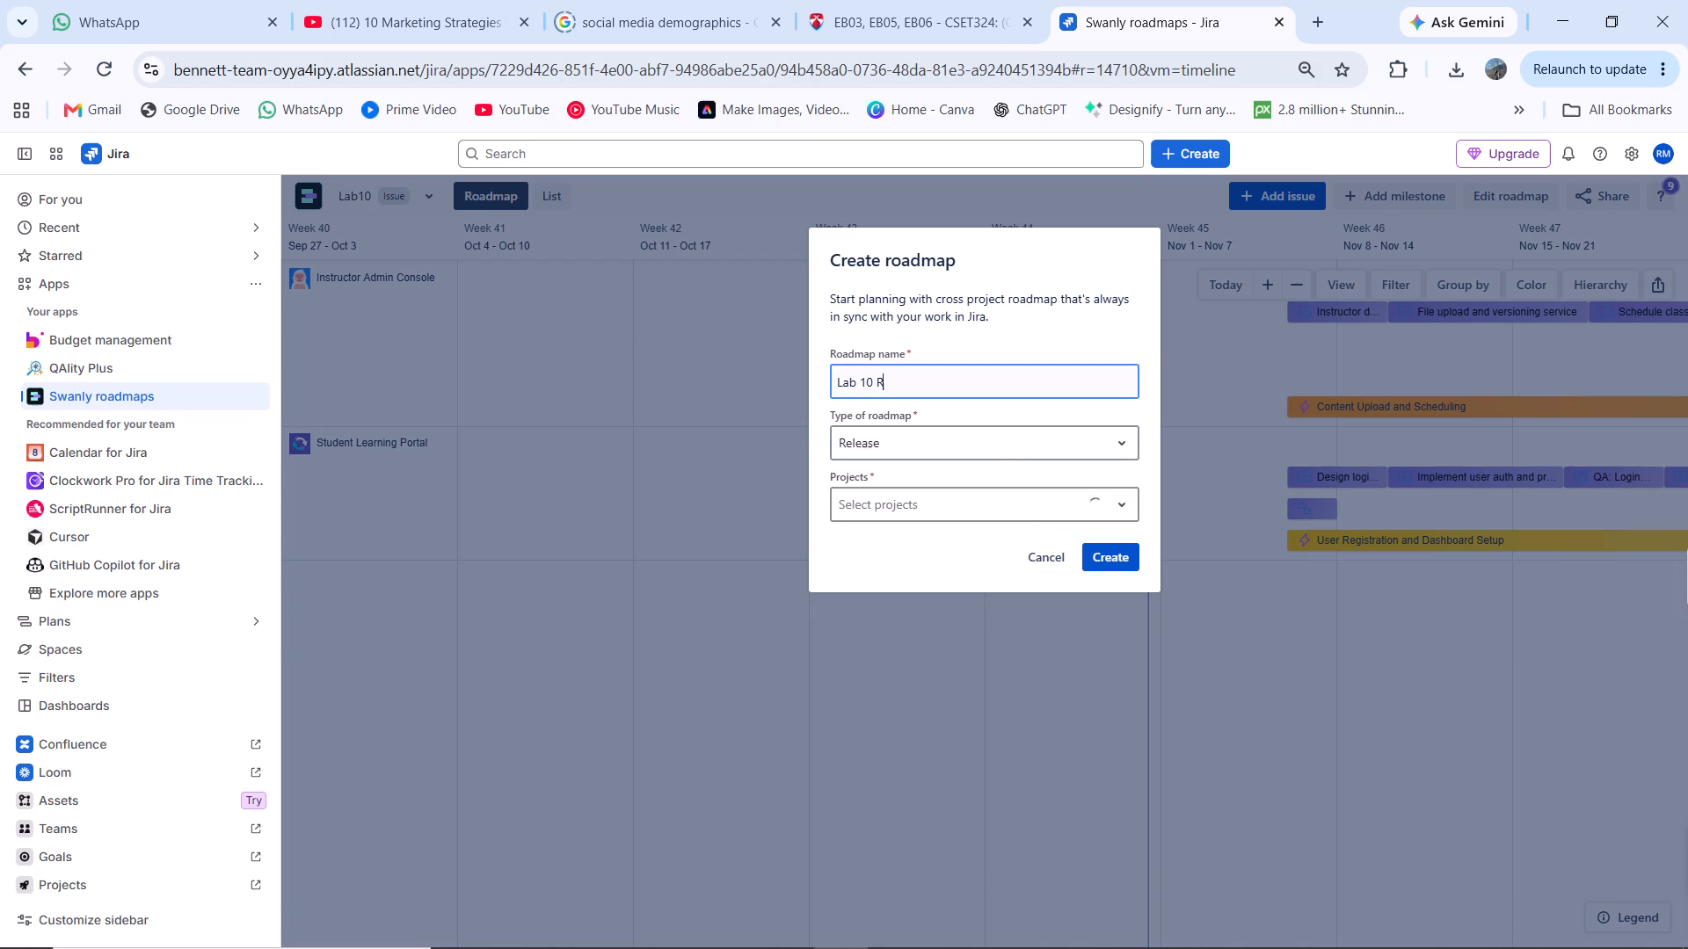
Add the Instructor Admin Console and Student Learning Portal projects to the new roadmap.
{"action": "left_click", "coordinate": [1022, 511]}
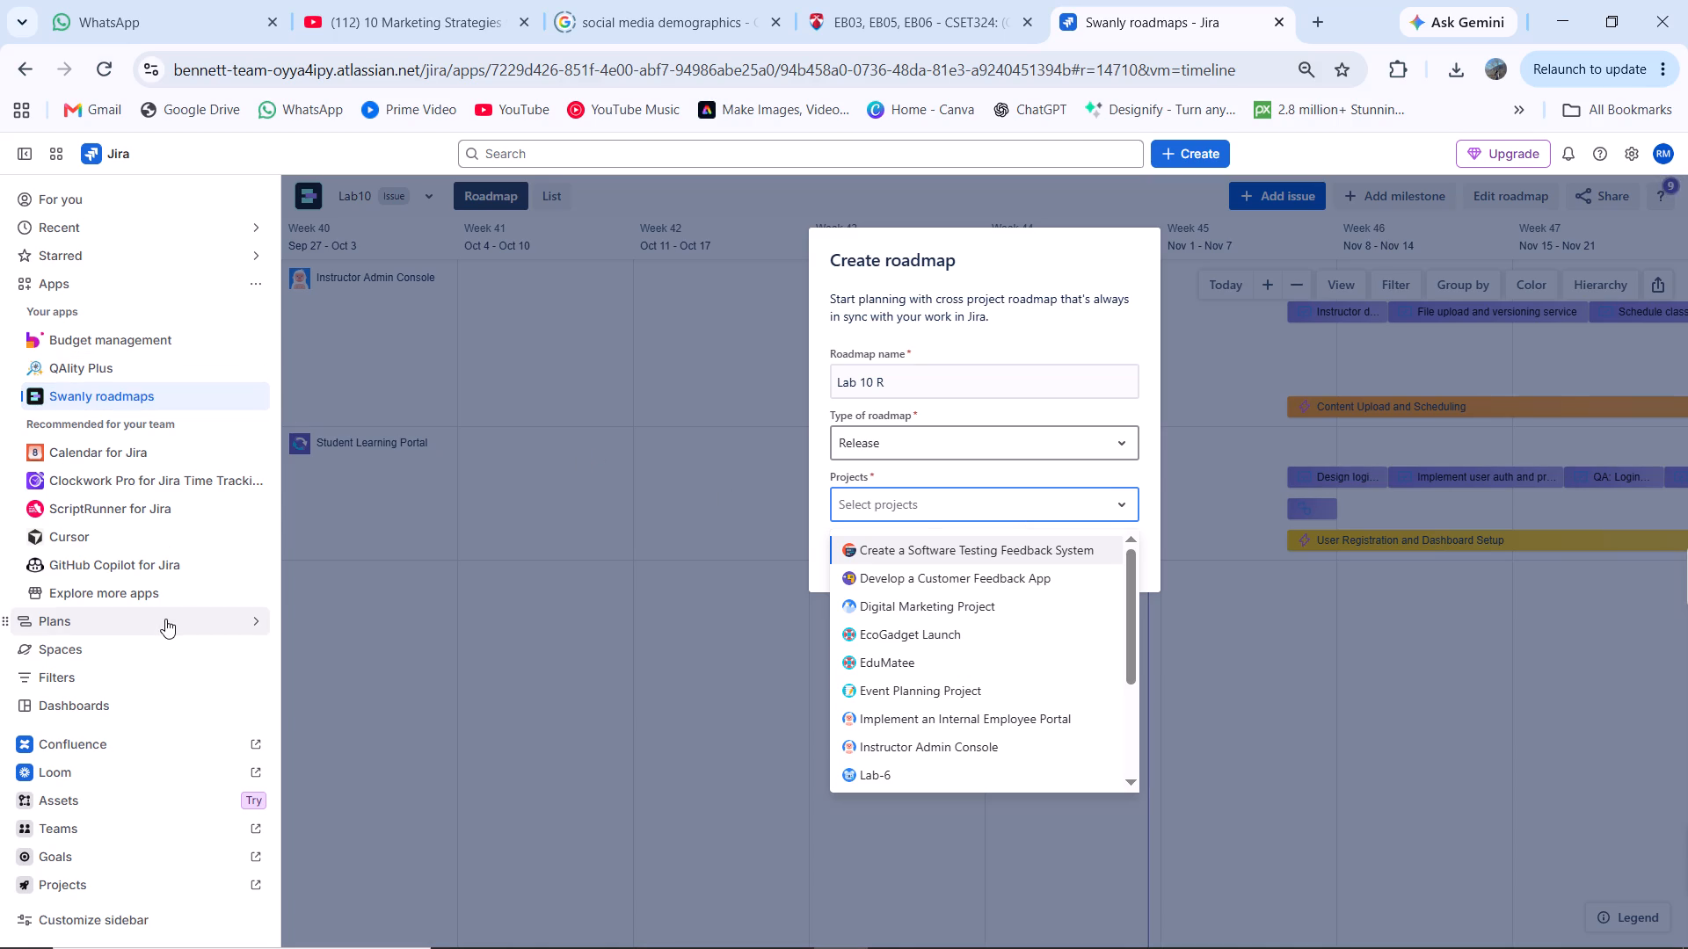
{"action": "left_click", "coordinate": [22, 649]}
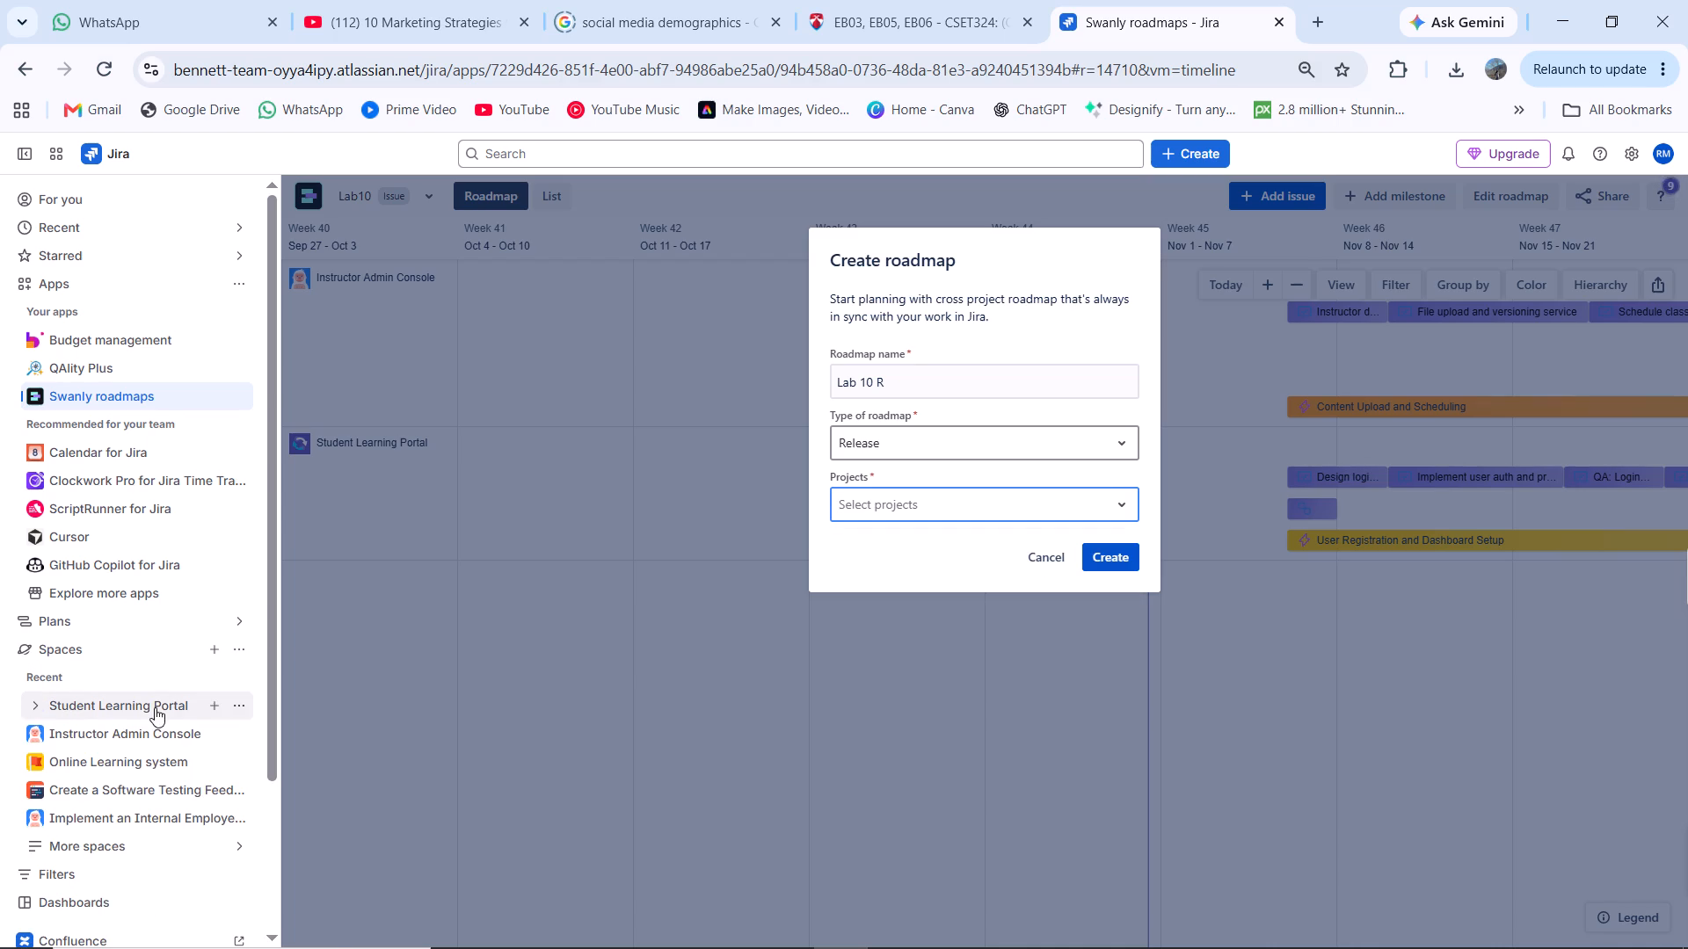
{"action": "left_click", "coordinate": [1090, 503]}
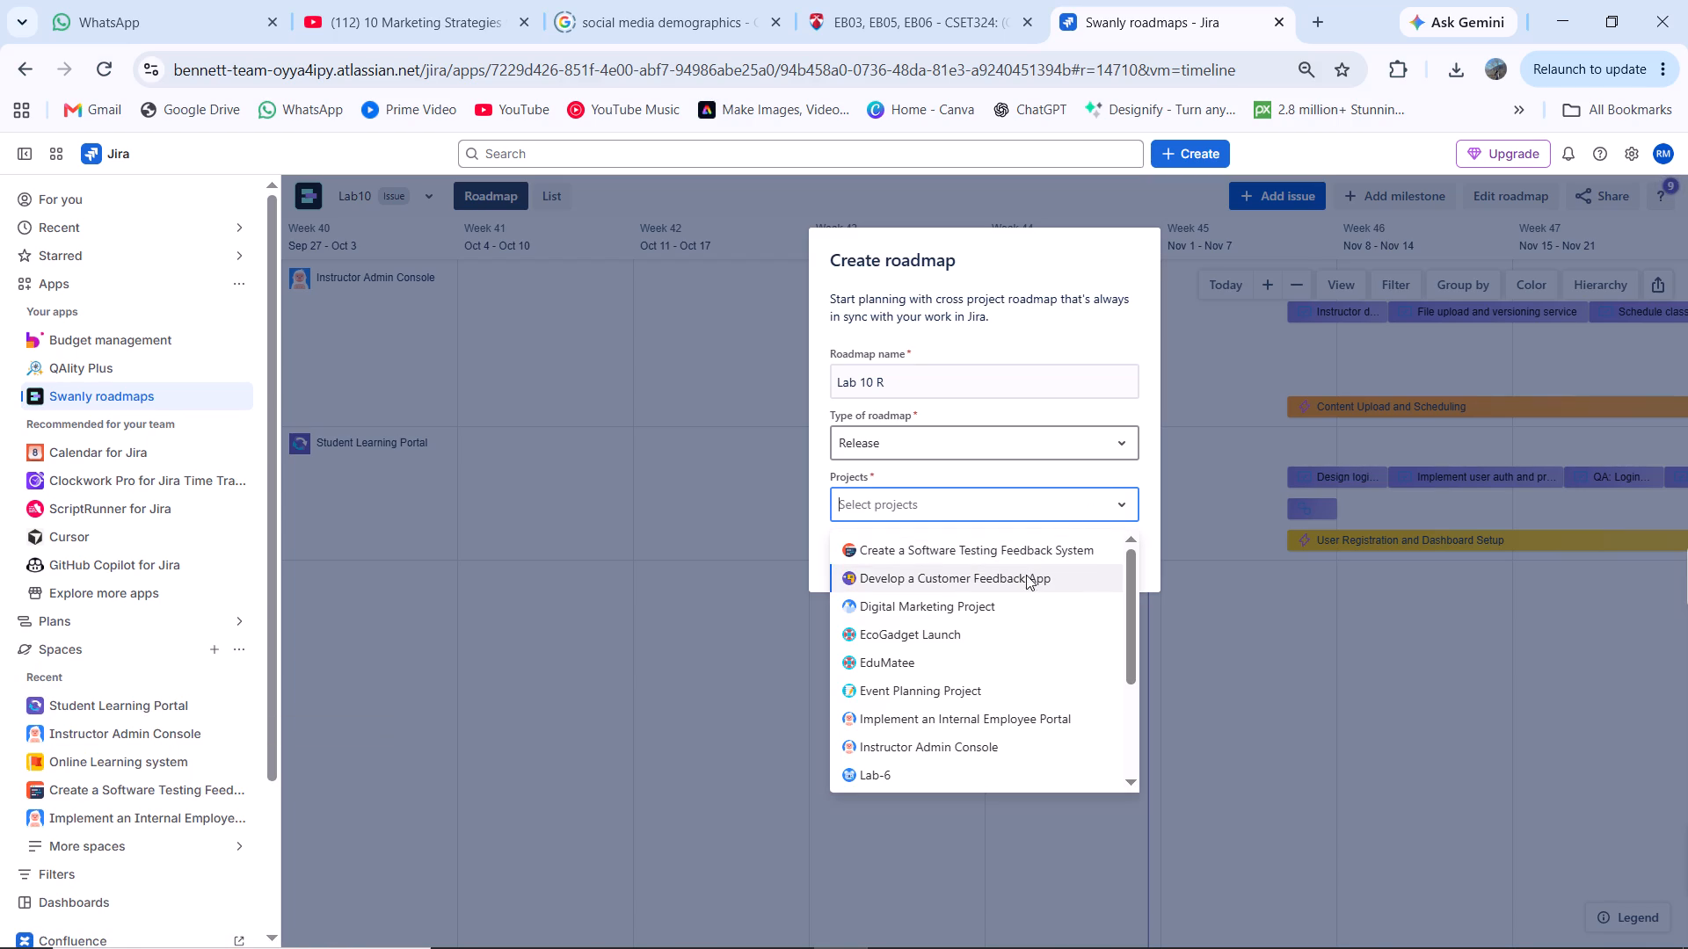
{"action": "left_click", "coordinate": [942, 738]}
{"action": "scroll", "coordinate": [942, 738], "scroll_direction": "down", "scroll_amount": 1}
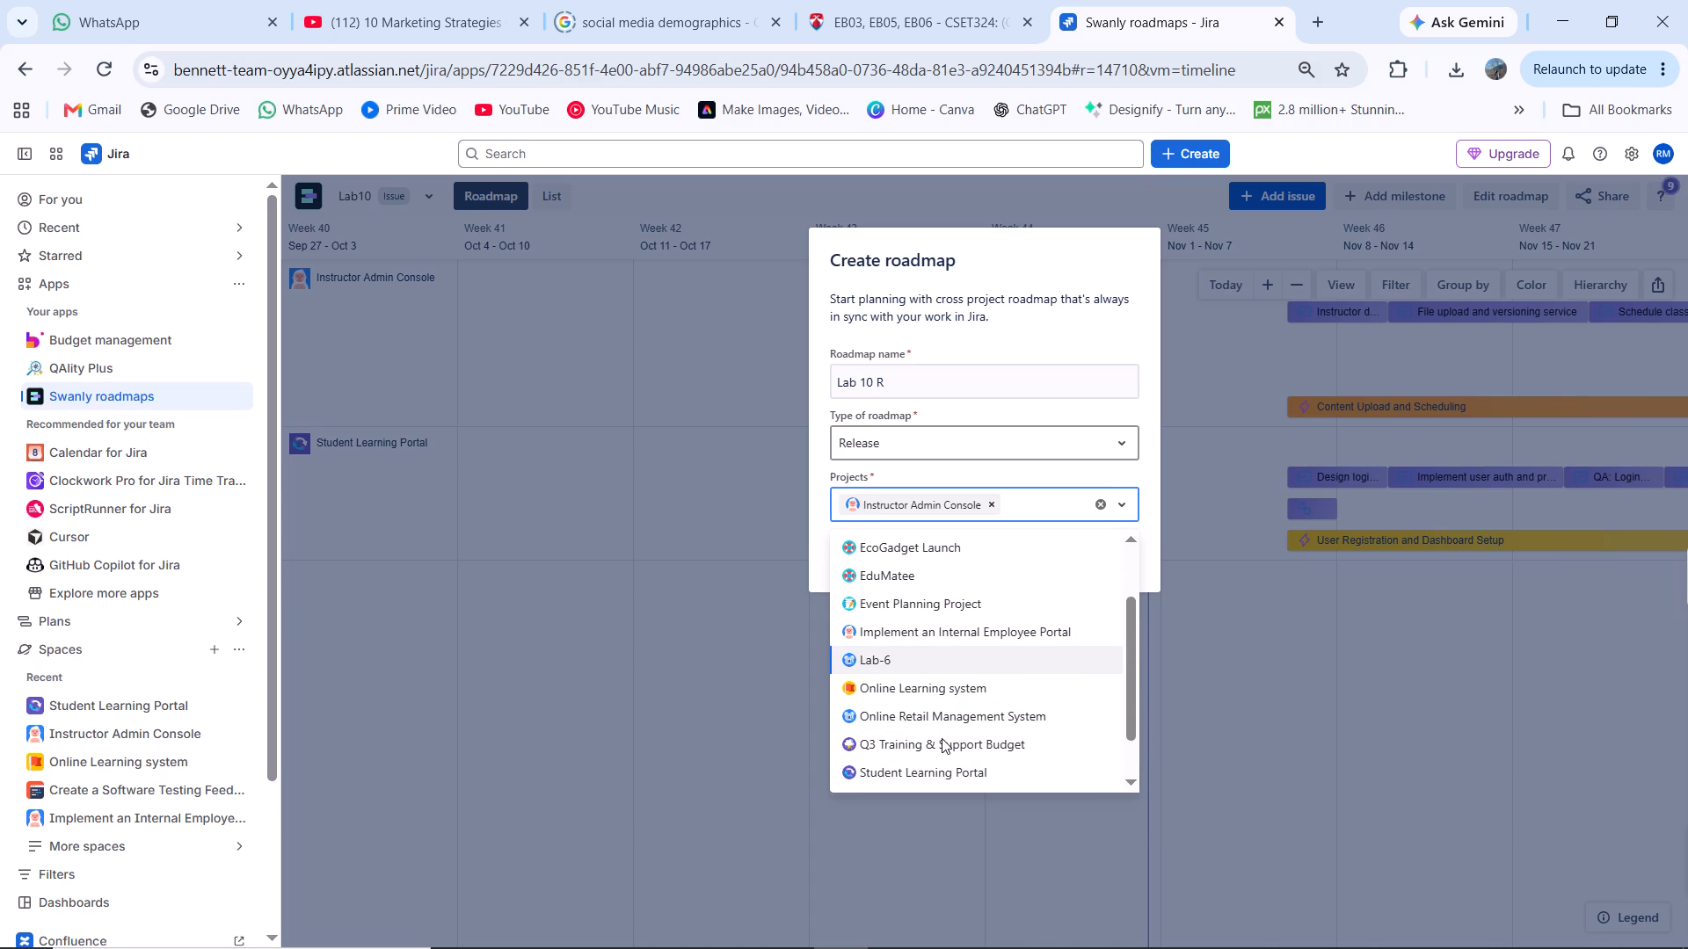
{"action": "scroll", "coordinate": [942, 738], "scroll_direction": "down", "scroll_amount": 1}
{"action": "left_click", "coordinate": [967, 737]}
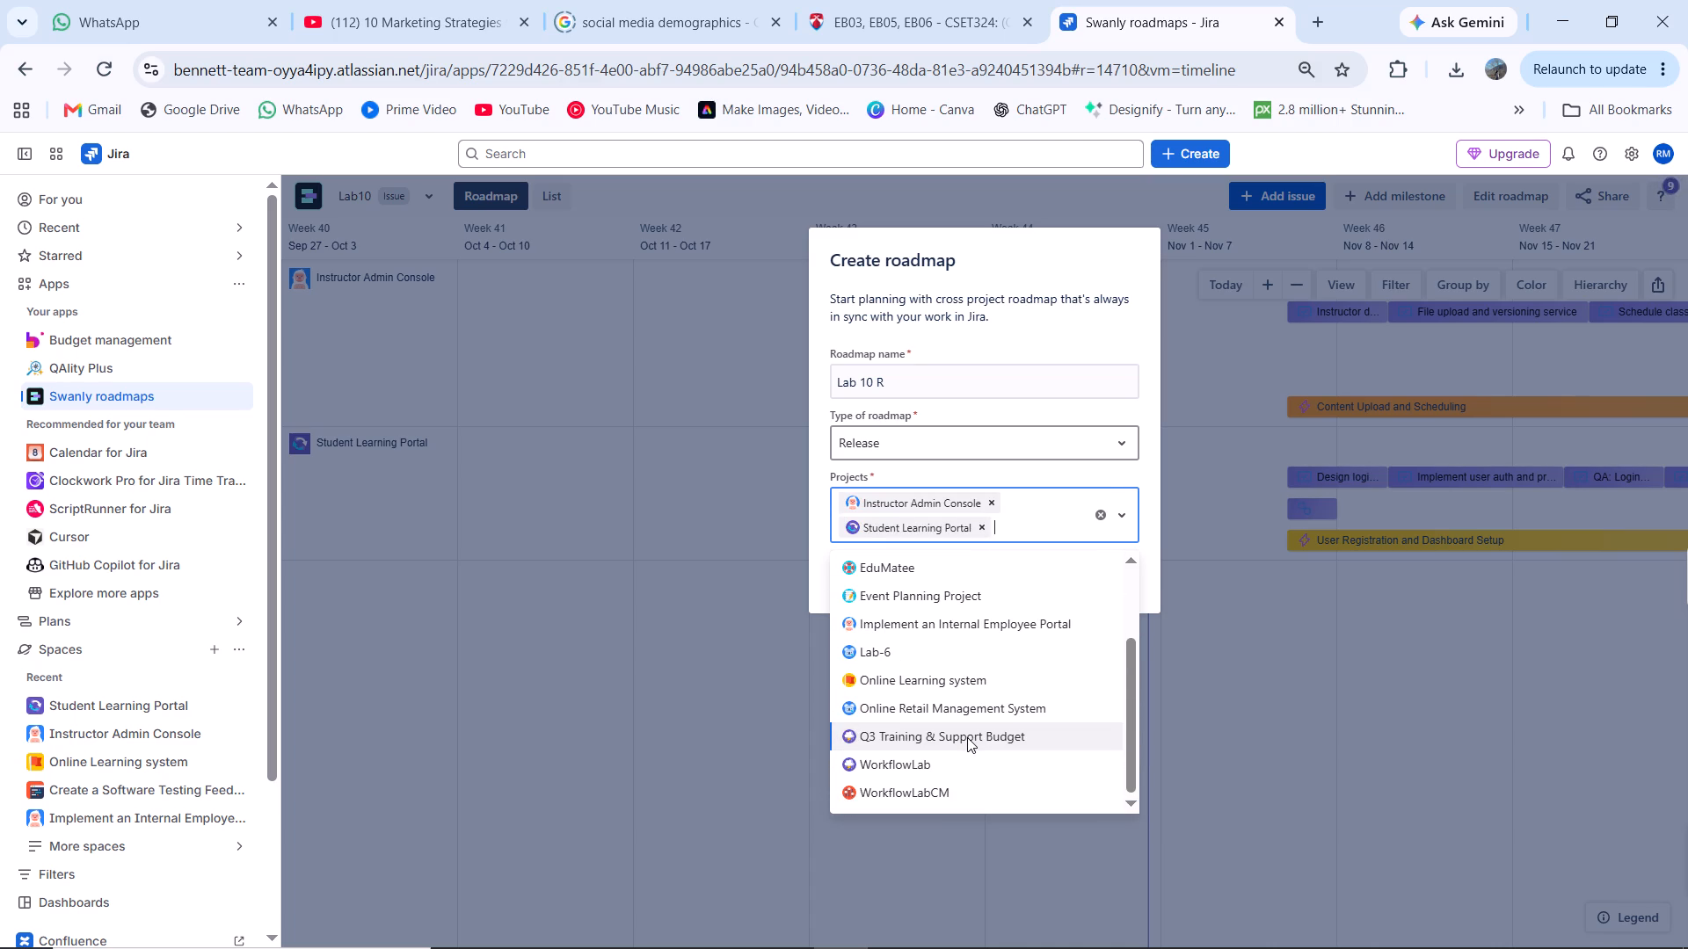
{"action": "left_click", "coordinate": [1044, 469]}
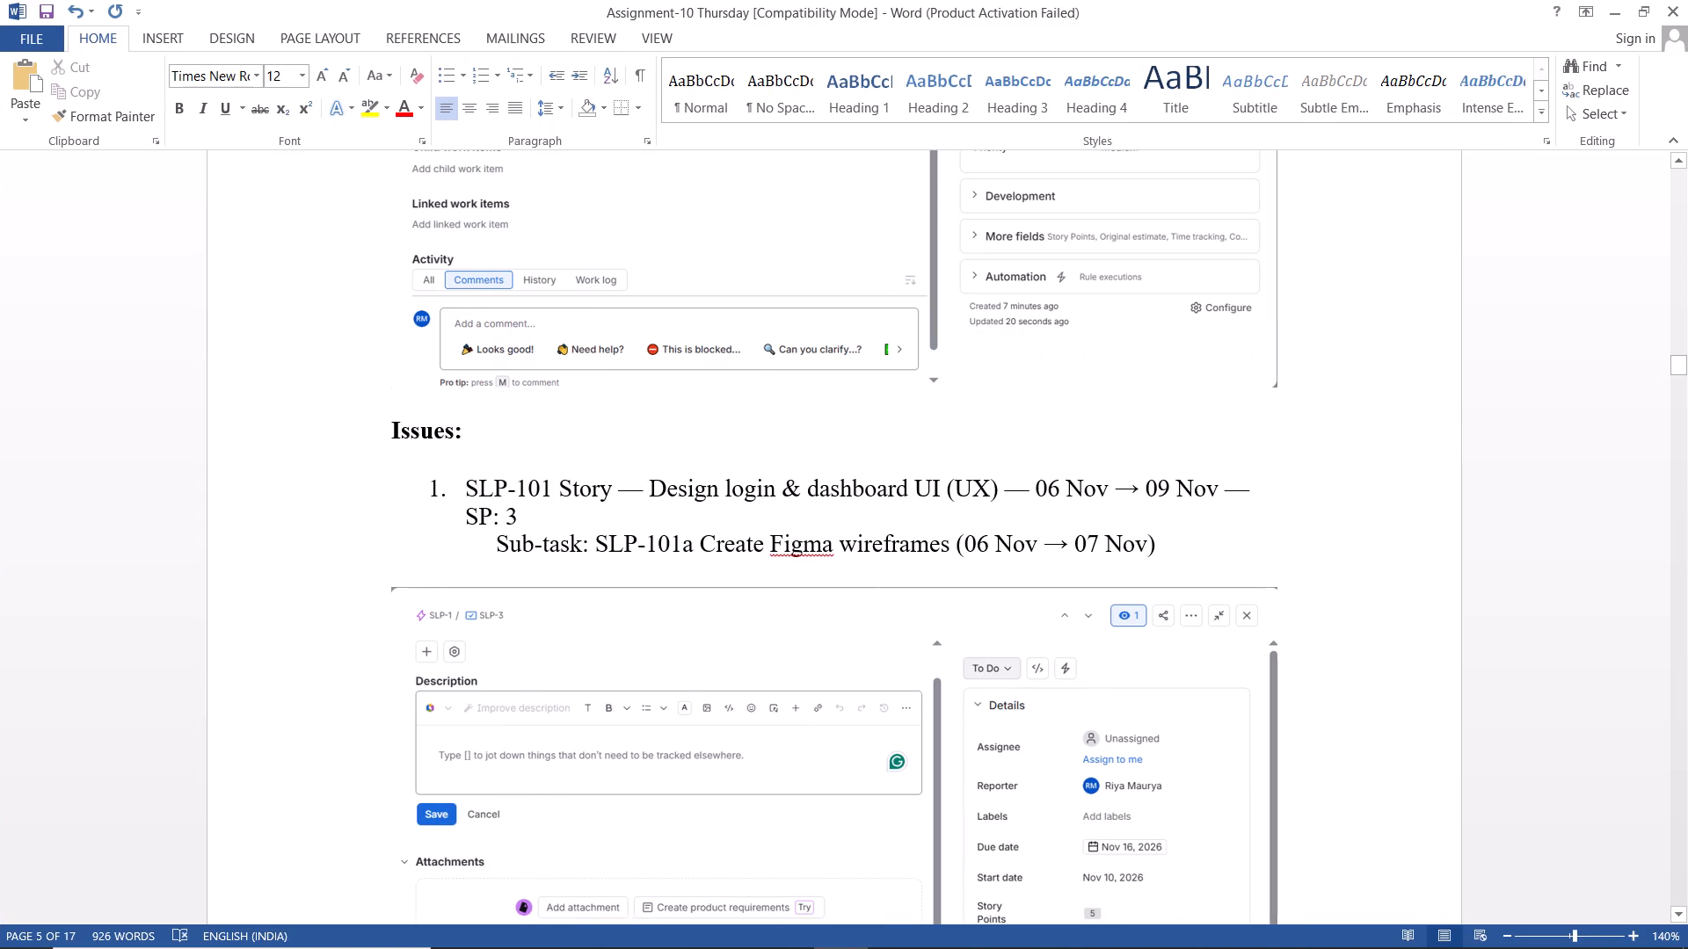
Switch to the Assignment-10 document in Word and review its opening scenario, Task 1 and Task 2 instructions and project setup screenshots.
{"action": "scroll", "coordinate": [1049, 395], "scroll_direction": "up", "scroll_amount": 20}
{"action": "scroll", "coordinate": [1049, 395], "scroll_direction": "up", "scroll_amount": 2}
{"action": "scroll", "coordinate": [1049, 395], "scroll_direction": "down", "scroll_amount": 3}
{"action": "scroll", "coordinate": [1049, 395], "scroll_direction": "up", "scroll_amount": 3}
{"action": "scroll", "coordinate": [1049, 395], "scroll_direction": "right", "scroll_amount": 2}
{"action": "scroll", "coordinate": [1049, 395], "scroll_direction": "up", "scroll_amount": 9}
{"action": "scroll", "coordinate": [1049, 395], "scroll_direction": "right", "scroll_amount": 6}
{"action": "scroll", "coordinate": [1049, 395], "scroll_direction": "up", "scroll_amount": 15}
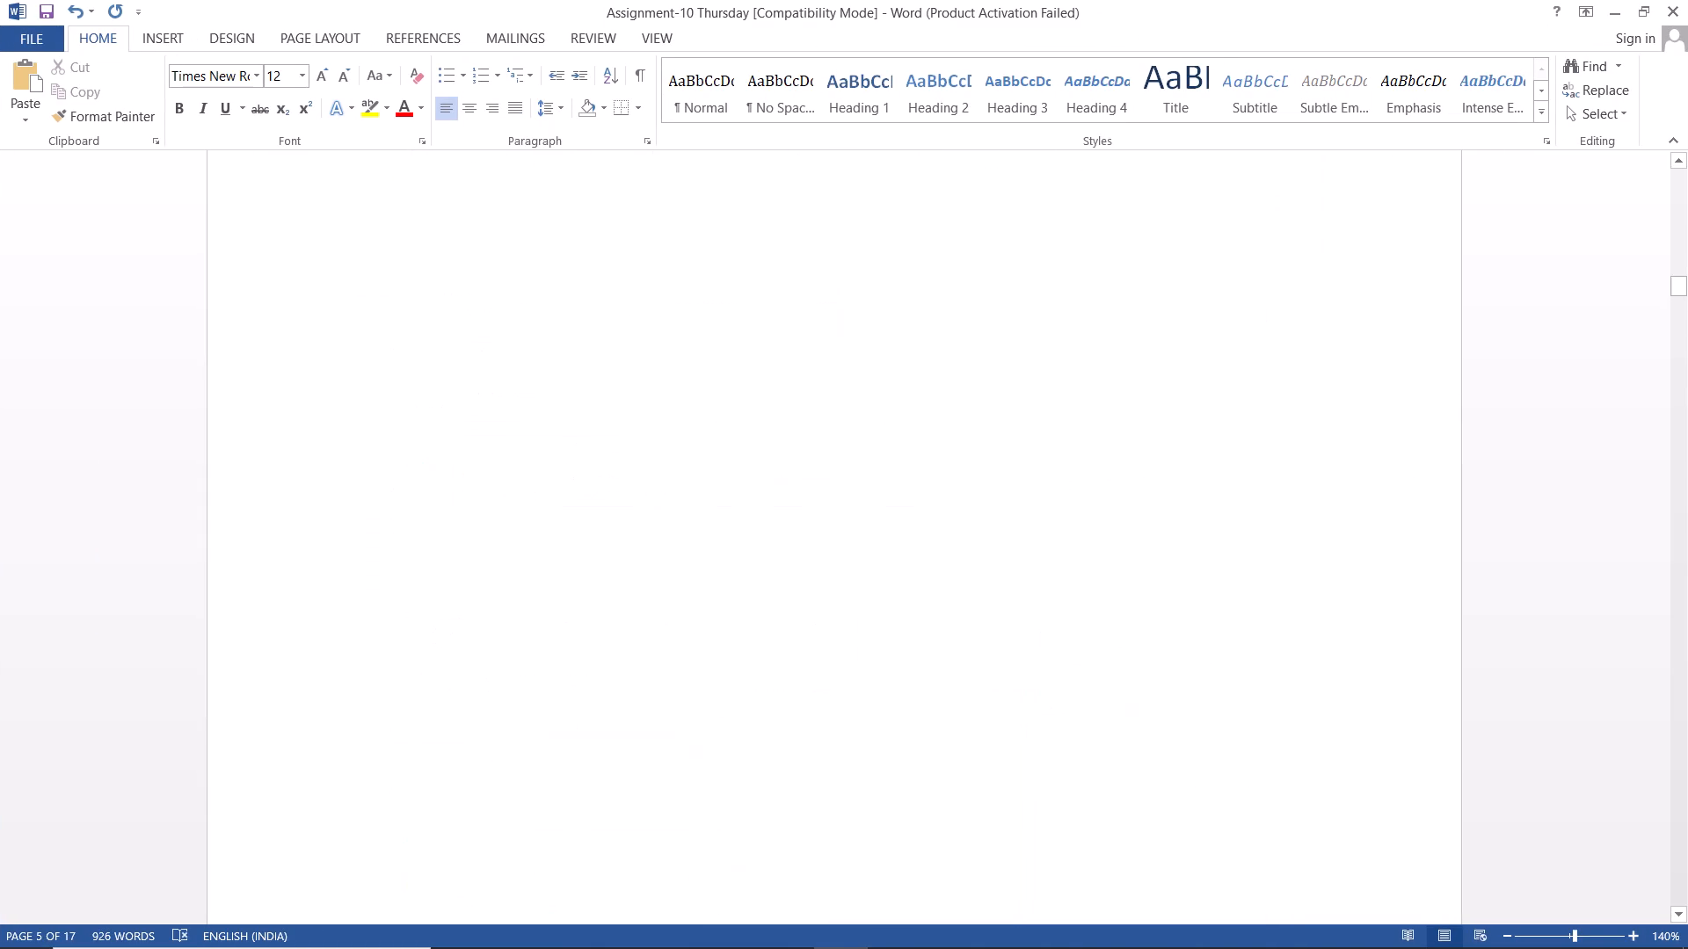
{"action": "scroll", "coordinate": [1049, 395], "scroll_direction": "up", "scroll_amount": 7}
{"action": "scroll", "coordinate": [1049, 395], "scroll_direction": "down", "scroll_amount": 4}
{"action": "scroll", "coordinate": [1049, 395], "scroll_direction": "up", "scroll_amount": 20}
{"action": "scroll", "coordinate": [1049, 395], "scroll_direction": "up", "scroll_amount": 19}
{"action": "scroll", "coordinate": [1049, 395], "scroll_direction": "down", "scroll_amount": 4}
{"action": "scroll", "coordinate": [1049, 395], "scroll_direction": "up", "scroll_amount": 20}
{"action": "scroll", "coordinate": [1049, 395], "scroll_direction": "up", "scroll_amount": 13}
{"action": "scroll", "coordinate": [1049, 395], "scroll_direction": "down", "scroll_amount": 6}
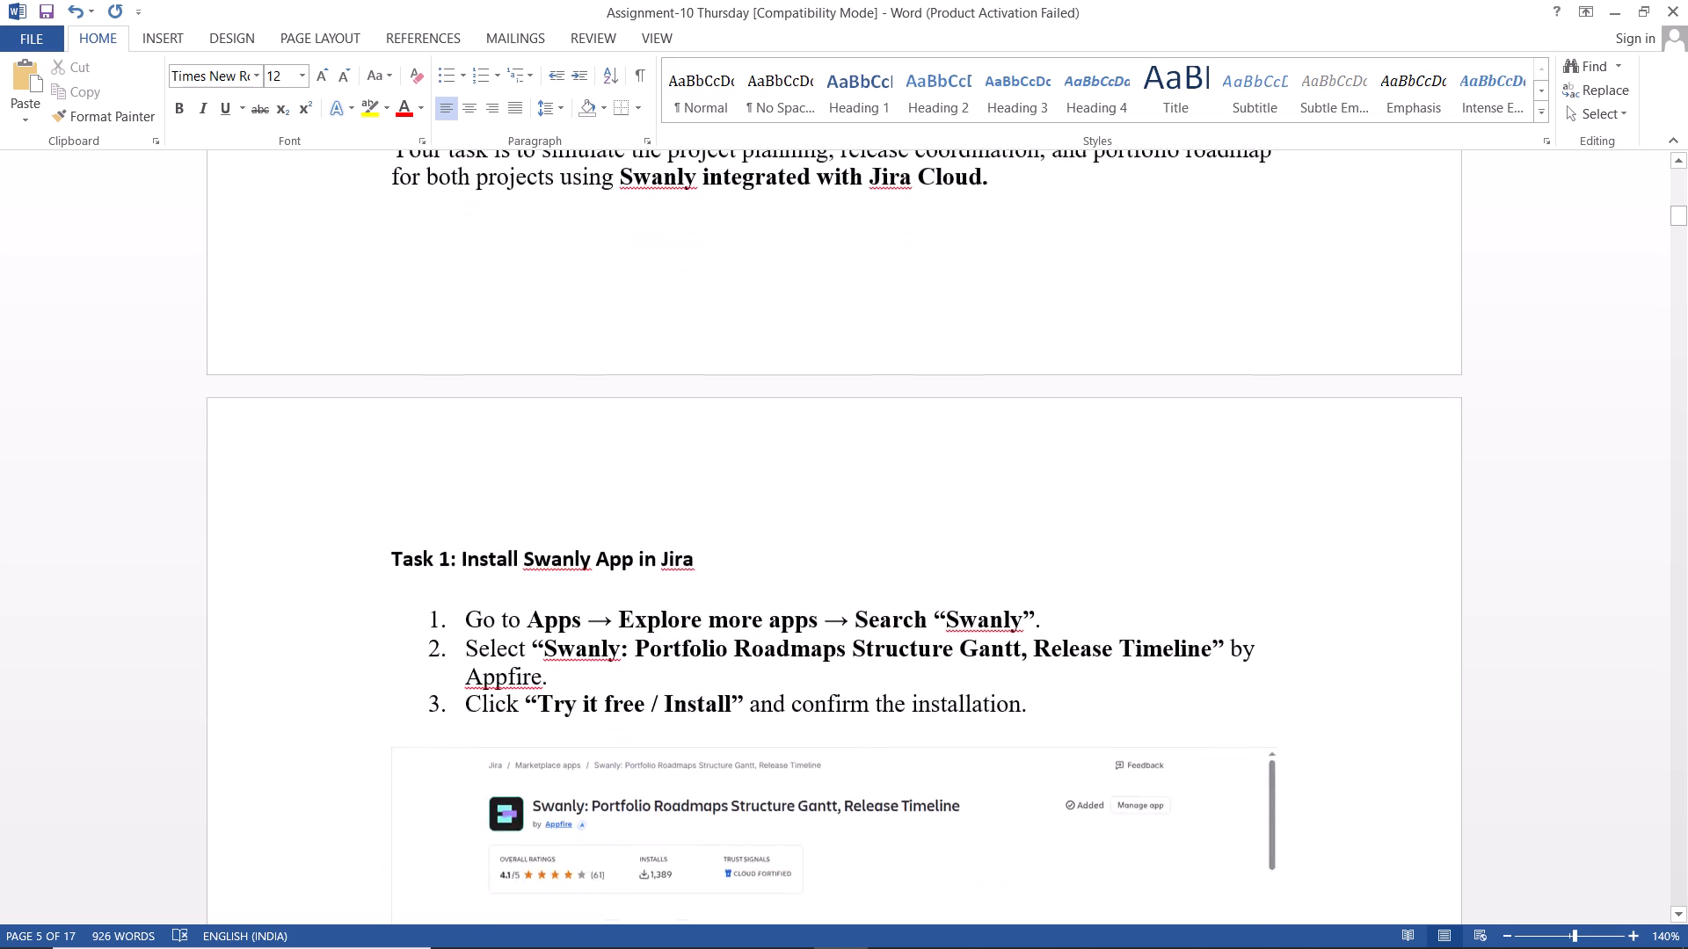
{"action": "scroll", "coordinate": [1049, 395], "scroll_direction": "down", "scroll_amount": 7}
{"action": "scroll", "coordinate": [1049, 395], "scroll_direction": "up", "scroll_amount": 1}
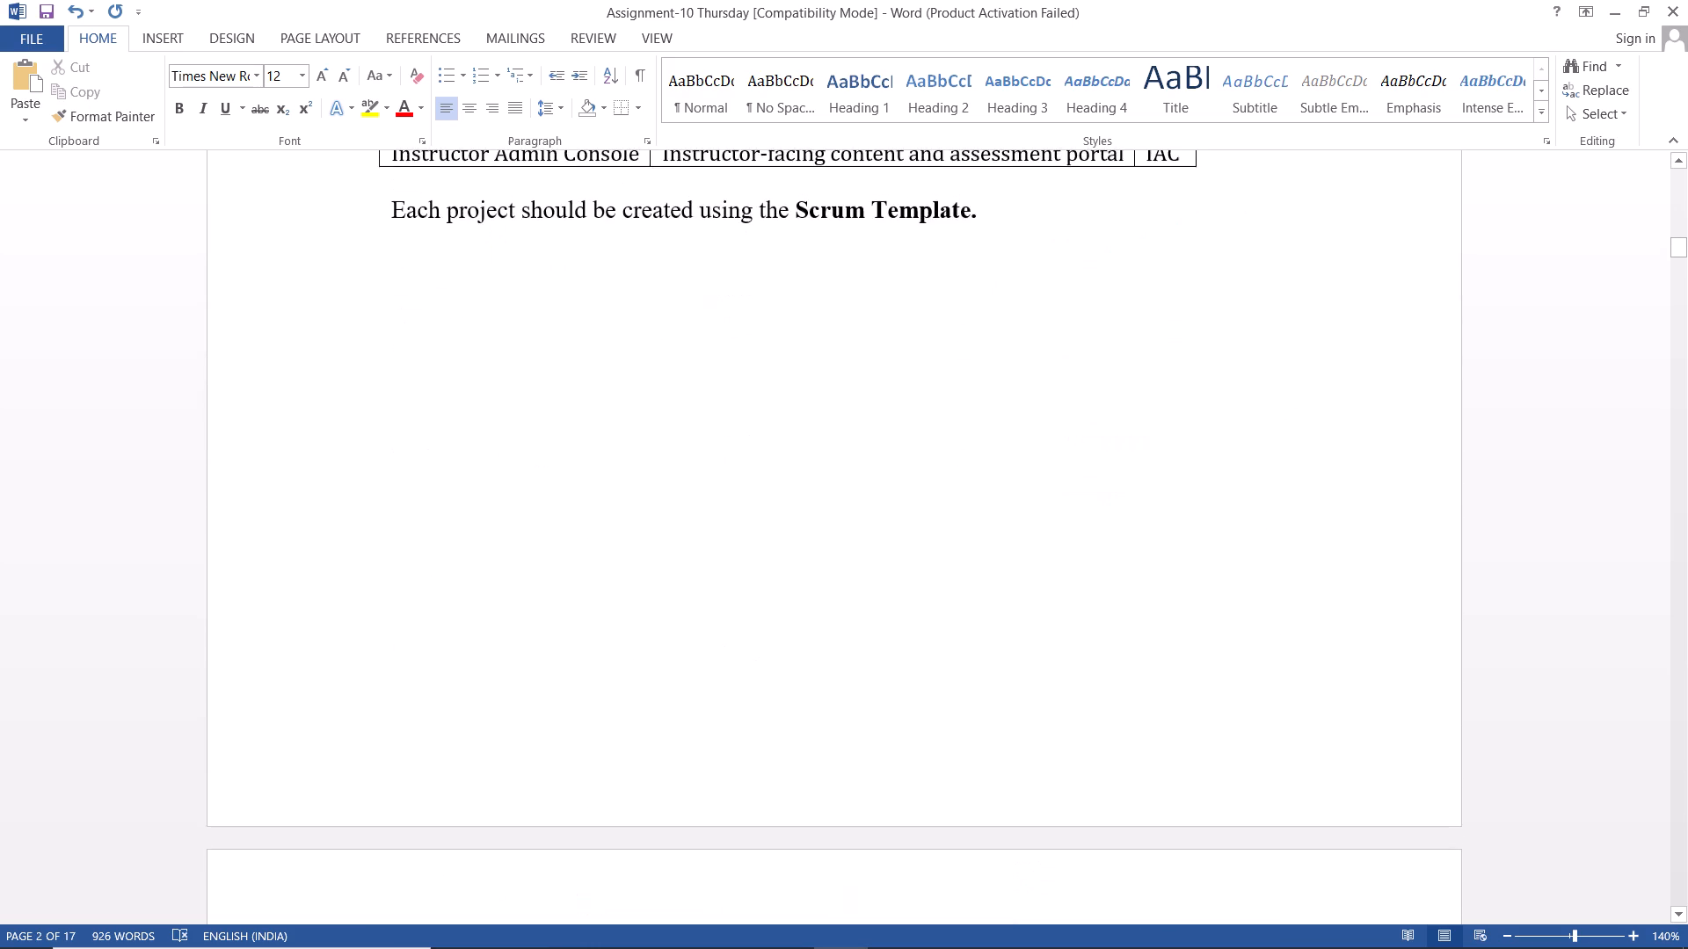
{"action": "scroll", "coordinate": [1049, 395], "scroll_direction": "up", "scroll_amount": 2}
{"action": "scroll", "coordinate": [1049, 395], "scroll_direction": "down", "scroll_amount": 5}
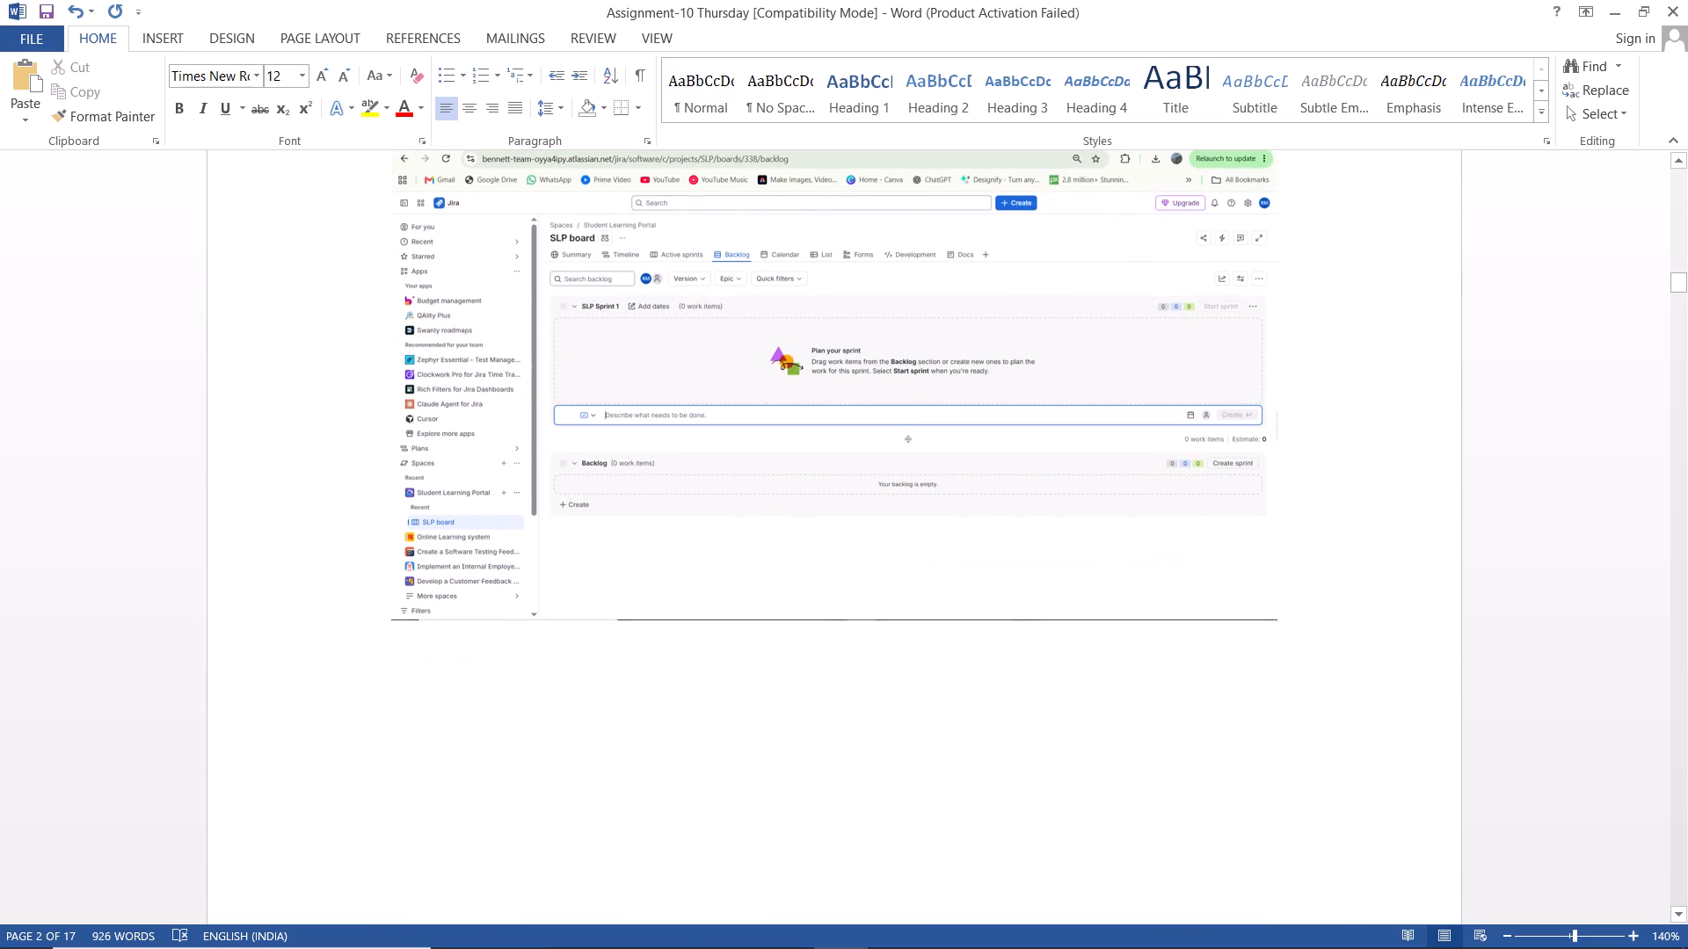
{"action": "scroll", "coordinate": [1049, 395], "scroll_direction": "down", "scroll_amount": 1}
{"action": "scroll", "coordinate": [1049, 395], "scroll_direction": "up", "scroll_amount": 9}
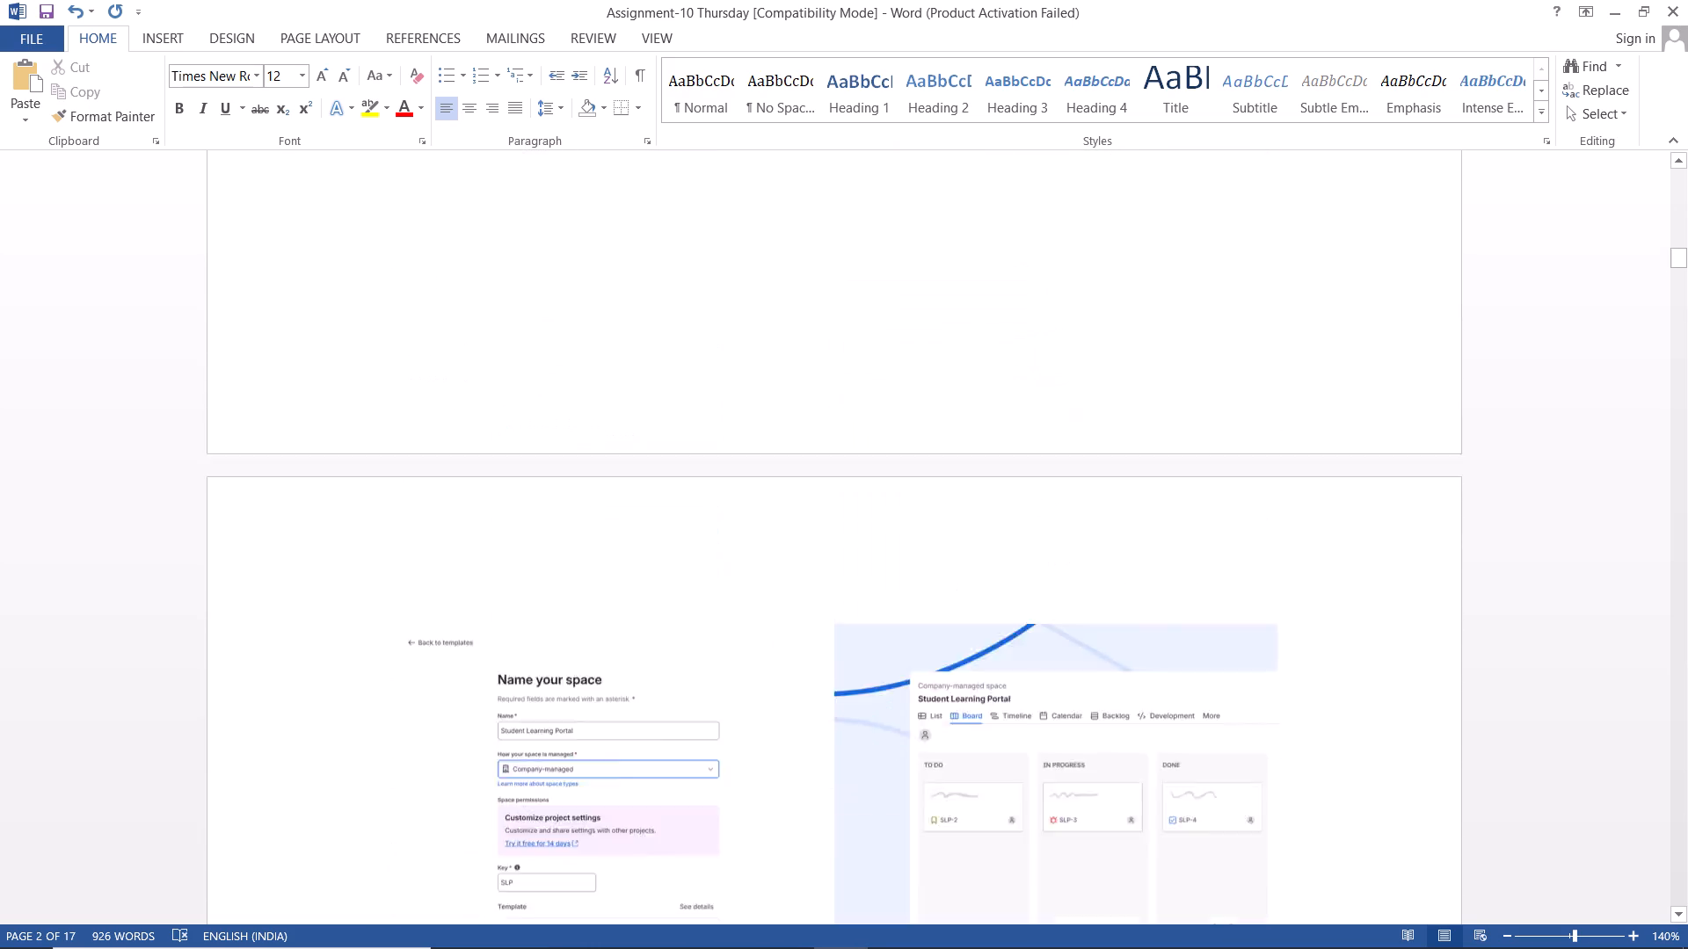
{"action": "scroll", "coordinate": [1049, 395], "scroll_direction": "down", "scroll_amount": 4}
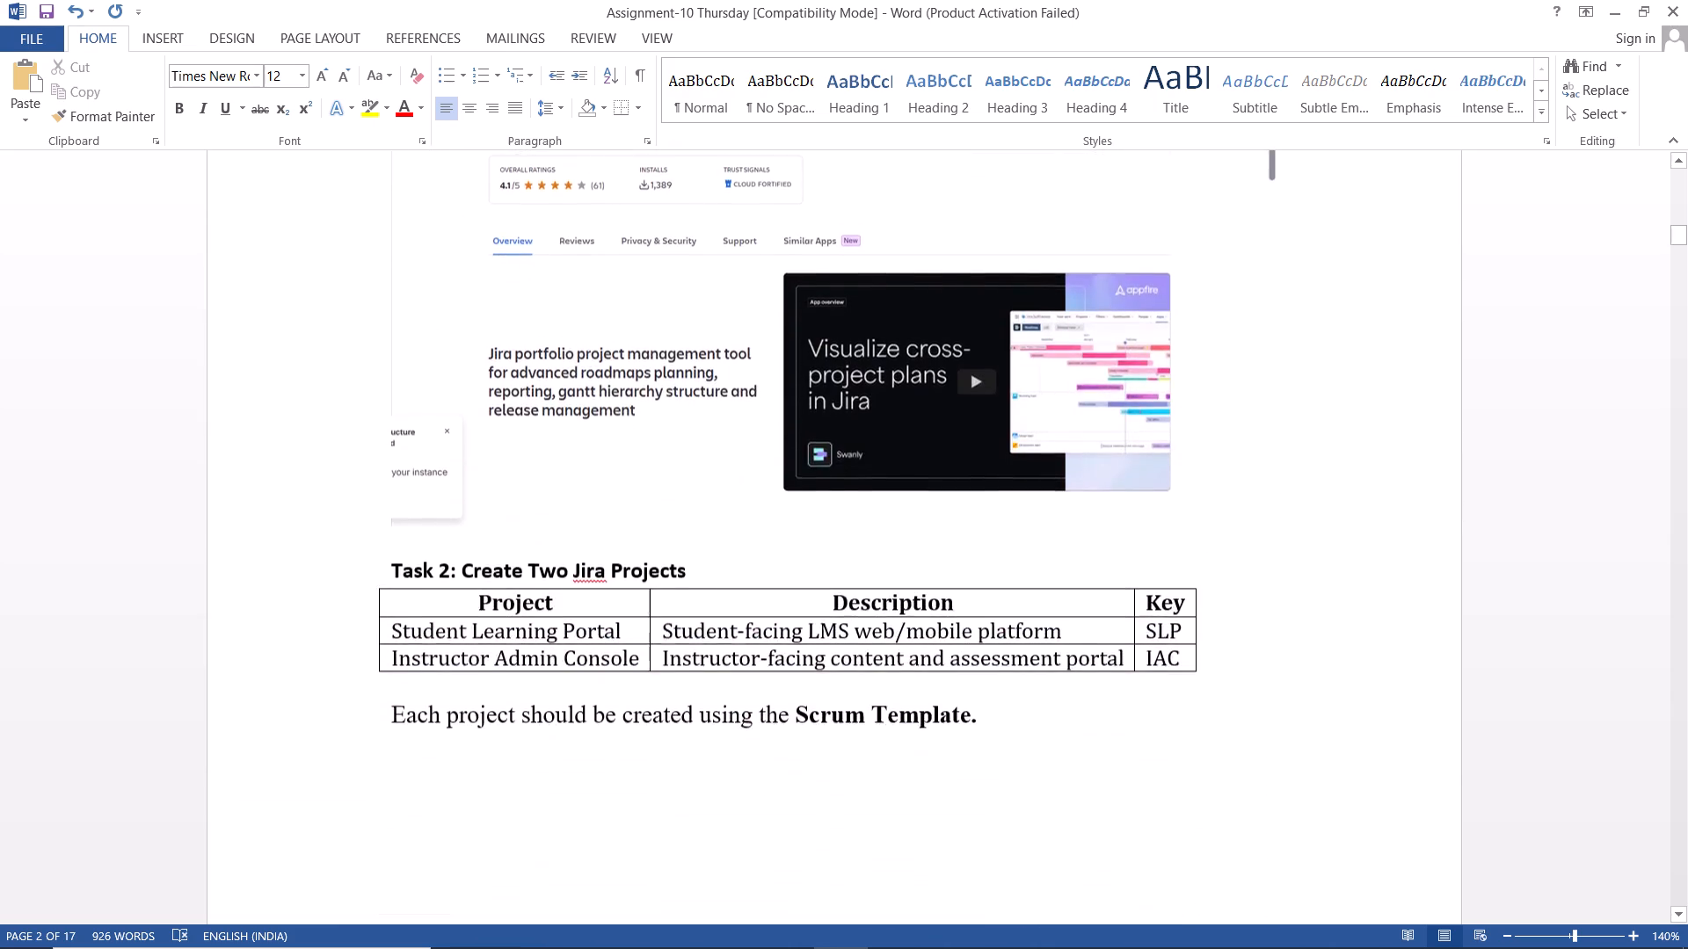
{"action": "scroll", "coordinate": [1049, 395], "scroll_direction": "down", "scroll_amount": 3}
{"action": "scroll", "coordinate": [1049, 395], "scroll_direction": "up", "scroll_amount": 4}
{"action": "scroll", "coordinate": [1049, 395], "scroll_direction": "down", "scroll_amount": 1}
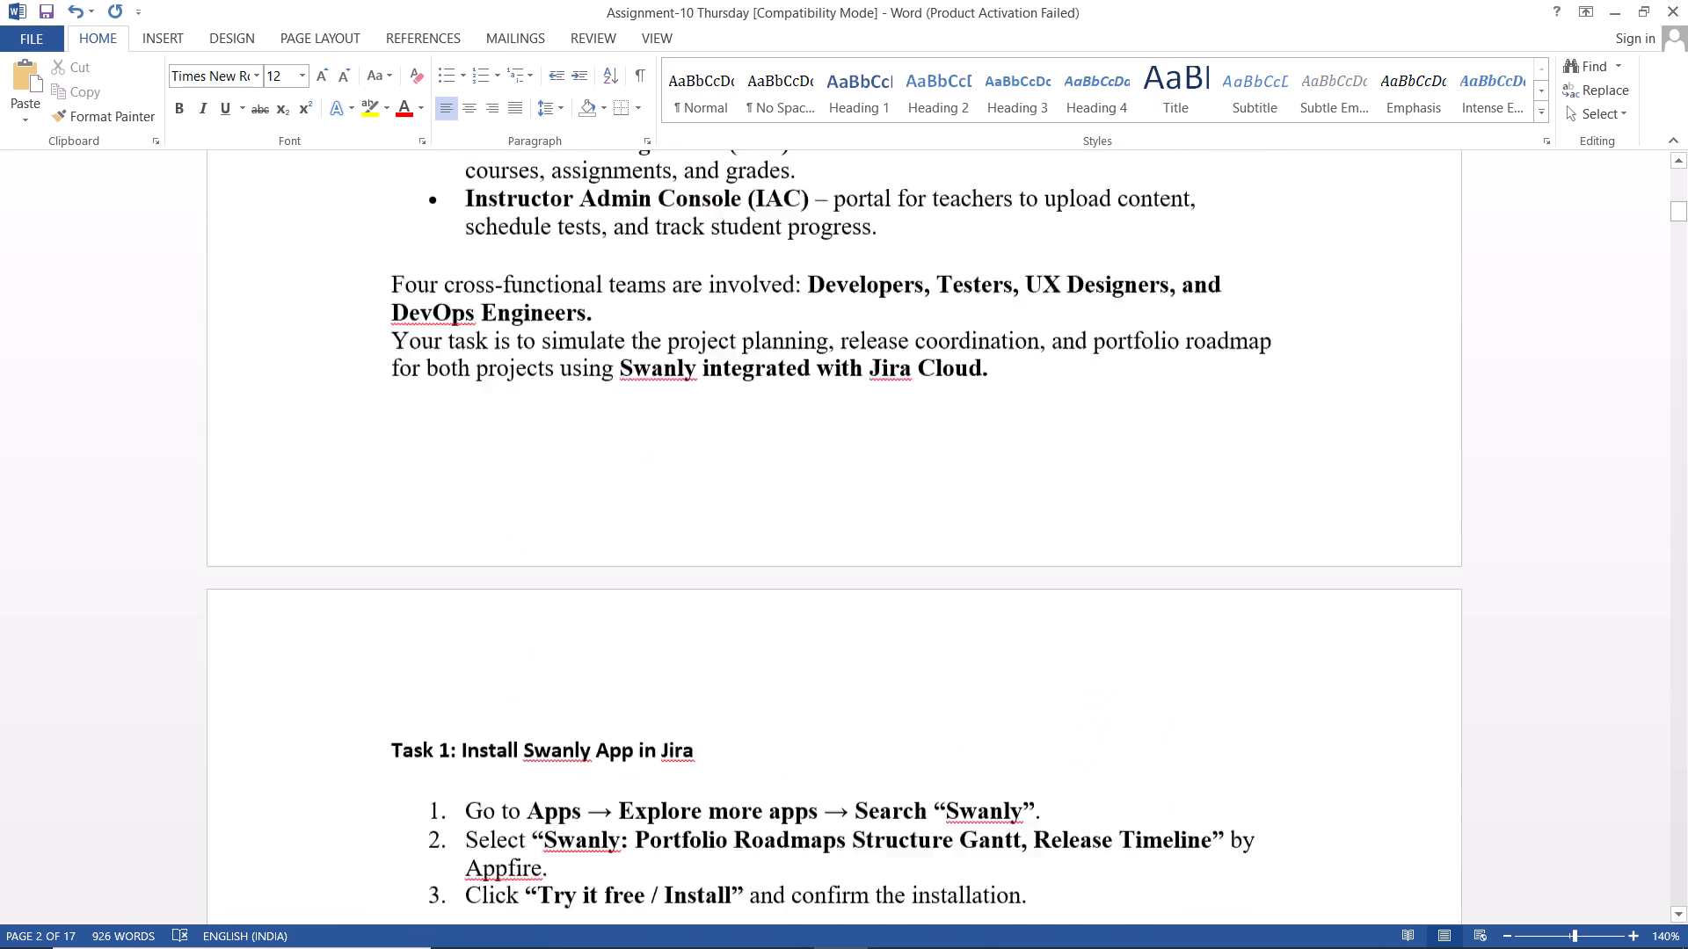
{"action": "scroll", "coordinate": [1049, 395], "scroll_direction": "down", "scroll_amount": 1}
{"action": "scroll", "coordinate": [1049, 395], "scroll_direction": "up", "scroll_amount": 6}
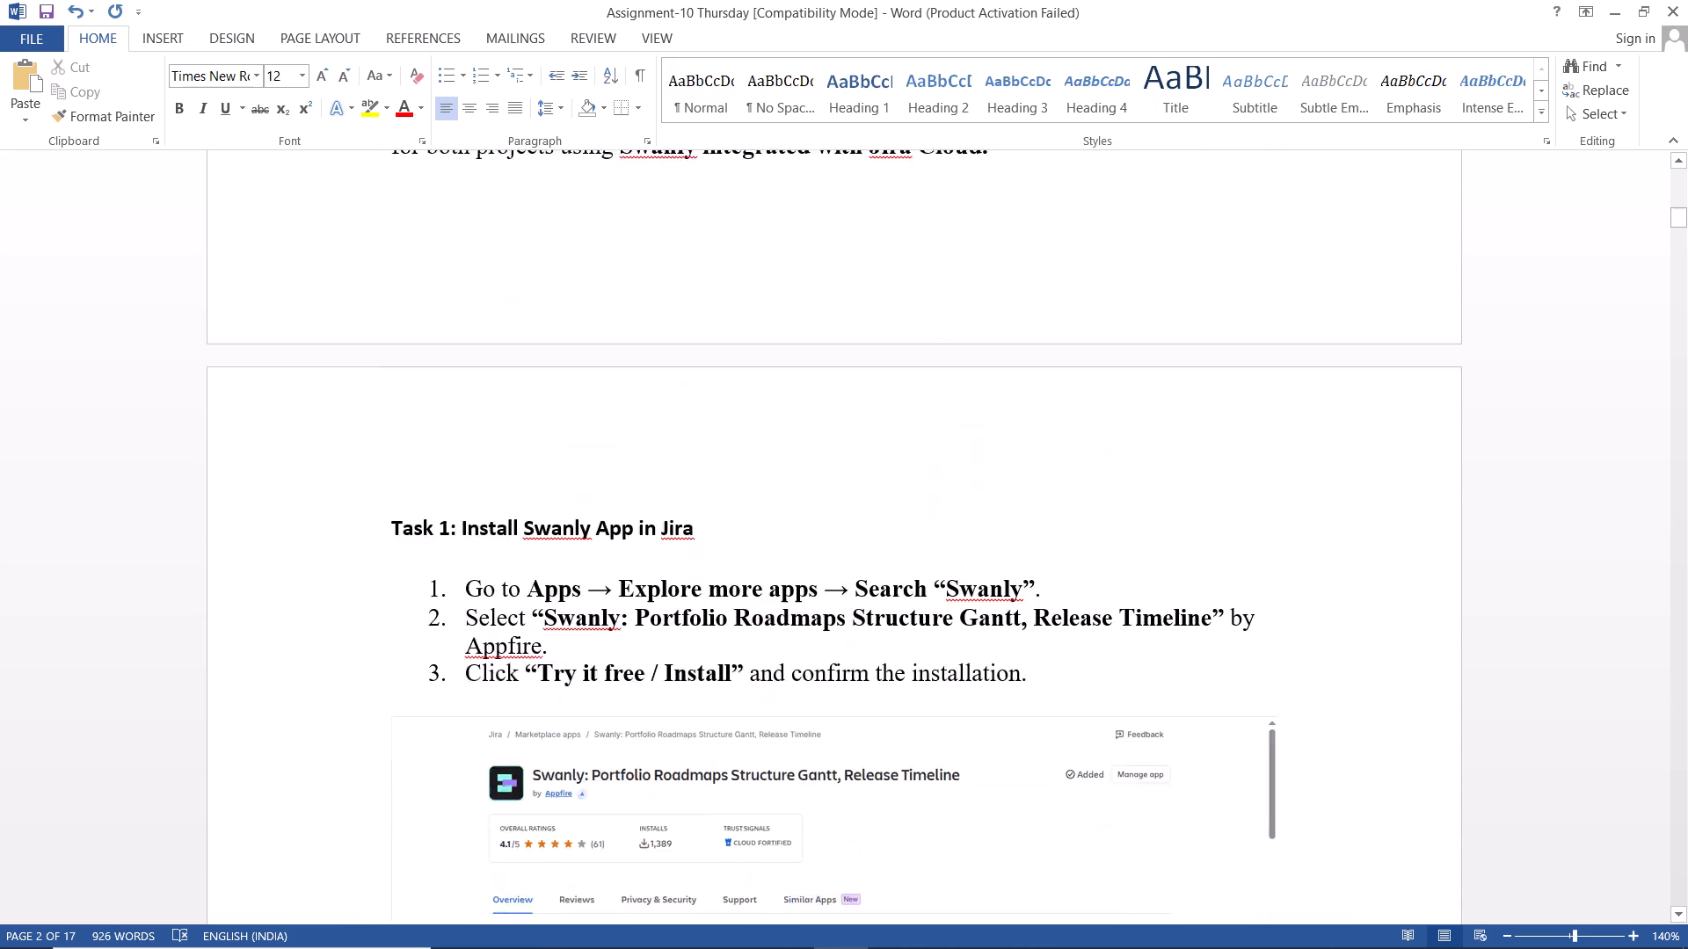
{"action": "scroll", "coordinate": [1049, 395], "scroll_direction": "up", "scroll_amount": 1}
{"action": "scroll", "coordinate": [1049, 395], "scroll_direction": "down", "scroll_amount": 7}
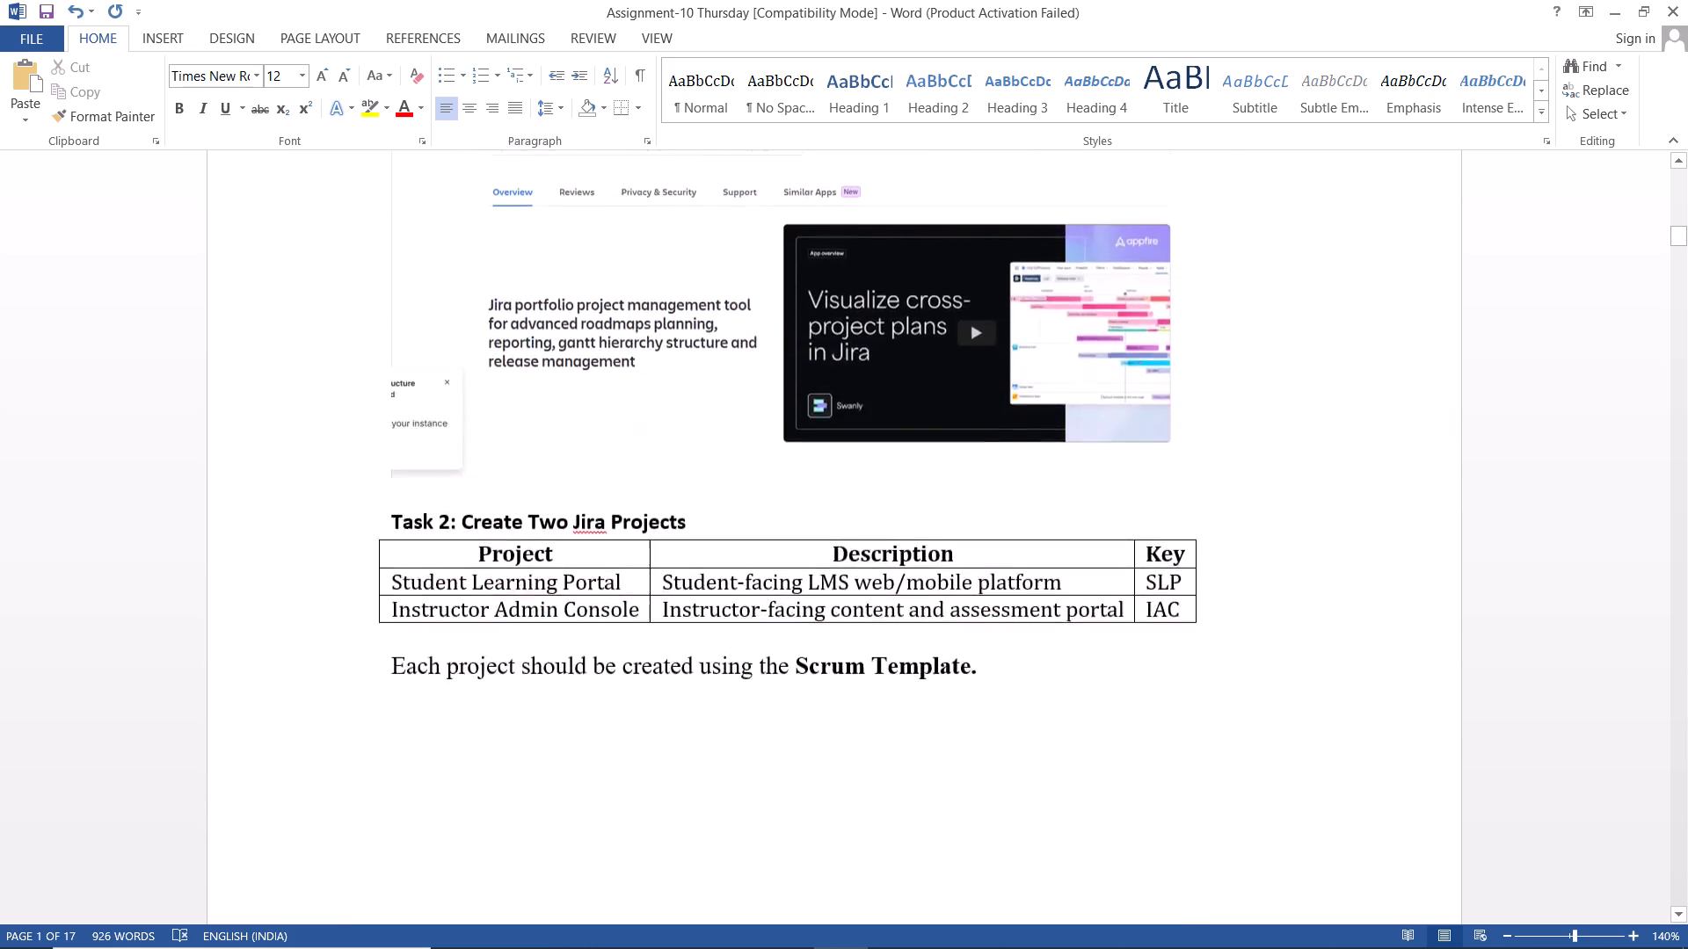
{"action": "scroll", "coordinate": [1049, 395], "scroll_direction": "down", "scroll_amount": 5}
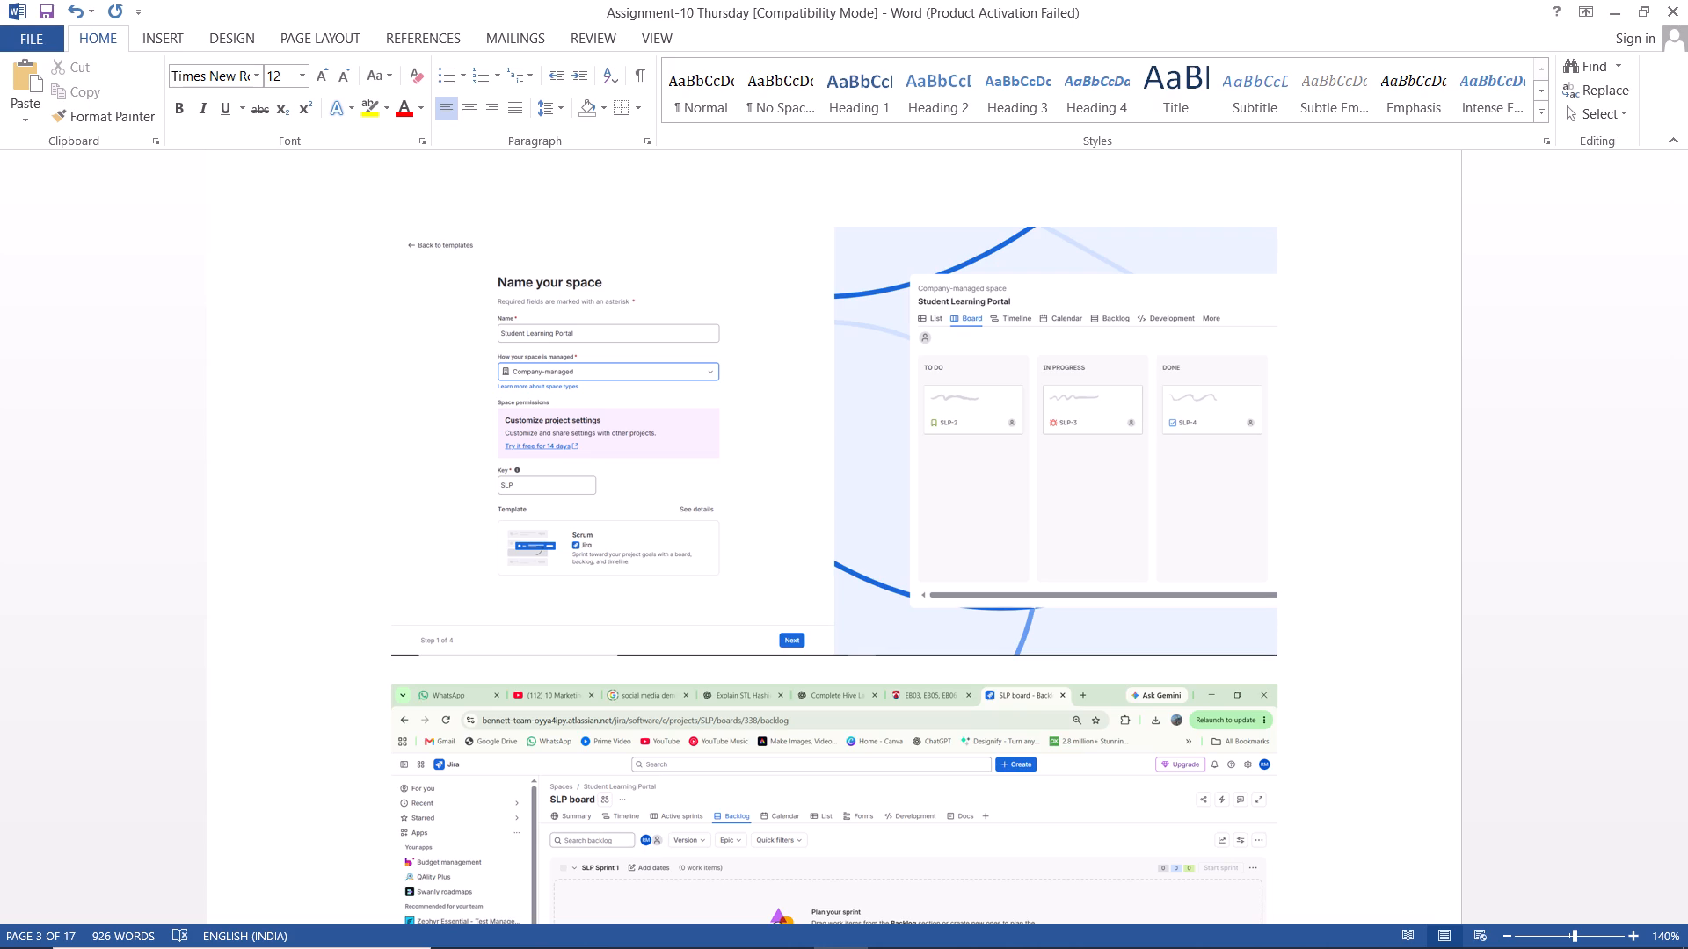
{"action": "scroll", "coordinate": [1134, 514], "scroll_direction": "up", "scroll_amount": 1}
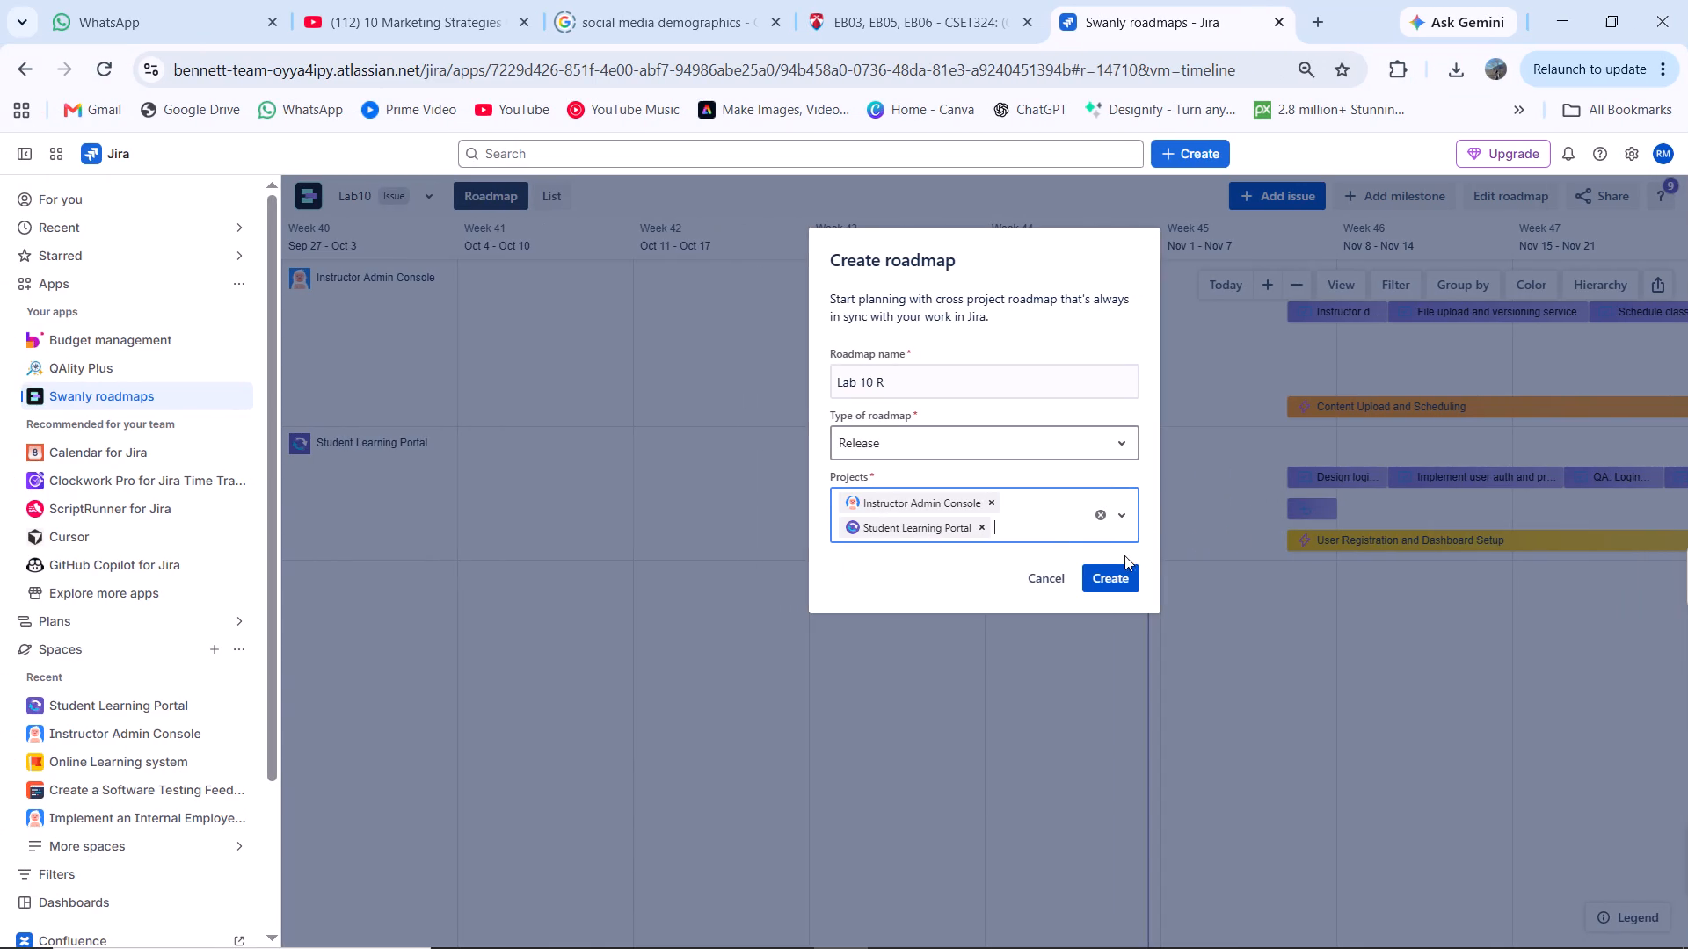
{"action": "scroll", "coordinate": [1045, 527], "scroll_direction": "up", "scroll_amount": 9}
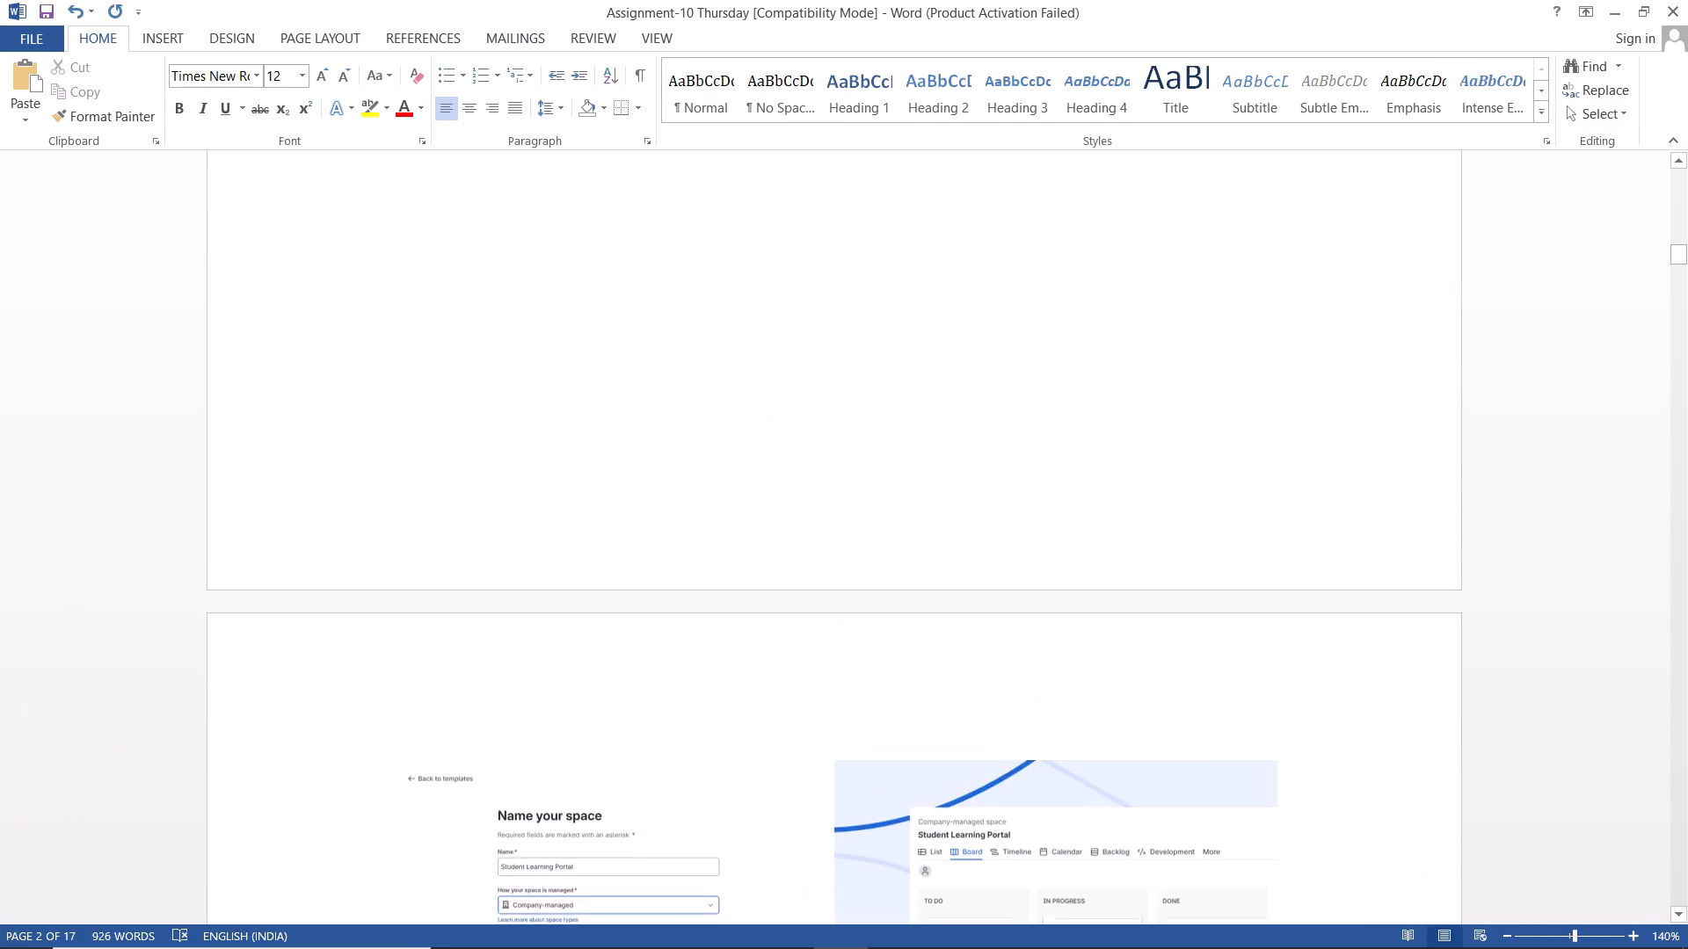
{"action": "scroll", "coordinate": [1045, 527], "scroll_direction": "up", "scroll_amount": 2}
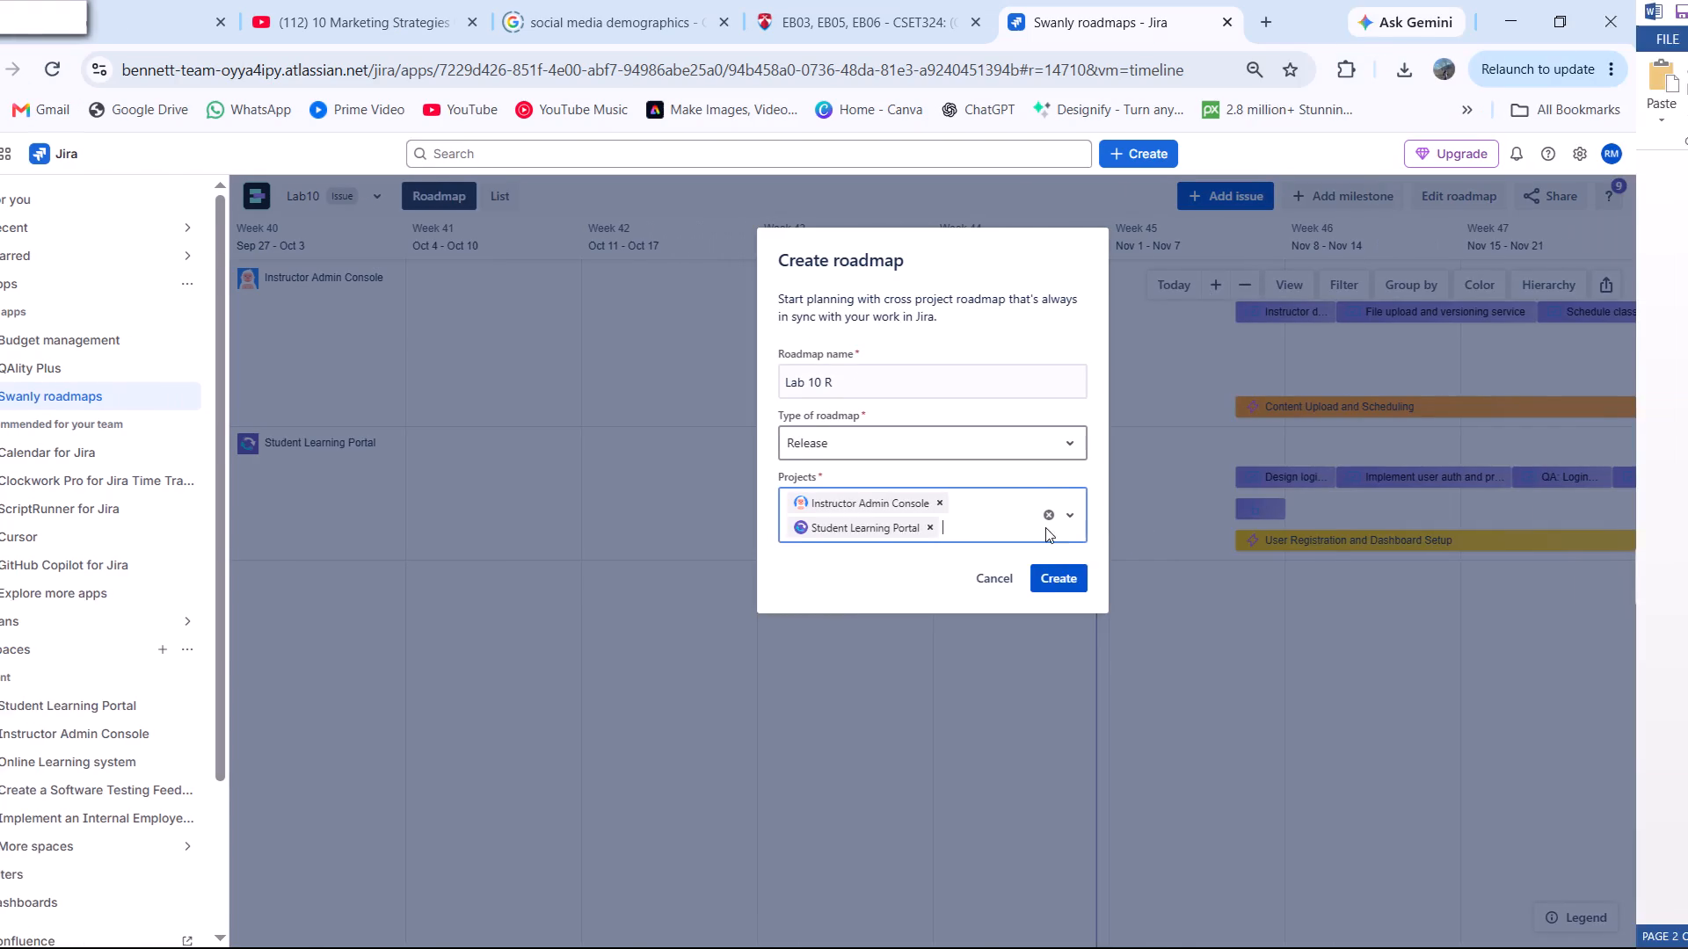
Create the Lab 10 R release roadmap in Chrome, skip sharing it, and dismiss the unscheduled releases list.
{"action": "left_click", "coordinate": [1105, 575]}
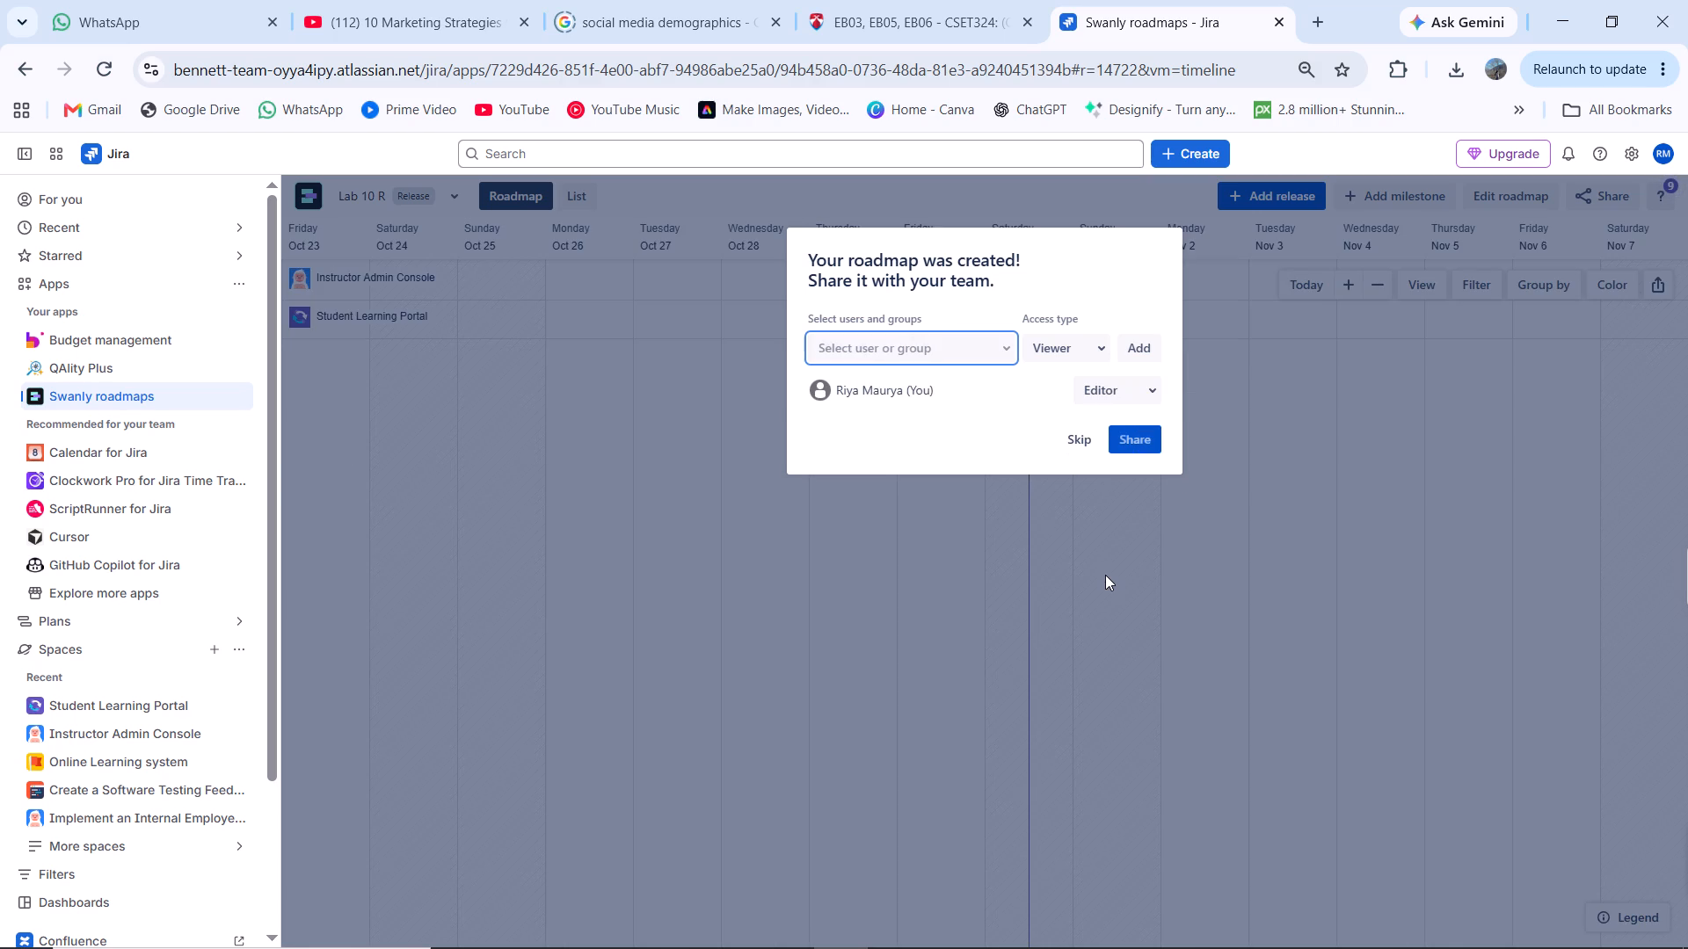
{"action": "left_click", "coordinate": [1072, 433]}
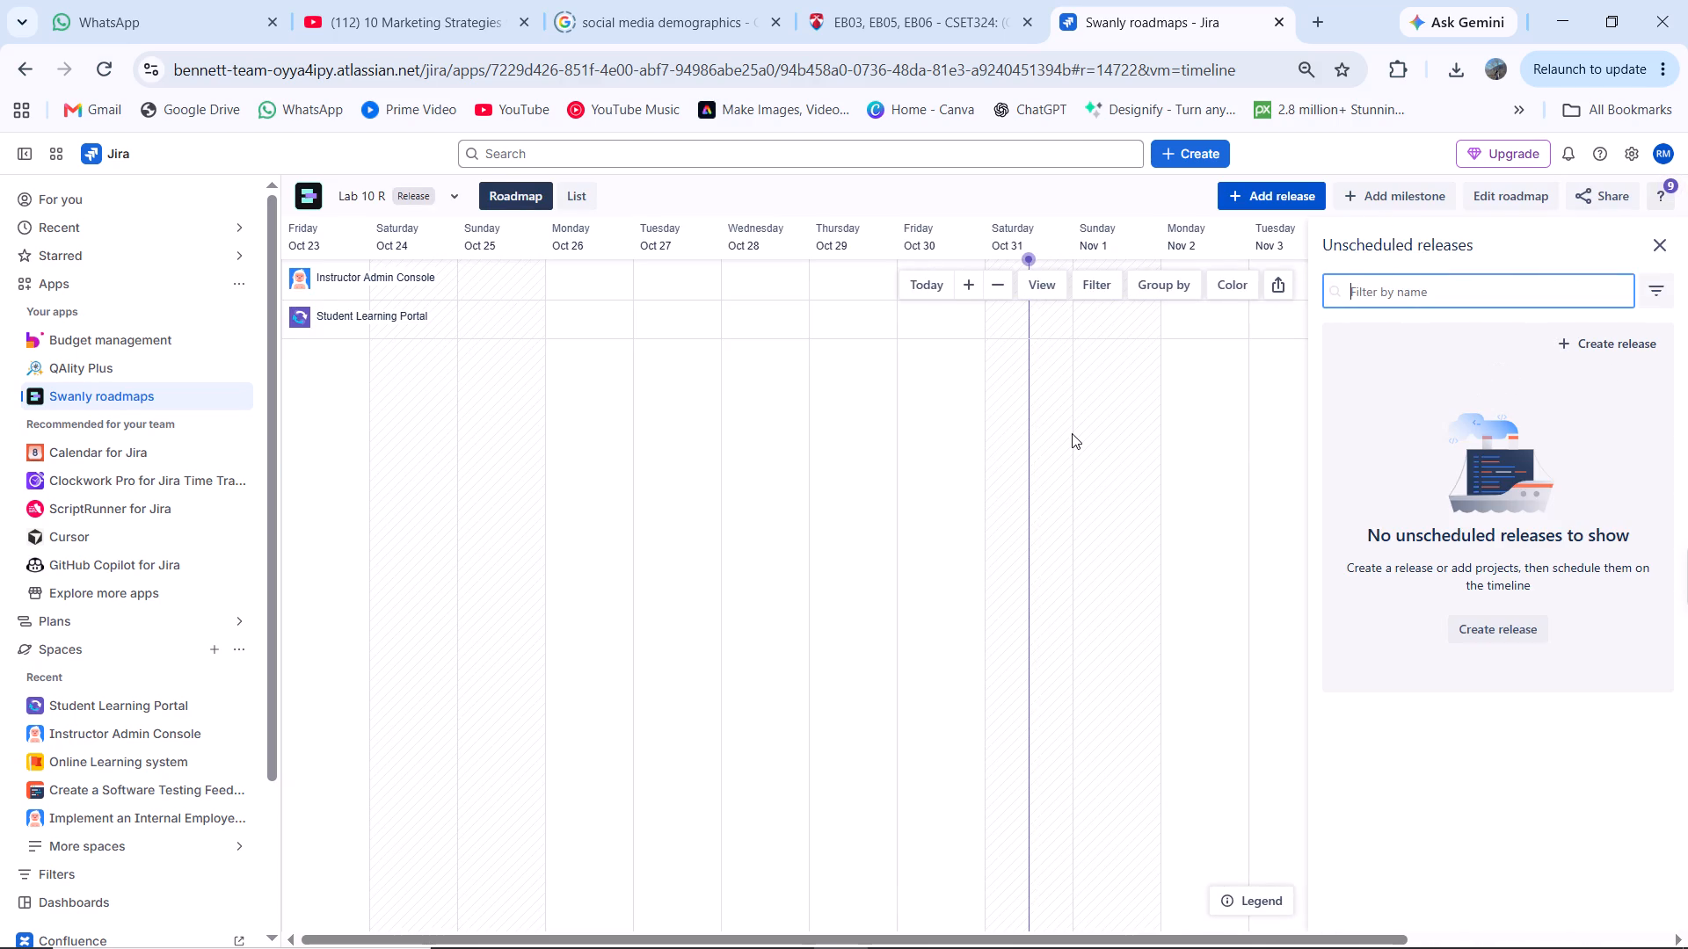
{"action": "left_click", "coordinate": [1668, 240]}
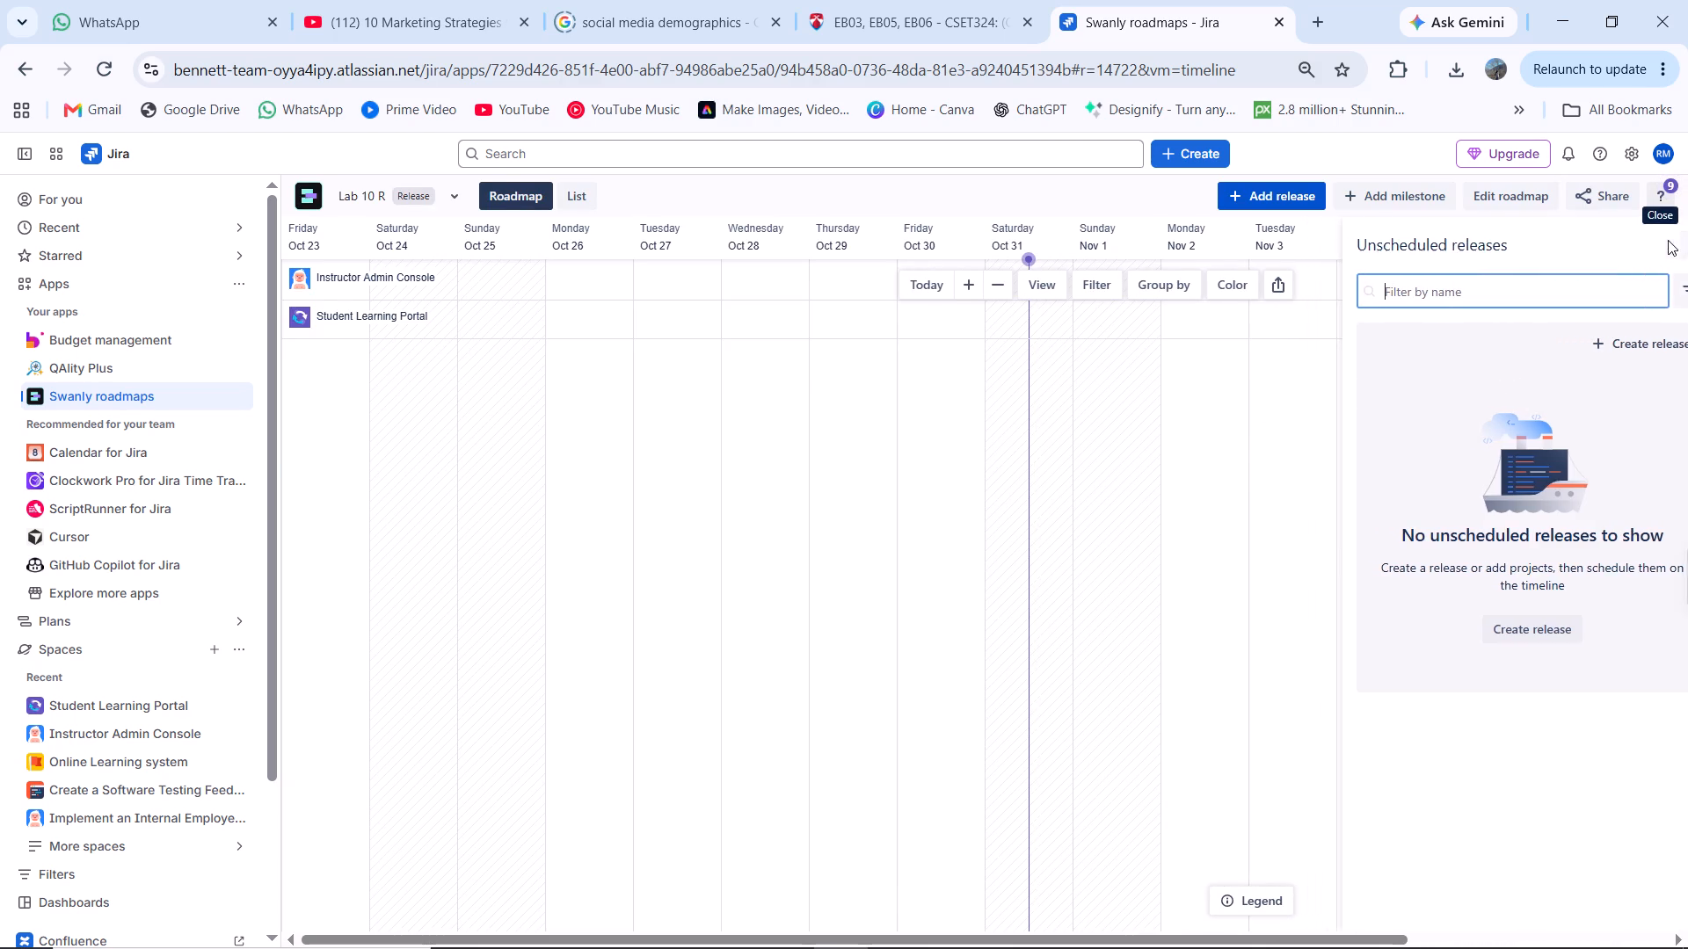
Look over the Lab 10 R roadmap's timeline through November and December for both projects.
{"action": "scroll", "coordinate": [1054, 451], "scroll_direction": "left", "scroll_amount": 11}
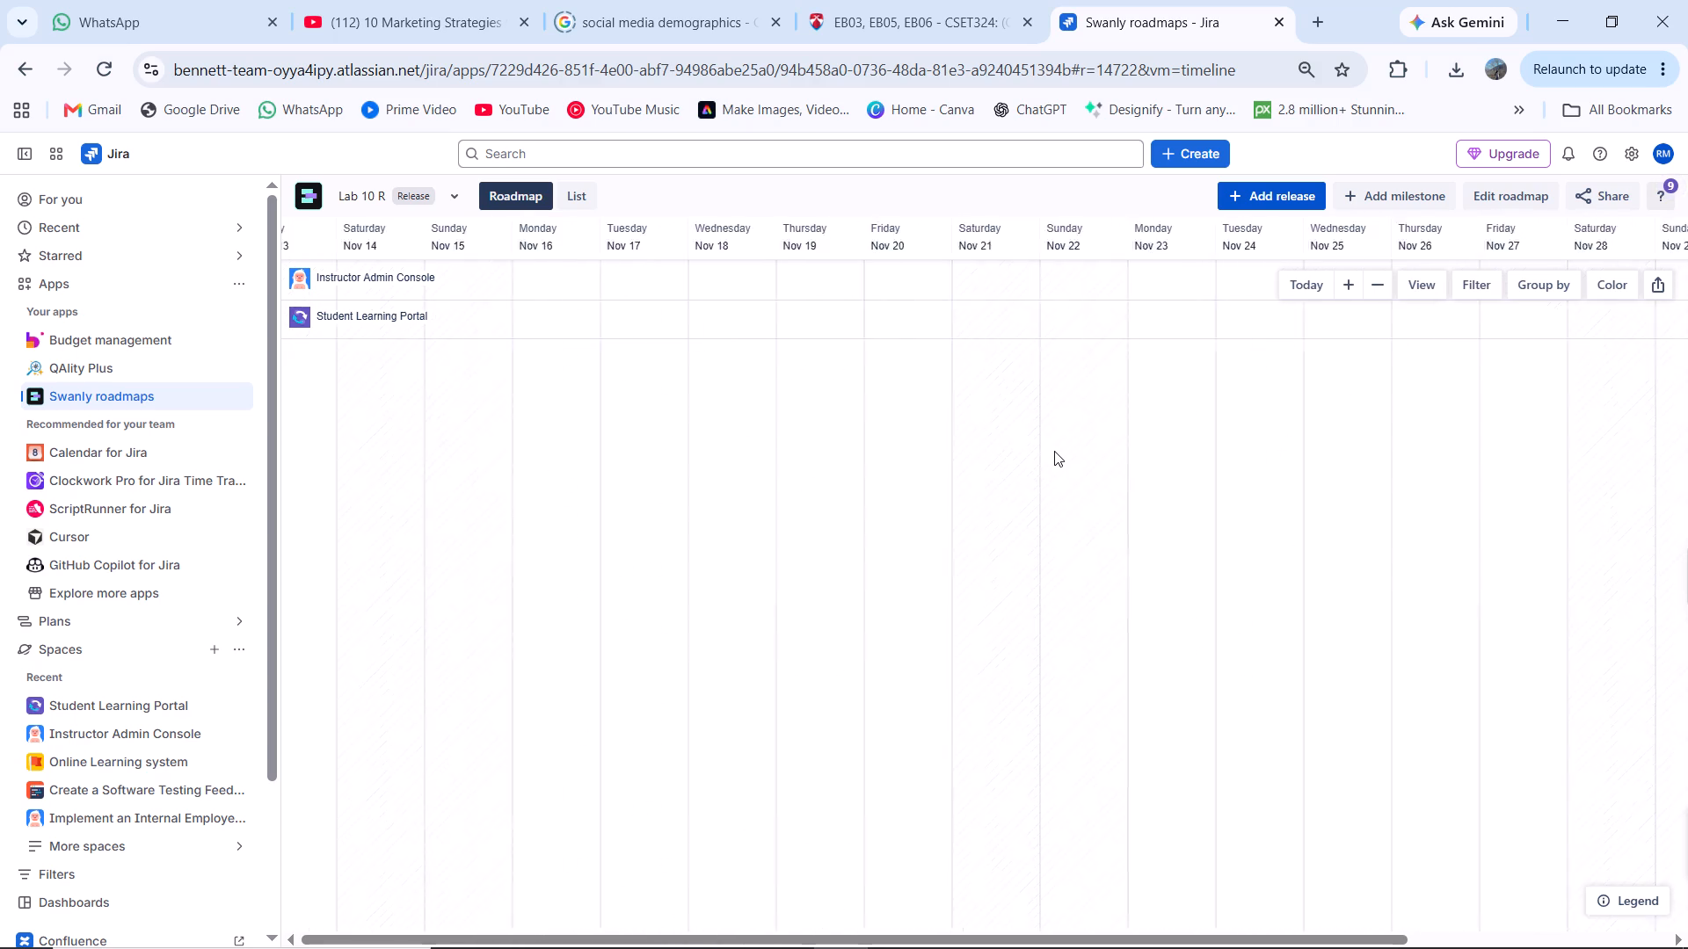
{"action": "scroll", "coordinate": [1054, 451], "scroll_direction": "left", "scroll_amount": 8}
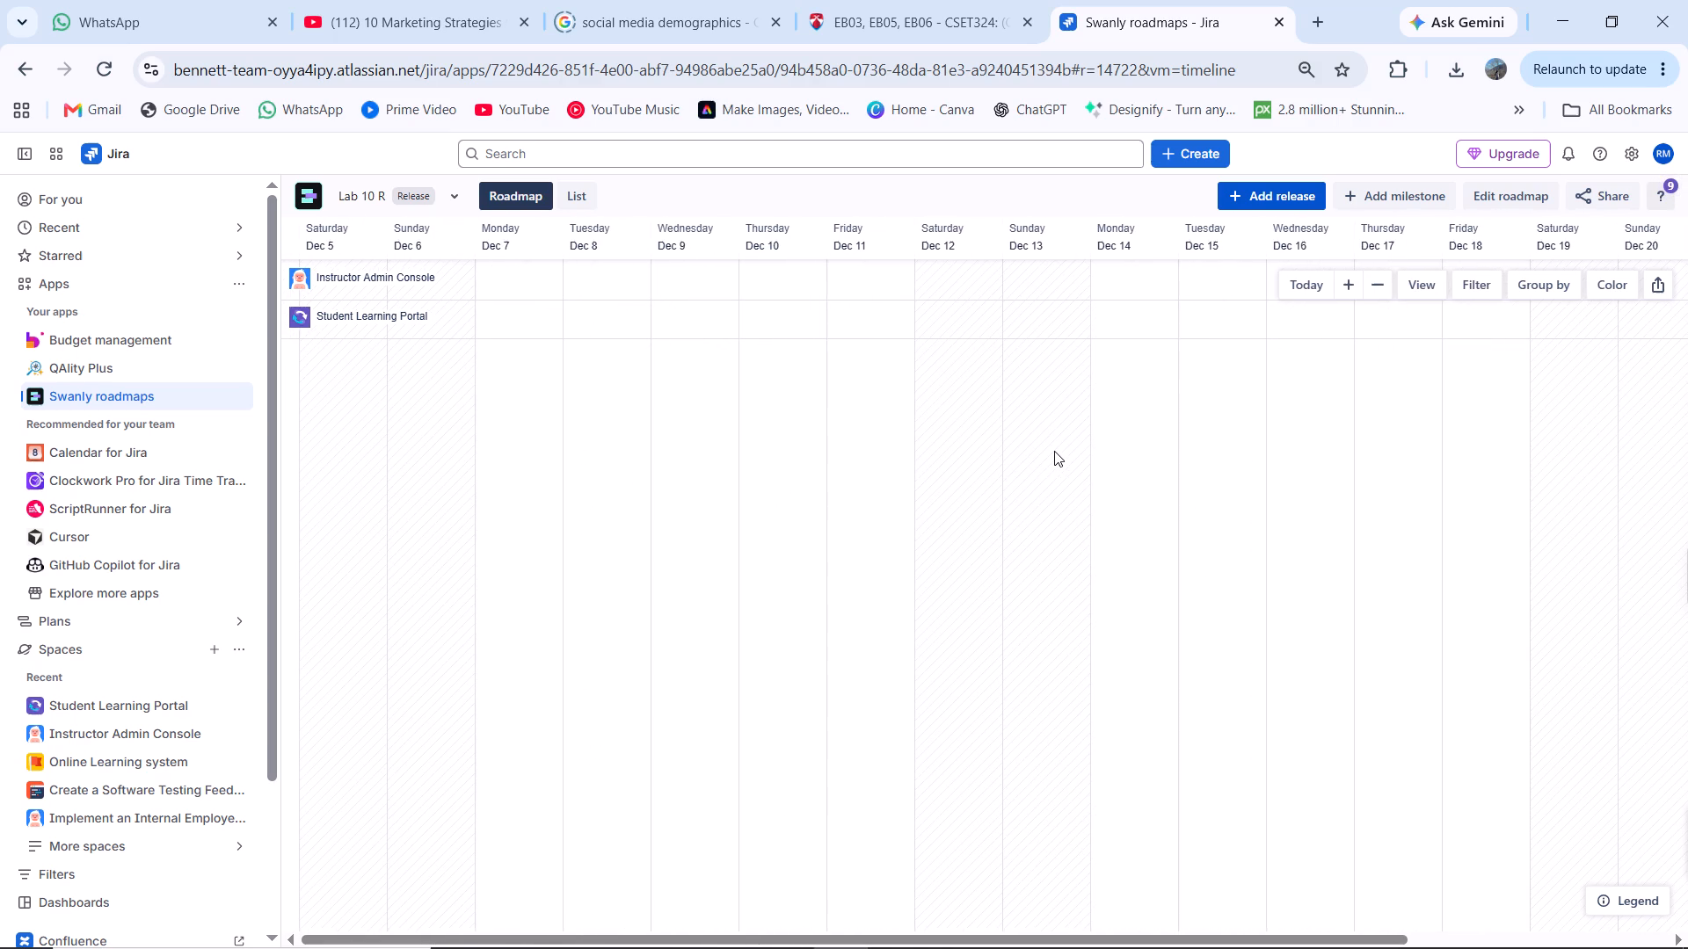
Look over the Lab 10 R release roadmap's daily timeline between late September and December for both projects.
{"action": "scroll", "coordinate": [1054, 451], "scroll_direction": "left", "scroll_amount": 2}
{"action": "scroll", "coordinate": [1054, 451], "scroll_direction": "right", "scroll_amount": 20}
{"action": "scroll", "coordinate": [1054, 451], "scroll_direction": "right", "scroll_amount": 17}
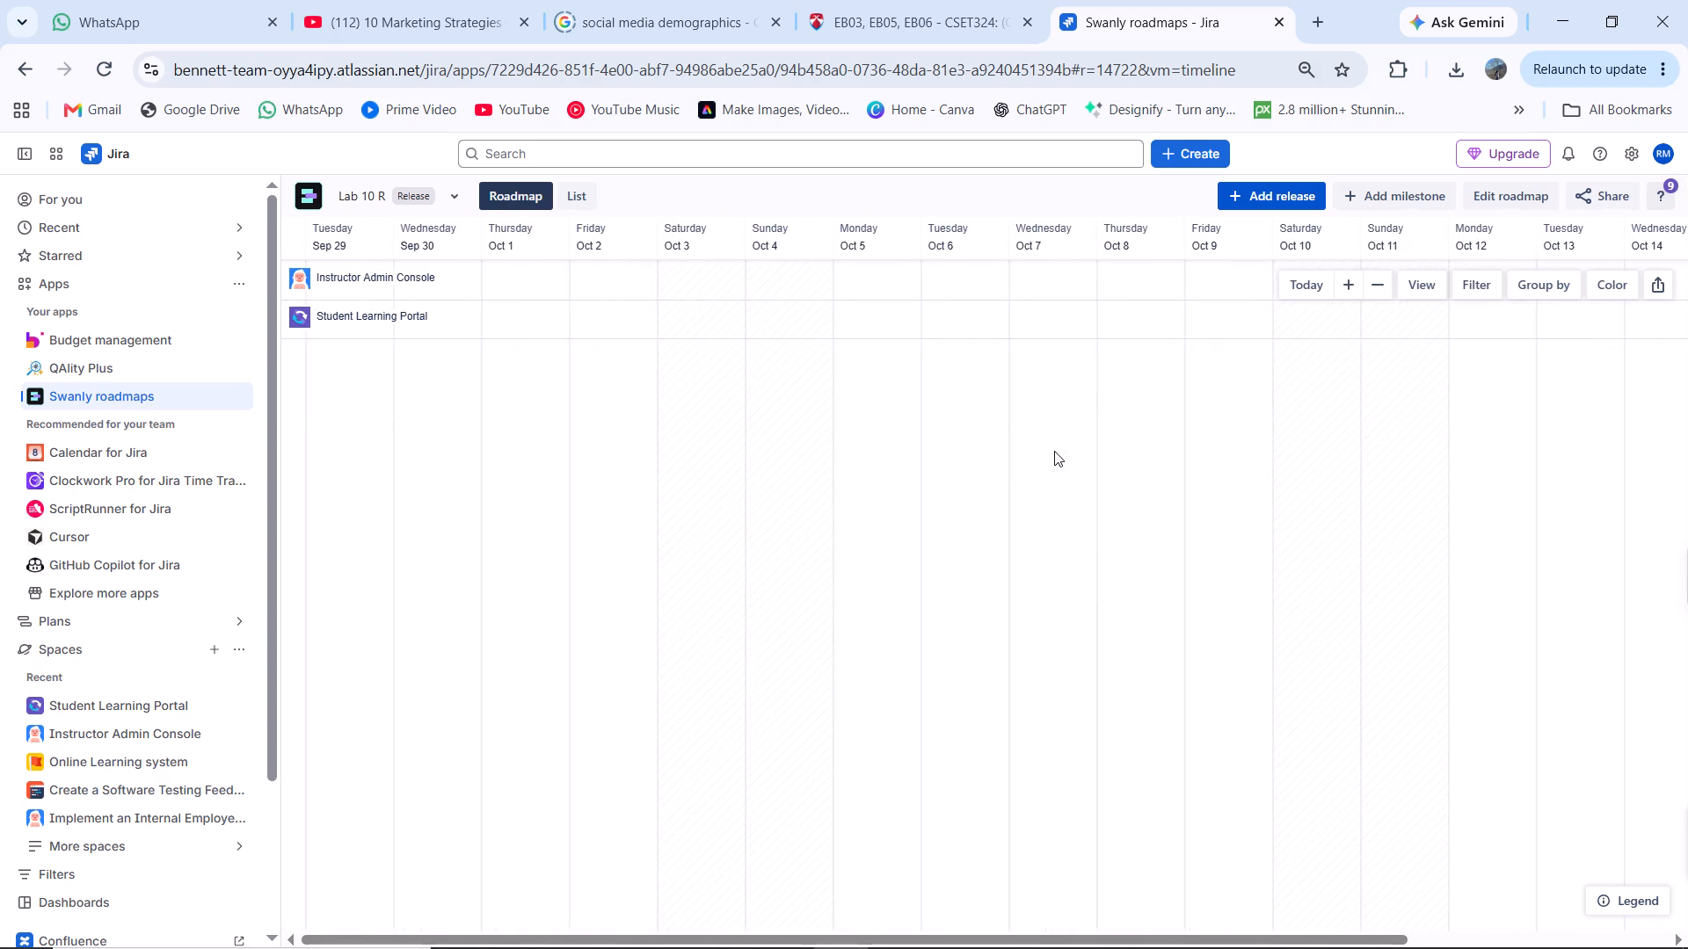
{"action": "scroll", "coordinate": [1054, 451], "scroll_direction": "right", "scroll_amount": 2}
{"action": "scroll", "coordinate": [1054, 451], "scroll_direction": "left", "scroll_amount": 14}
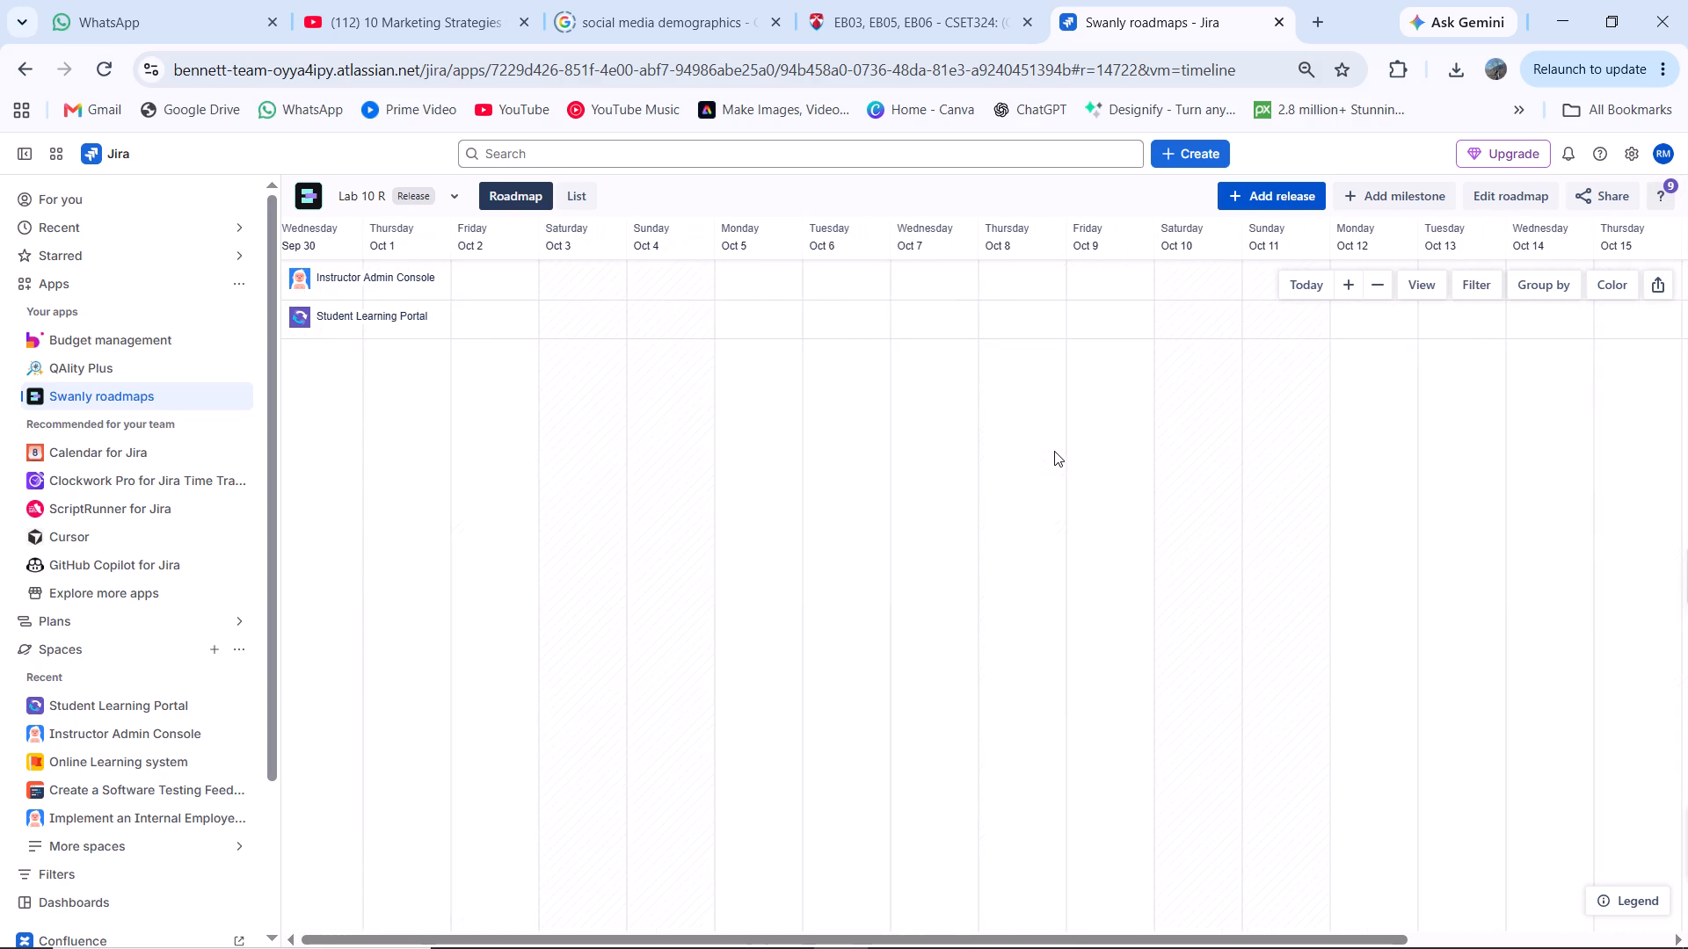
{"action": "scroll", "coordinate": [1054, 451], "scroll_direction": "left", "scroll_amount": 7}
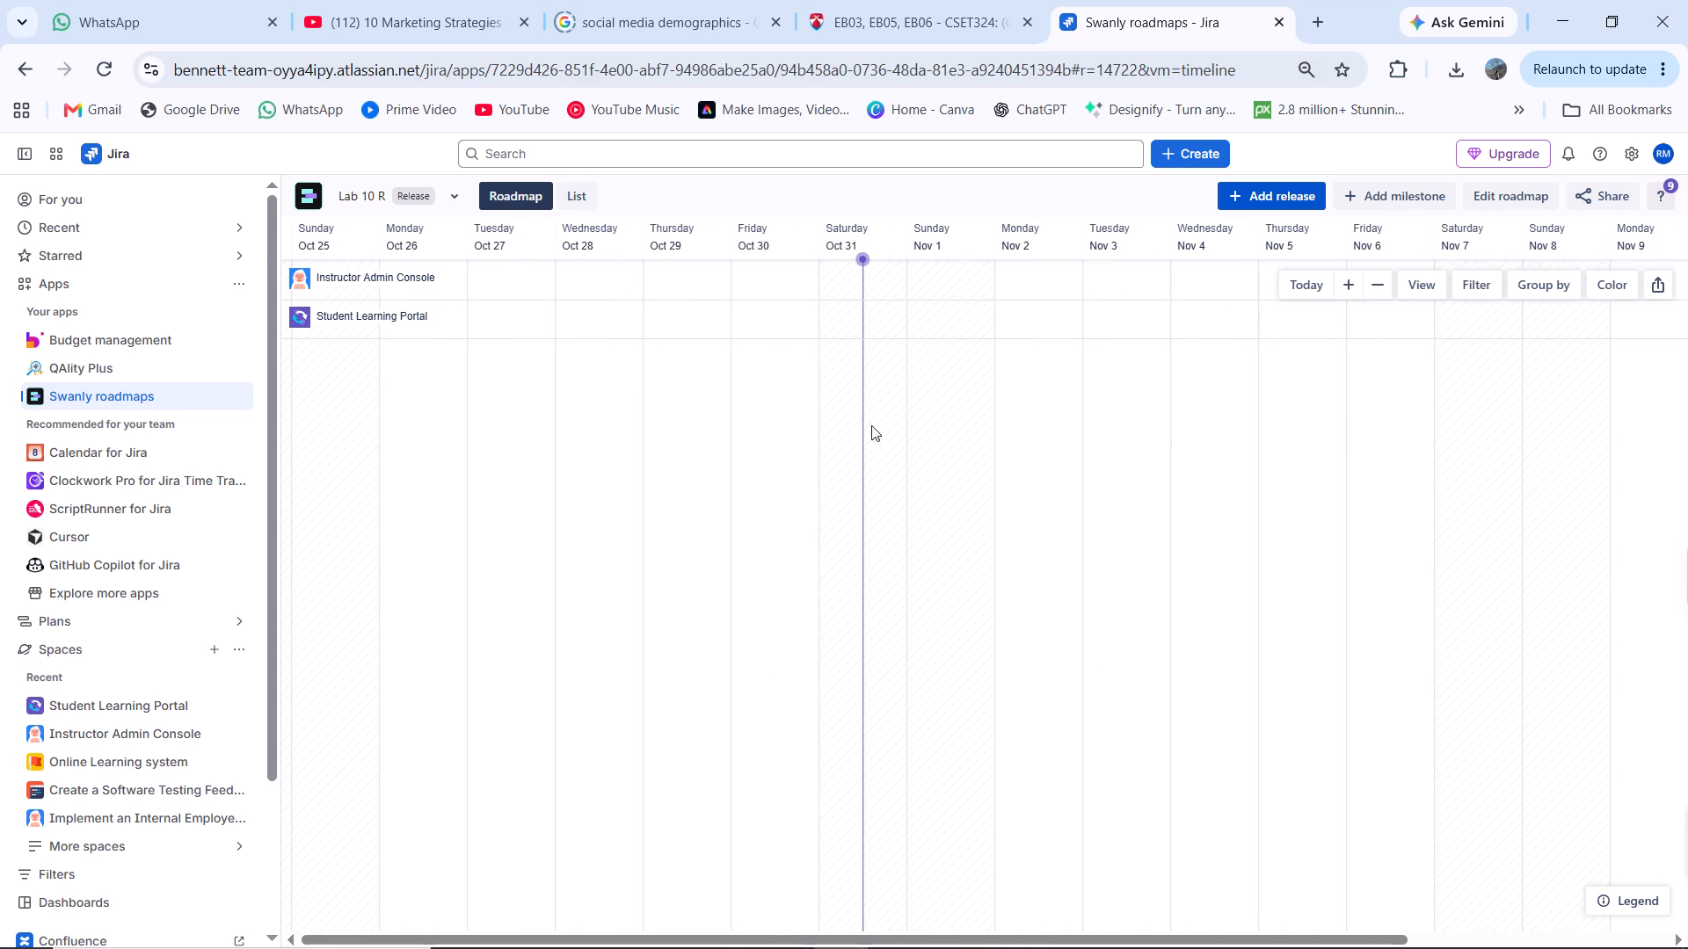
Examine the Lab 10 R roadmap at weekly scale and at monthly scale around the current date.
{"action": "left_click", "coordinate": [1350, 282]}
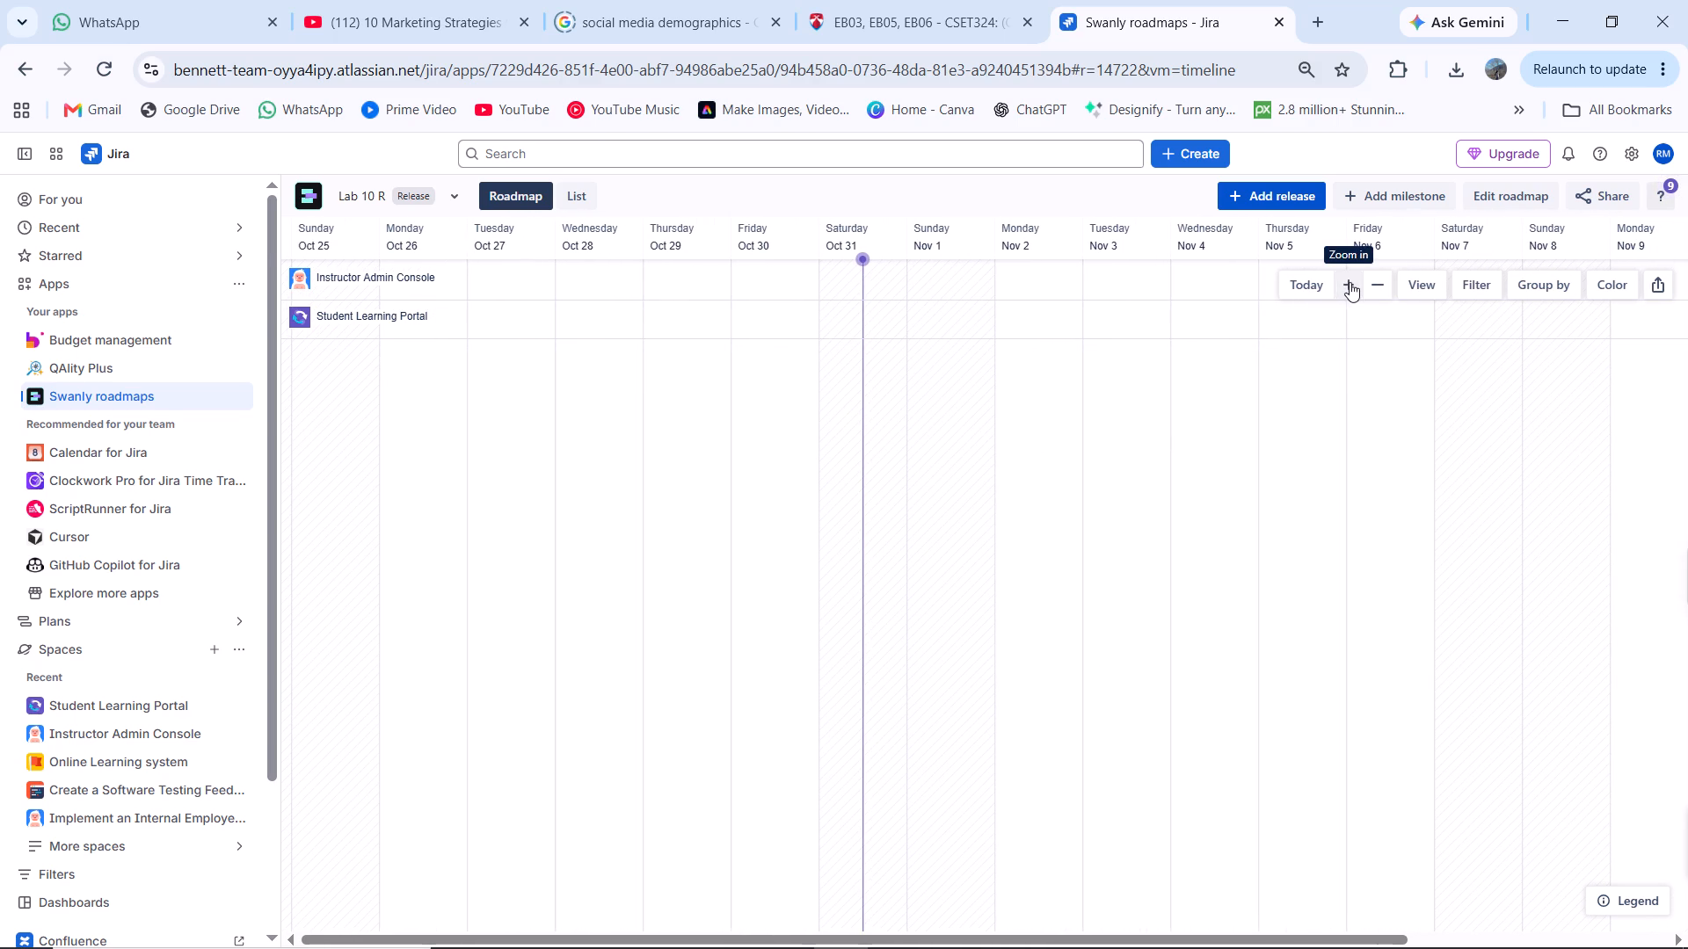
{"action": "left_click", "coordinate": [1381, 293]}
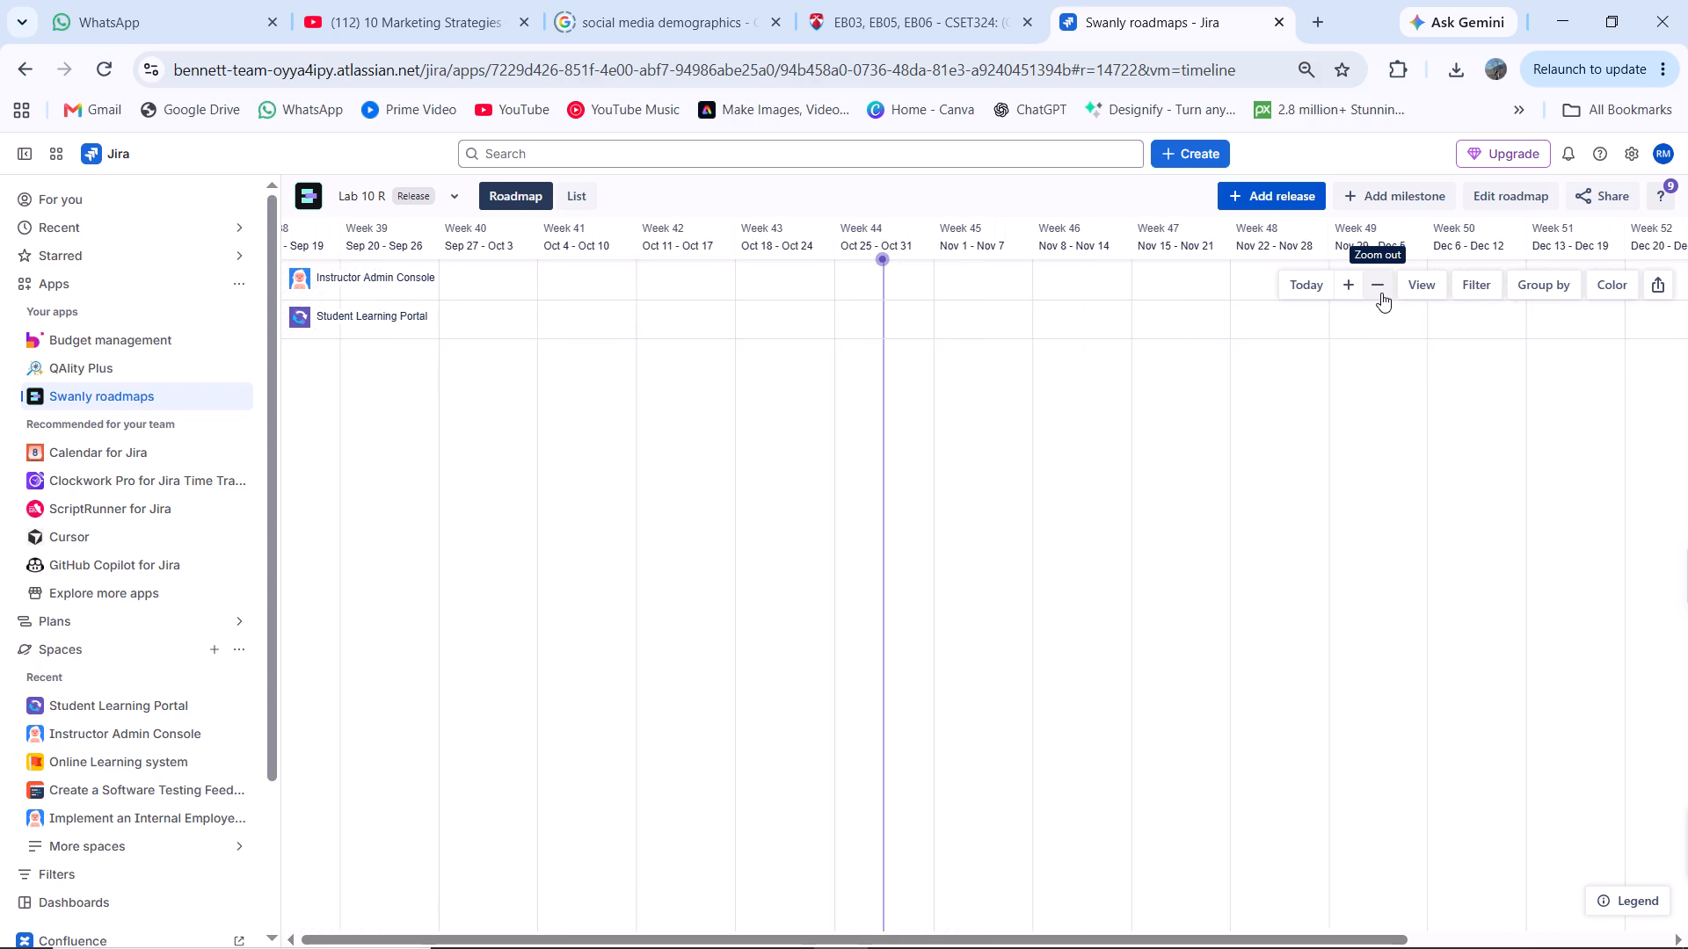
{"action": "scroll", "coordinate": [919, 413], "scroll_direction": "left", "scroll_amount": 8}
{"action": "scroll", "coordinate": [919, 413], "scroll_direction": "right", "scroll_amount": 6}
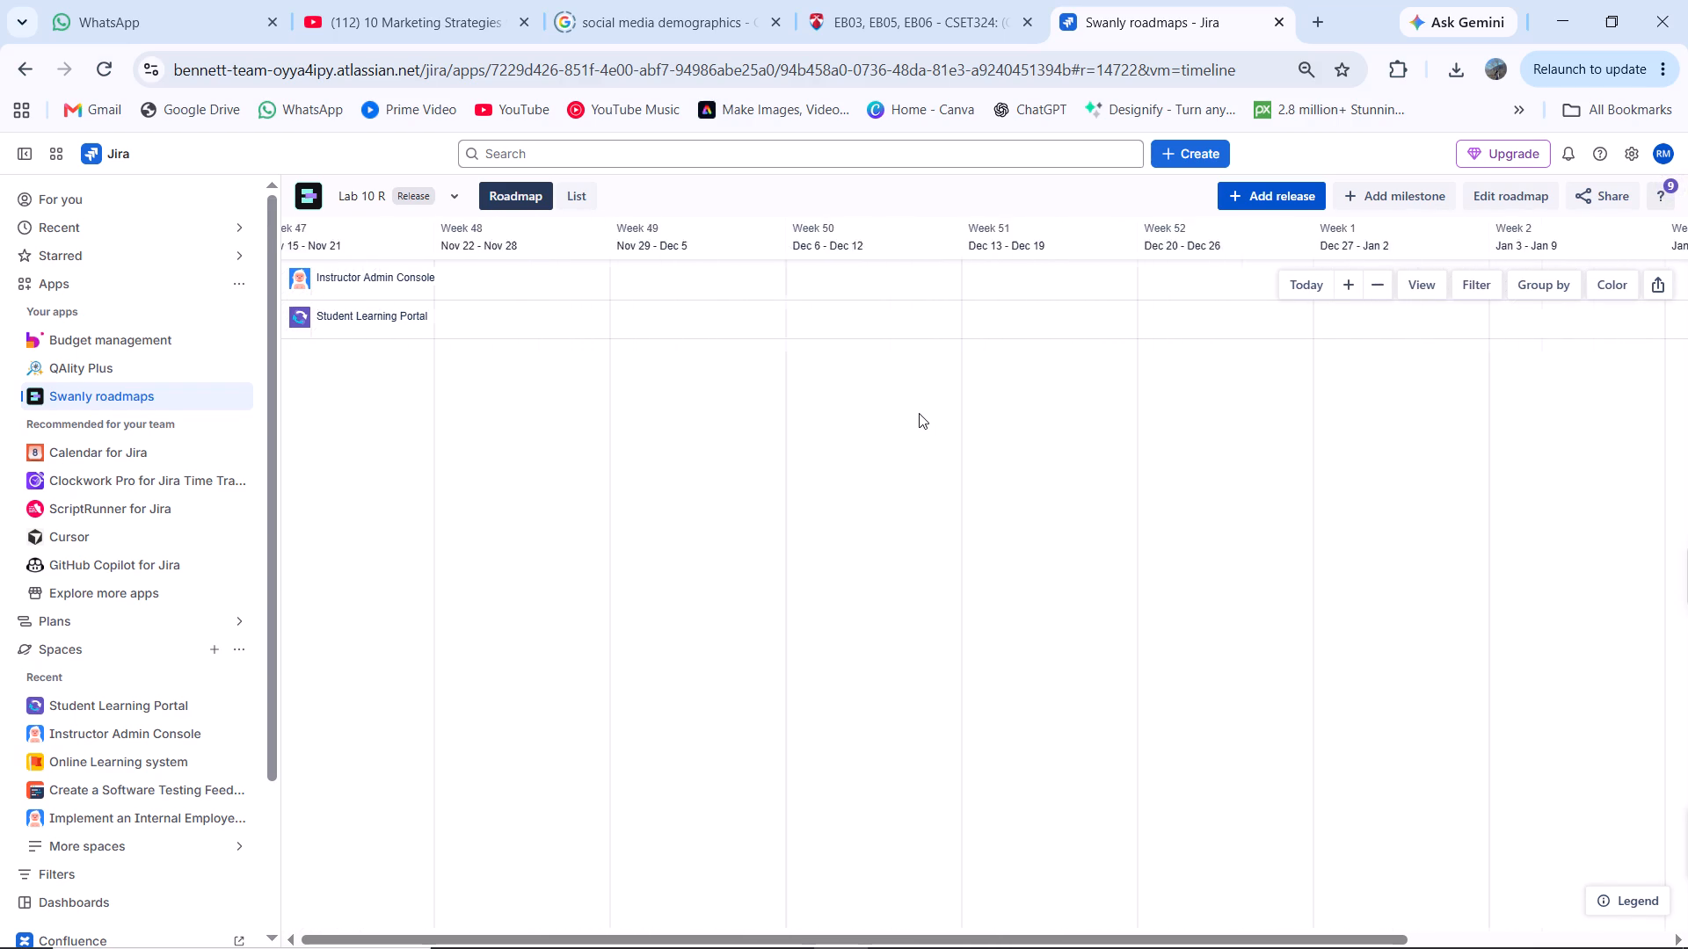
{"action": "scroll", "coordinate": [919, 413], "scroll_direction": "right", "scroll_amount": 4}
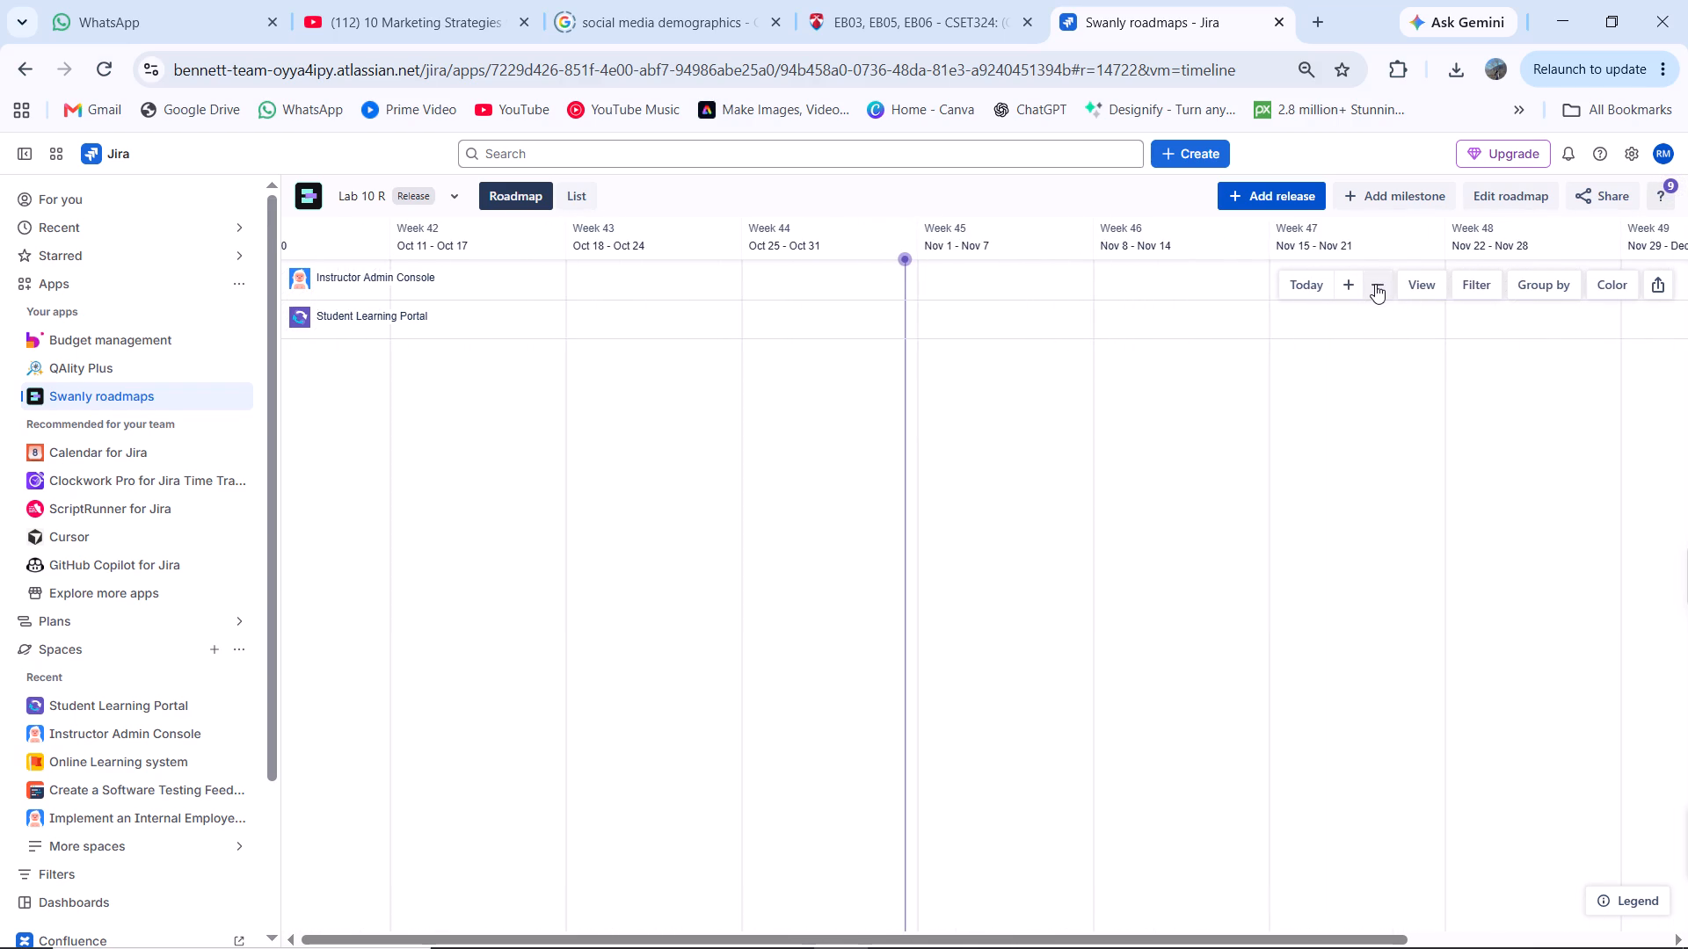
{"action": "left_click", "coordinate": [1375, 284]}
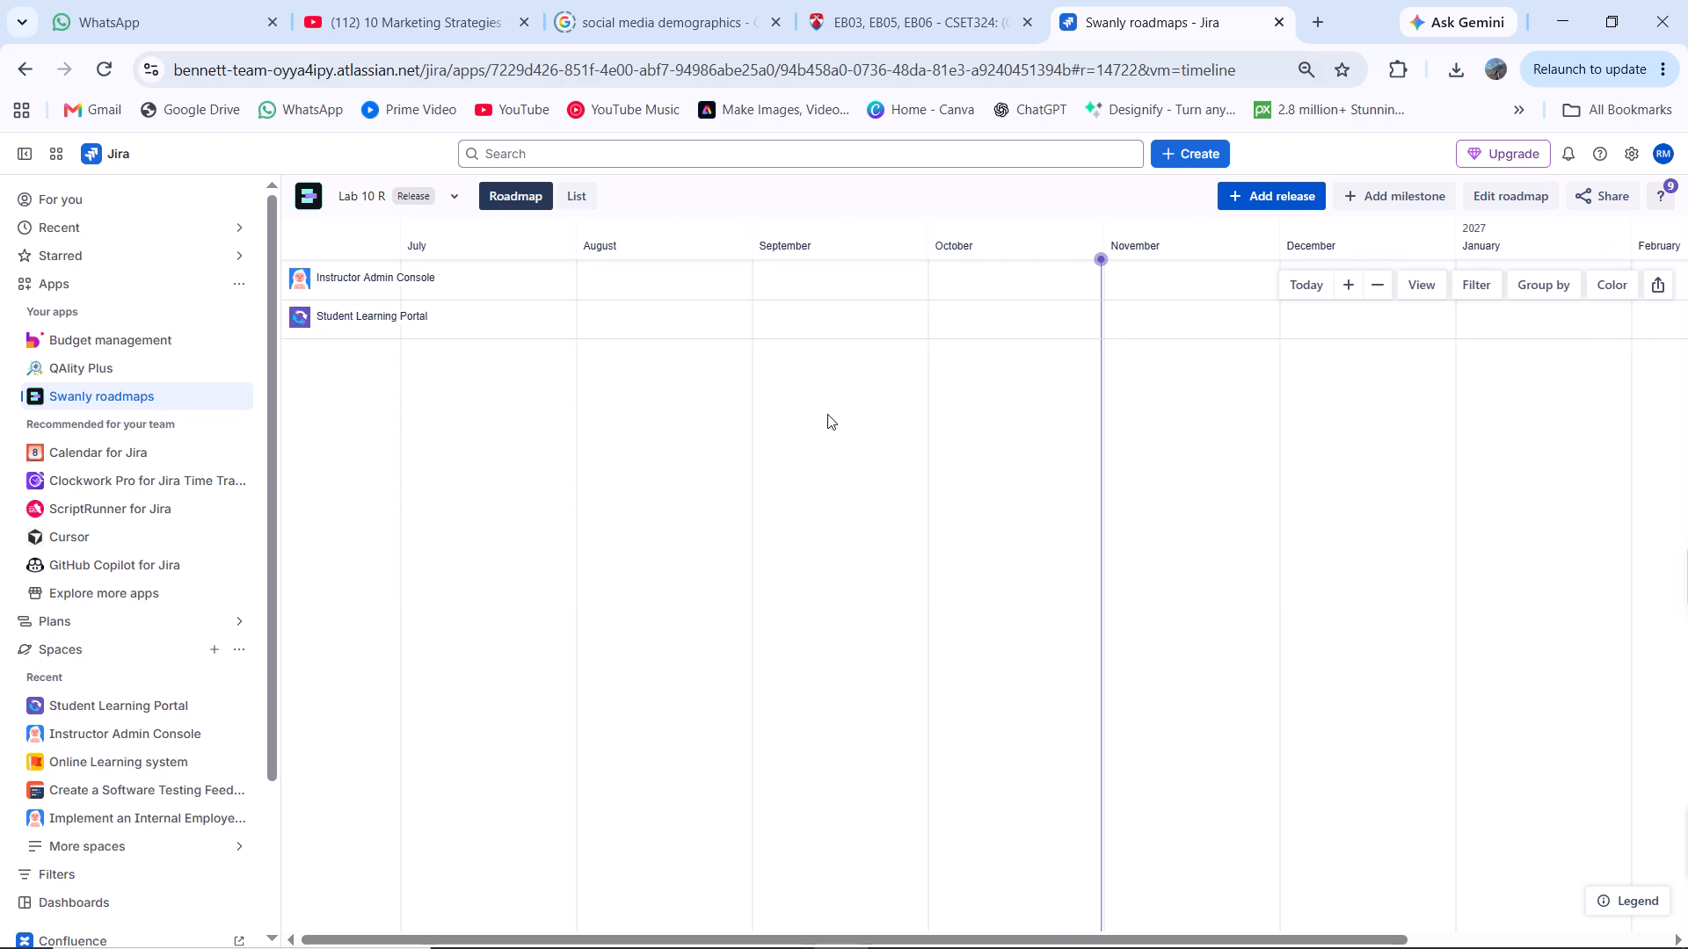
Switch from the Lab 10 R release roadmap to the Lab10 issue roadmap.
{"action": "left_click", "coordinate": [455, 199]}
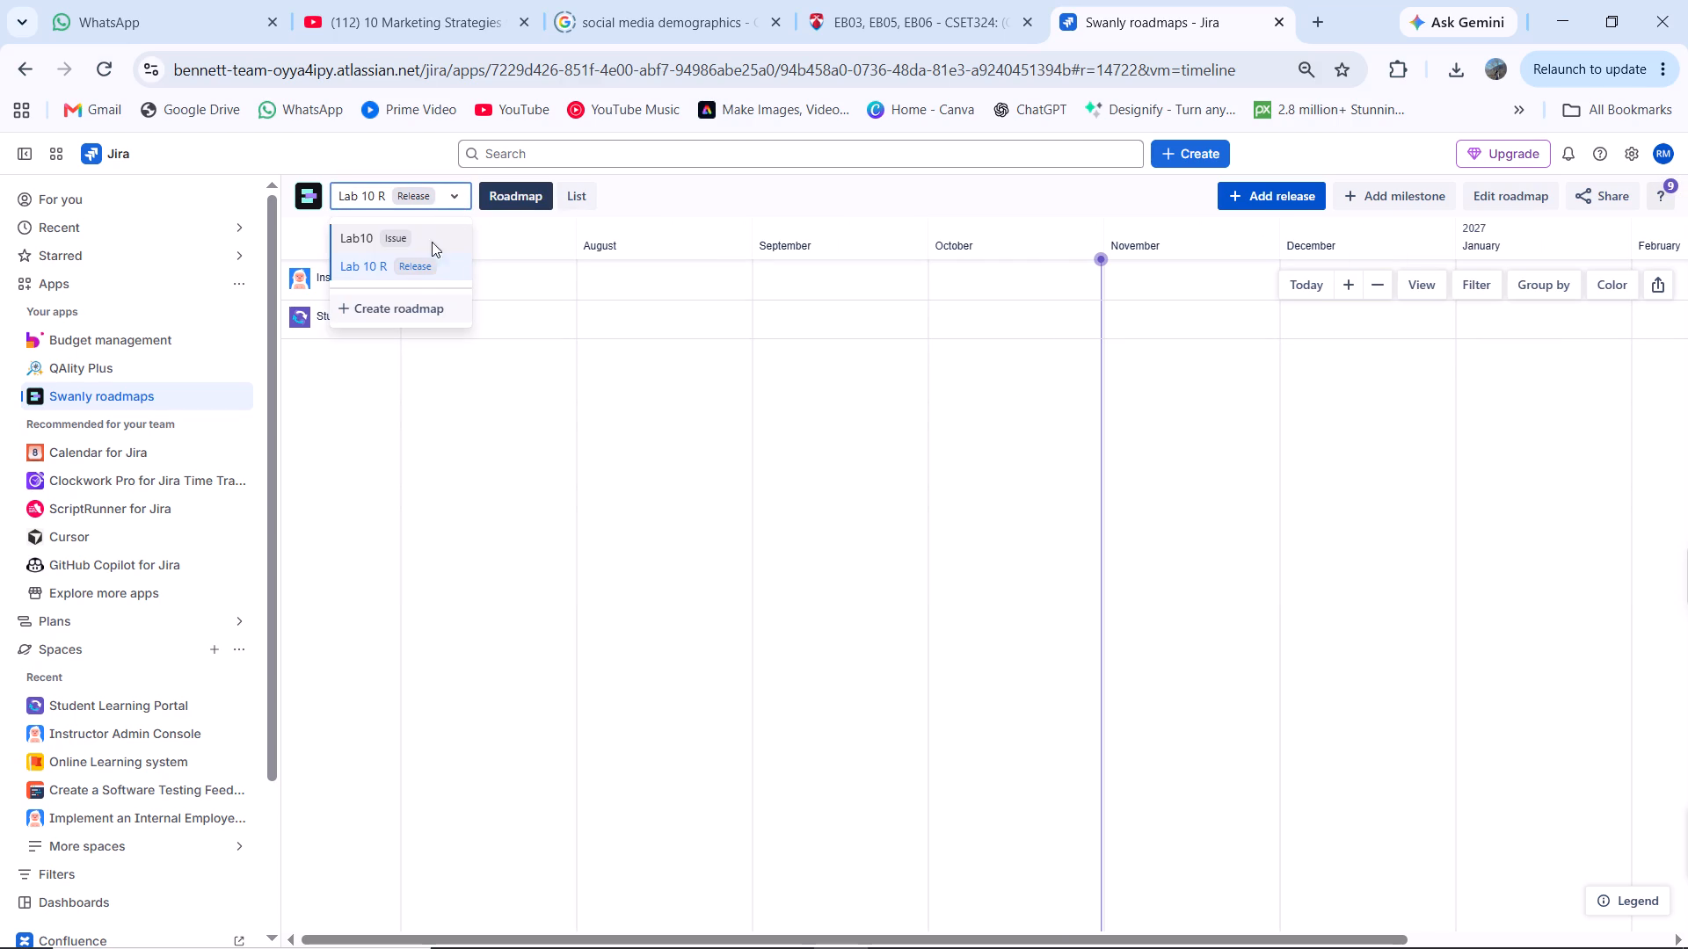
{"action": "right_click", "coordinate": [408, 274]}
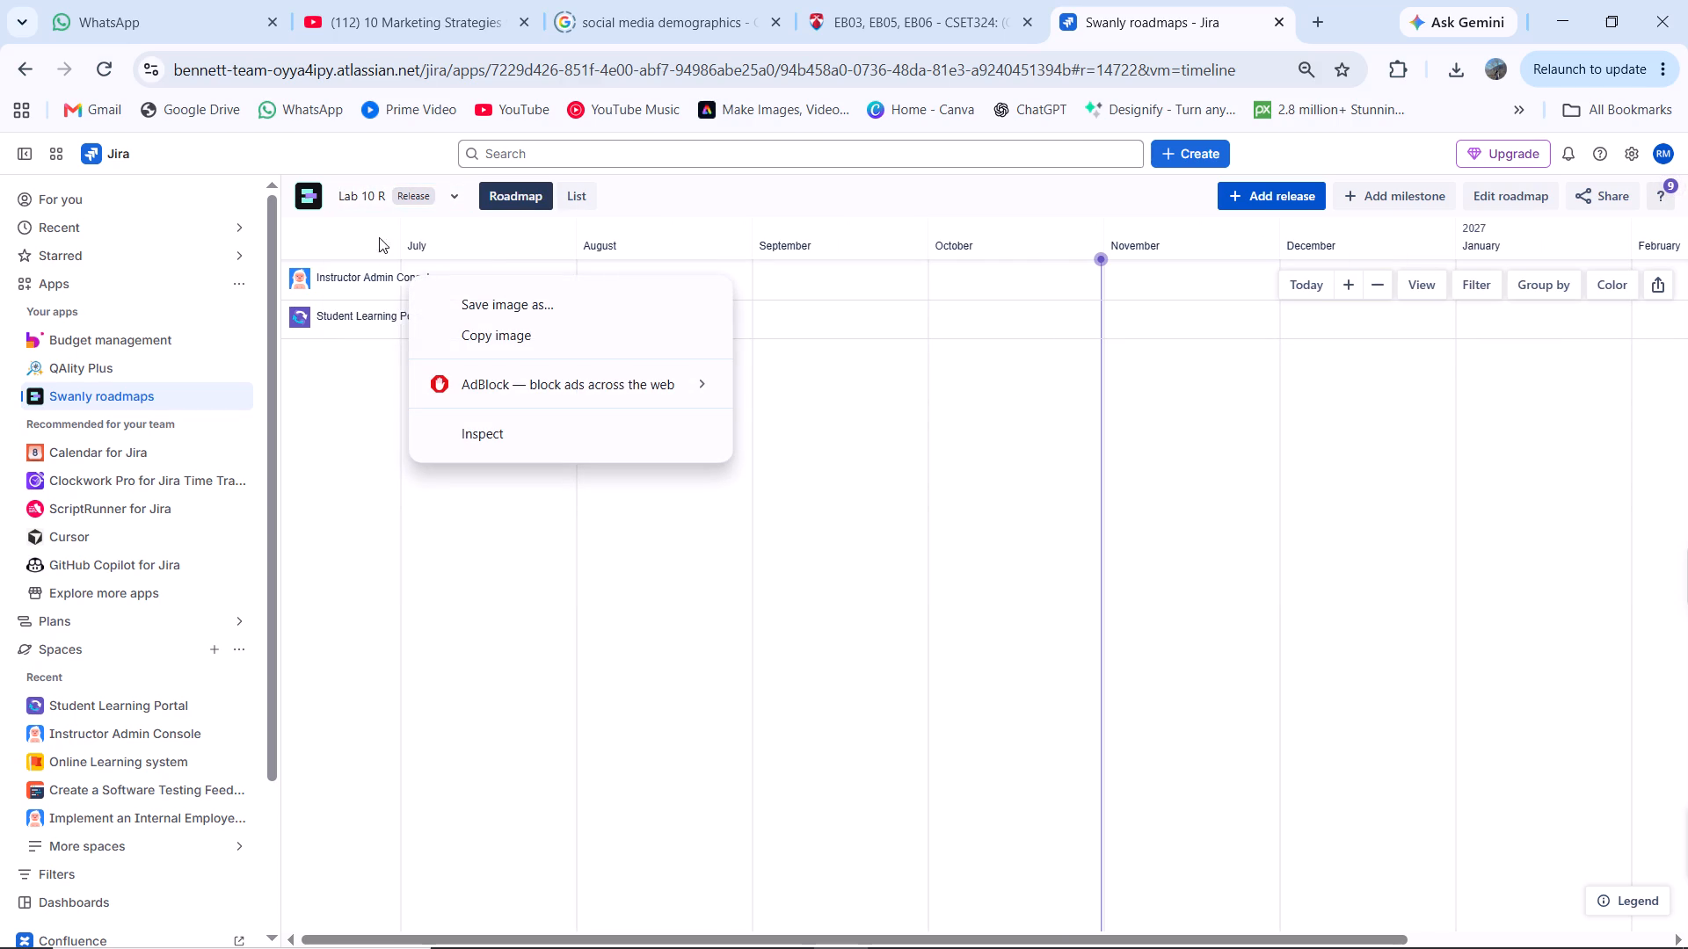
{"action": "left_click", "coordinate": [445, 198]}
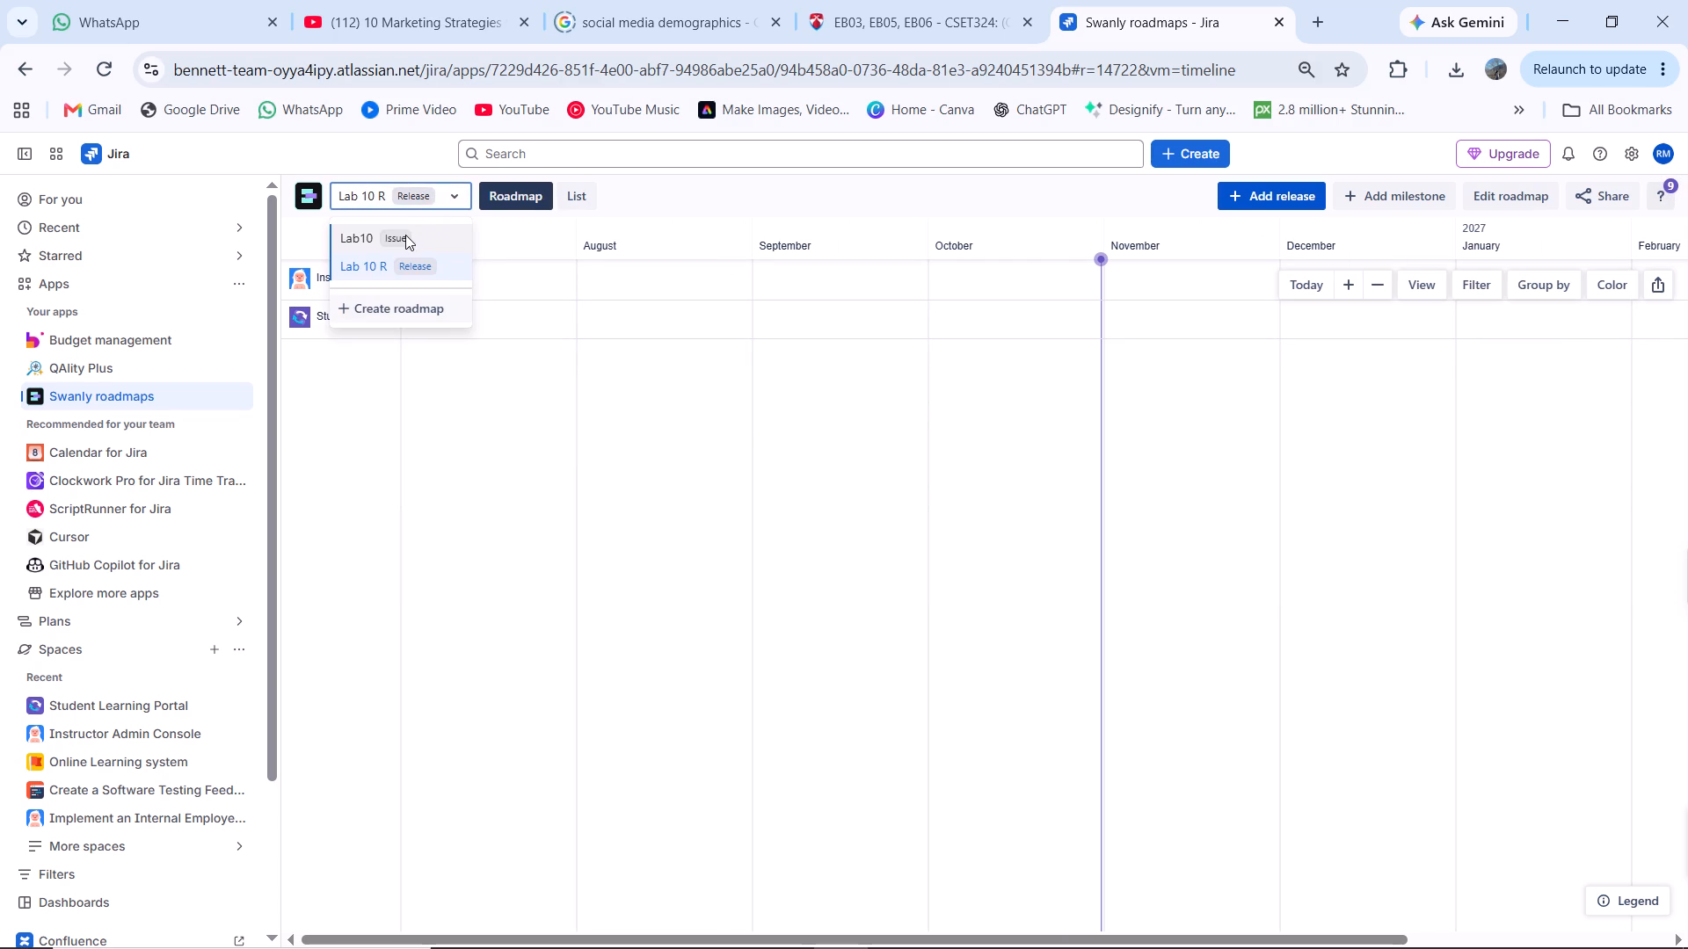
{"action": "left_click", "coordinate": [405, 235]}
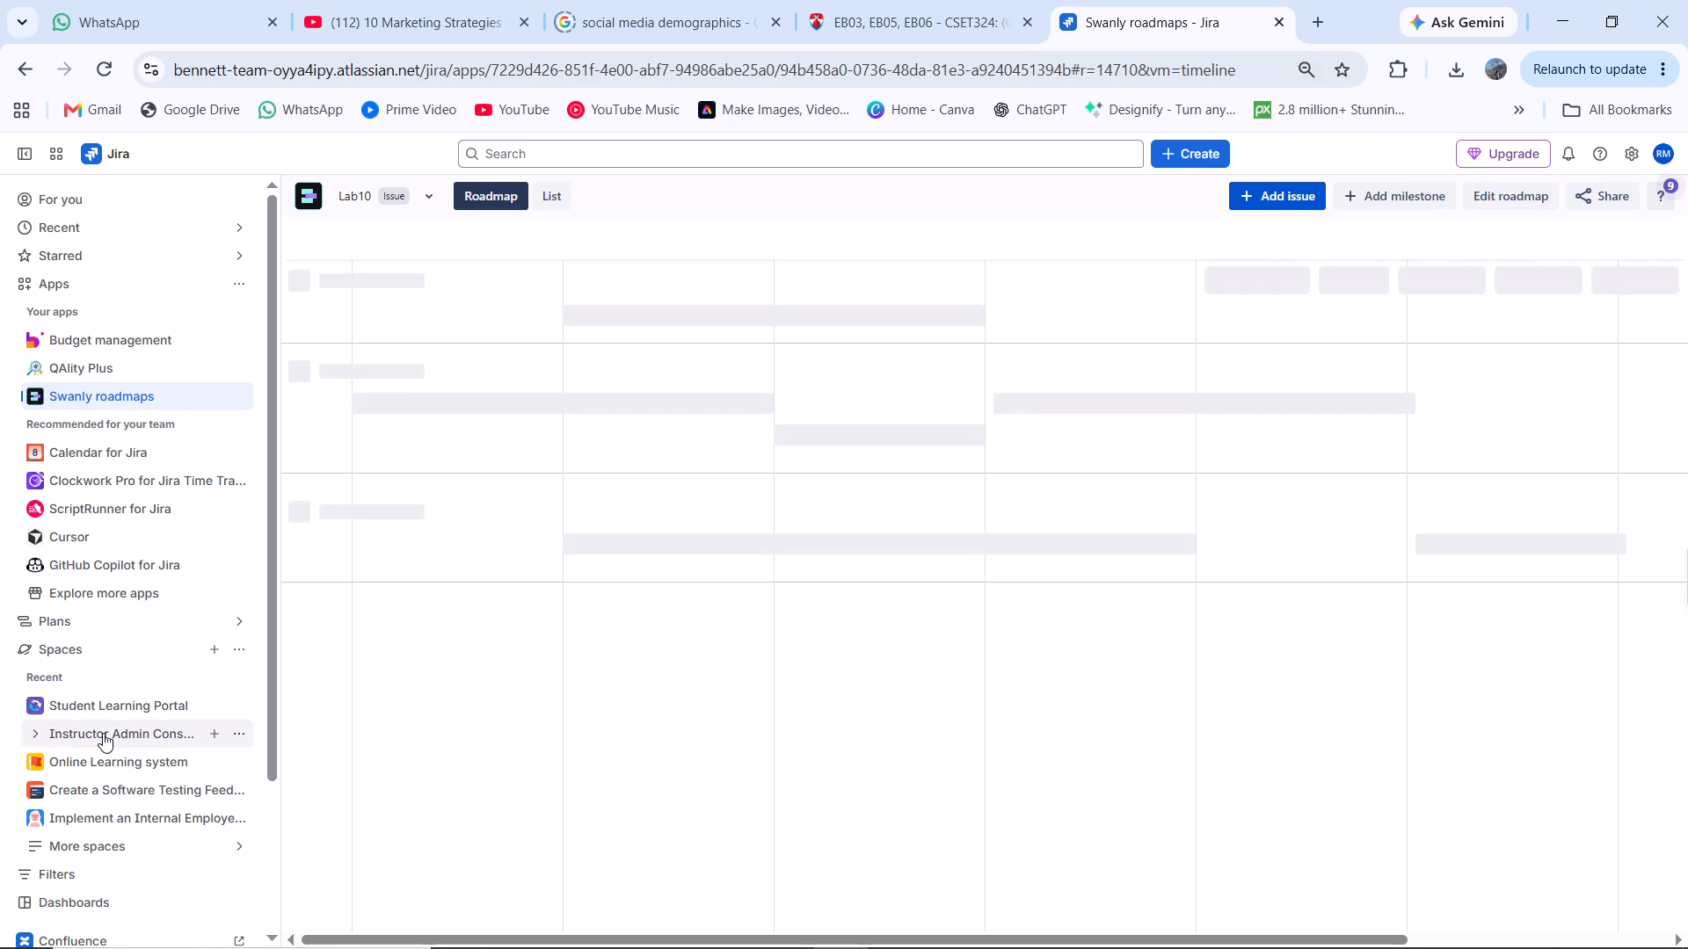
Open the Student Learning Portal's SLP board backlog and move all its work items, SLP-2 through SLP-11, into SLP Sprint 1.
{"action": "left_click", "coordinate": [46, 700]}
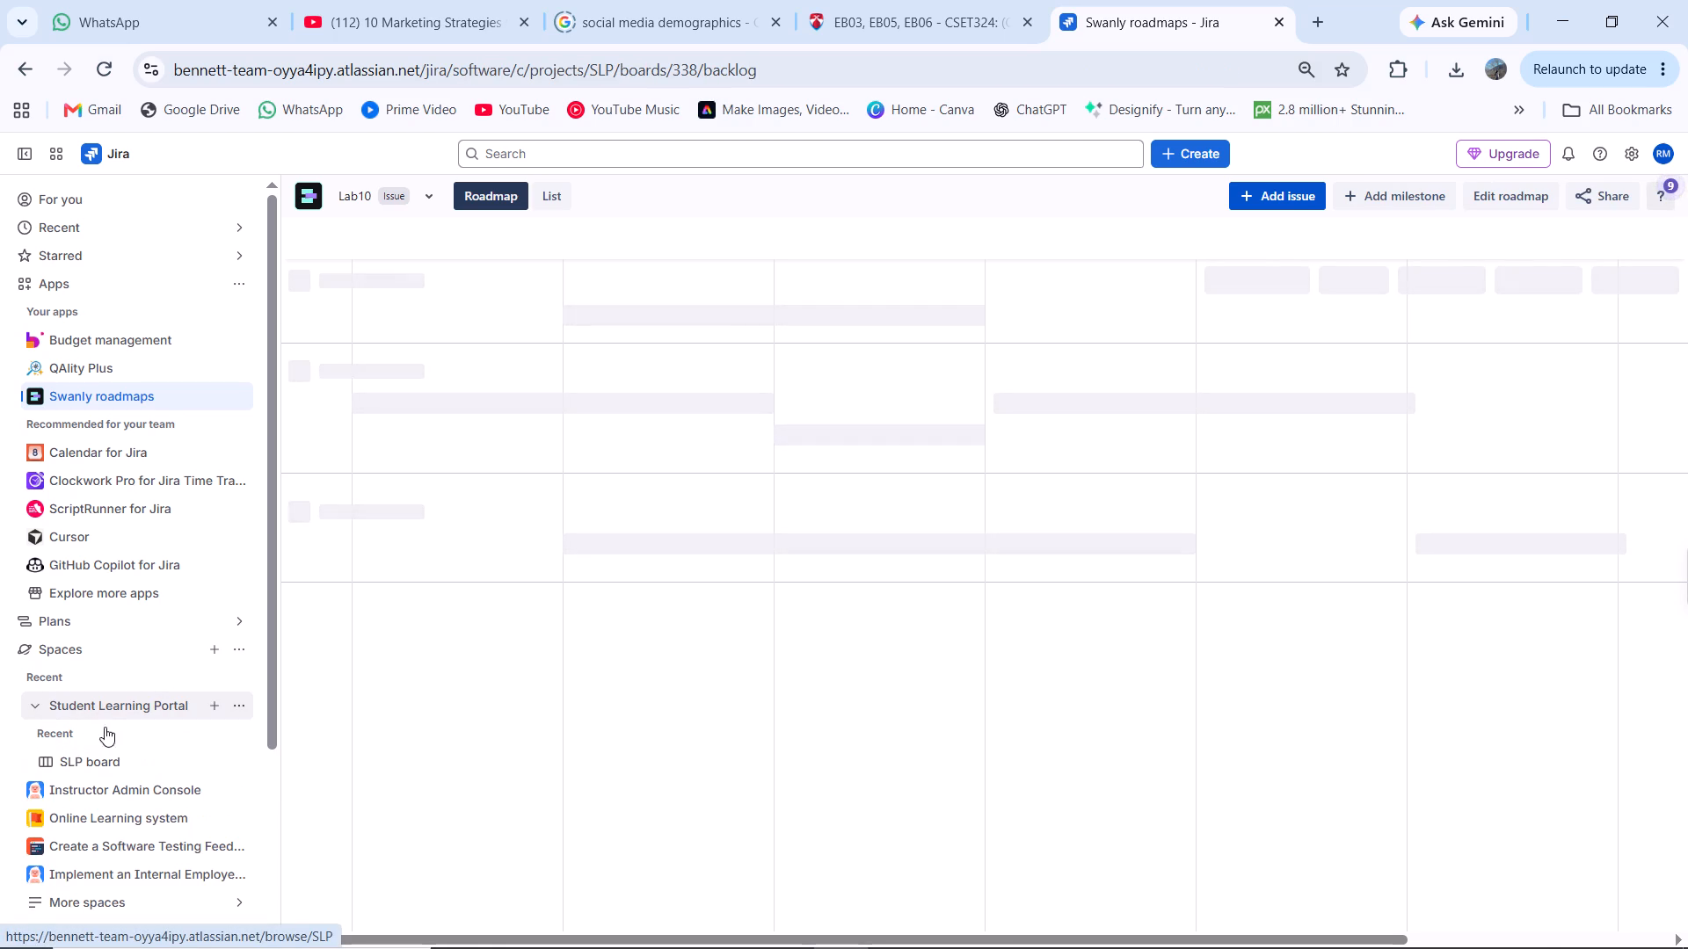
{"action": "left_click", "coordinate": [83, 766]}
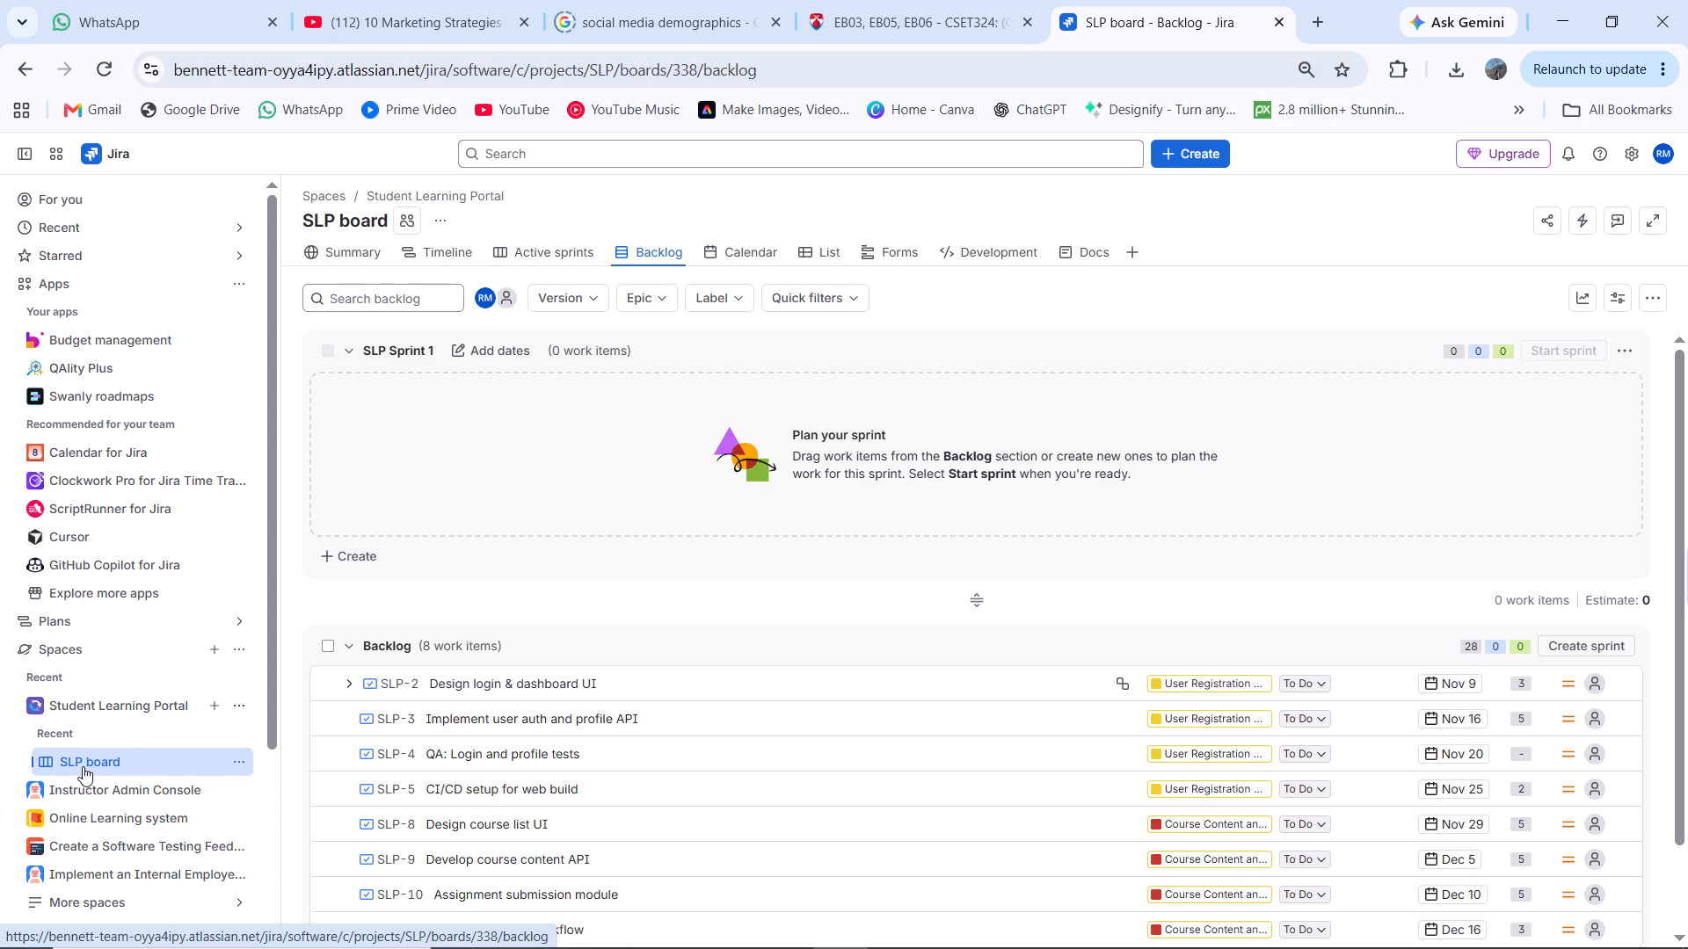
{"action": "left_click", "coordinate": [324, 640]}
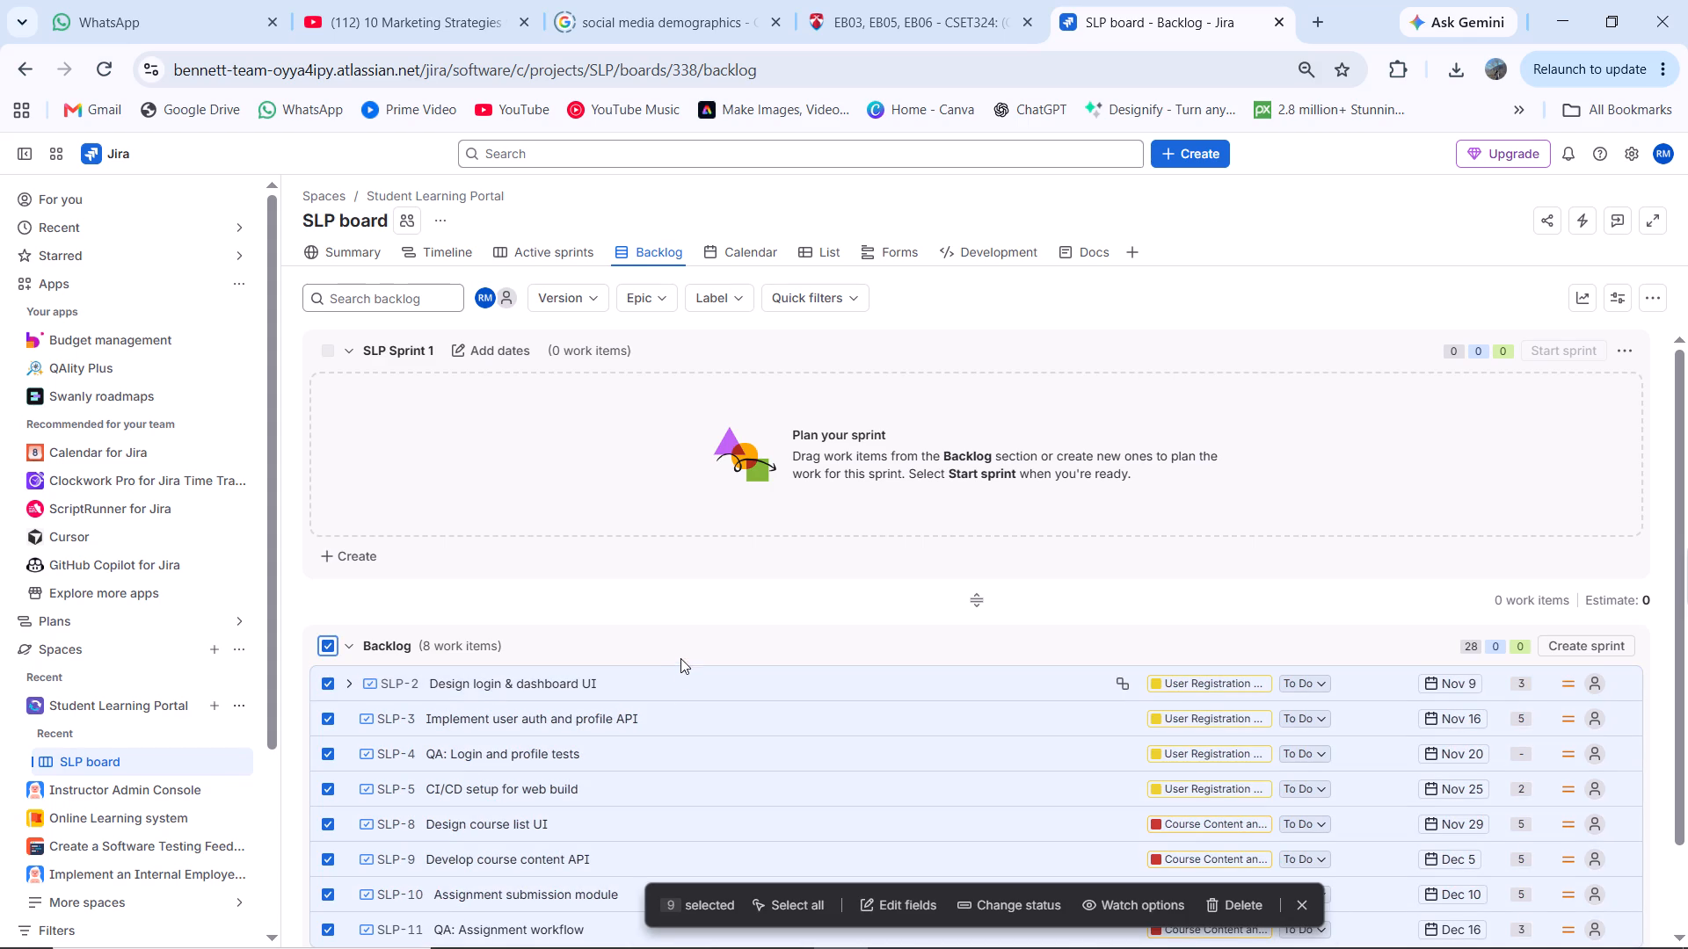
{"action": "left_click_drag", "start_coordinate": [684, 650], "coordinate": [692, 437]}
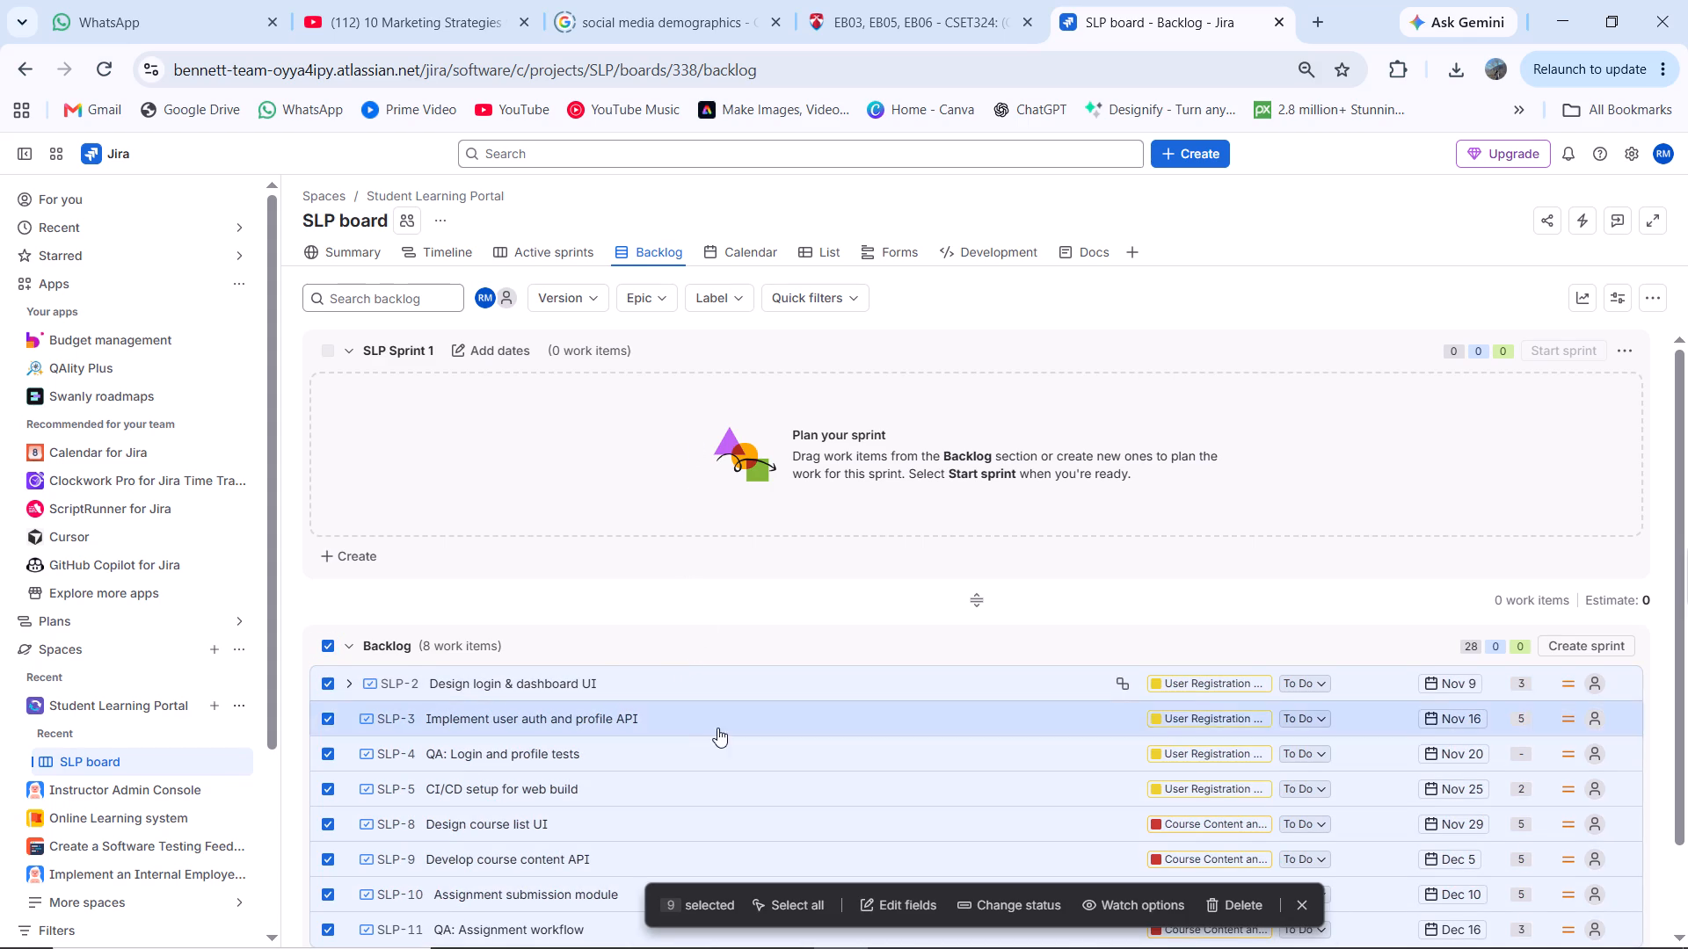
{"action": "left_click_drag", "start_coordinate": [744, 793], "coordinate": [760, 432]}
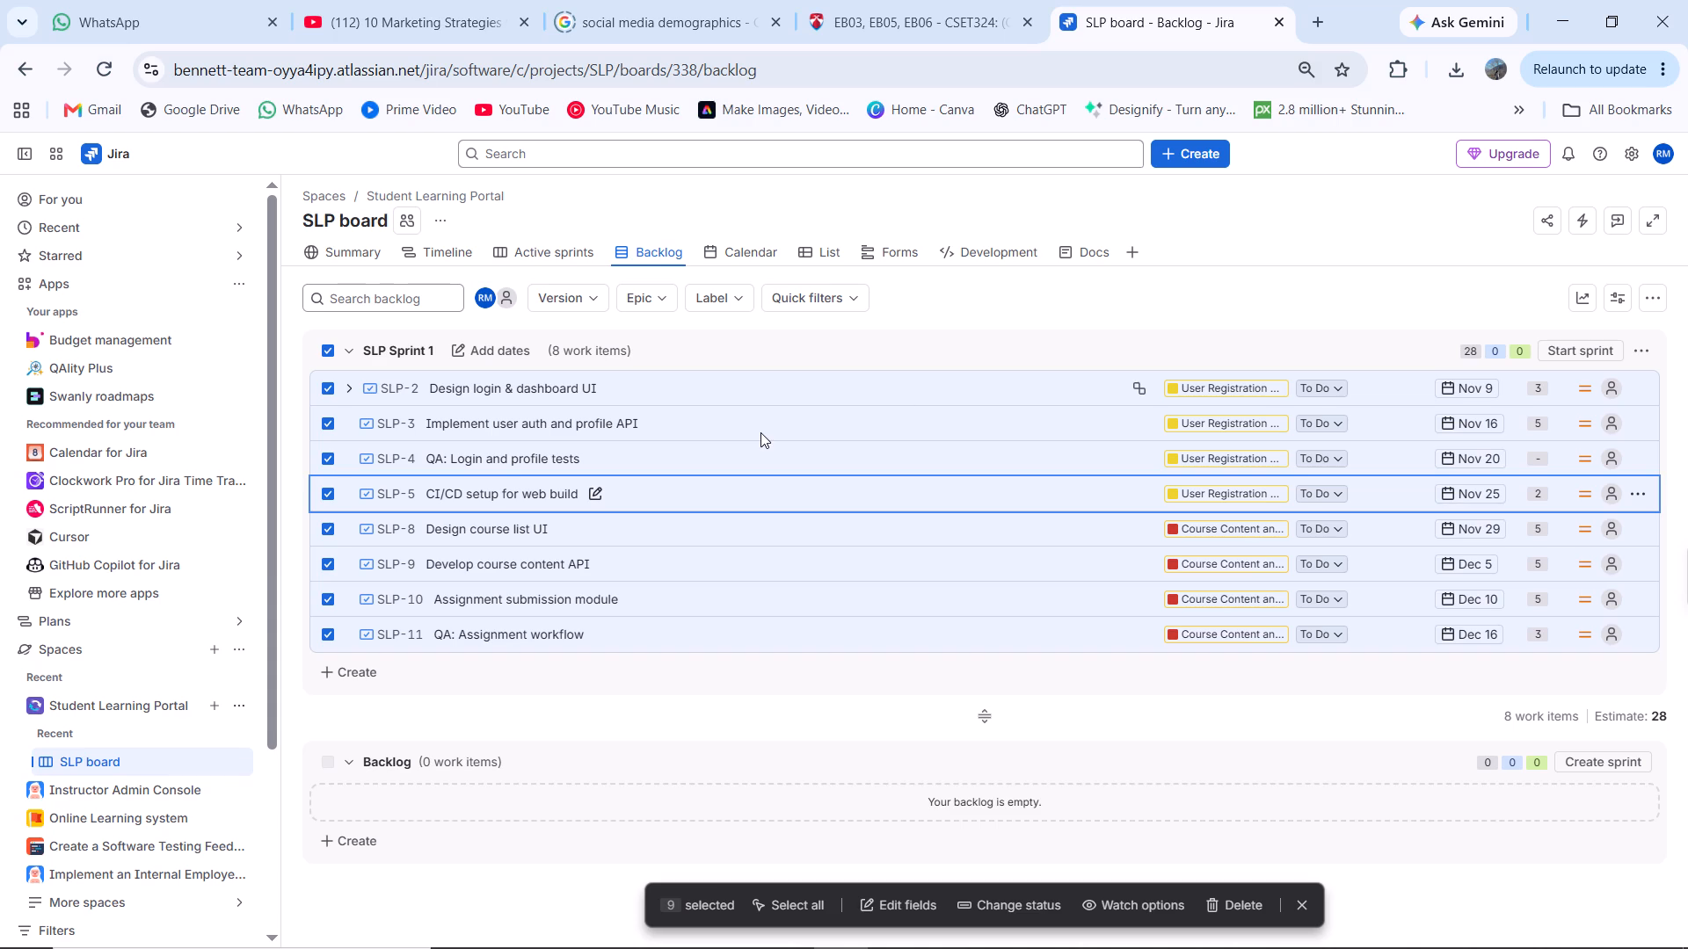
Start SLP Sprint 1 with a 2-week duration from 10/31/2026, leaving the sprint goal empty.
{"action": "left_click", "coordinate": [1569, 343]}
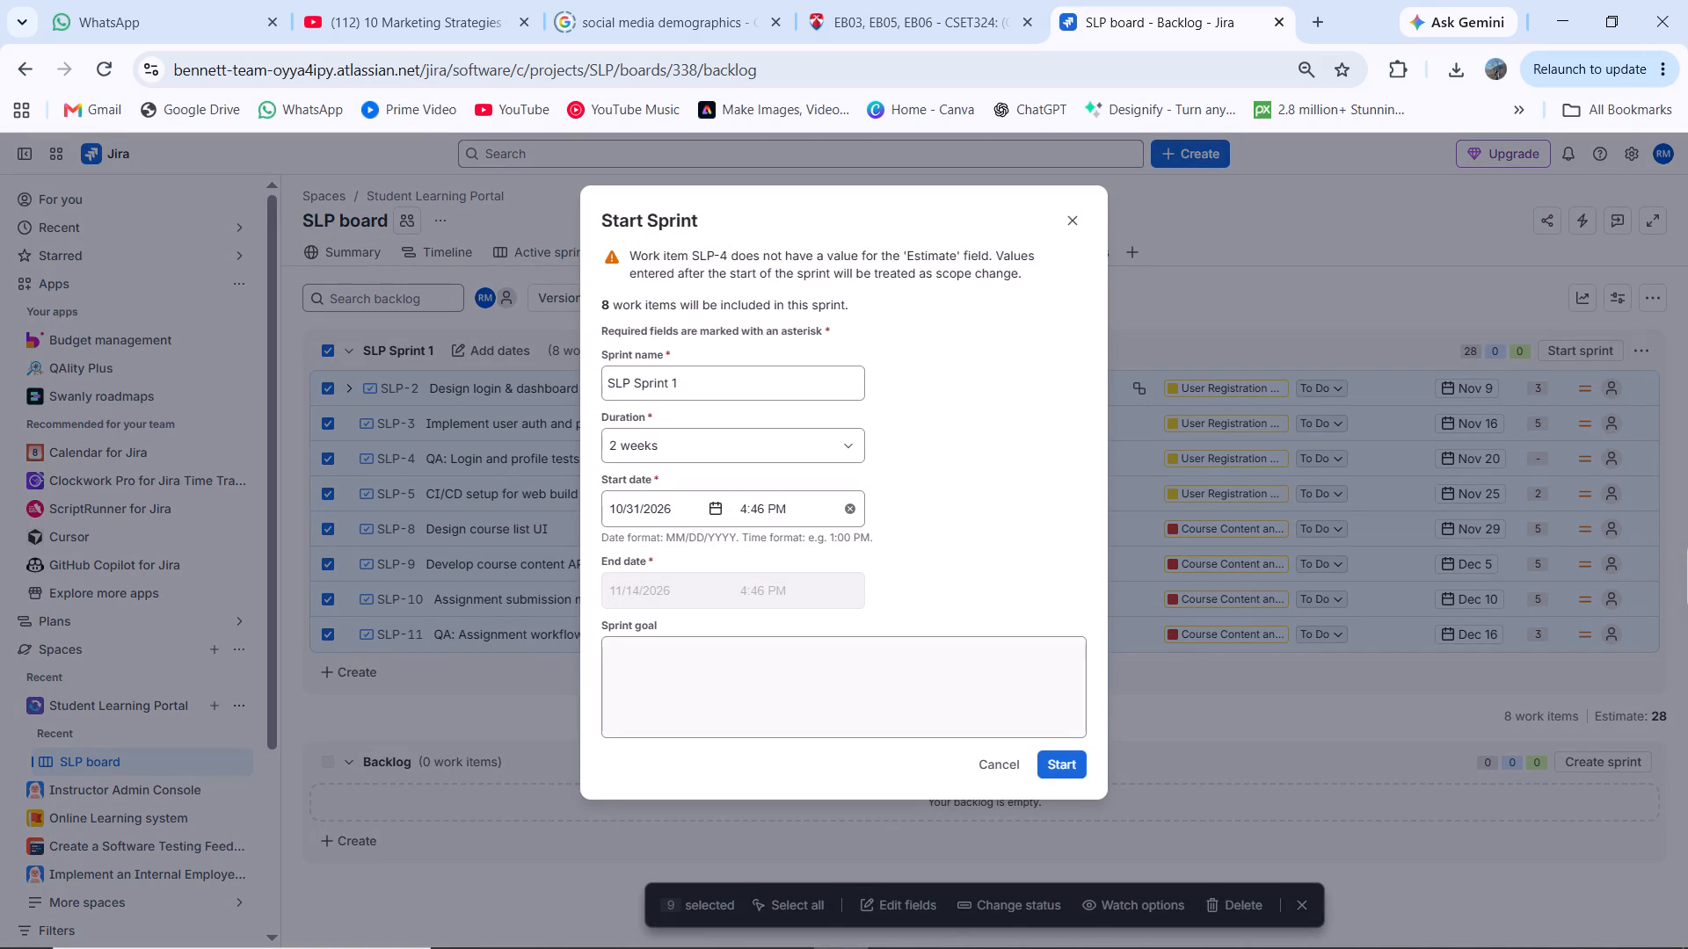
{"action": "left_click", "coordinate": [1061, 757]}
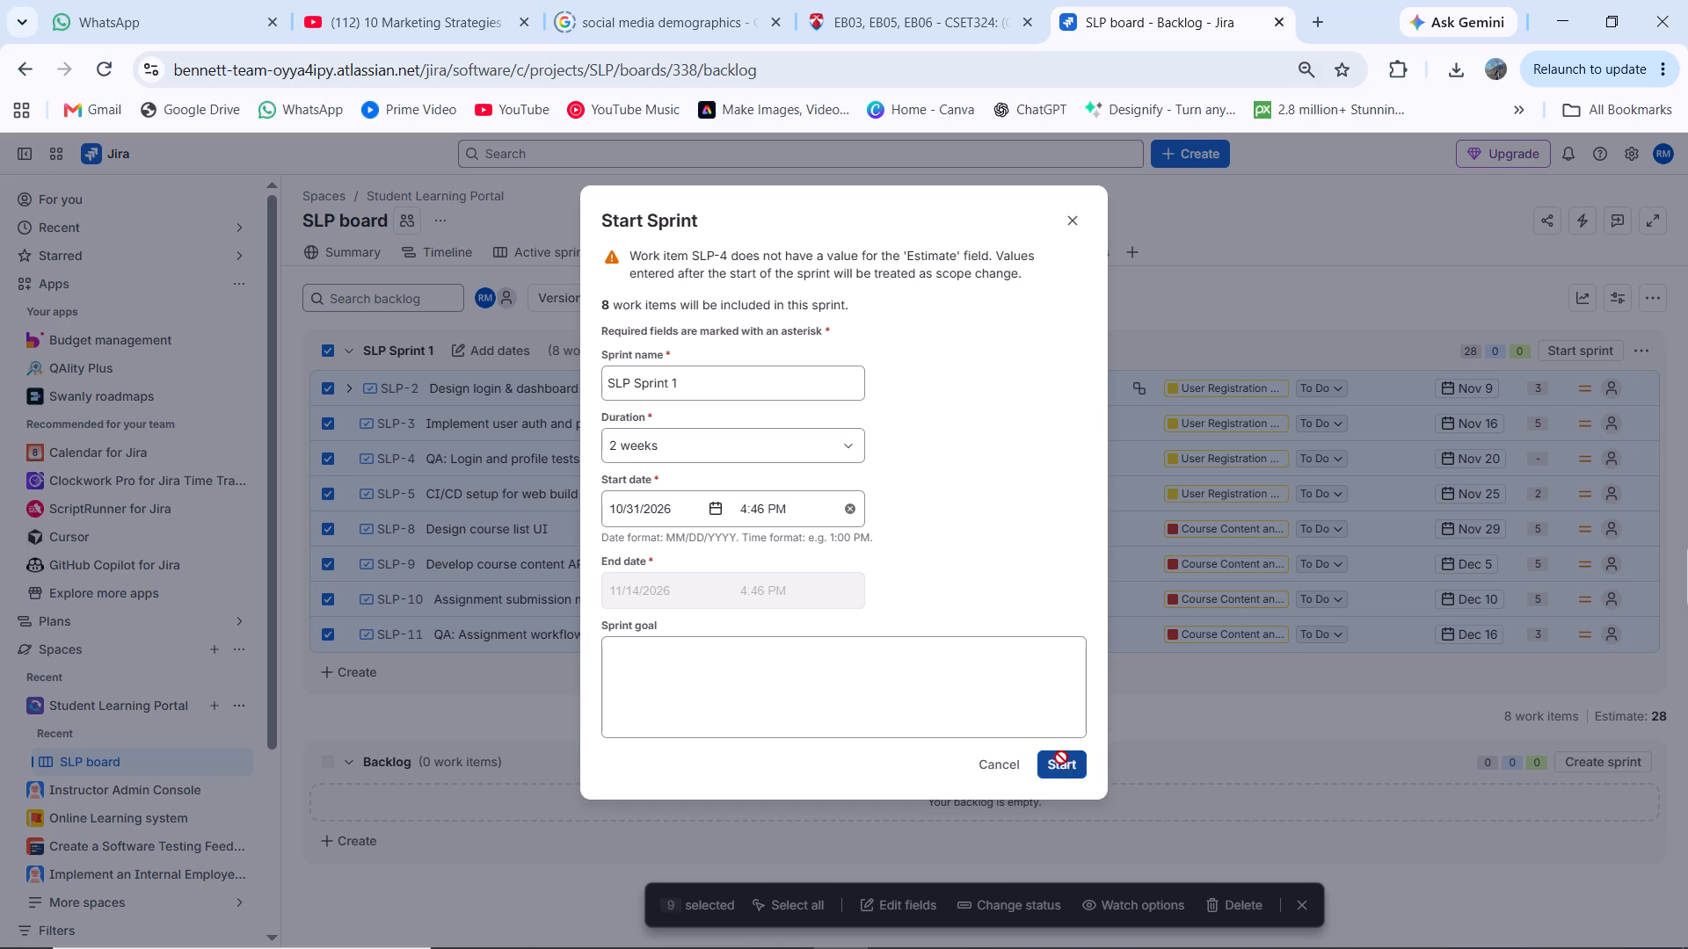
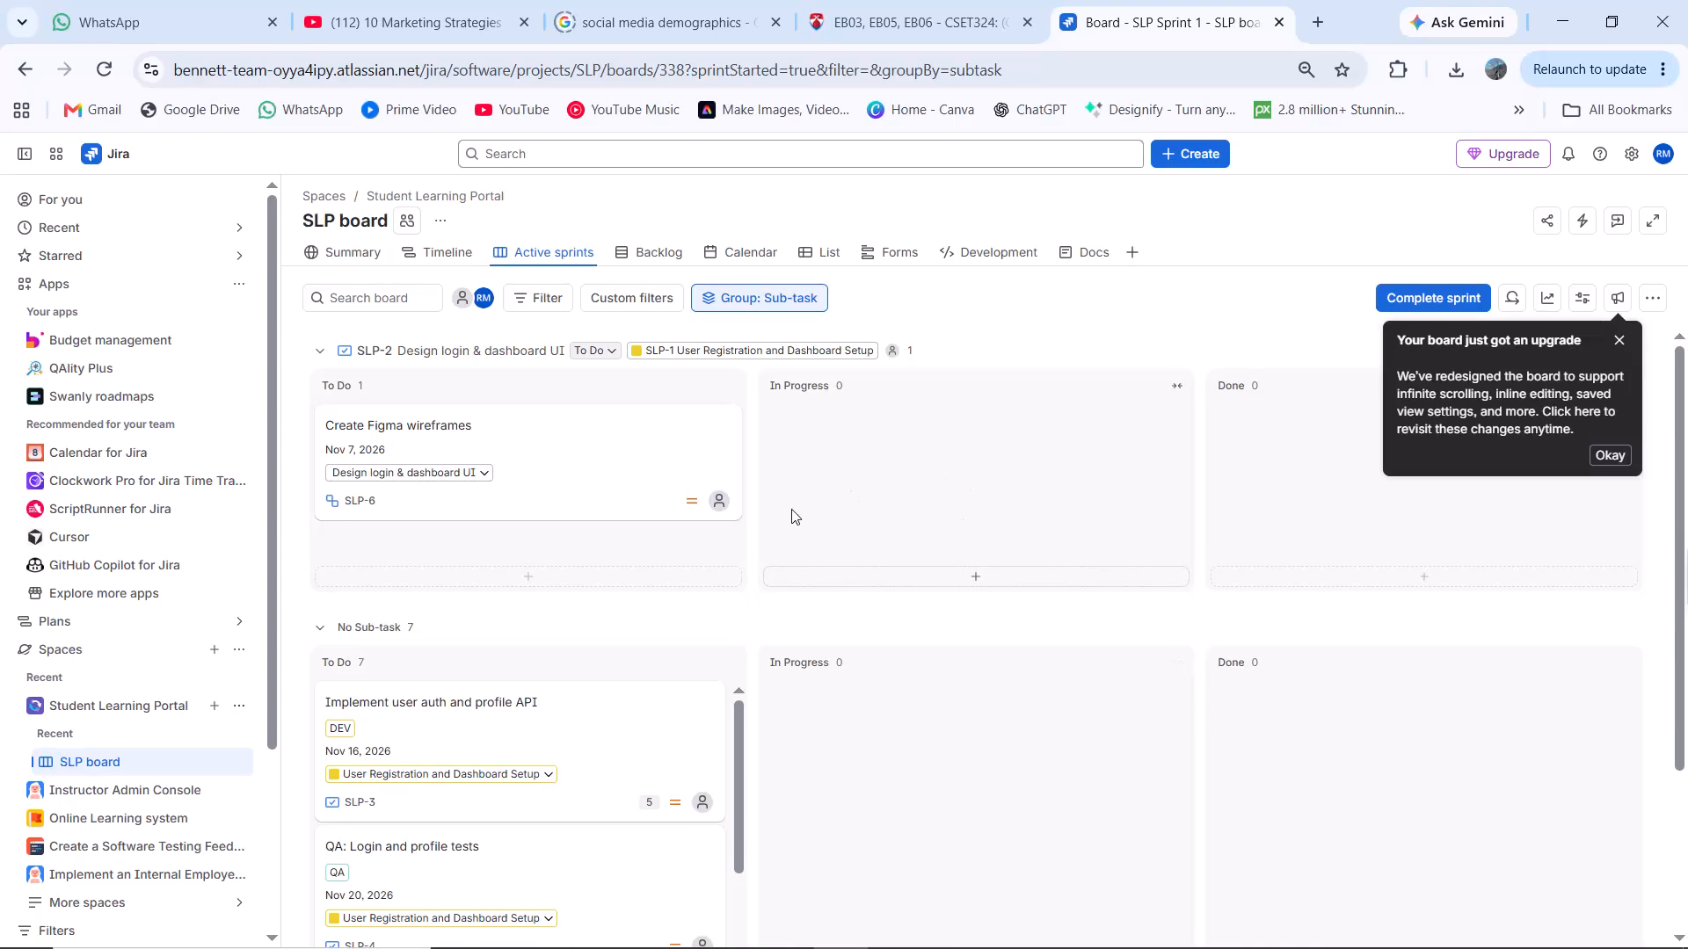
On the active SLP sprint board, move SLP-3, SLP-10 and SLP-8 to In Progress, and SLP-5 and SLP-11 to Done.
{"action": "left_click_drag", "start_coordinate": [519, 762], "coordinate": [869, 732]}
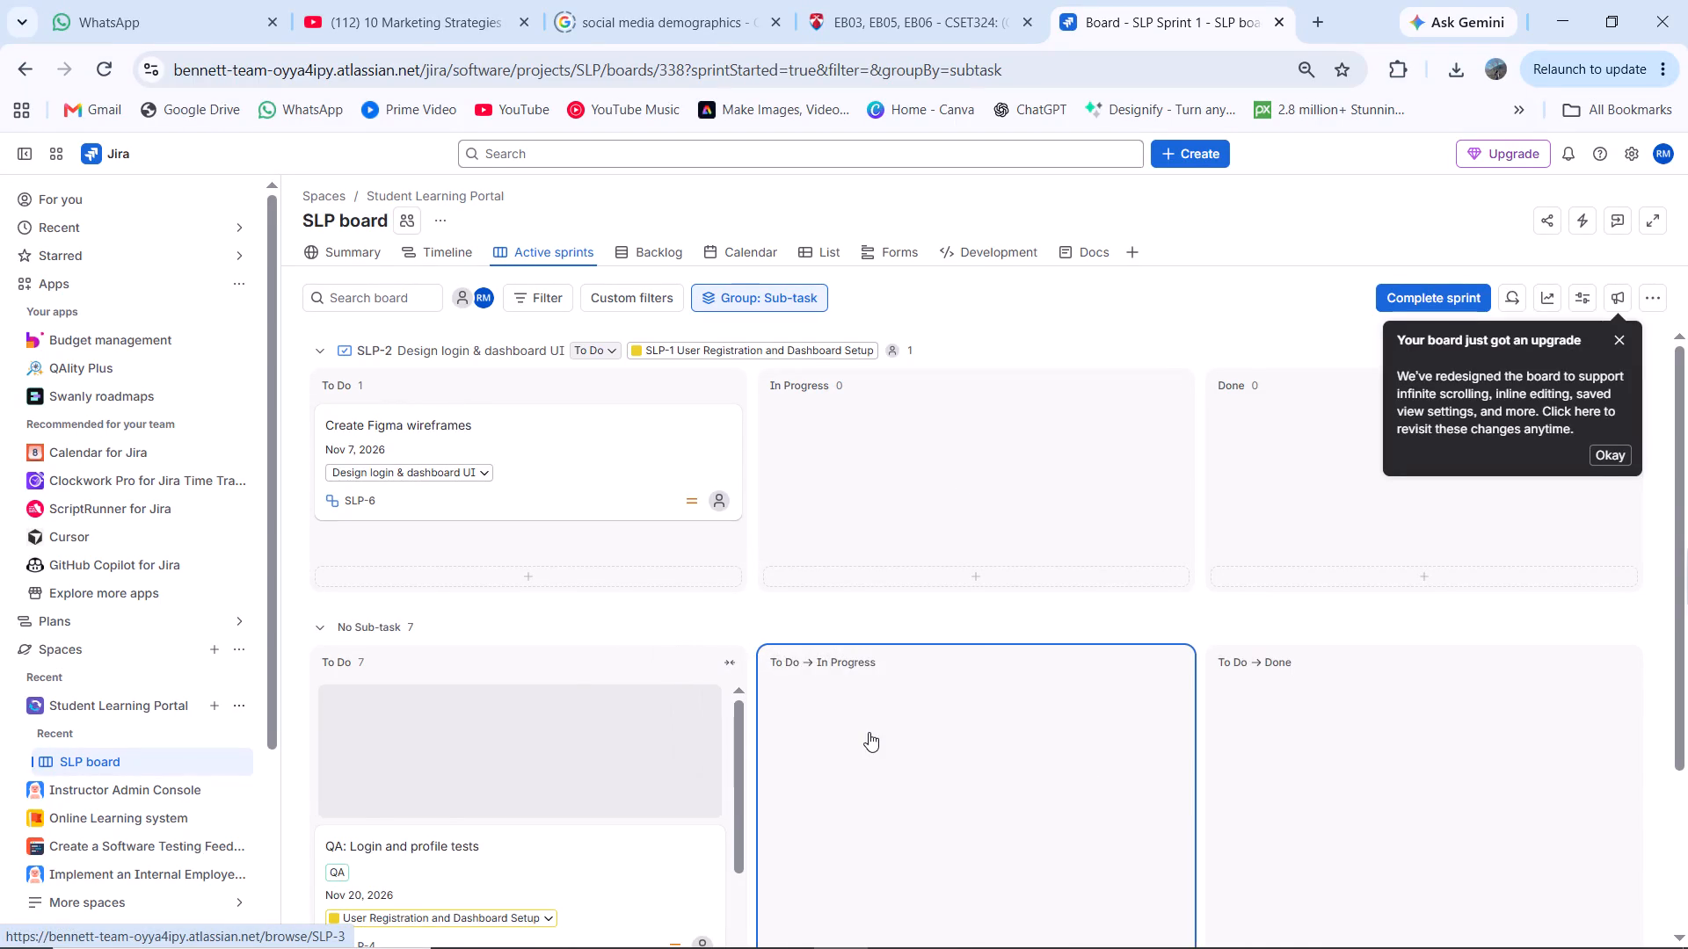
{"action": "scroll", "coordinate": [869, 732], "scroll_direction": "down", "scroll_amount": 2}
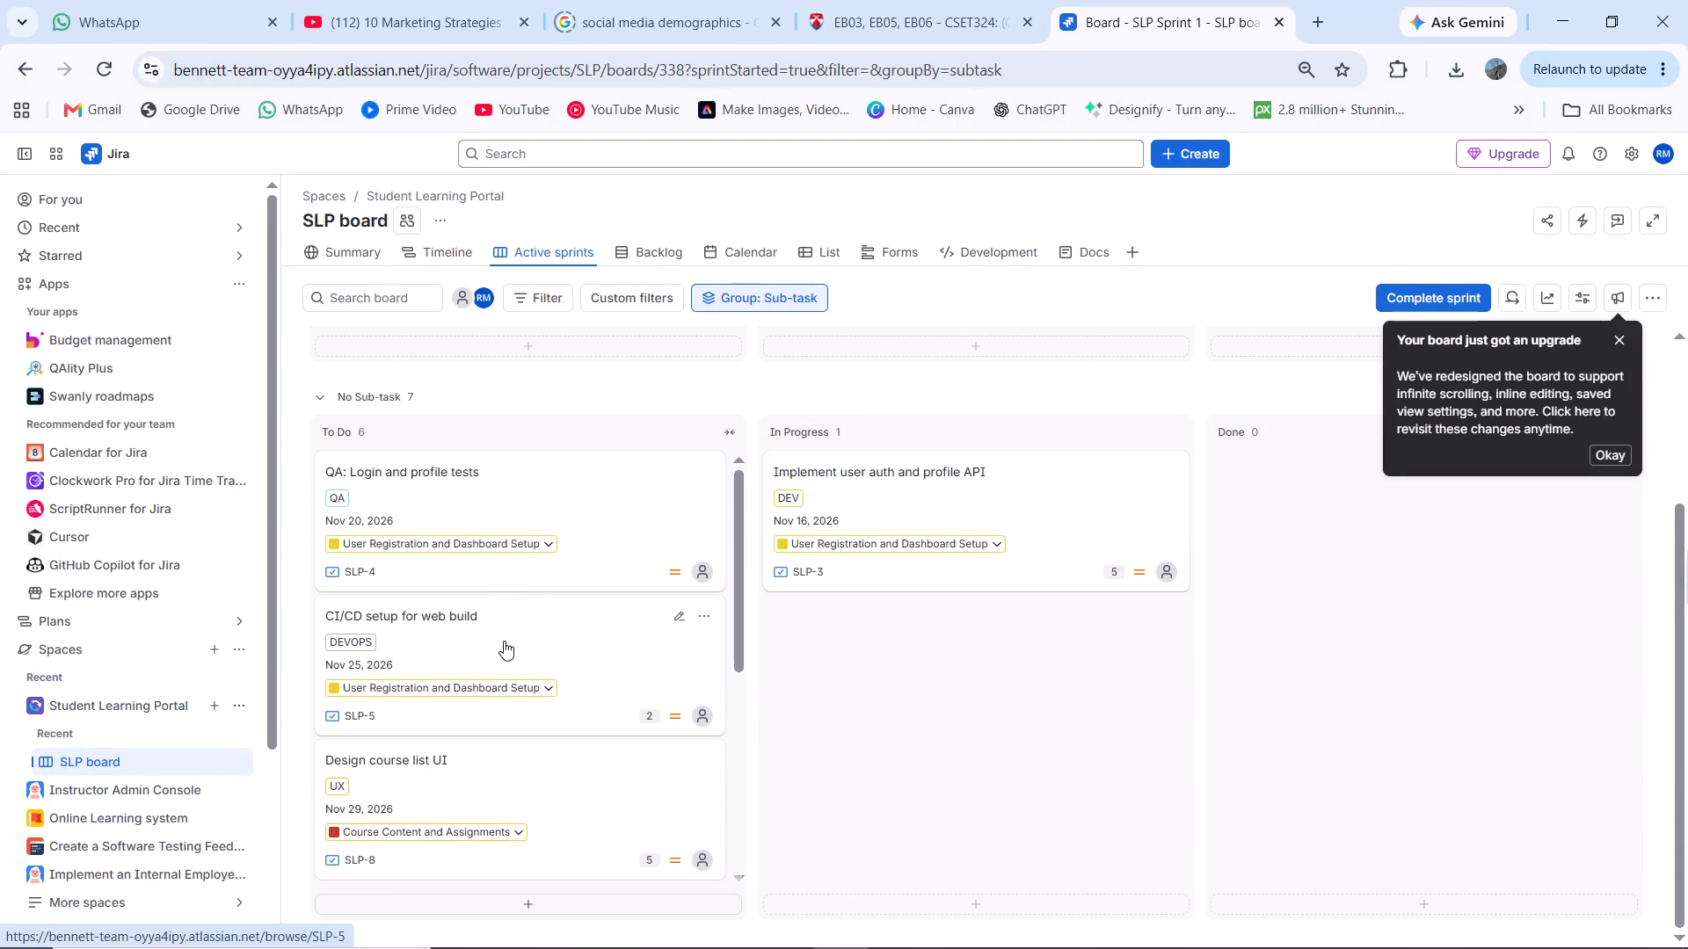
{"action": "left_click_drag", "start_coordinate": [504, 641], "coordinate": [1352, 646]}
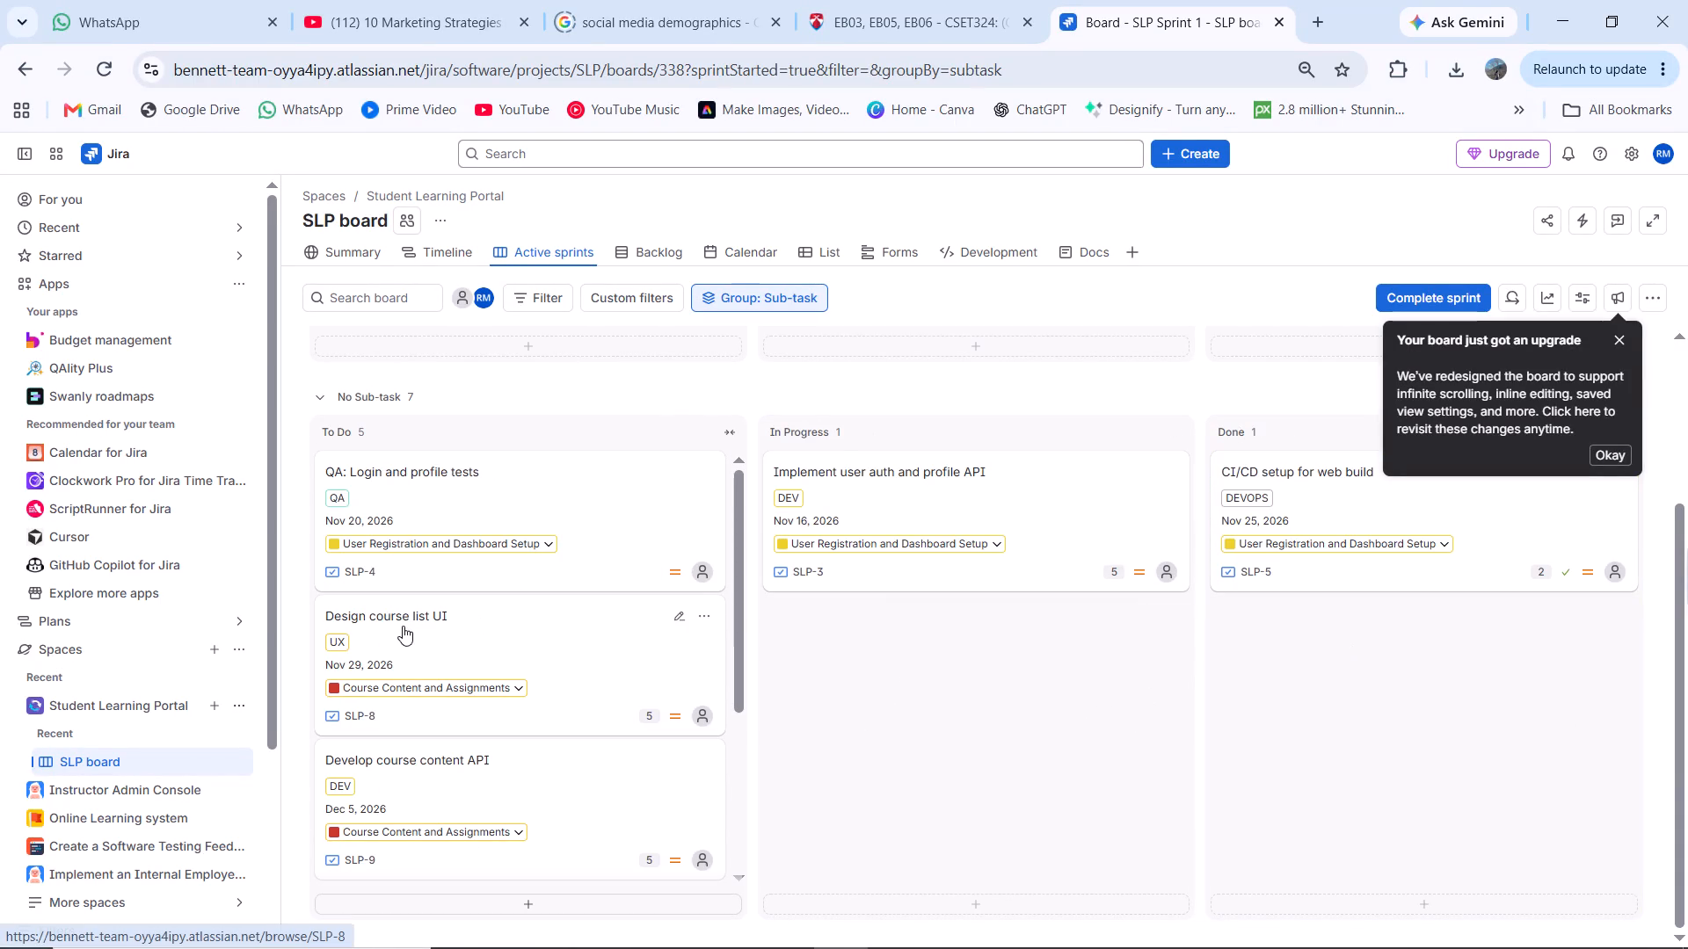
{"action": "scroll", "coordinate": [403, 626], "scroll_direction": "down", "scroll_amount": 1}
{"action": "left_click_drag", "start_coordinate": [469, 653], "coordinate": [741, 688]}
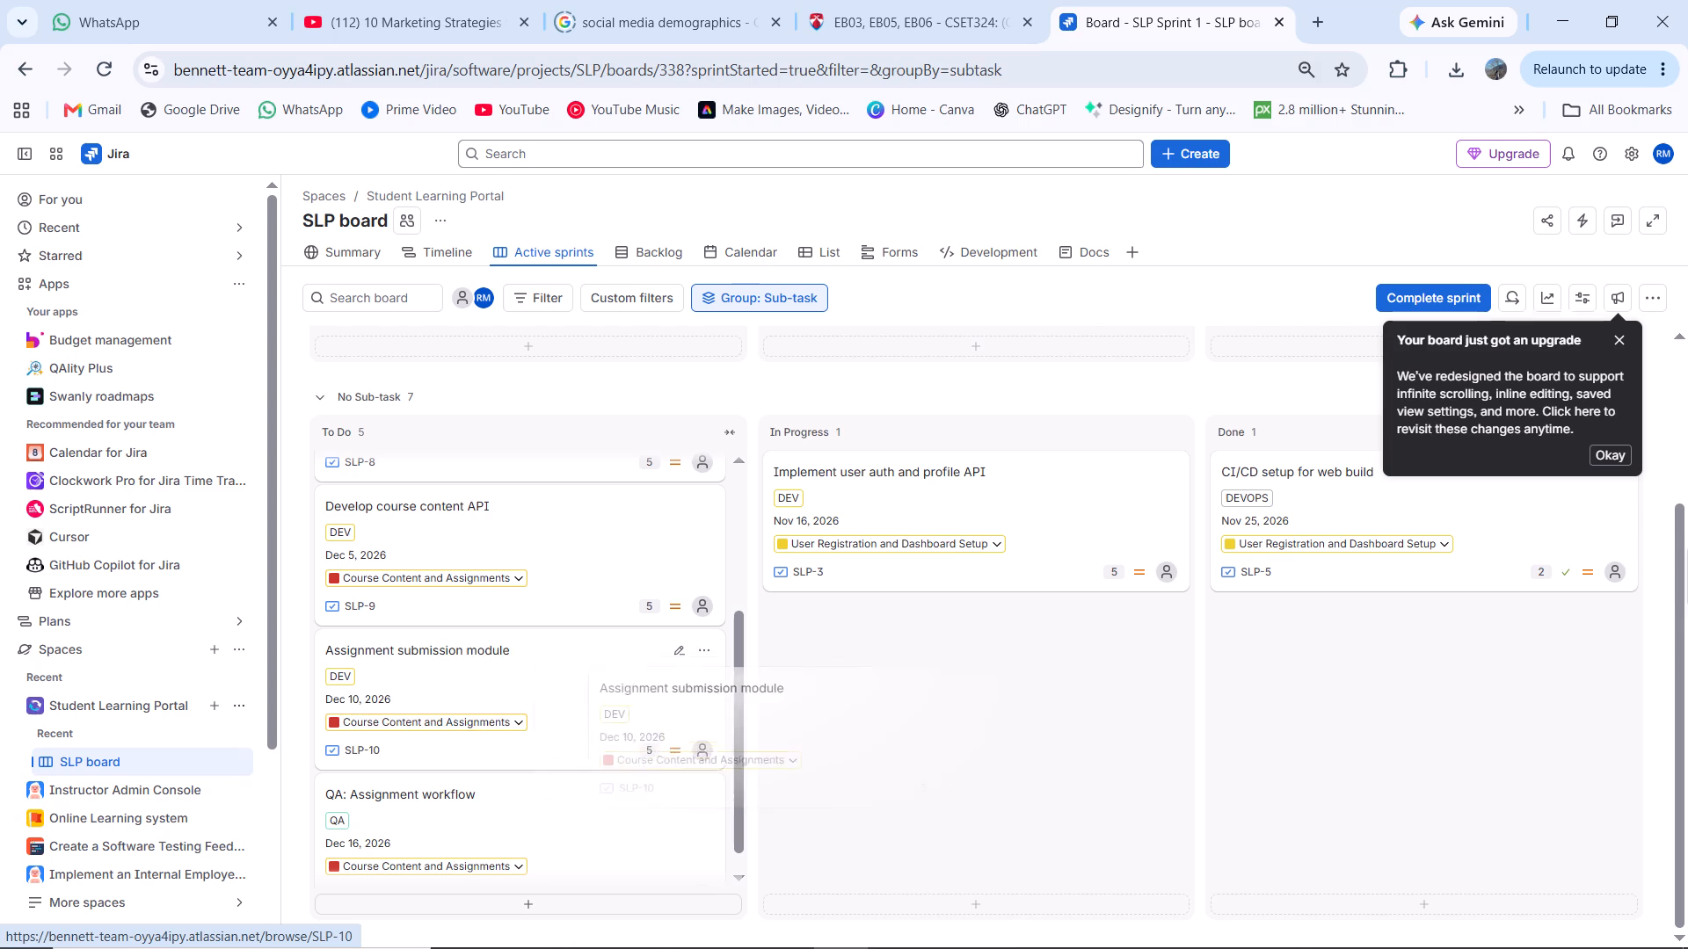
{"action": "left_click_drag", "start_coordinate": [741, 688], "coordinate": [920, 729]}
{"action": "left_click_drag", "start_coordinate": [469, 743], "coordinate": [615, 757]}
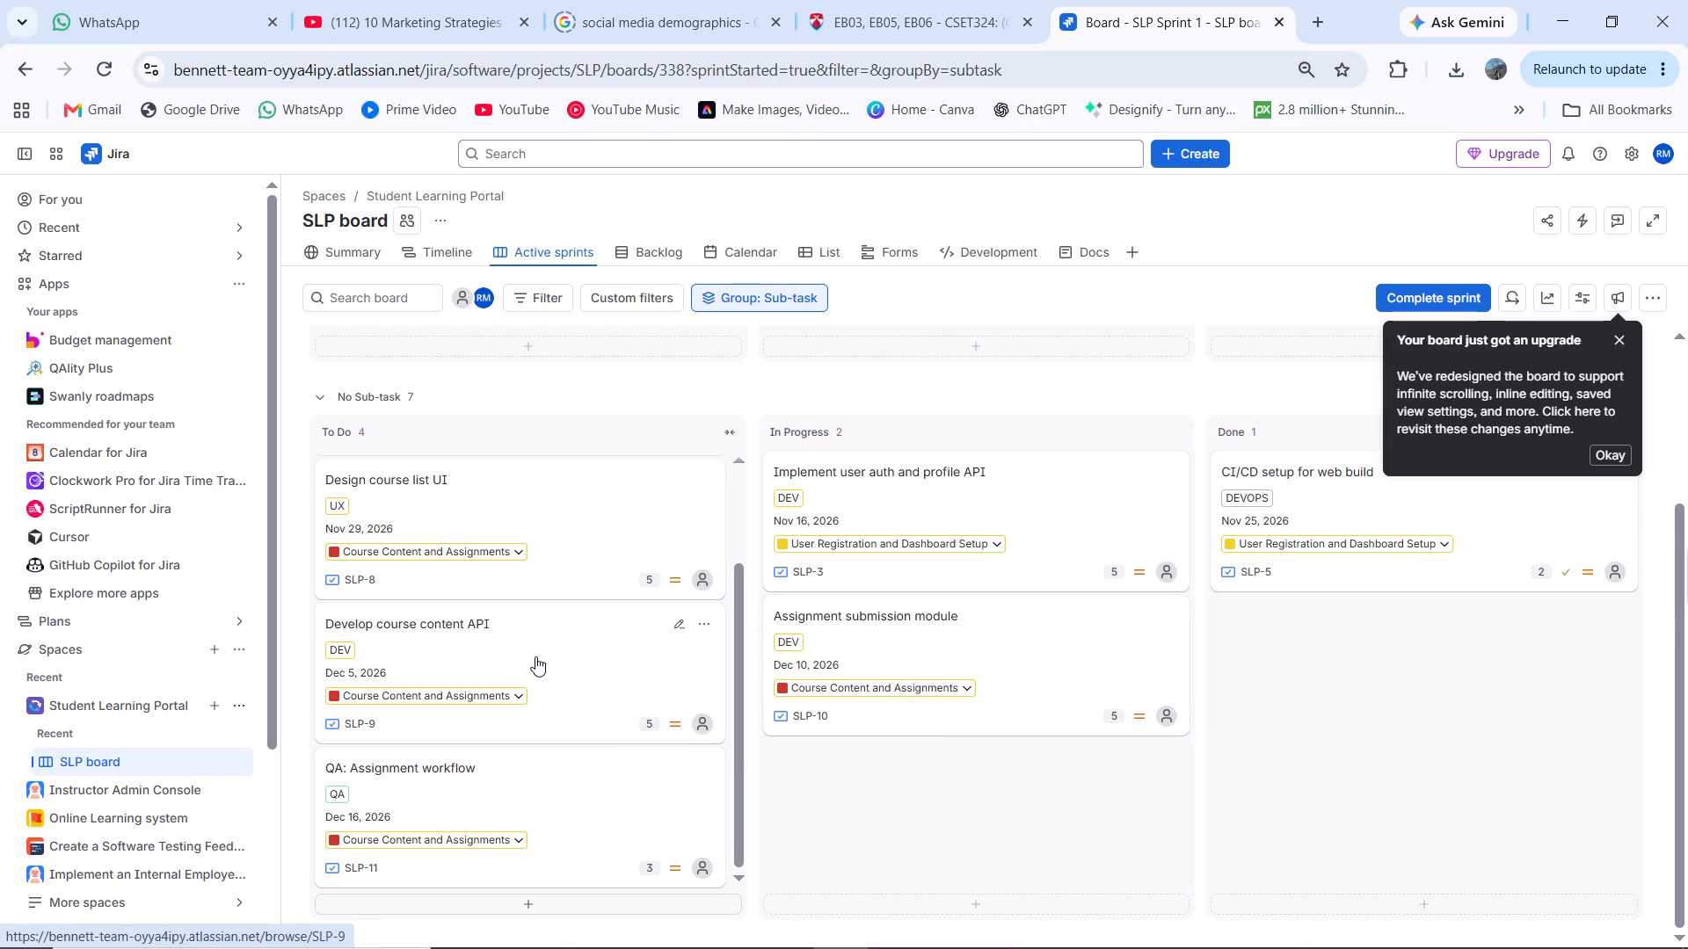
{"action": "left_click_drag", "start_coordinate": [535, 656], "coordinate": [1442, 661]}
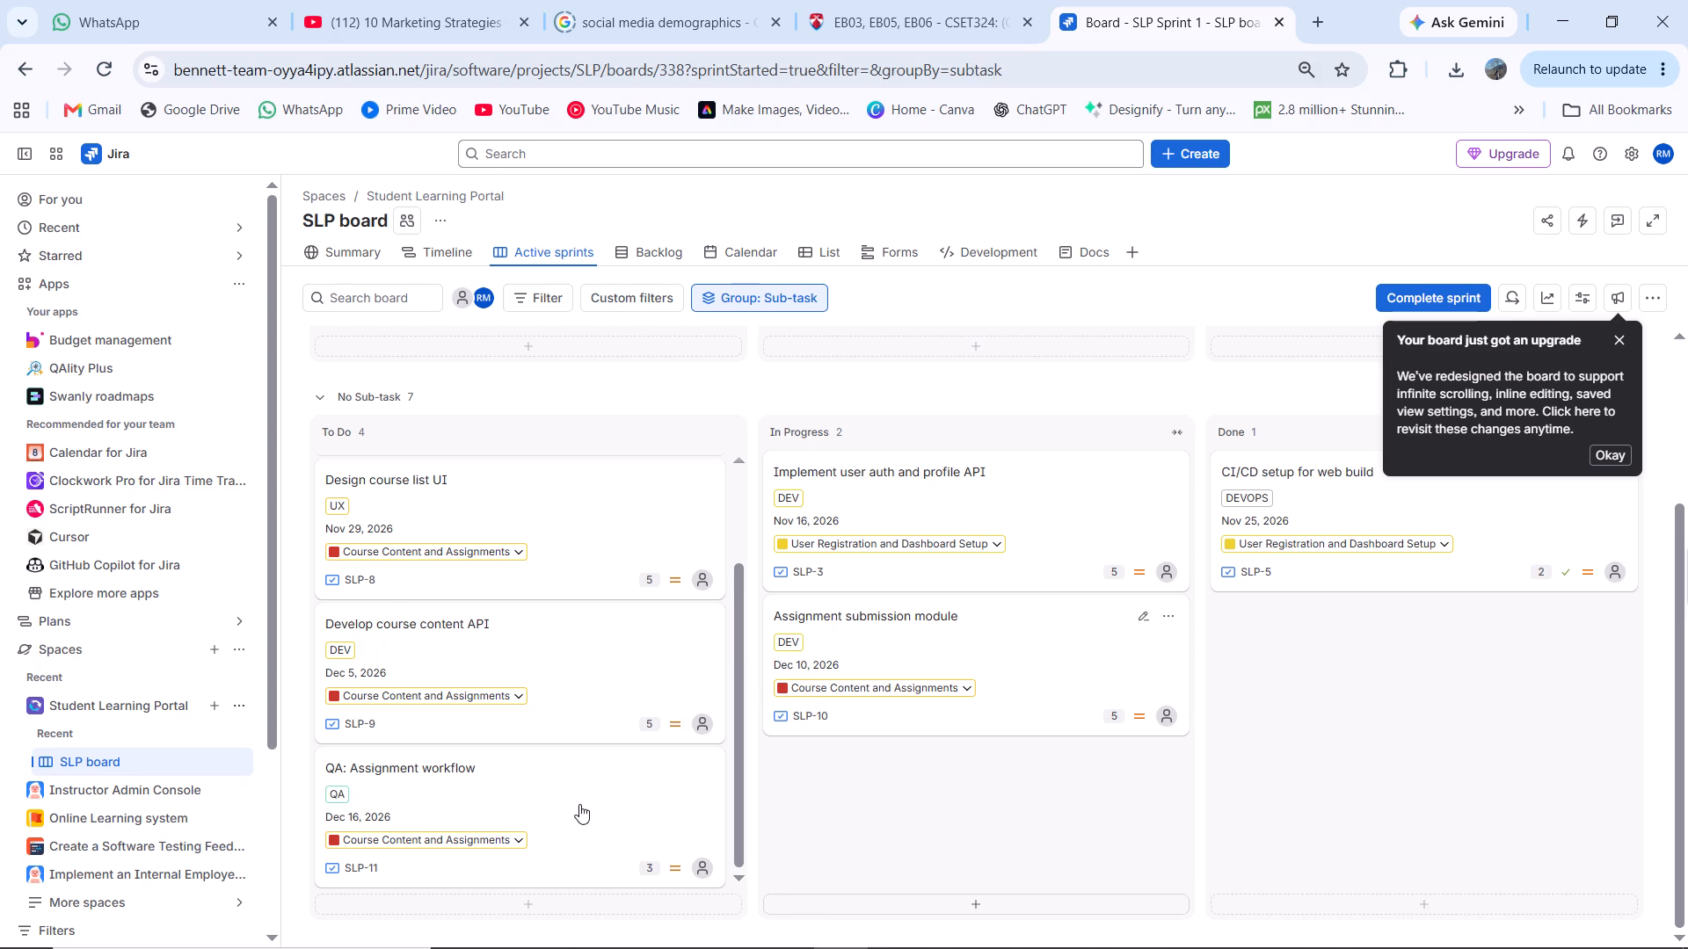
{"action": "left_click_drag", "start_coordinate": [568, 807], "coordinate": [1470, 734]}
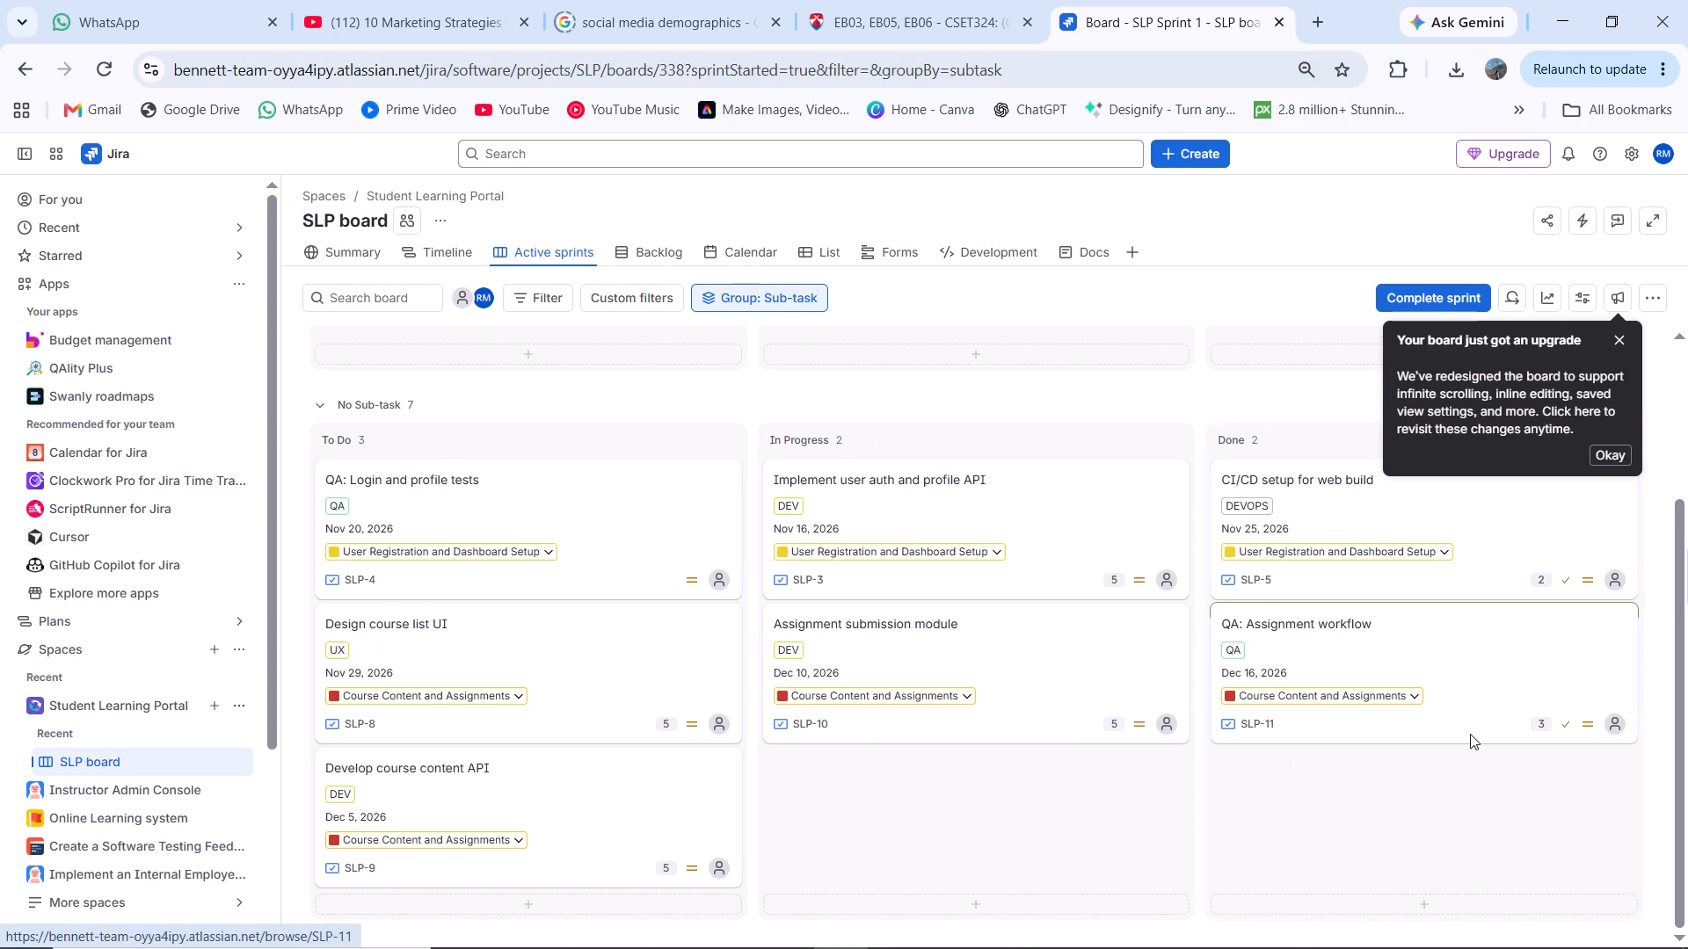
{"action": "left_click_drag", "start_coordinate": [605, 660], "coordinate": [947, 815]}
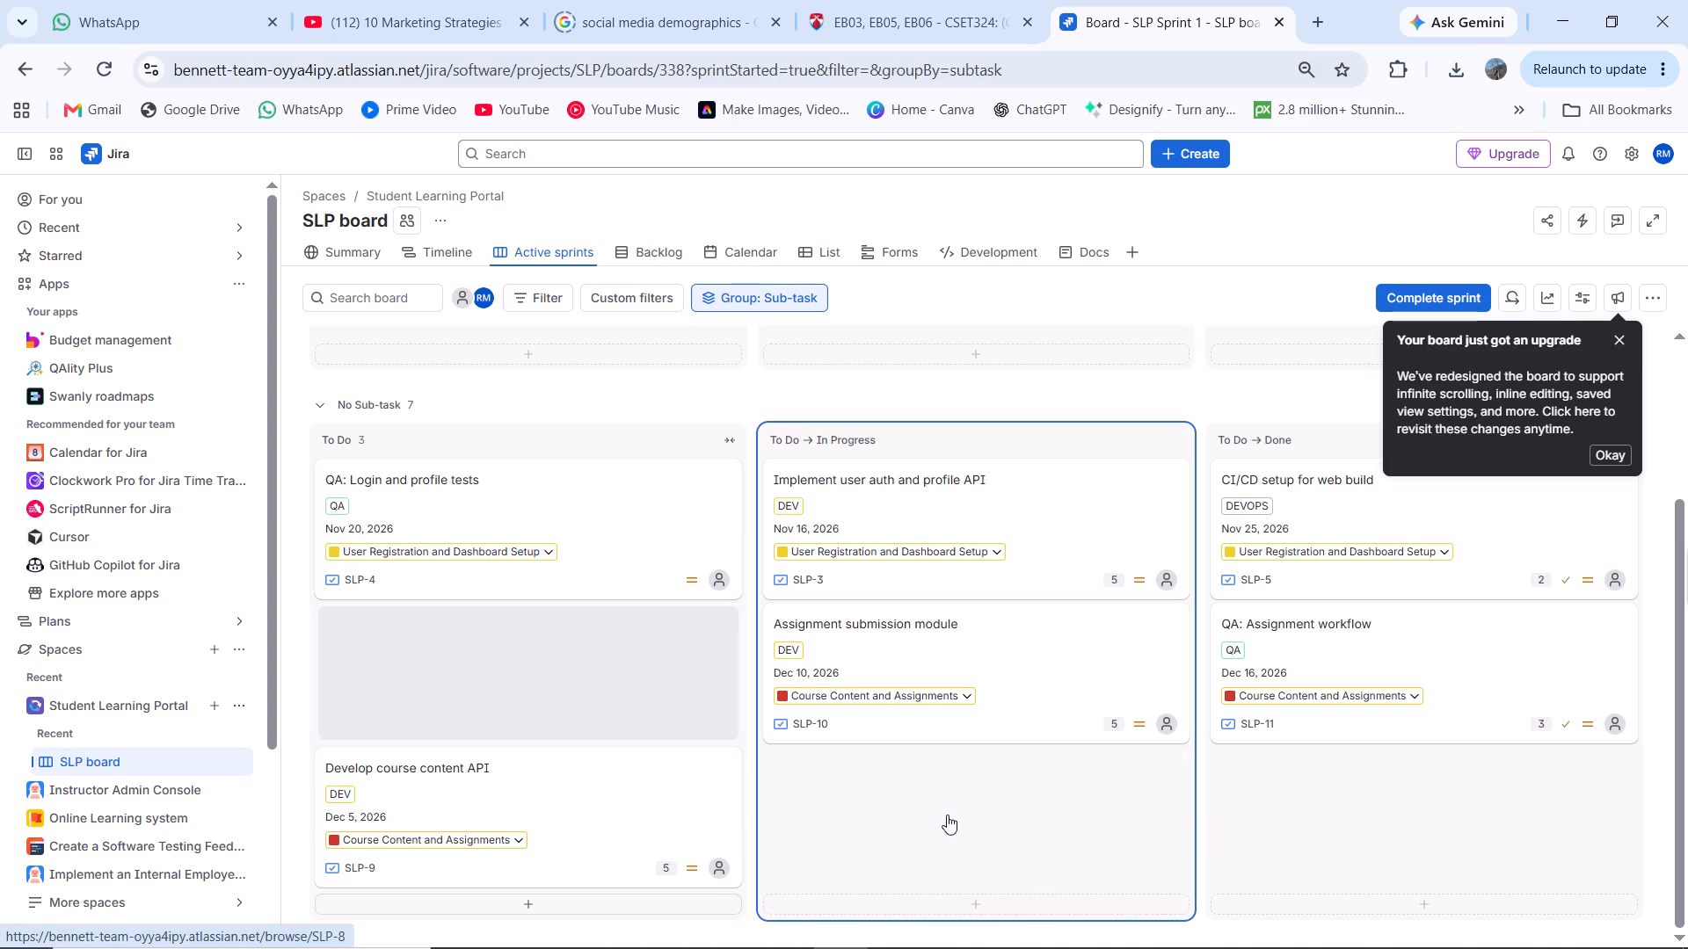
{"action": "scroll", "coordinate": [623, 758], "scroll_direction": "up", "scroll_amount": 10}
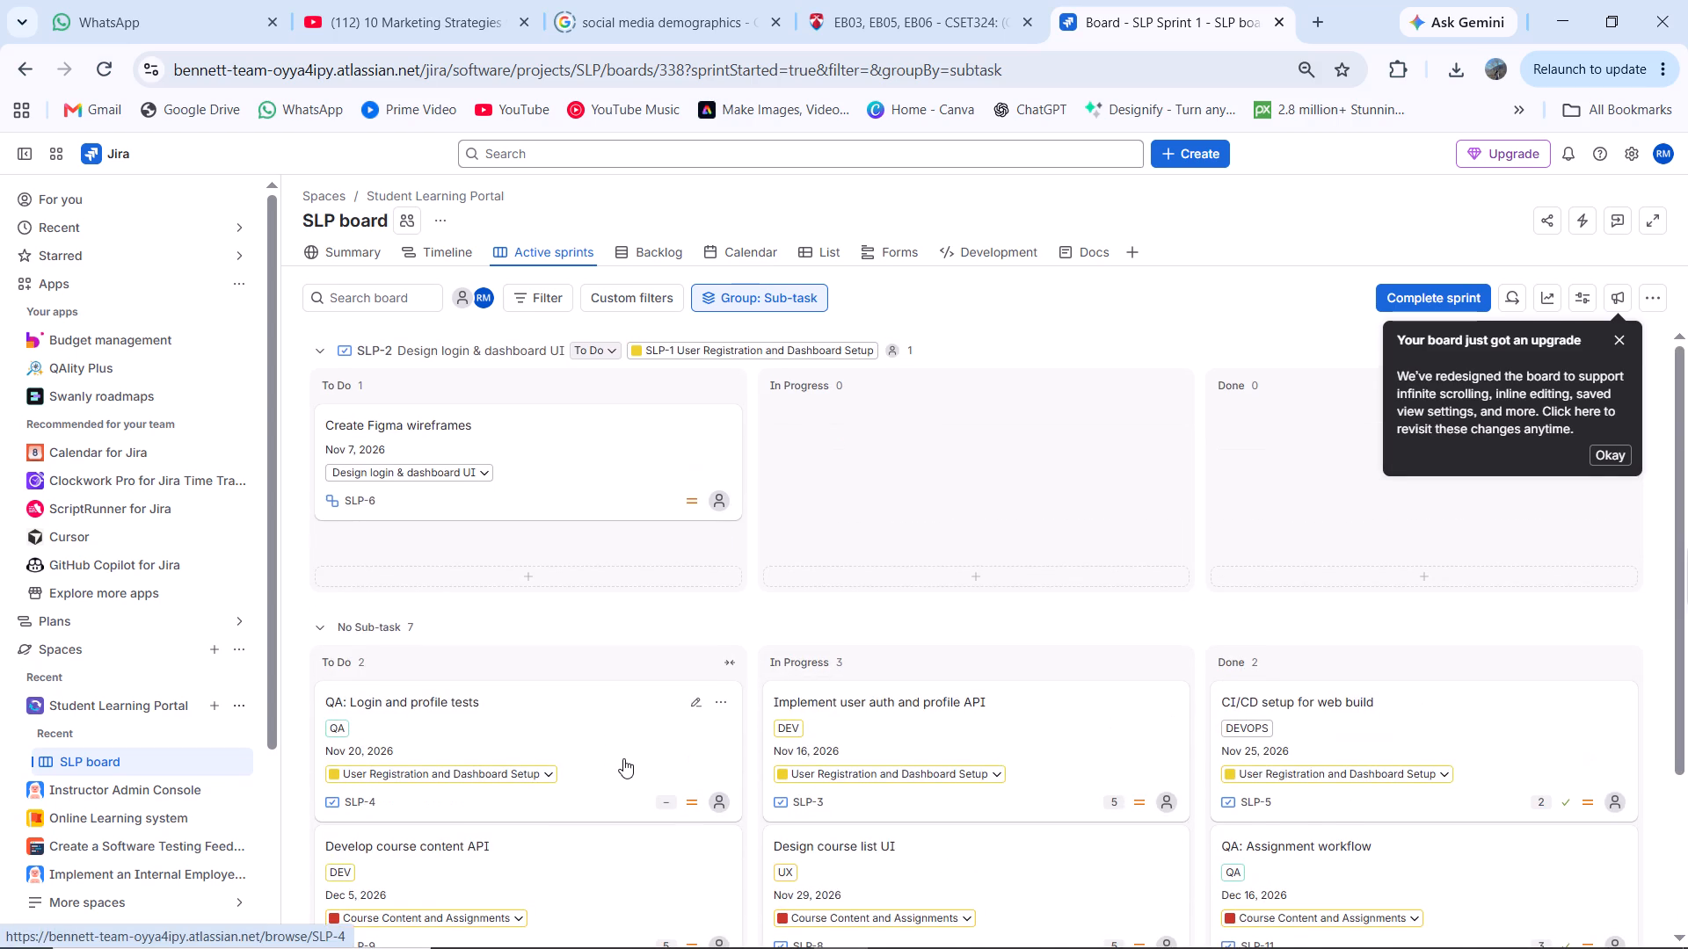
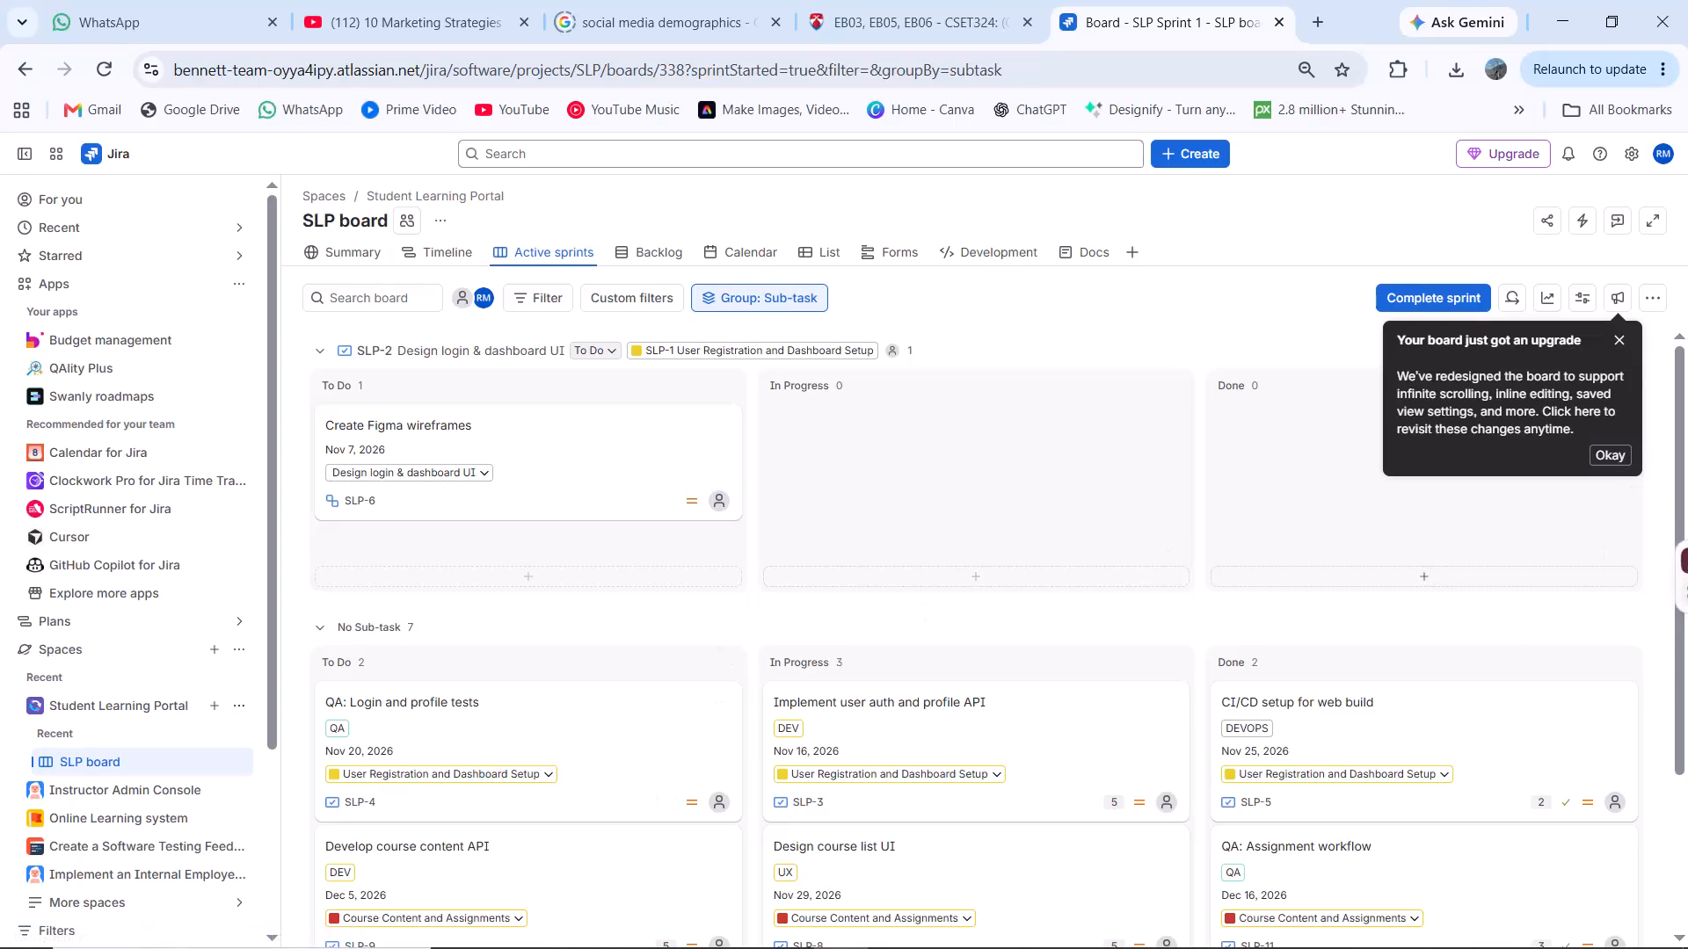
Dismiss the board upgrade notice and capture a screenshot of the SLP board's active sprint, from its header down to the SLP-10 card.
{"action": "left_click", "coordinate": [1620, 338]}
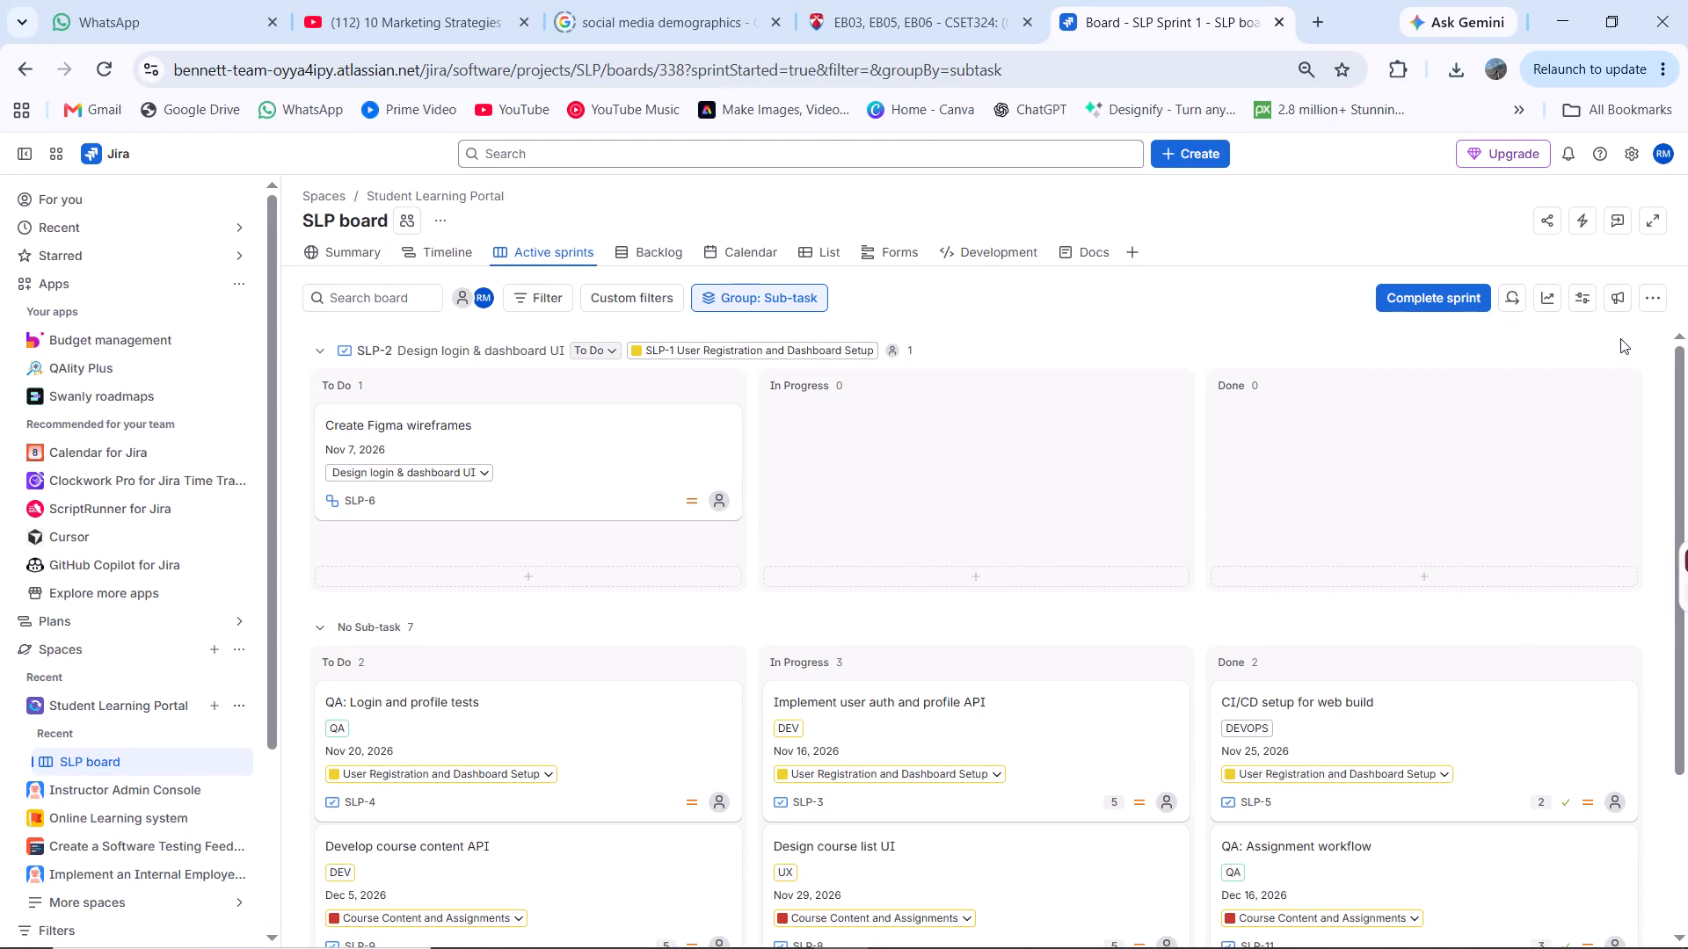
{"action": "scroll", "coordinate": [991, 386], "scroll_direction": "down", "scroll_amount": 2}
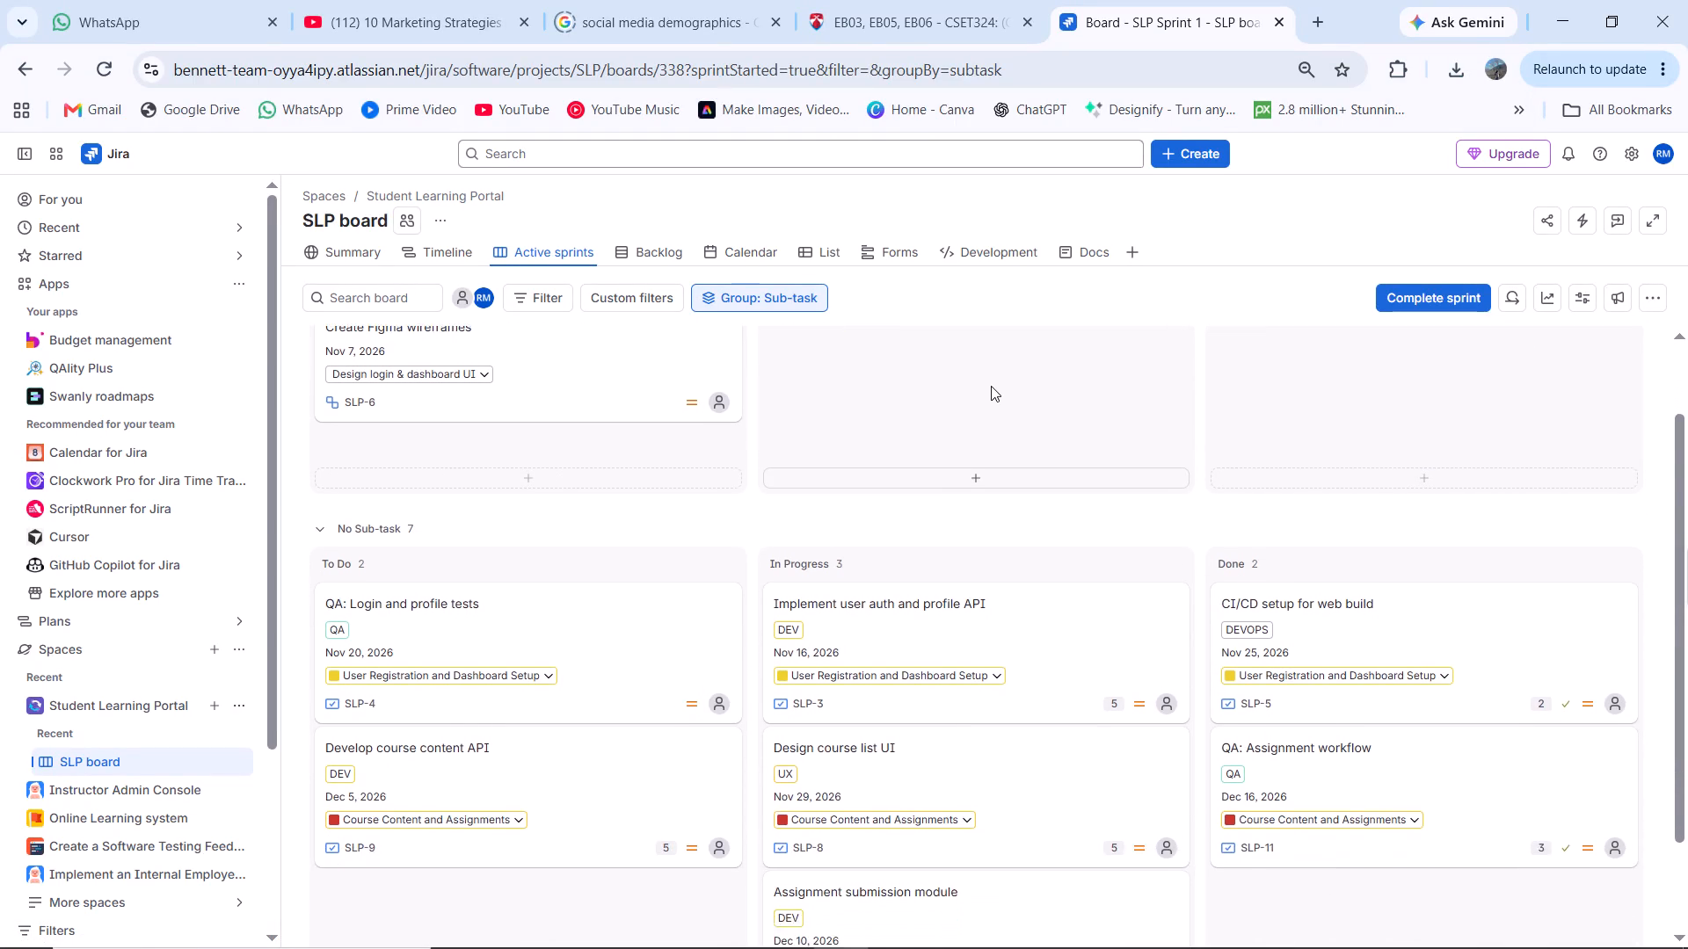
{"action": "scroll", "coordinate": [991, 386], "scroll_direction": "down", "scroll_amount": 3}
{"action": "scroll", "coordinate": [991, 386], "scroll_direction": "up", "scroll_amount": 2}
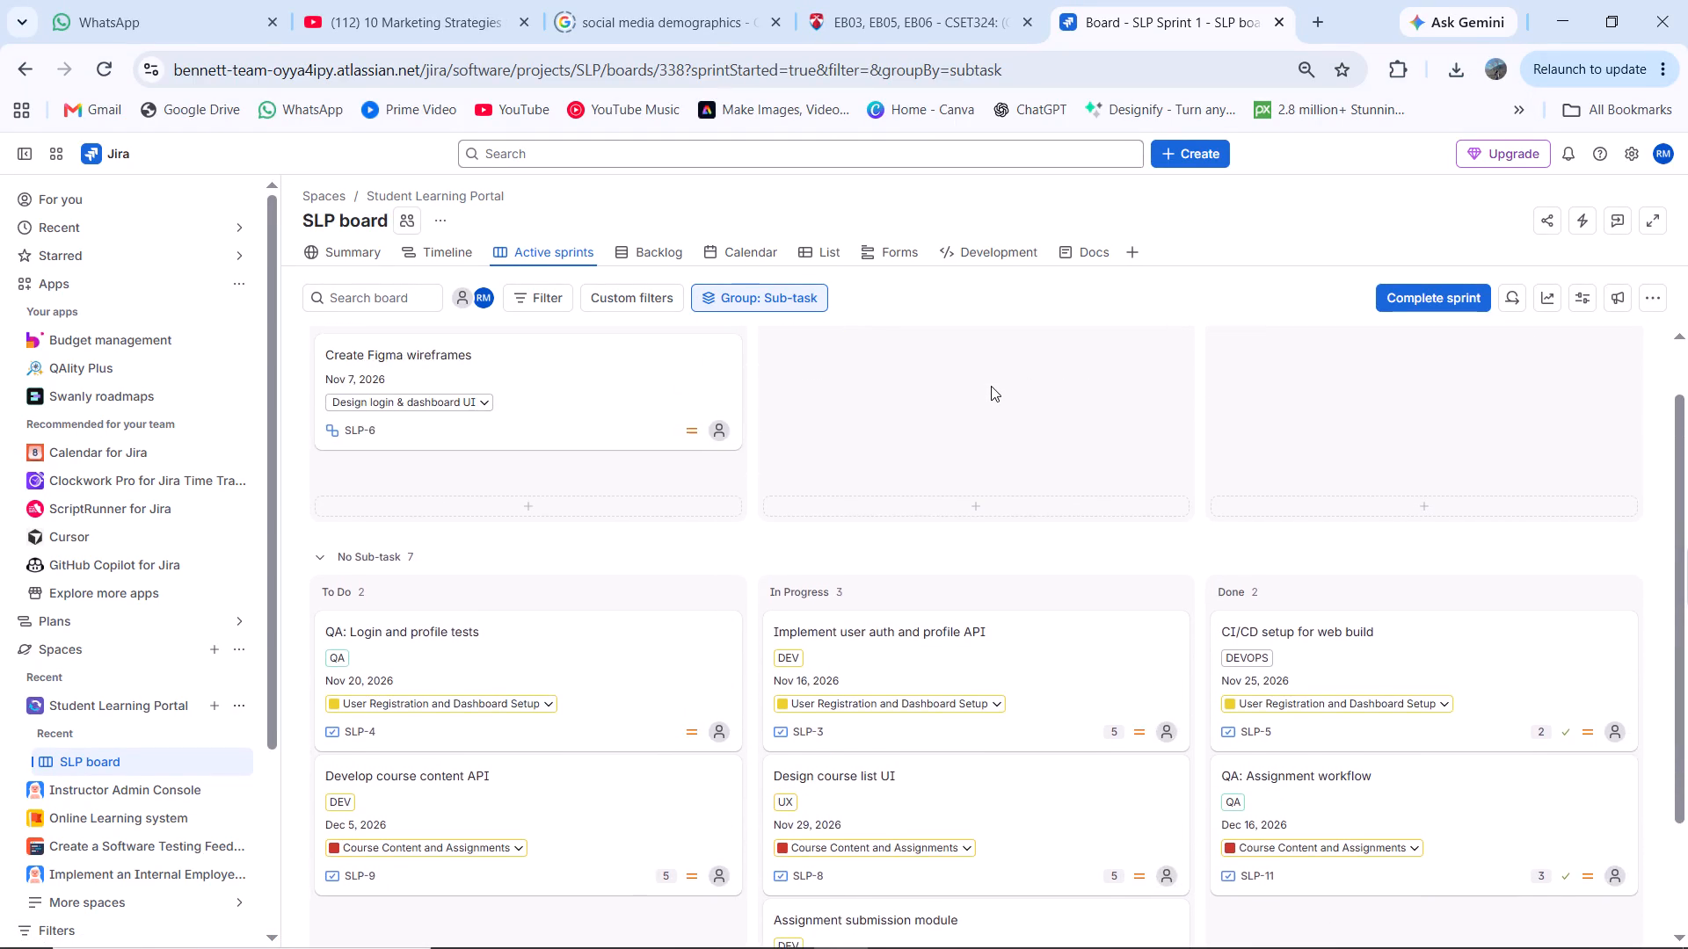
{"action": "scroll", "coordinate": [991, 386], "scroll_direction": "up", "scroll_amount": 1}
{"action": "scroll", "coordinate": [991, 386], "scroll_direction": "right", "scroll_amount": 1}
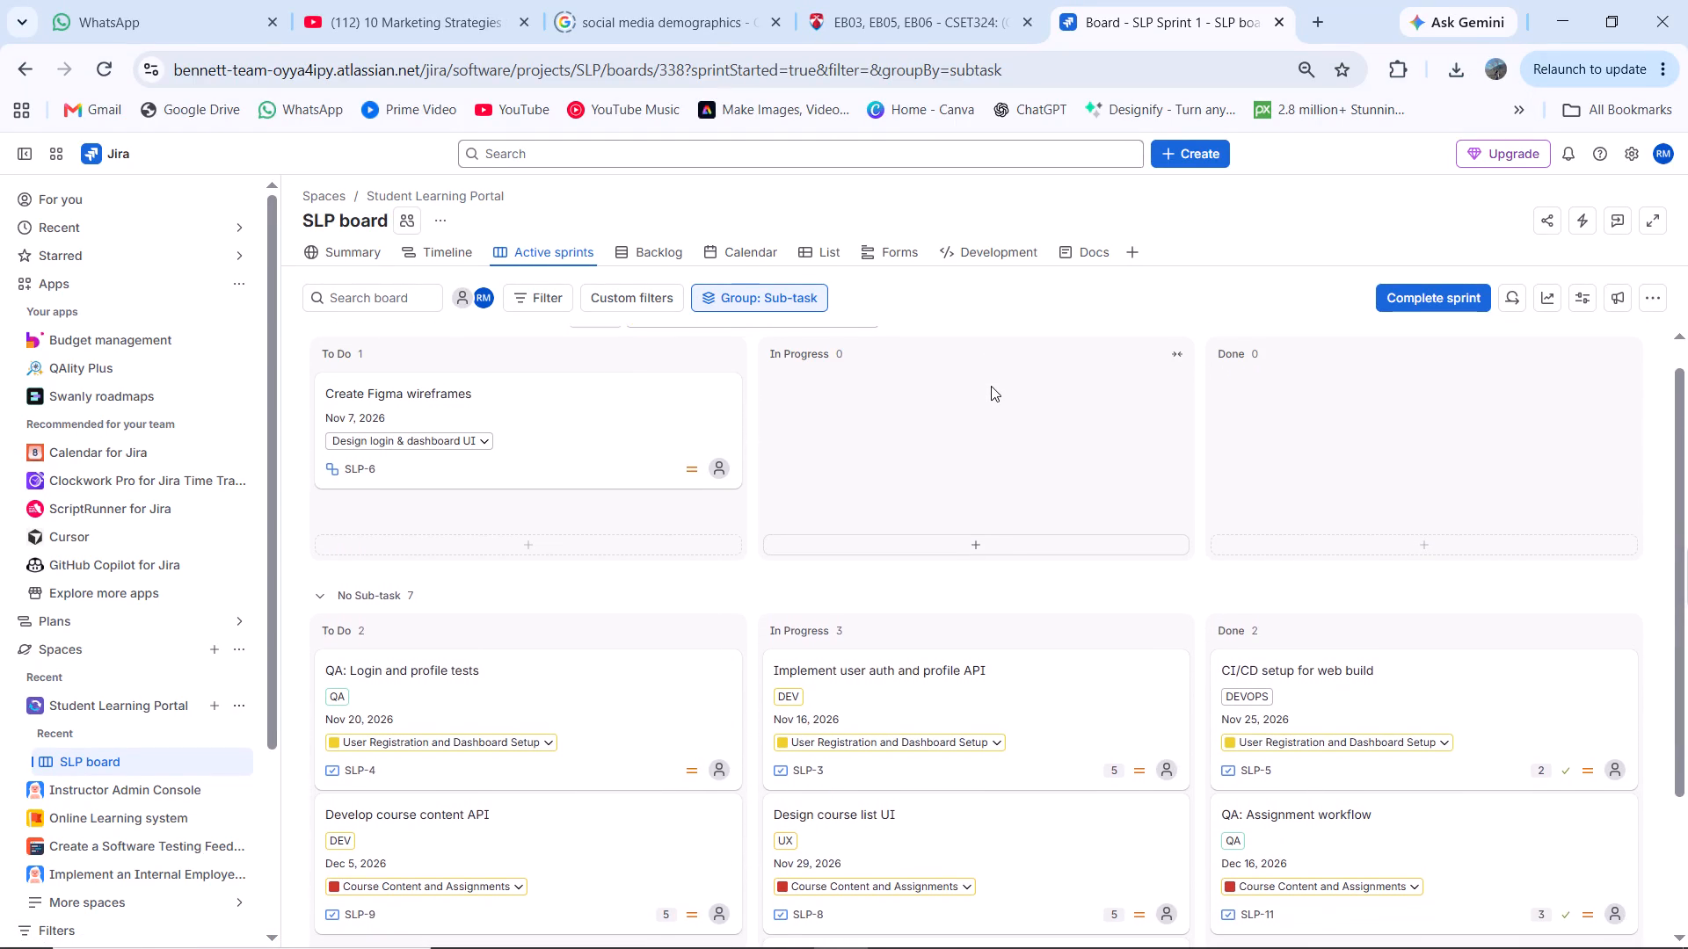
{"action": "scroll", "coordinate": [991, 386], "scroll_direction": "right", "scroll_amount": 1}
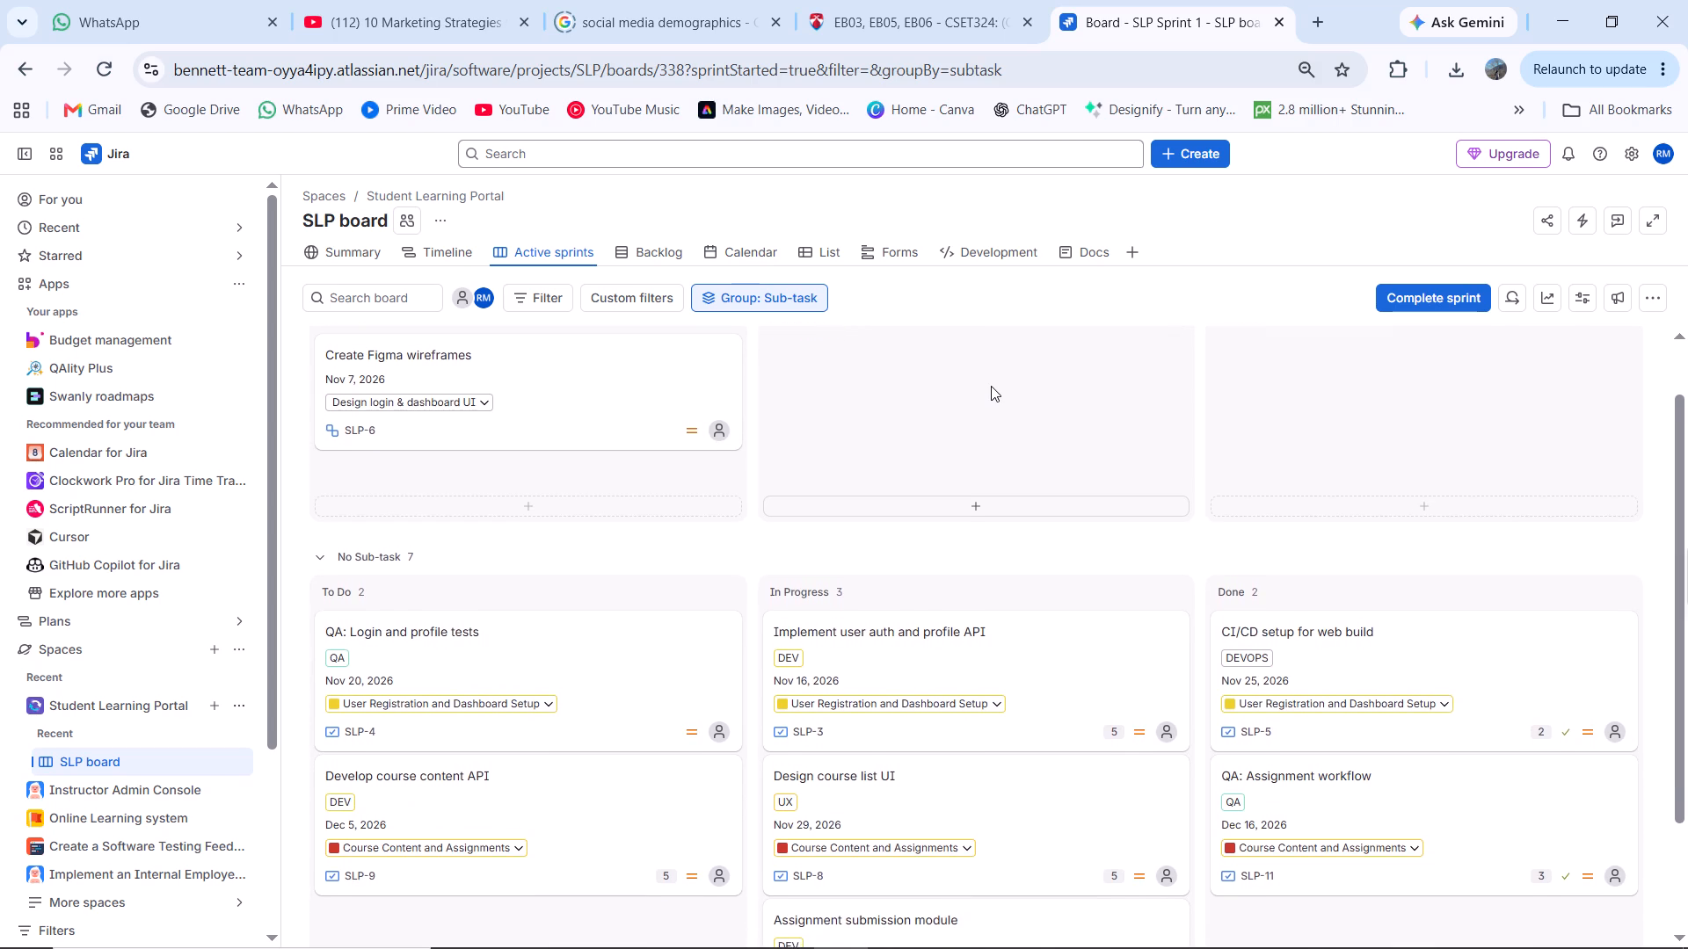
{"action": "scroll", "coordinate": [991, 386], "scroll_direction": "right", "scroll_amount": 1}
{"action": "scroll", "coordinate": [991, 386], "scroll_direction": "up", "scroll_amount": 5}
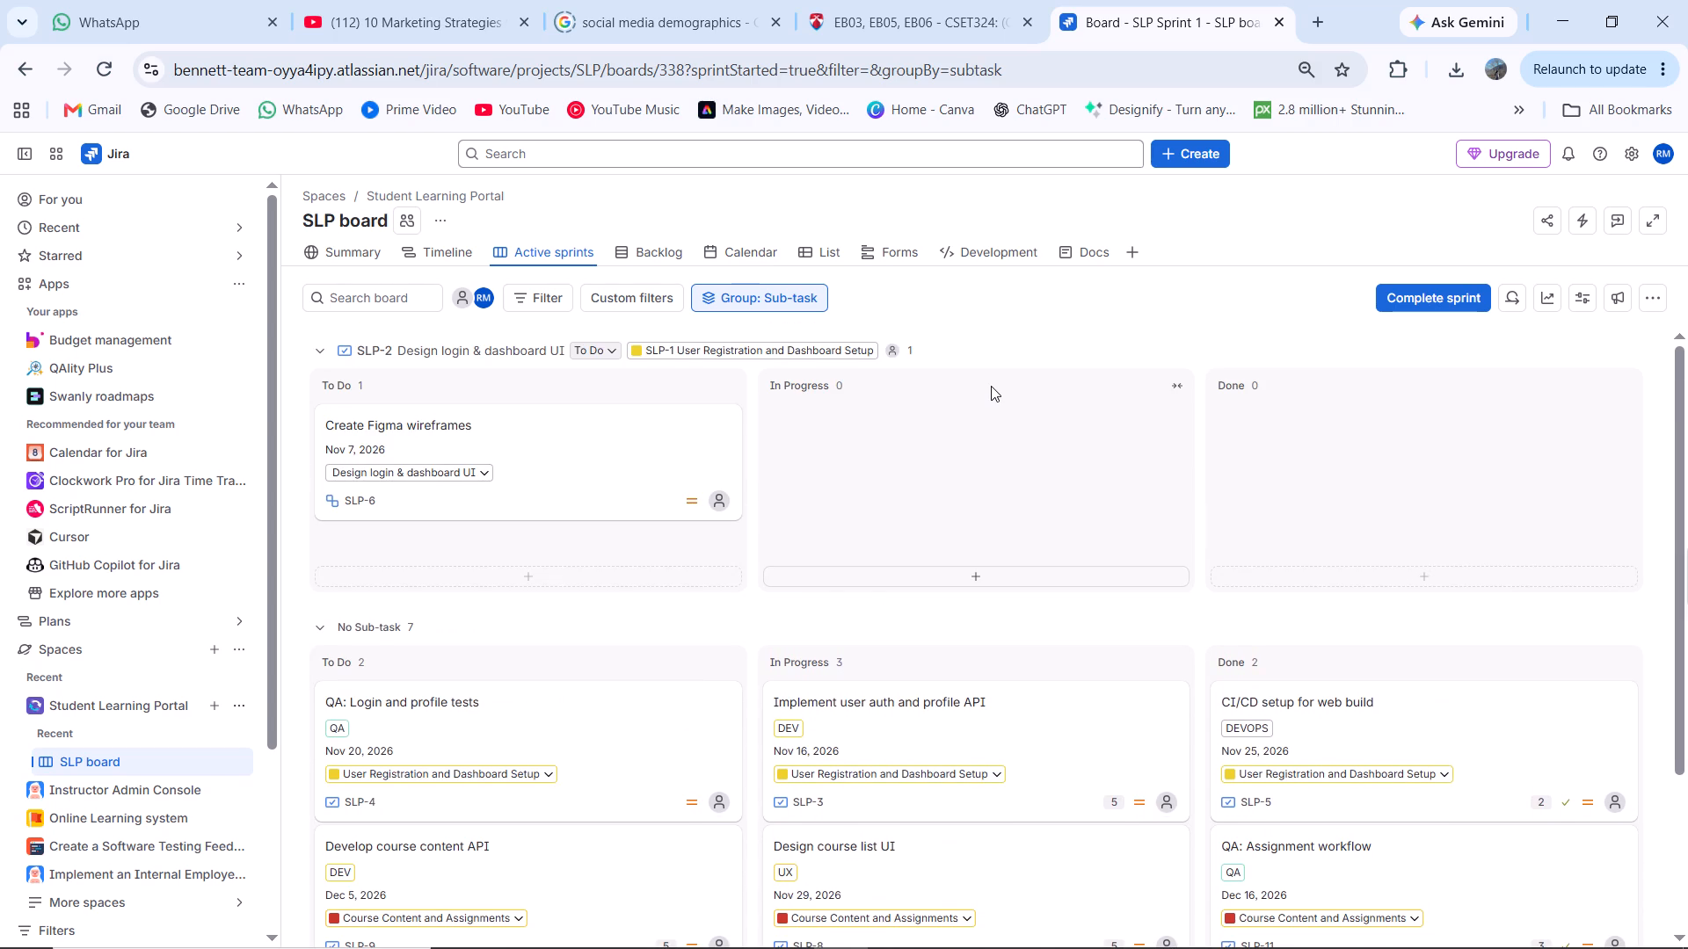
{"action": "key", "text": "ctrl+minus"}
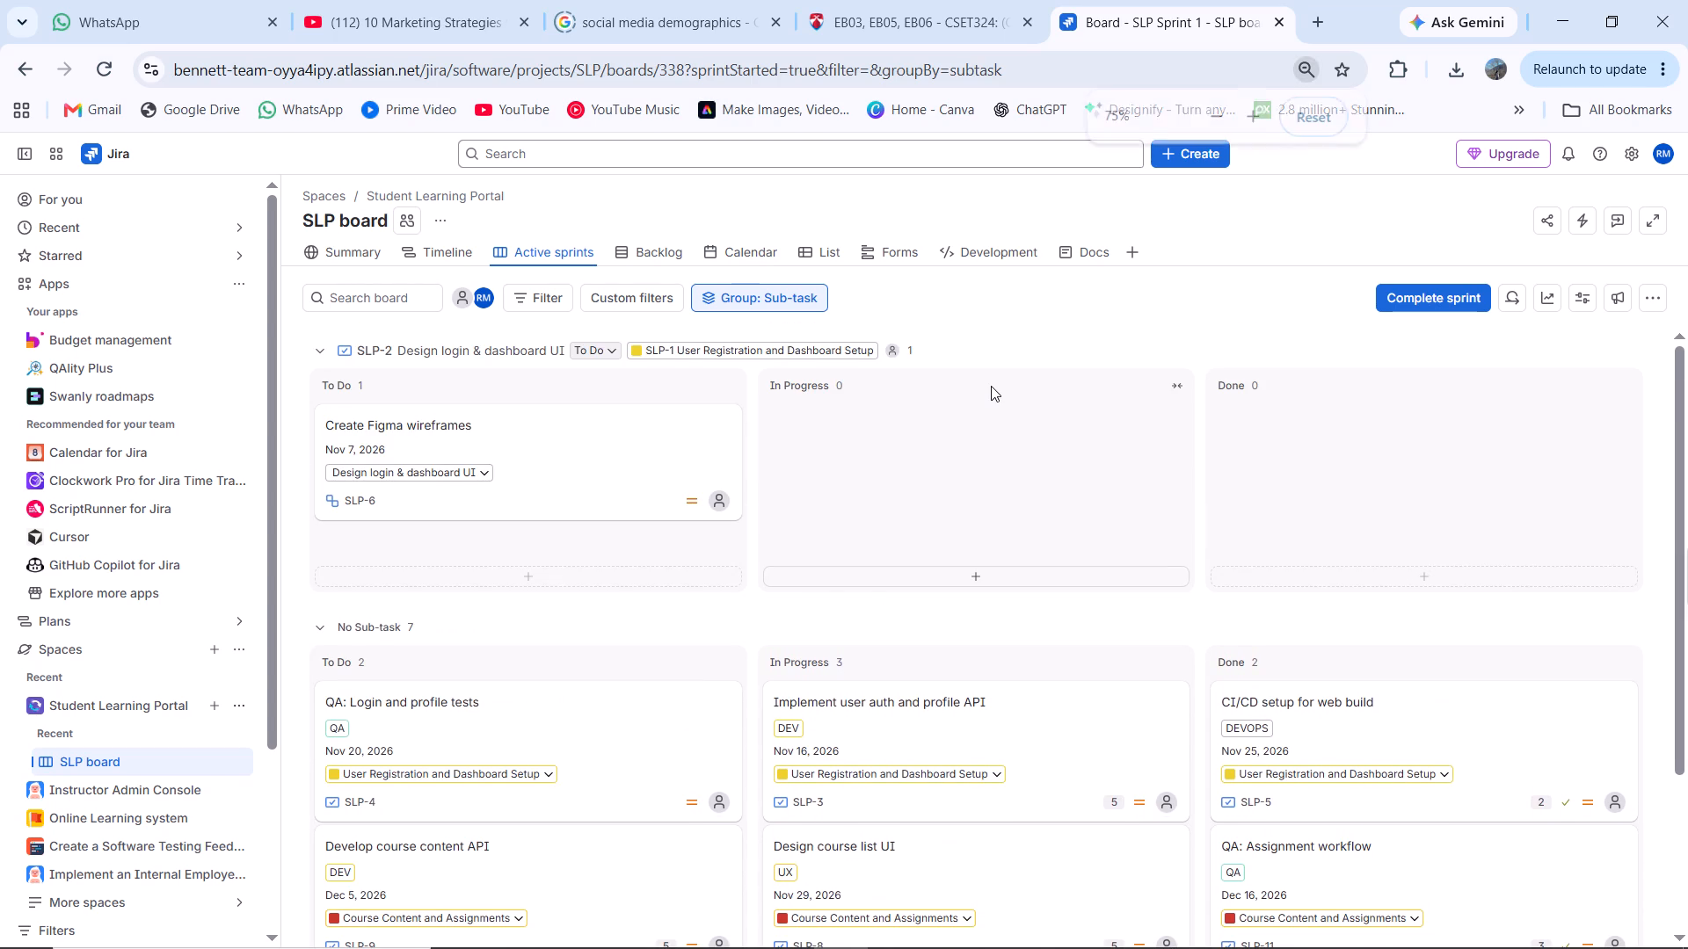
{"action": "key", "text": "ctrl+minus"}
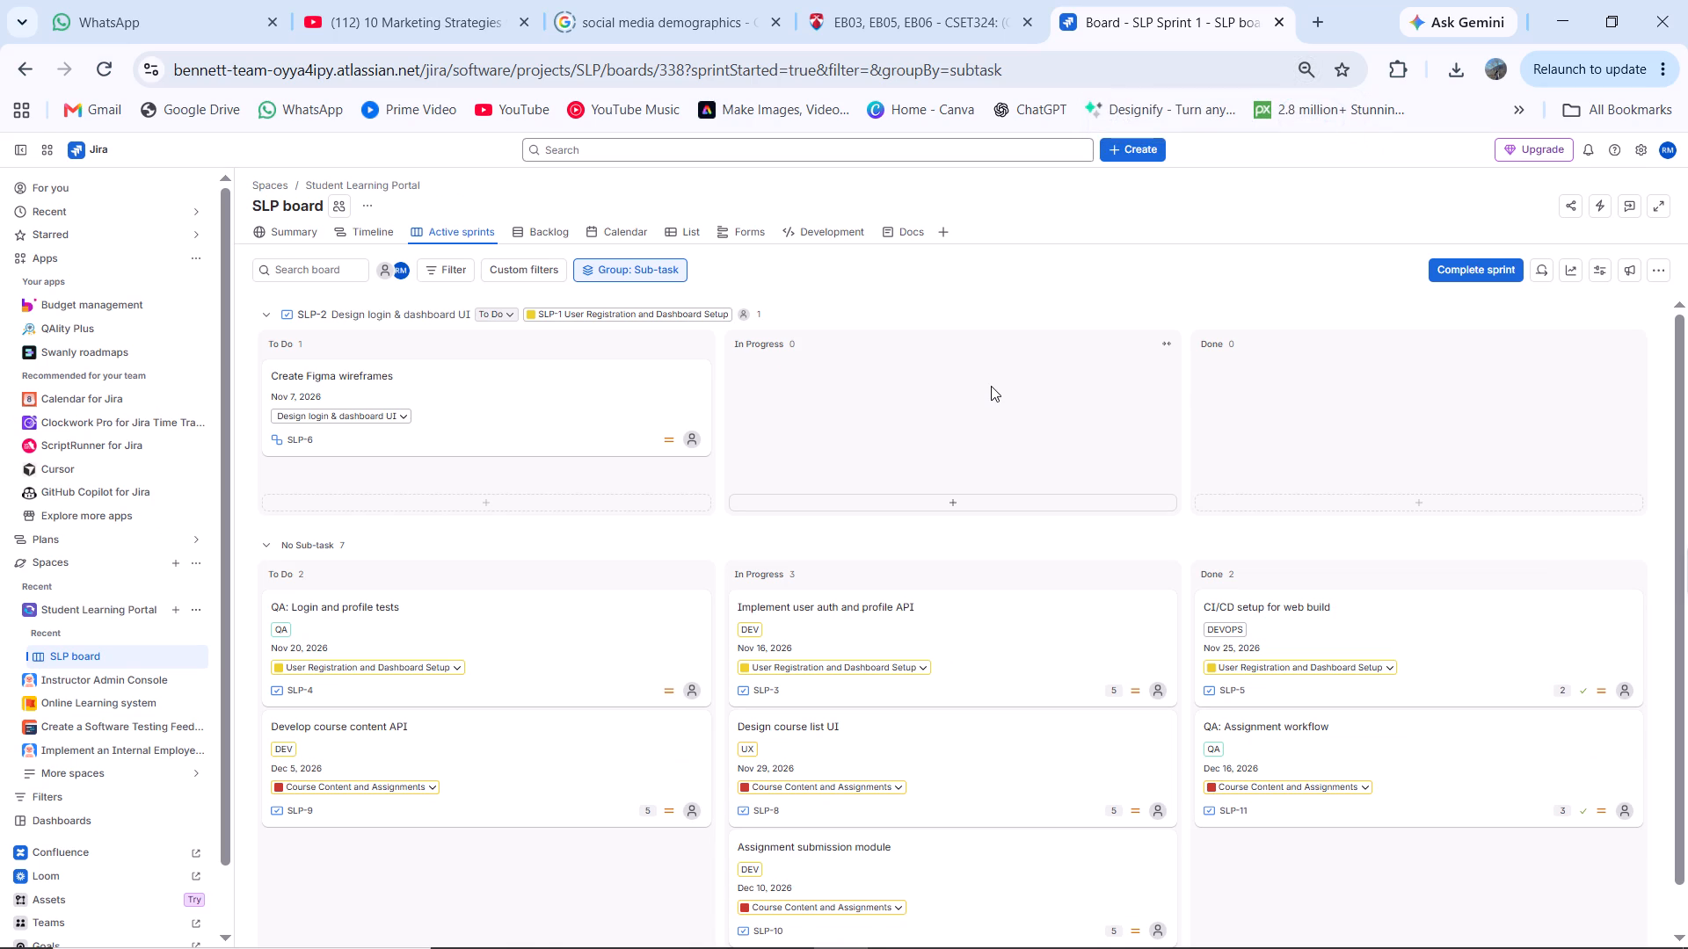
{"action": "key", "text": "shift+super+s"}
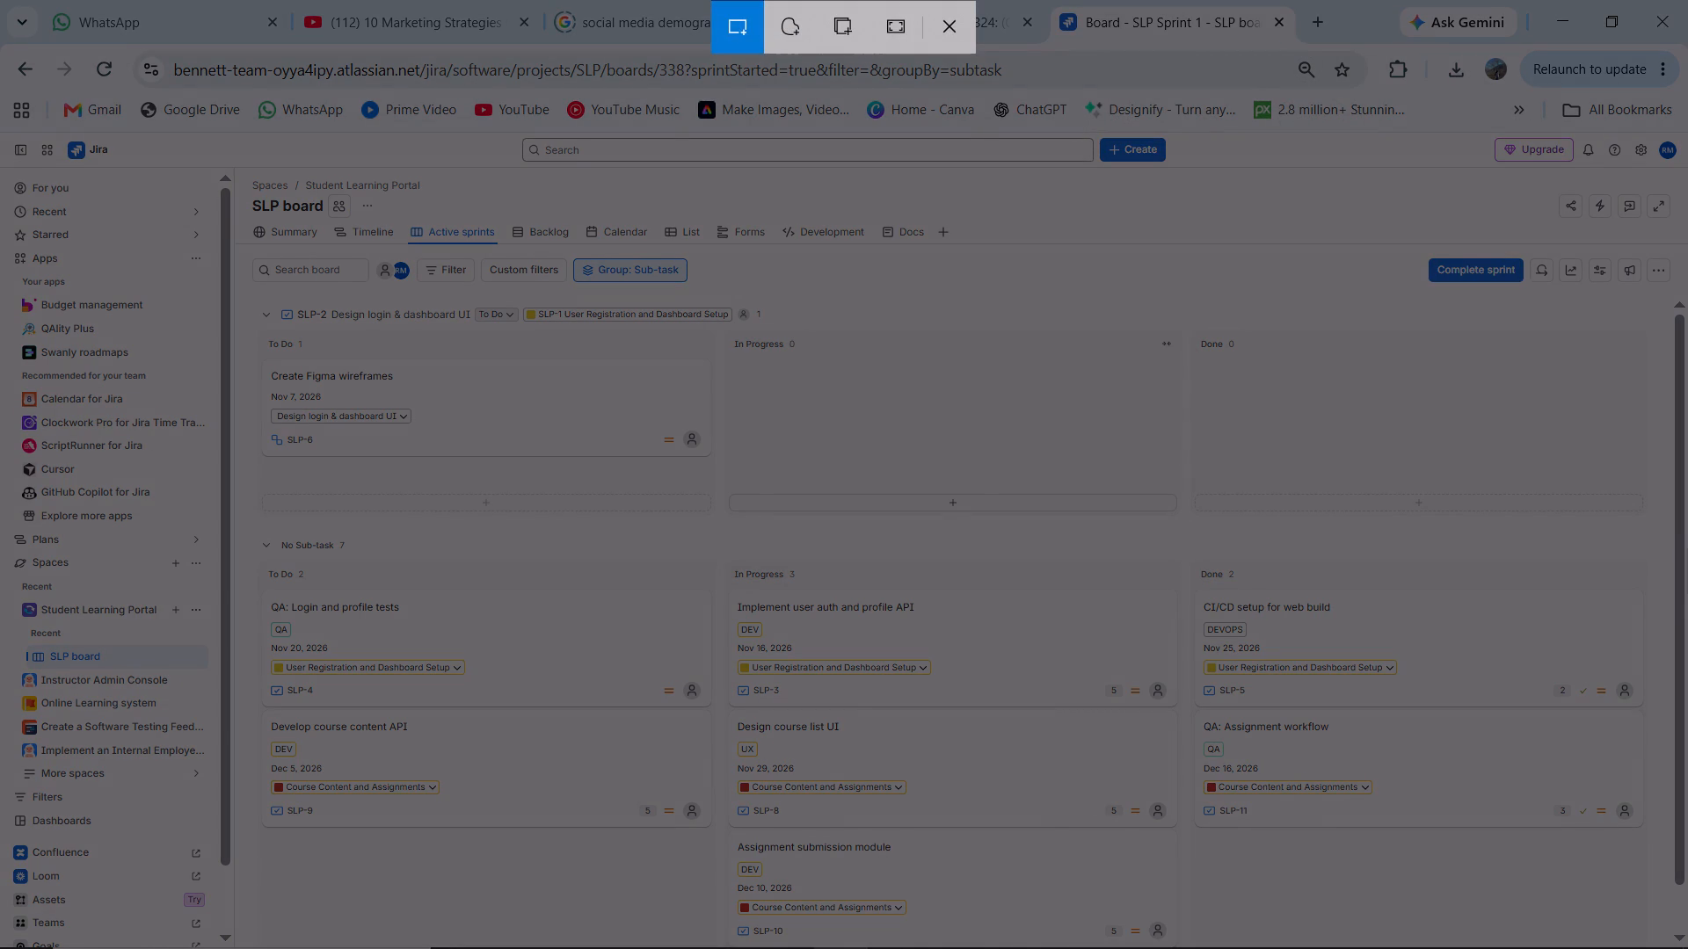
{"action": "left_click_drag", "start_coordinate": [233, 166], "coordinate": [635, 443]}
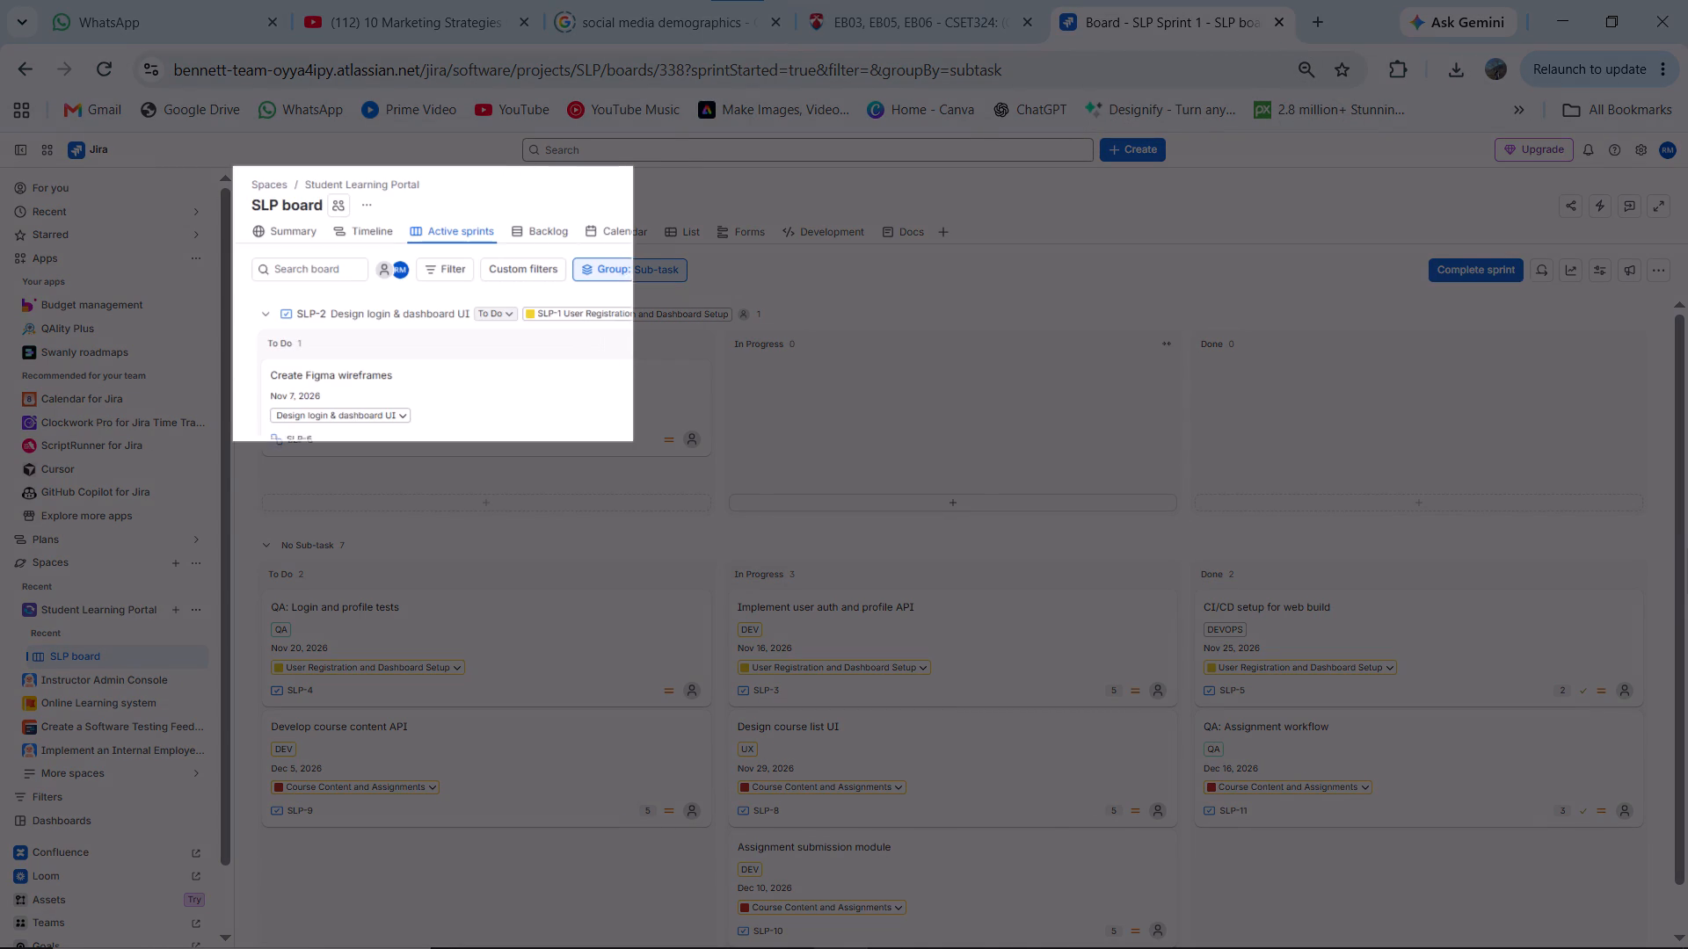
{"action": "left_click_drag", "start_coordinate": [635, 443], "coordinate": [1069, 523]}
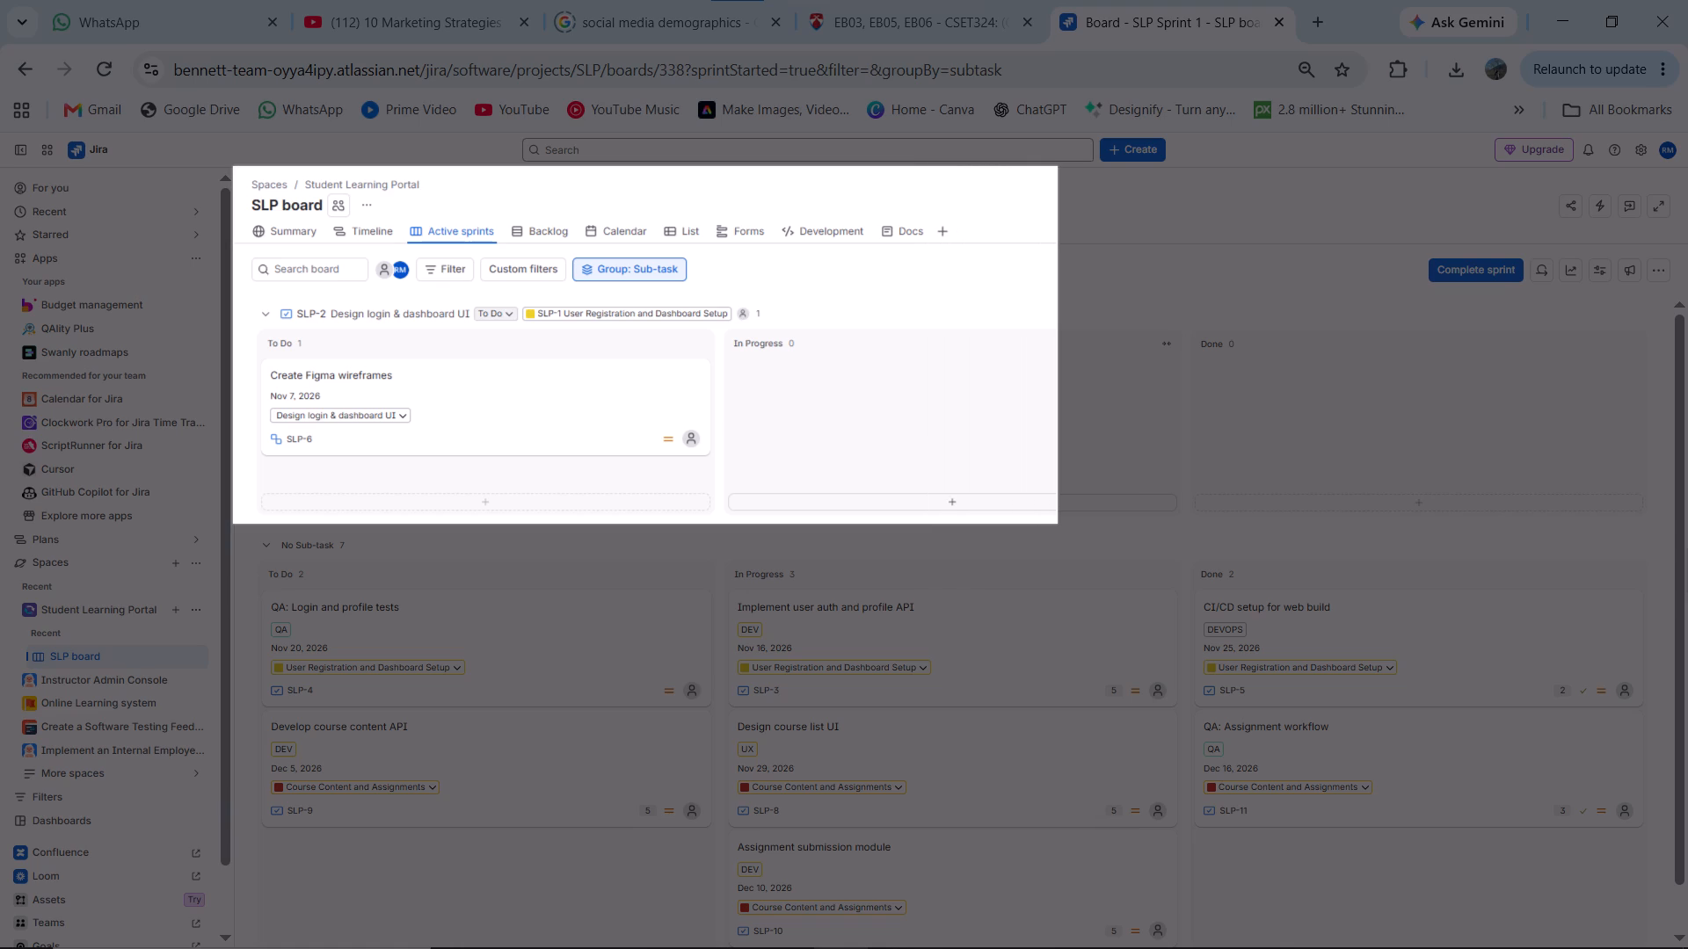
{"action": "left_click_drag", "start_coordinate": [1069, 523], "coordinate": [1447, 520]}
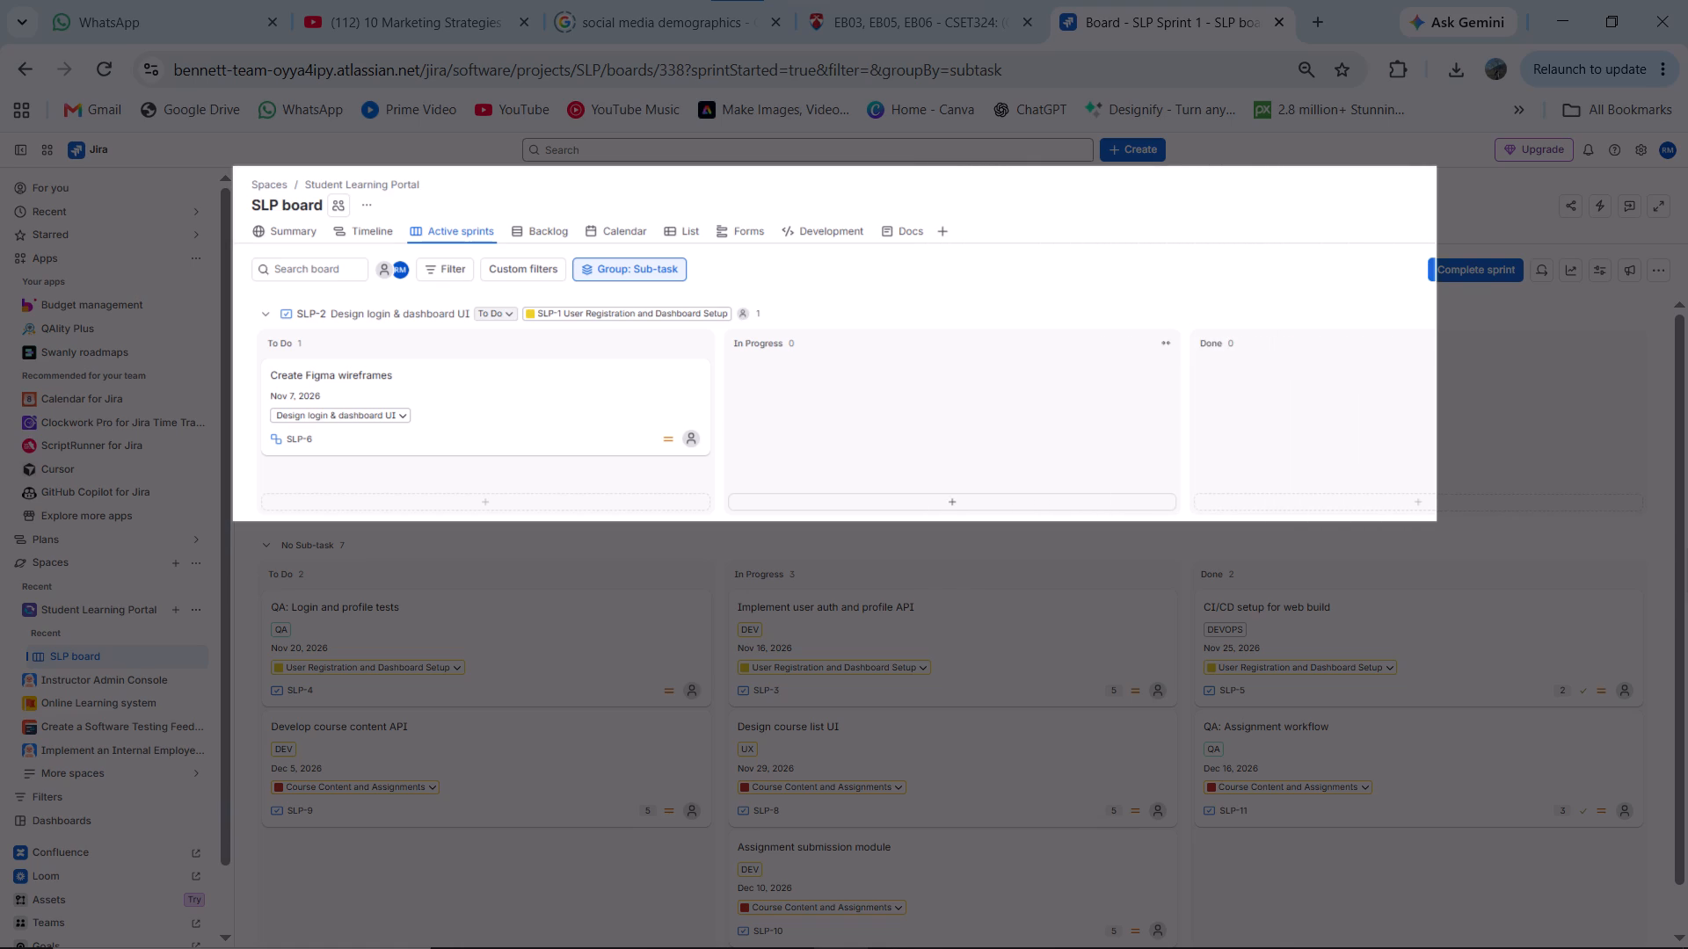
{"action": "left_click_drag", "start_coordinate": [1447, 520], "coordinate": [1687, 577]}
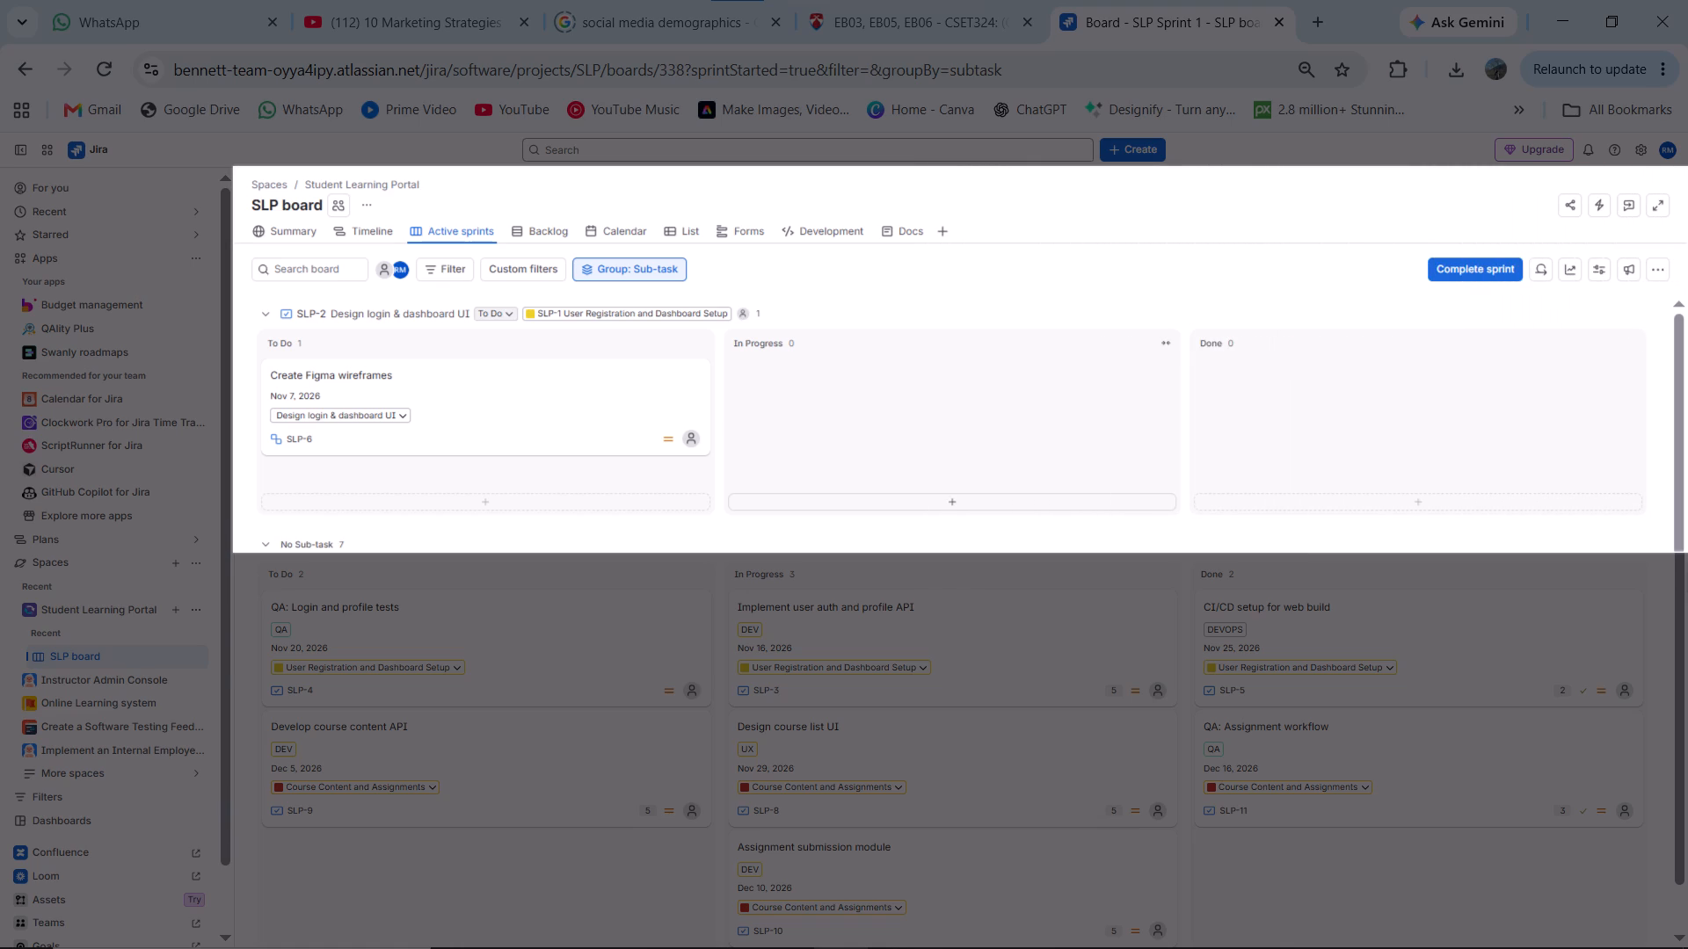
{"action": "left_click_drag", "start_coordinate": [1687, 577], "coordinate": [1687, 948]}
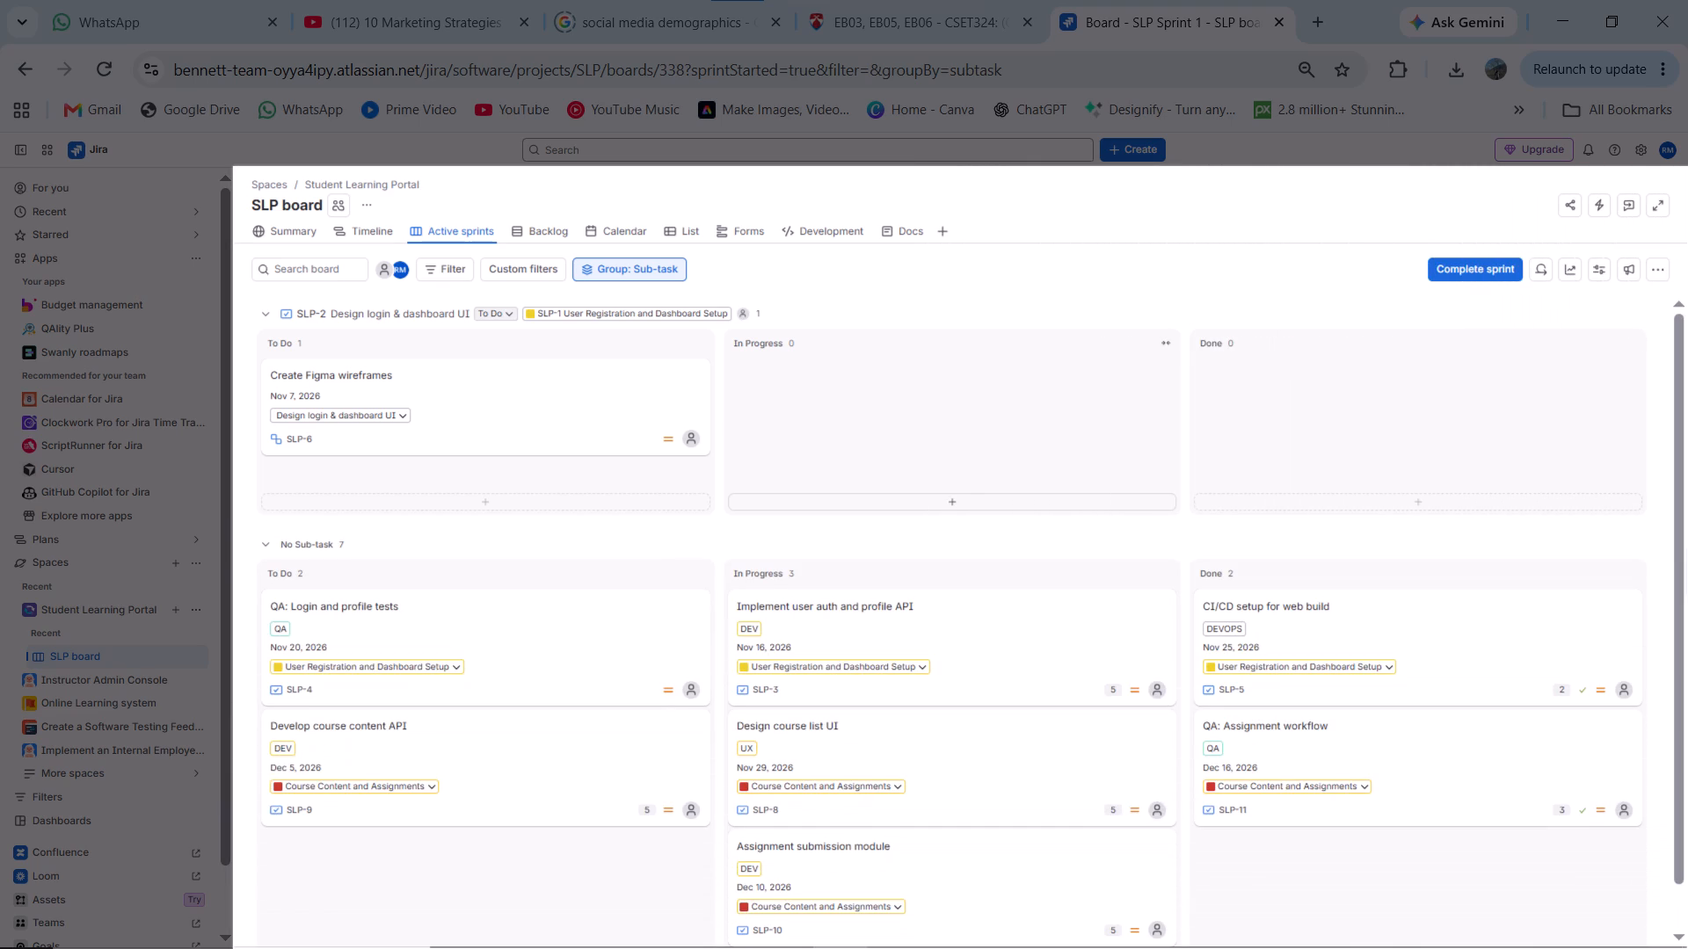
{"action": "left_click_drag", "start_coordinate": [1687, 948], "coordinate": [1676, 948]}
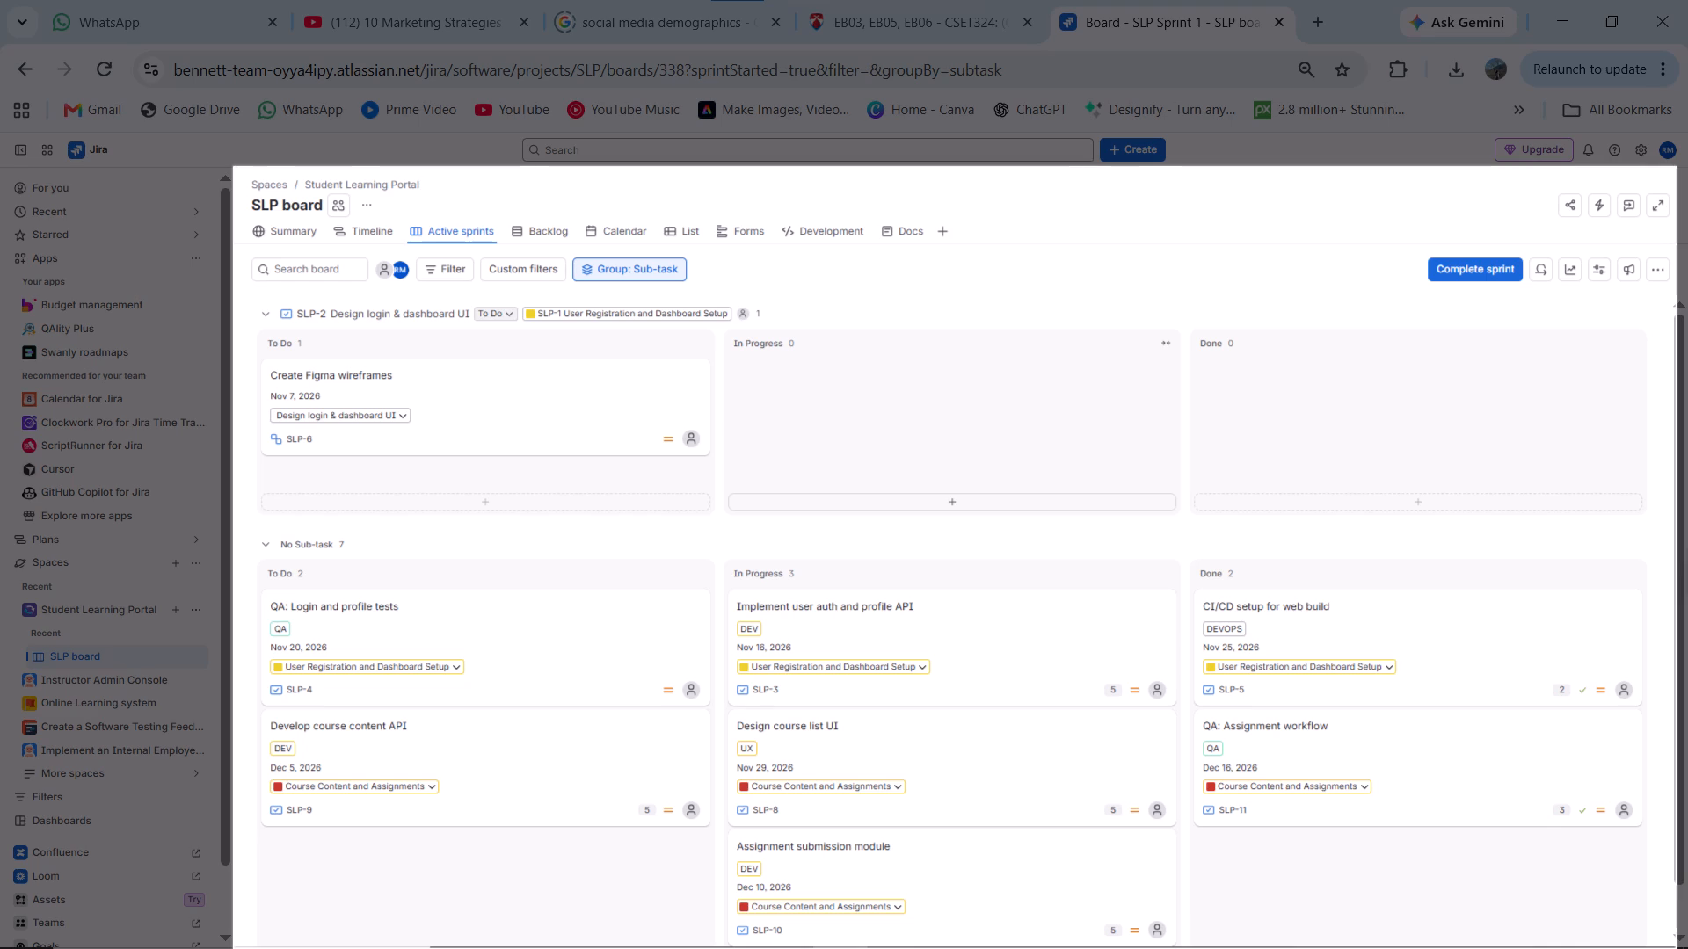
{"action": "left_click_drag", "start_coordinate": [1676, 948], "coordinate": [1671, 948]}
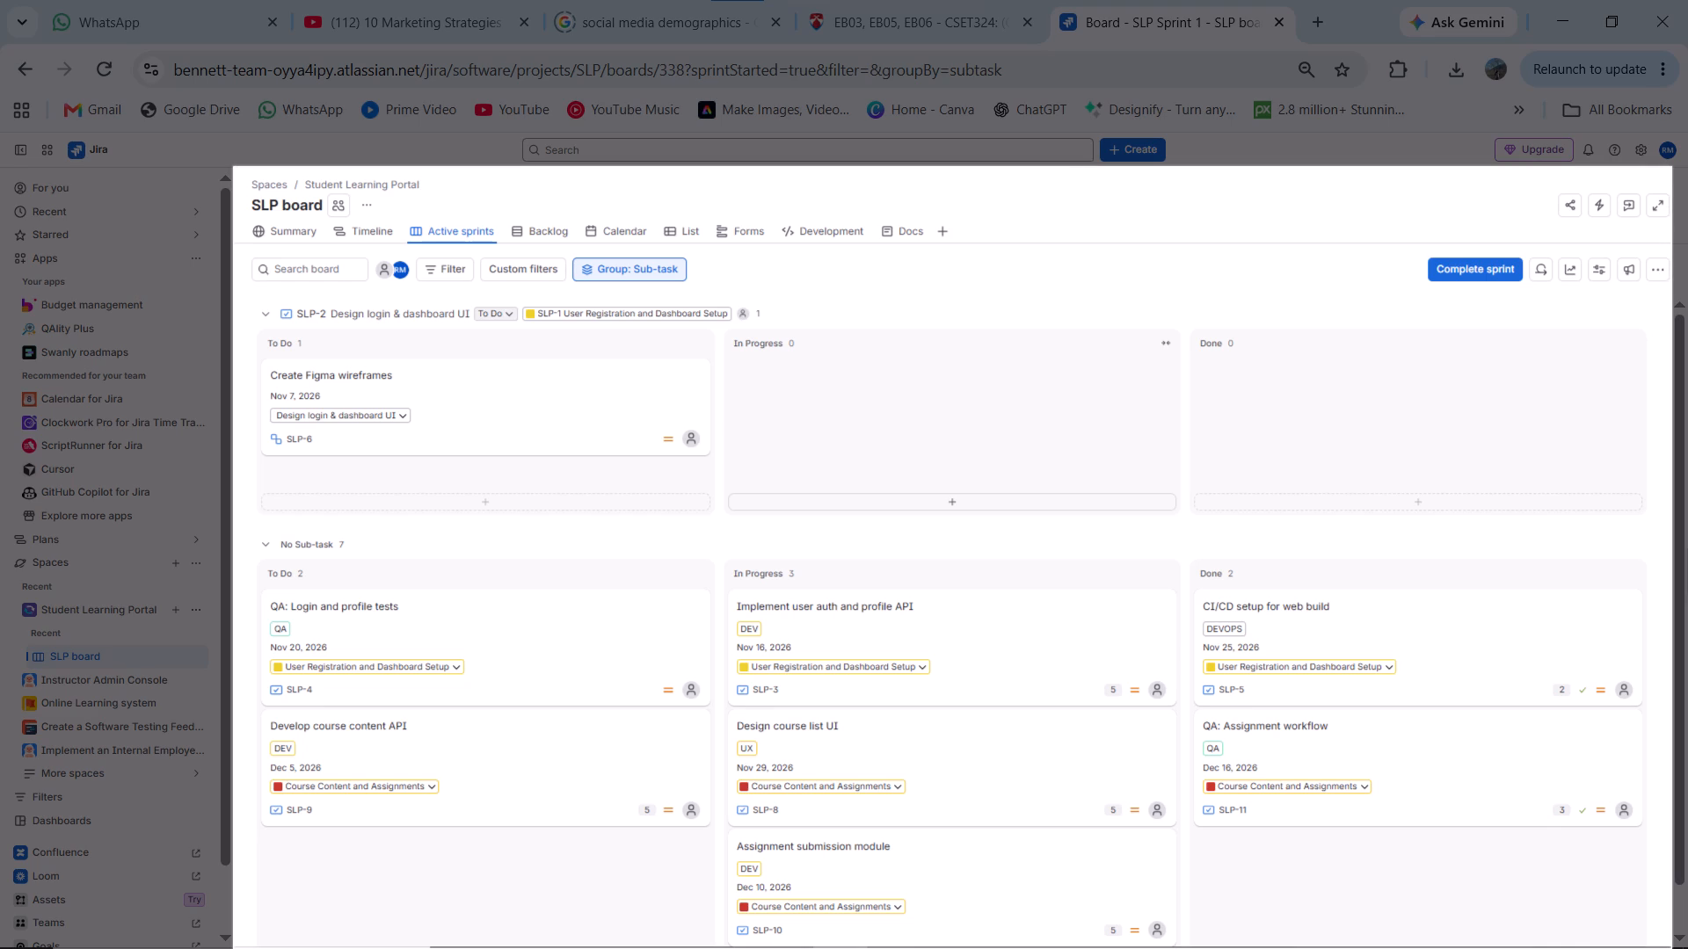
{"action": "left_click_drag", "start_coordinate": [1671, 948], "coordinate": [1672, 948]}
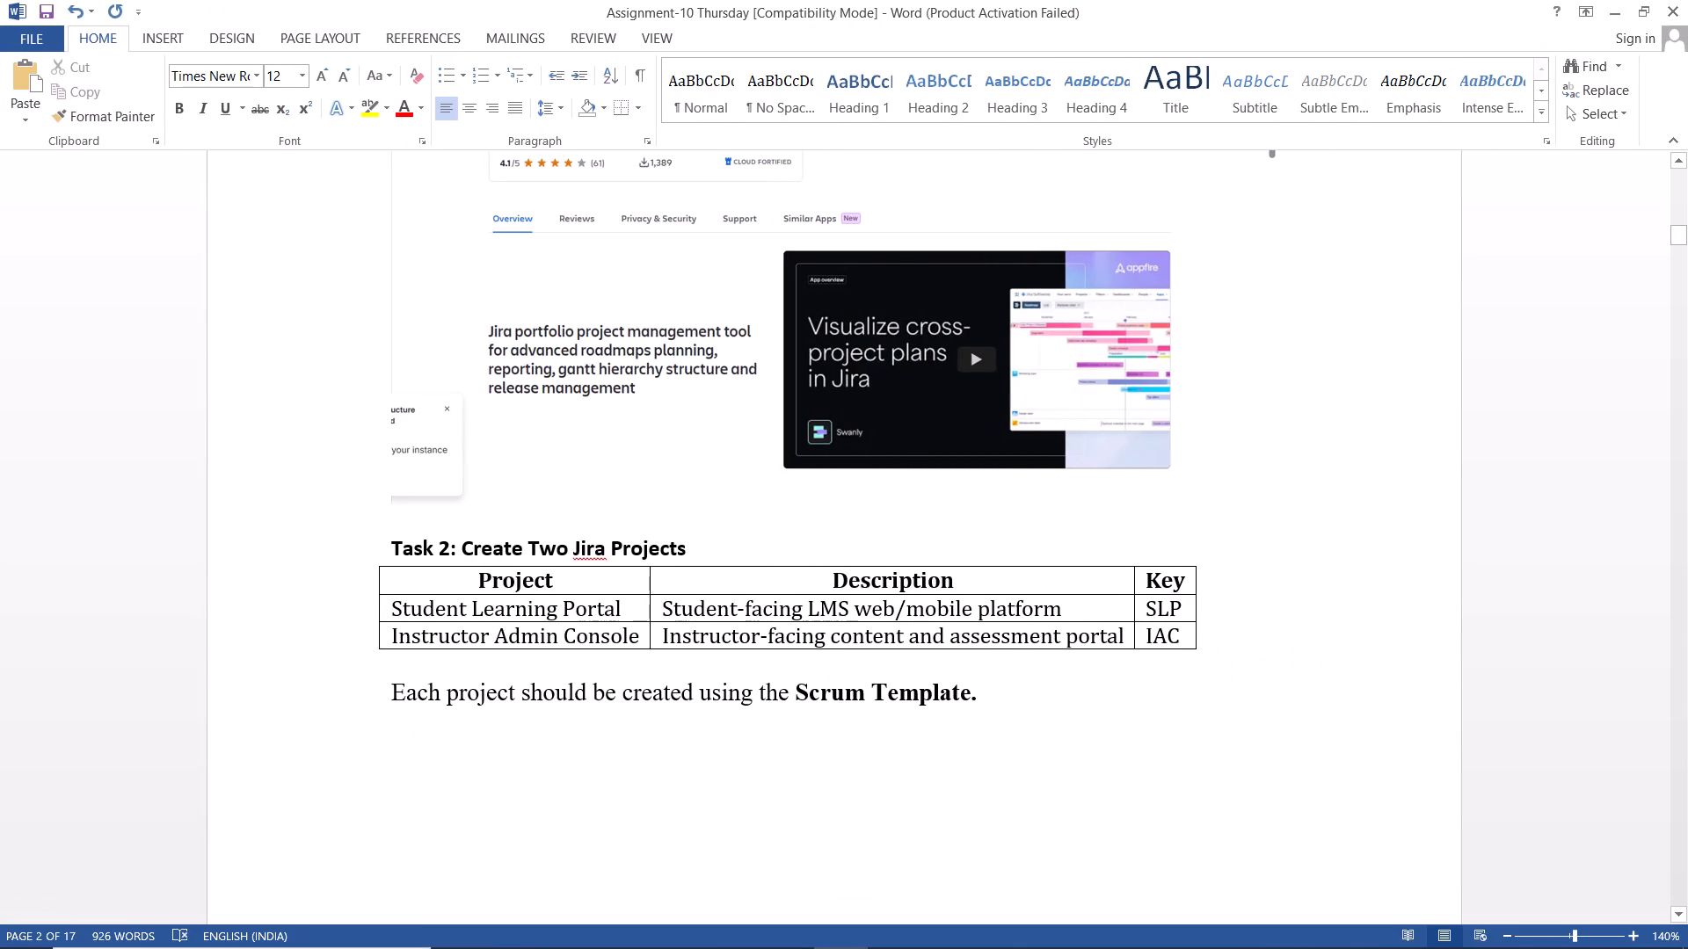
In the Assignment-10 Word document, paste the captured board image on a new line below the SLP backlog screenshot in Task 2.
{"action": "scroll", "coordinate": [873, 752], "scroll_direction": "down", "scroll_amount": 12}
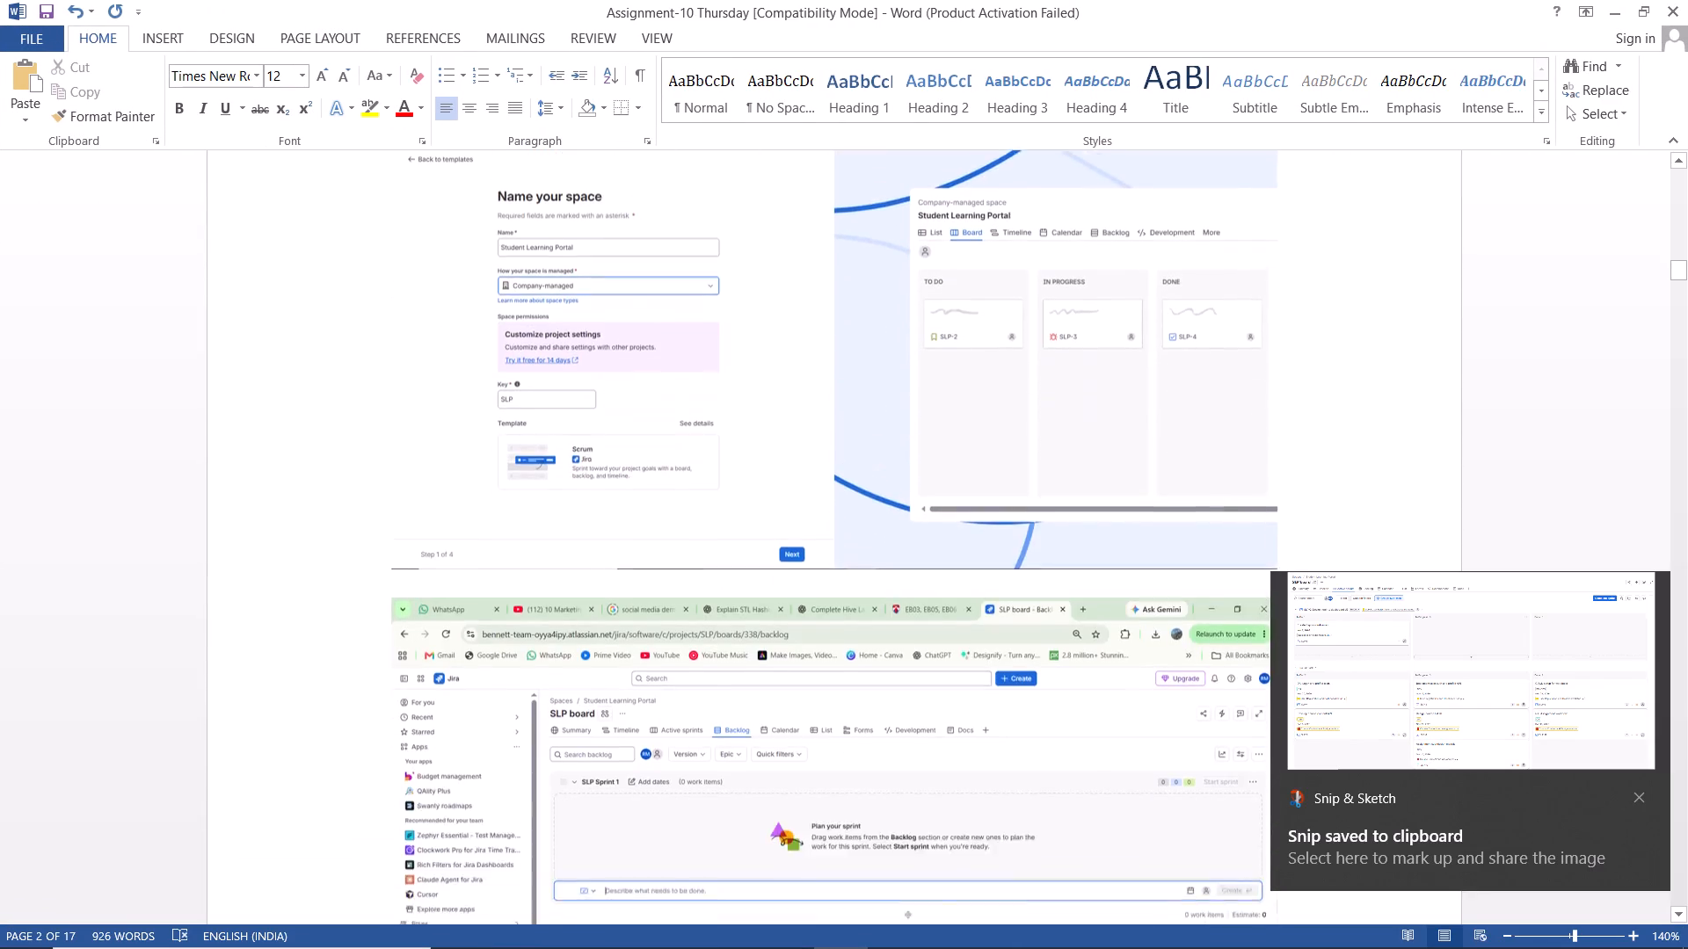
{"action": "scroll", "coordinate": [873, 752], "scroll_direction": "down", "scroll_amount": 3}
{"action": "scroll", "coordinate": [873, 752], "scroll_direction": "up", "scroll_amount": 1}
{"action": "left_click", "coordinate": [1306, 330]}
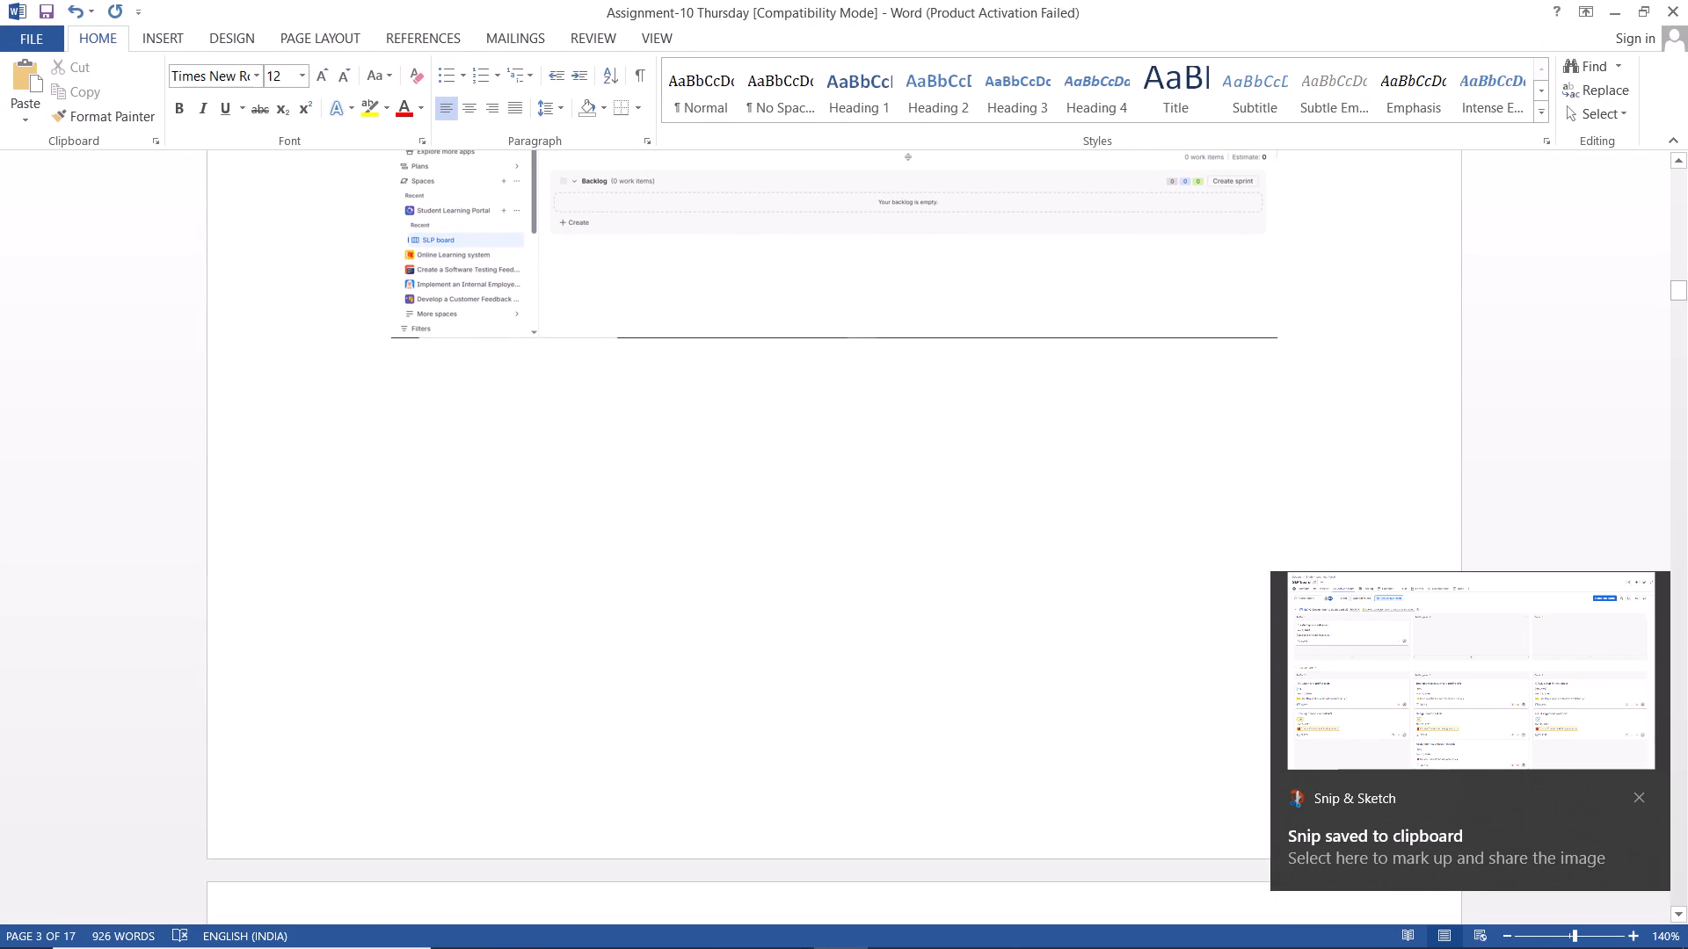
{"action": "key", "text": "Return"}
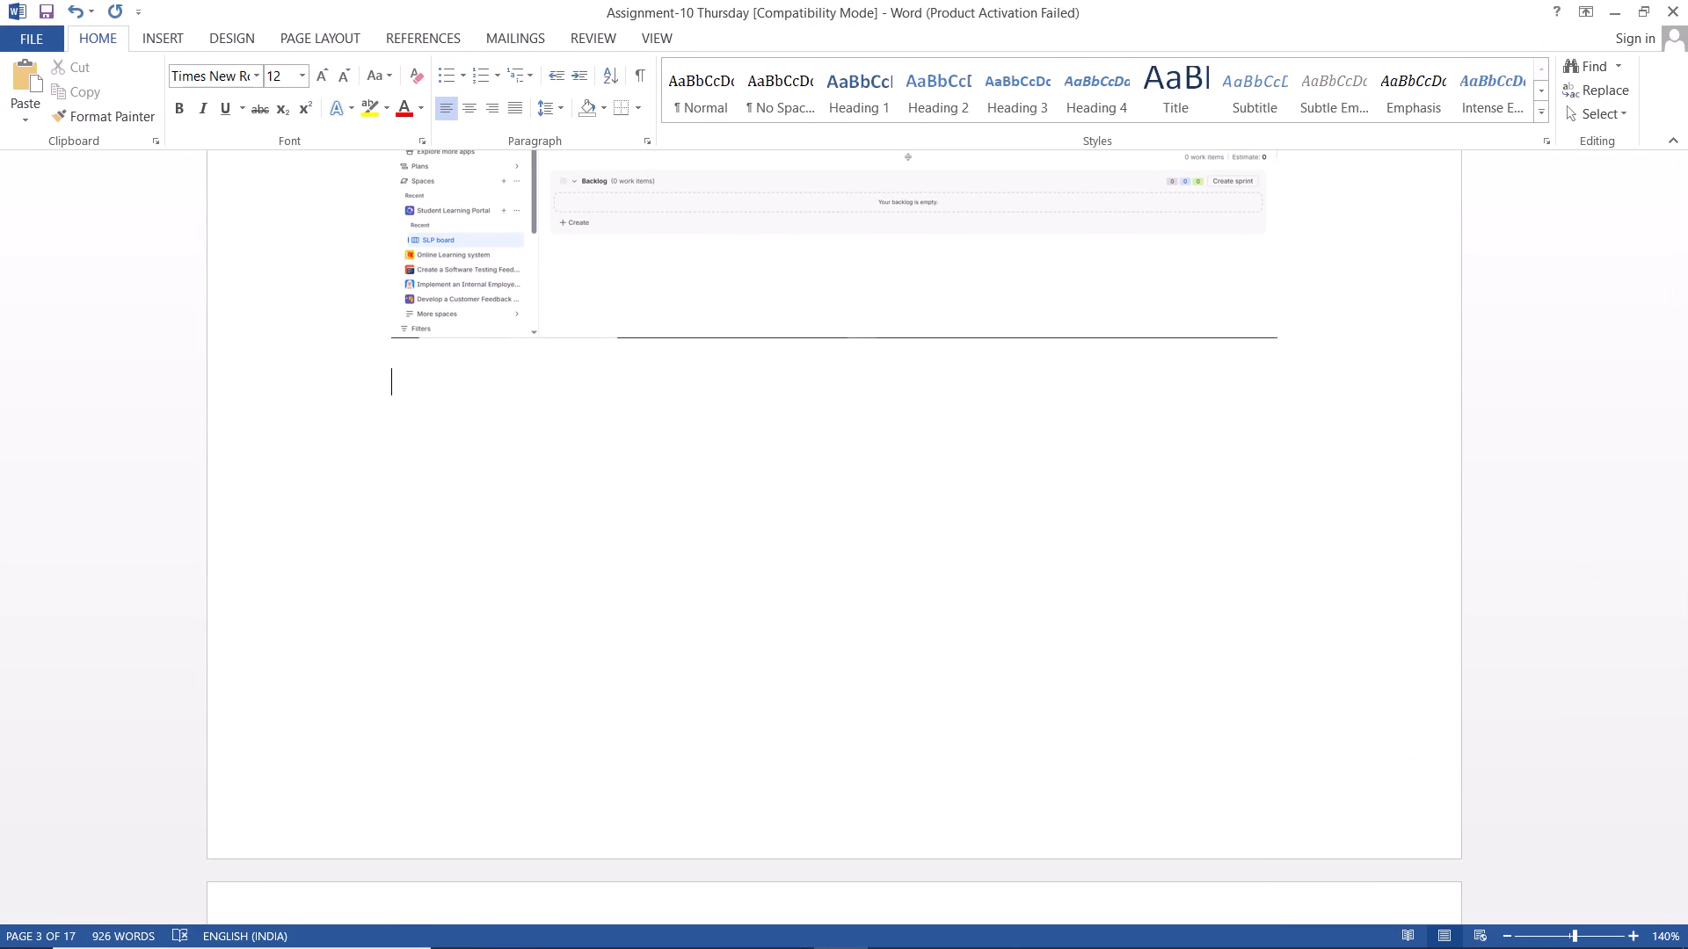
{"action": "scroll", "coordinate": [1306, 330], "scroll_direction": "up", "scroll_amount": 5}
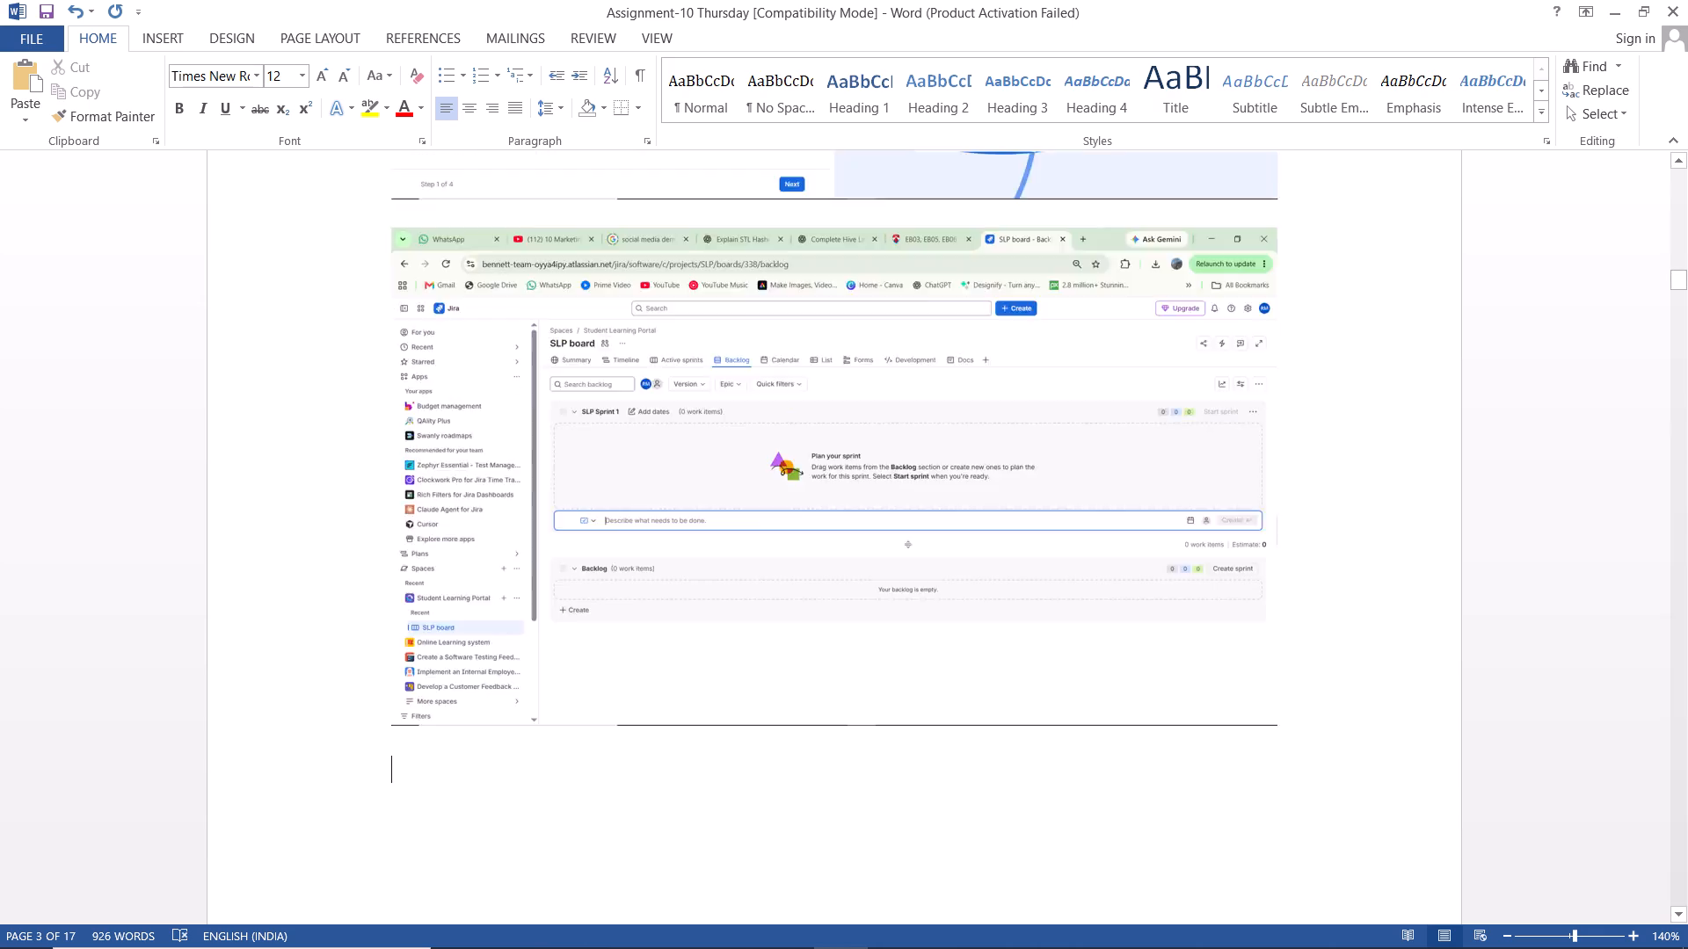
{"action": "scroll", "coordinate": [1306, 330], "scroll_direction": "down", "scroll_amount": 3}
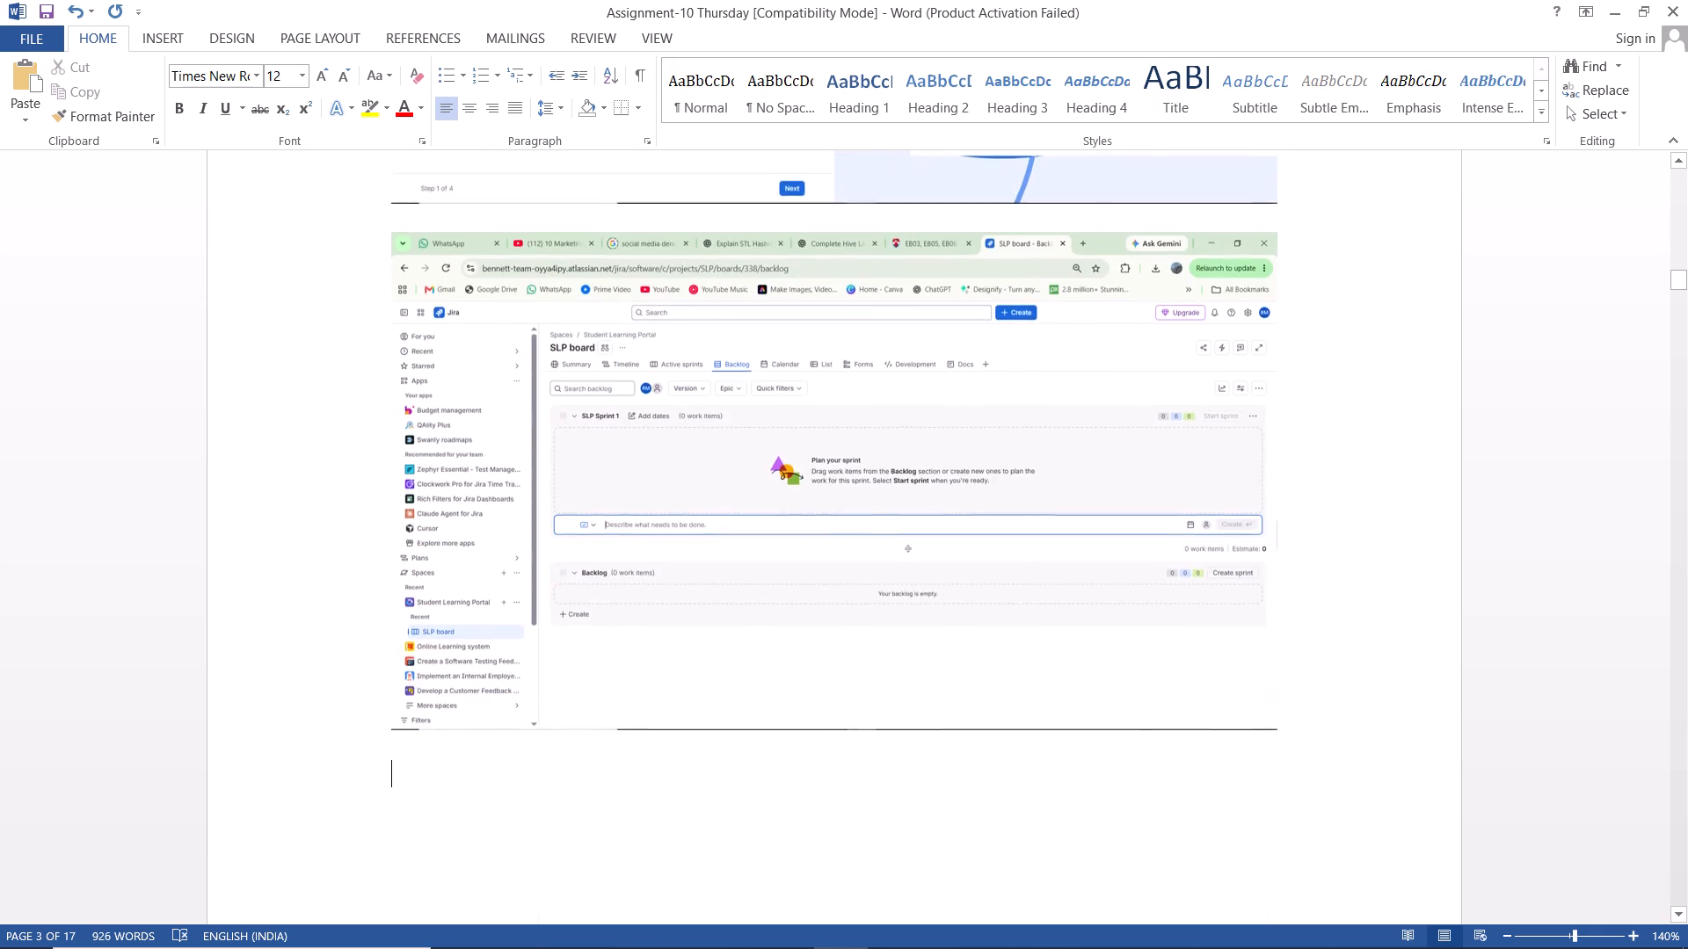
{"action": "scroll", "coordinate": [1306, 330], "scroll_direction": "down", "scroll_amount": 2}
{"action": "key", "text": "ctrl+v"}
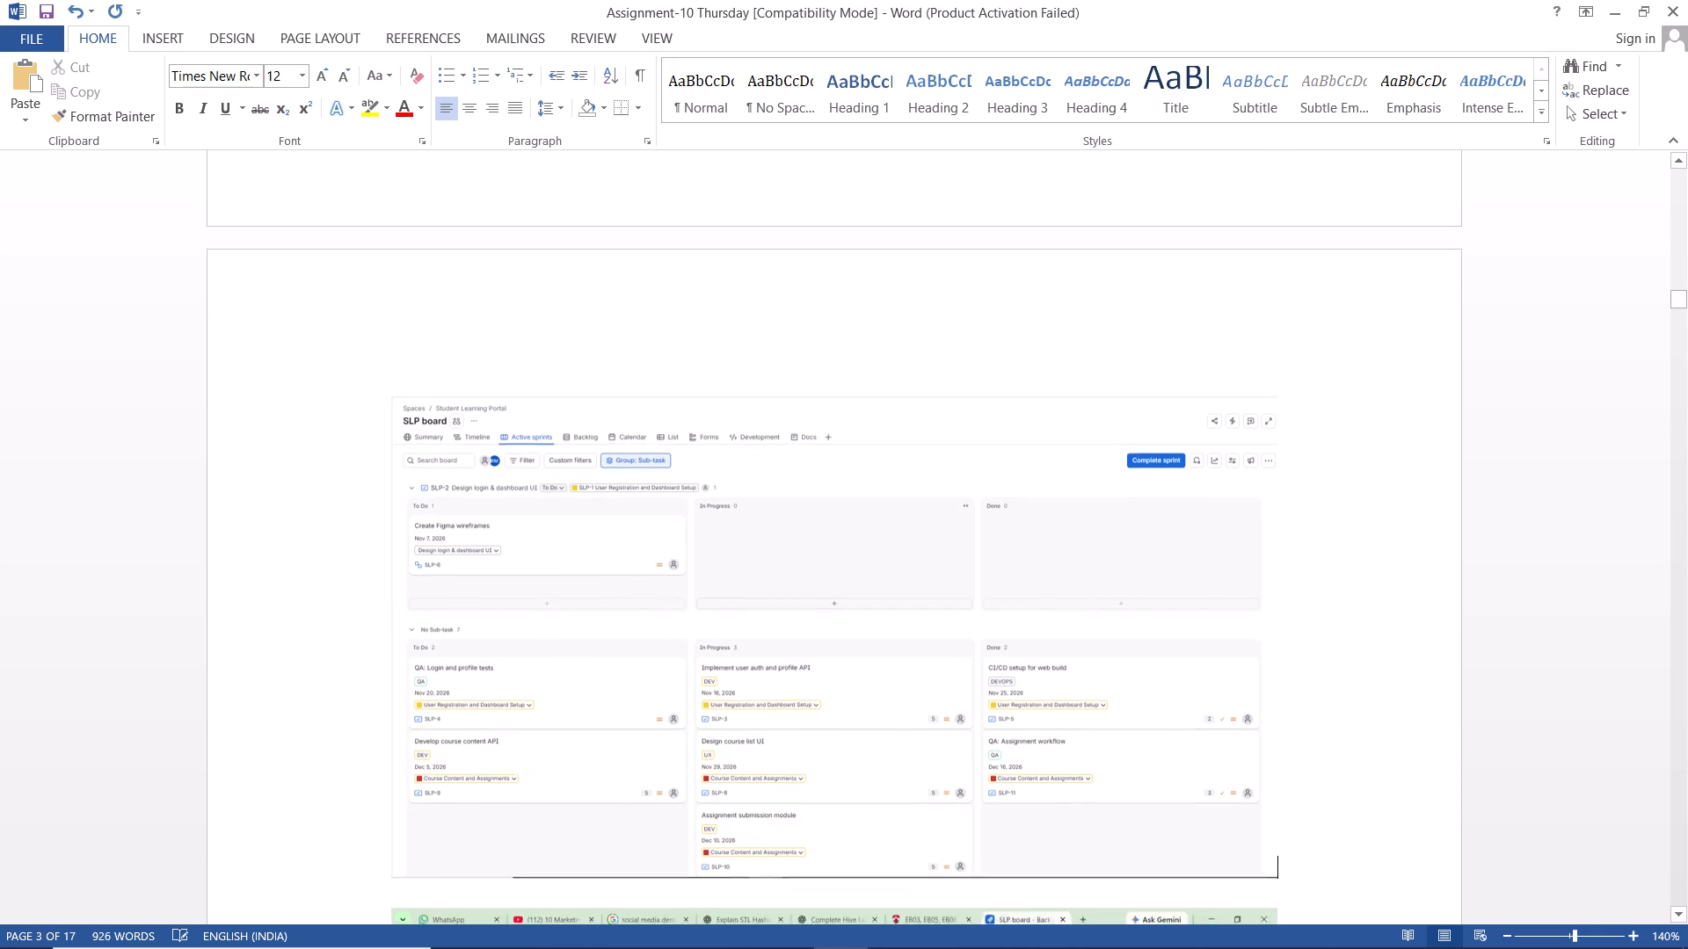
Add a blank line after the IAC backlog screenshot, just above the Task 3 heading.
{"action": "scroll", "coordinate": [1306, 330], "scroll_direction": "down", "scroll_amount": 5}
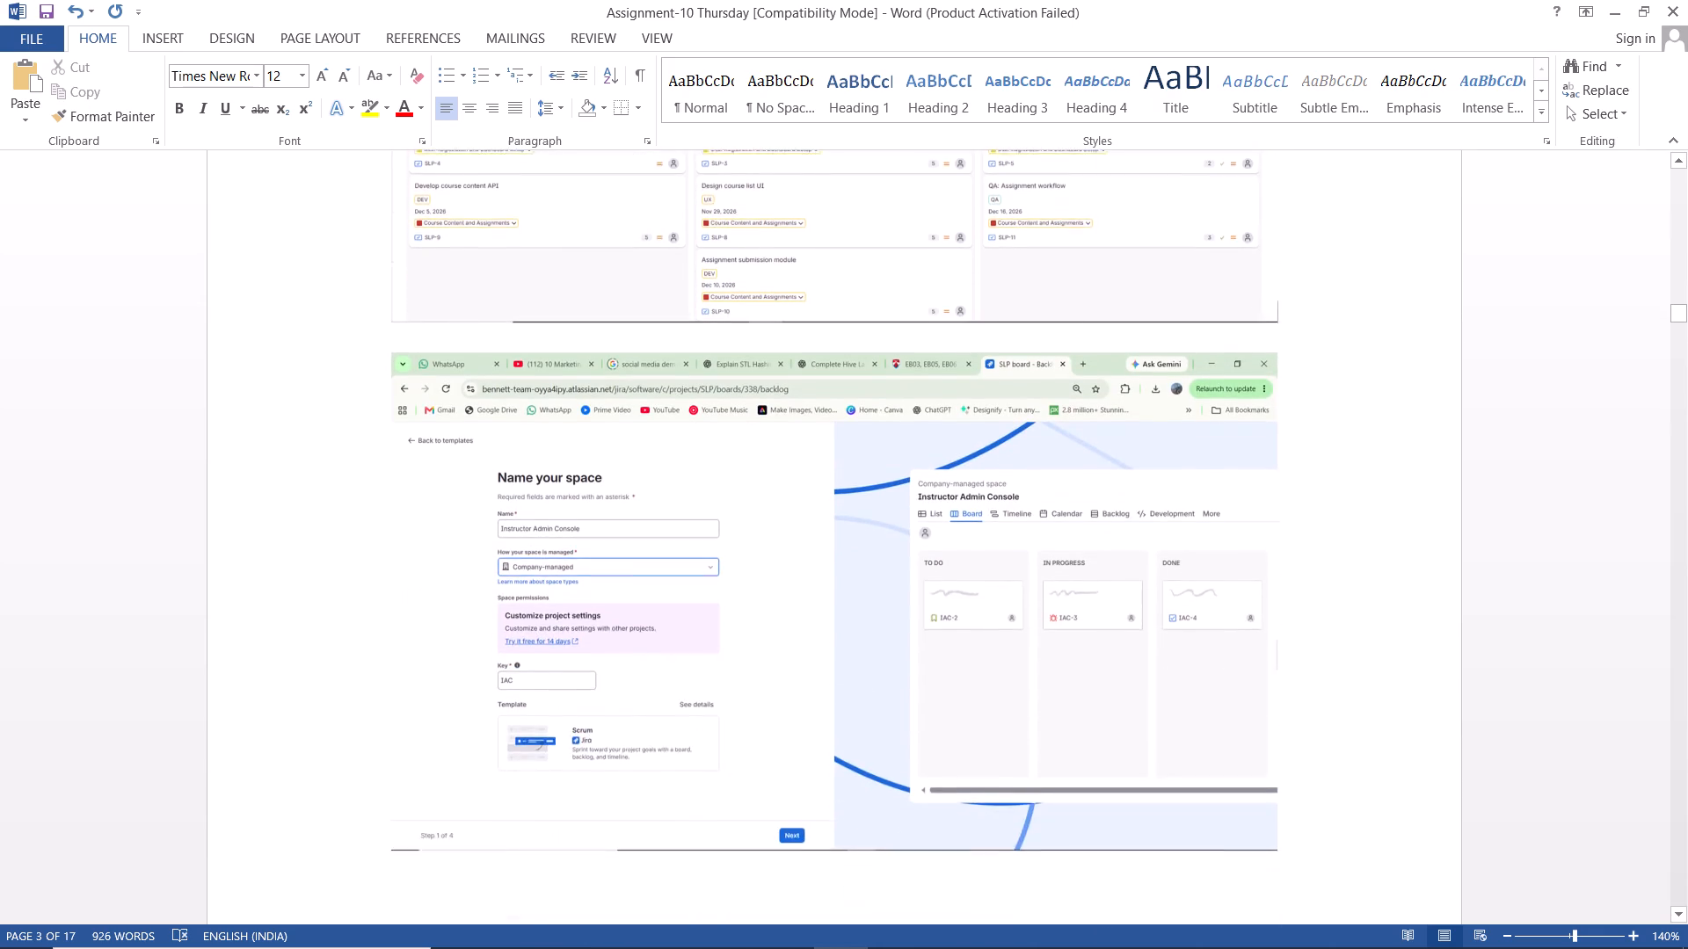
{"action": "scroll", "coordinate": [1306, 330], "scroll_direction": "down", "scroll_amount": 15}
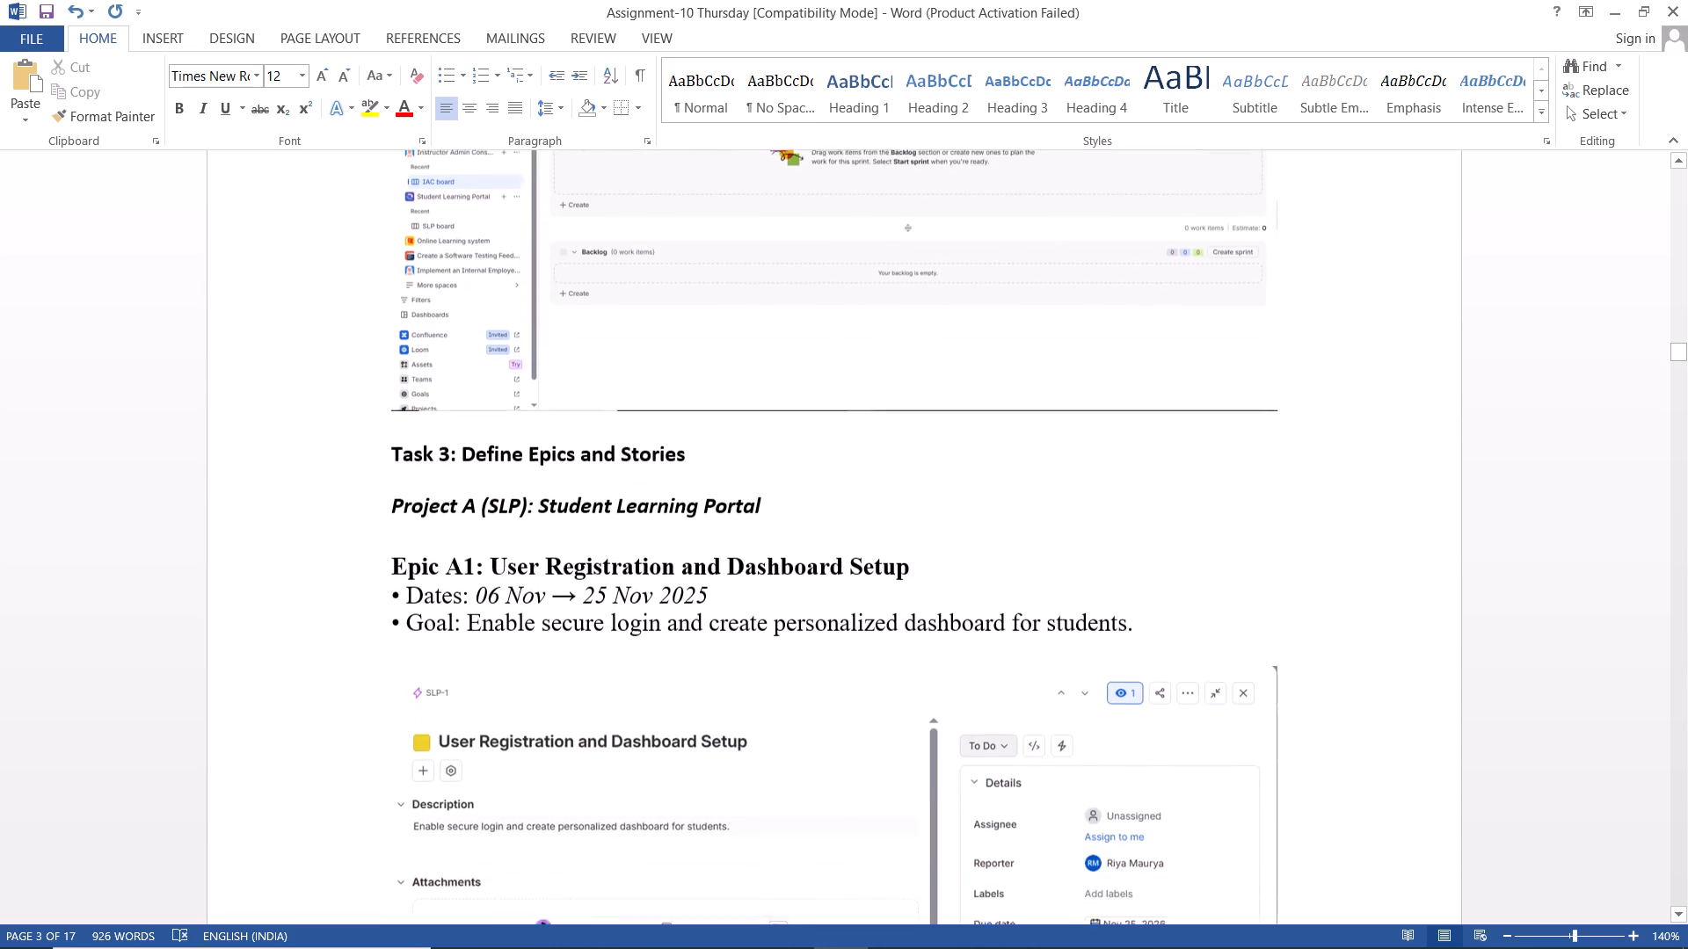
{"action": "left_click", "coordinate": [1318, 356]}
{"action": "key", "text": "Return"}
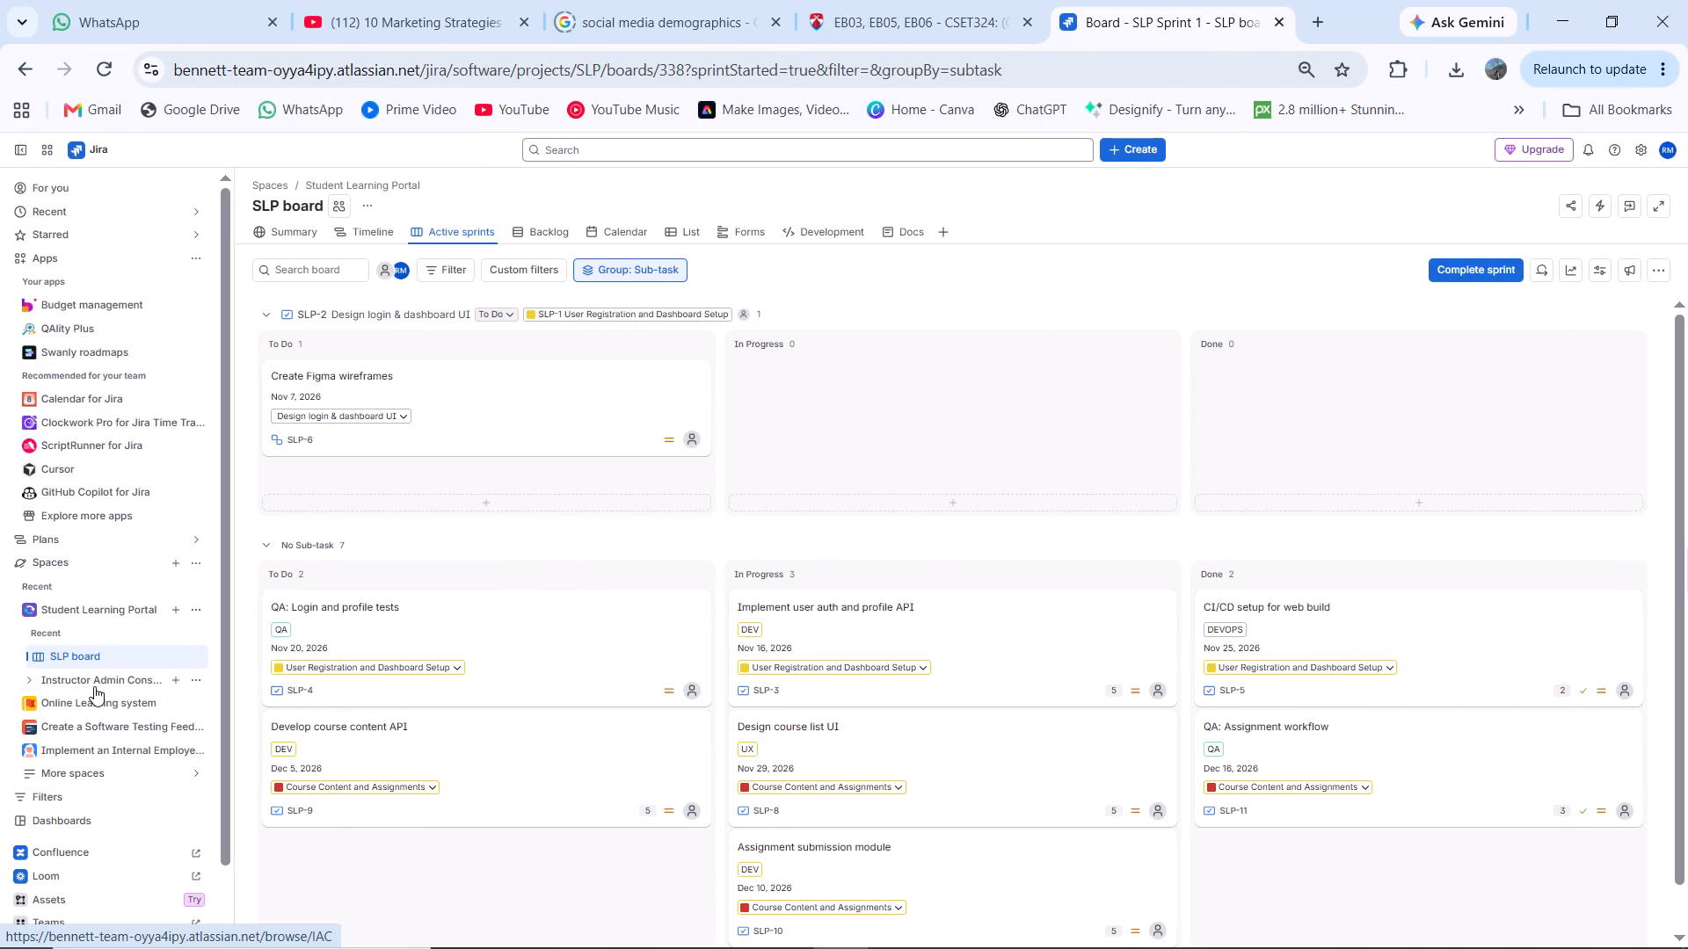
In Jira, open the IAC board's backlog and move all its work items into IAC Sprint 1.
{"action": "left_click", "coordinate": [87, 691]}
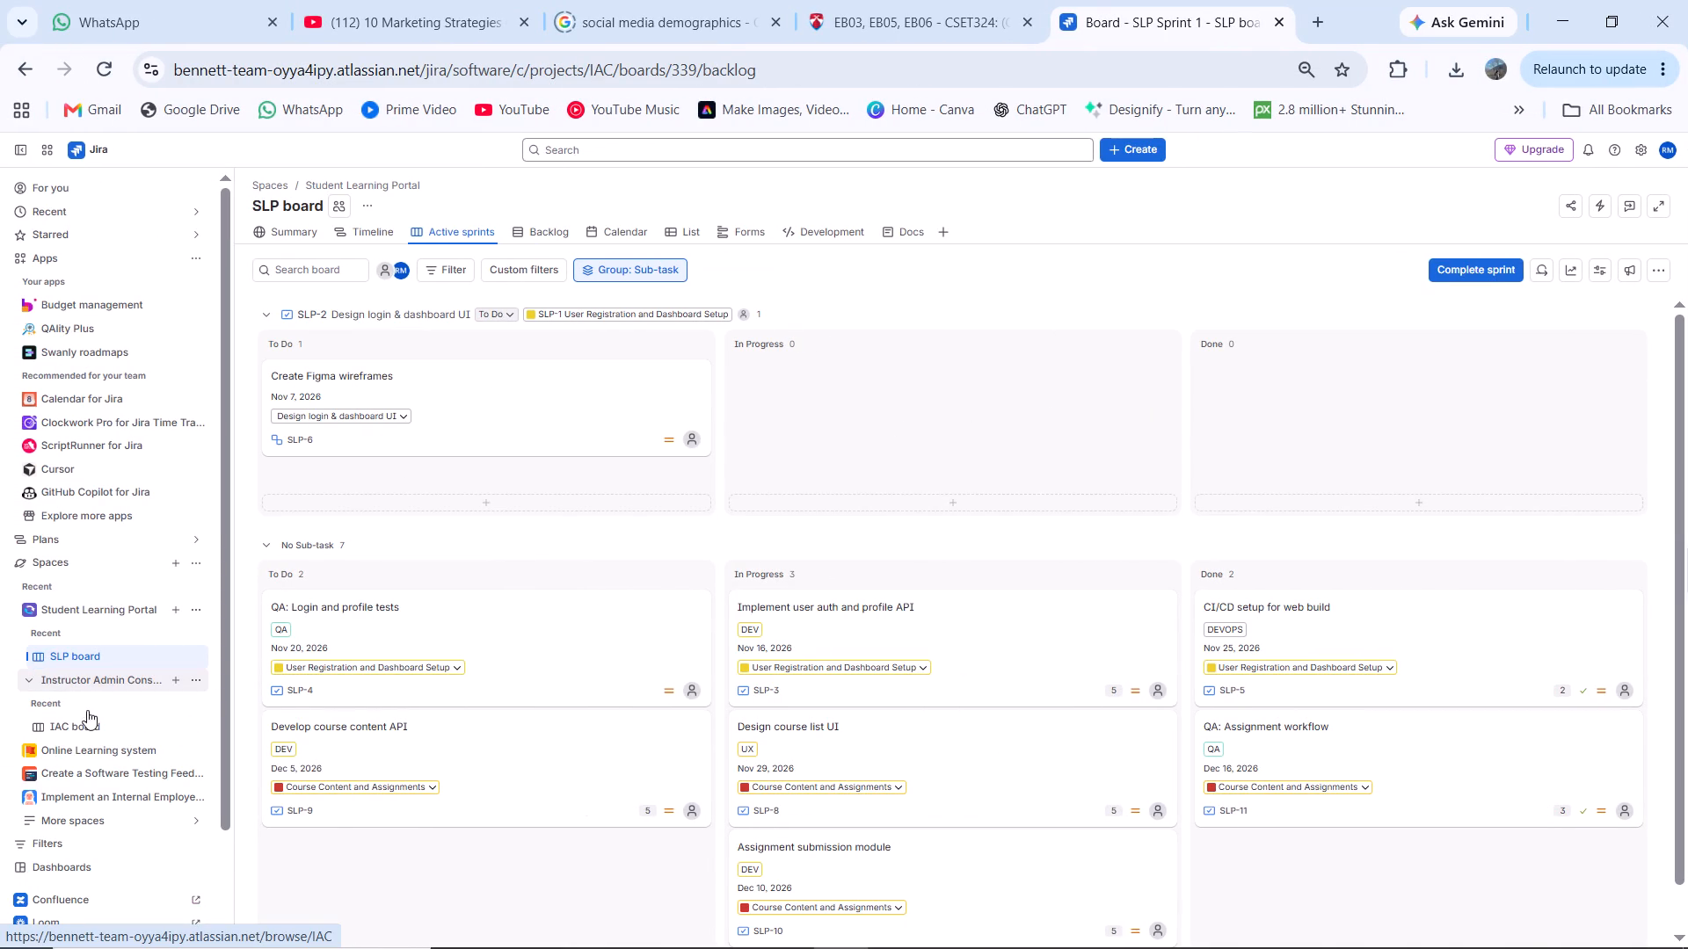
{"action": "left_click", "coordinate": [90, 721]}
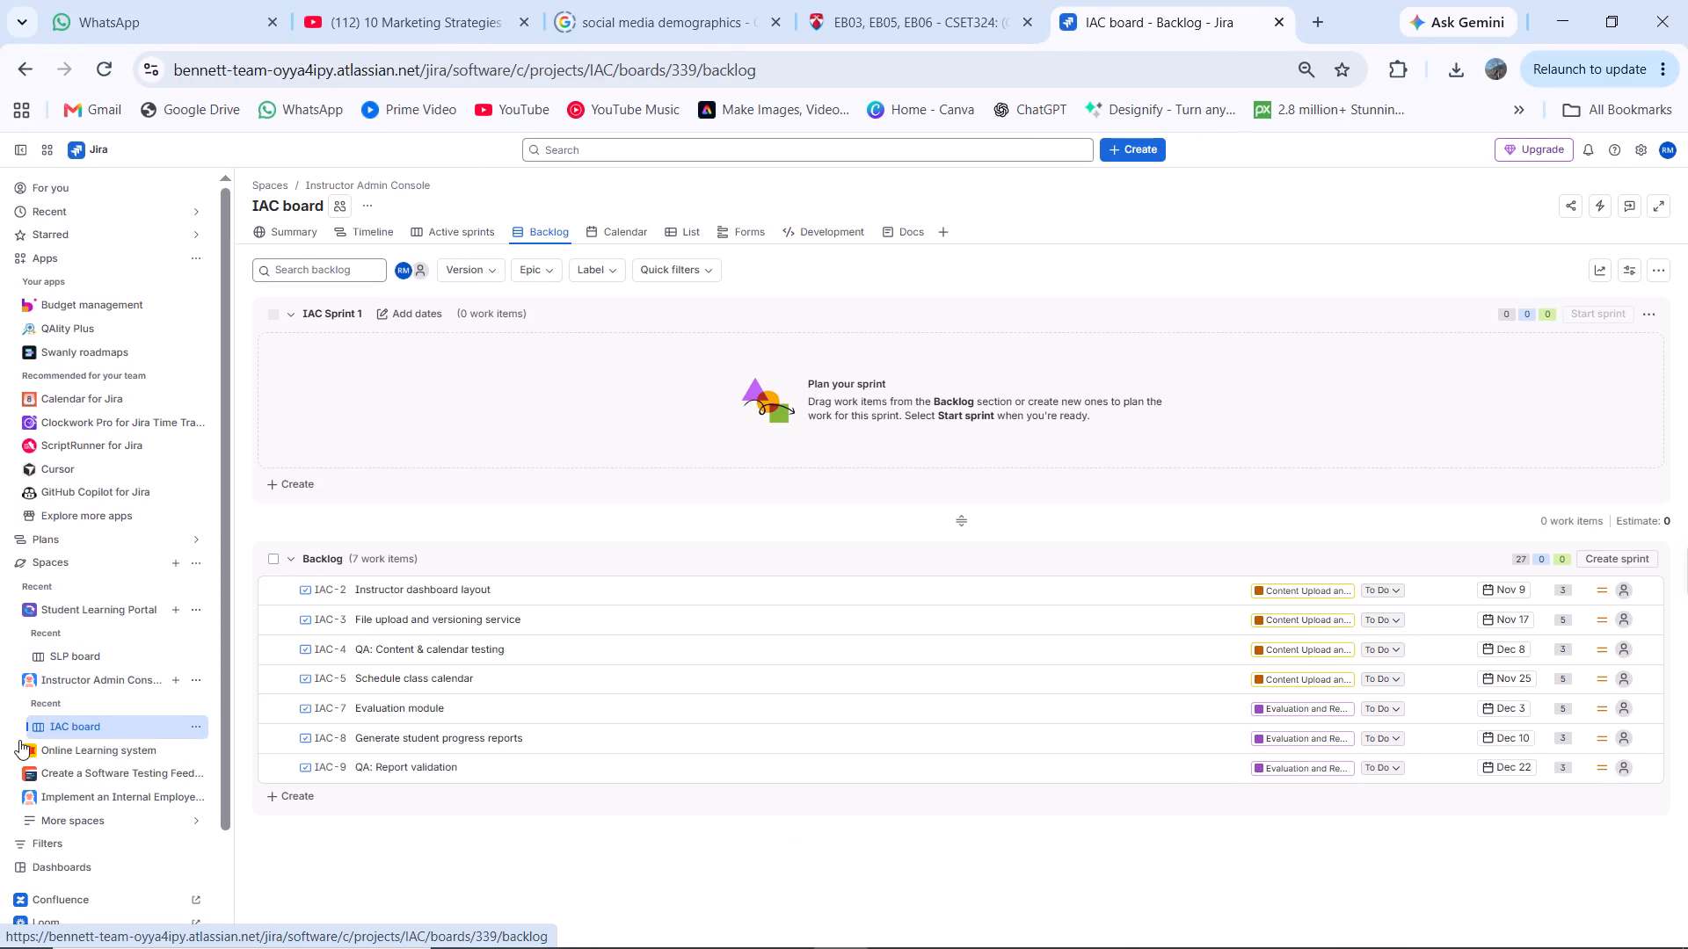
{"action": "left_click", "coordinate": [274, 561]}
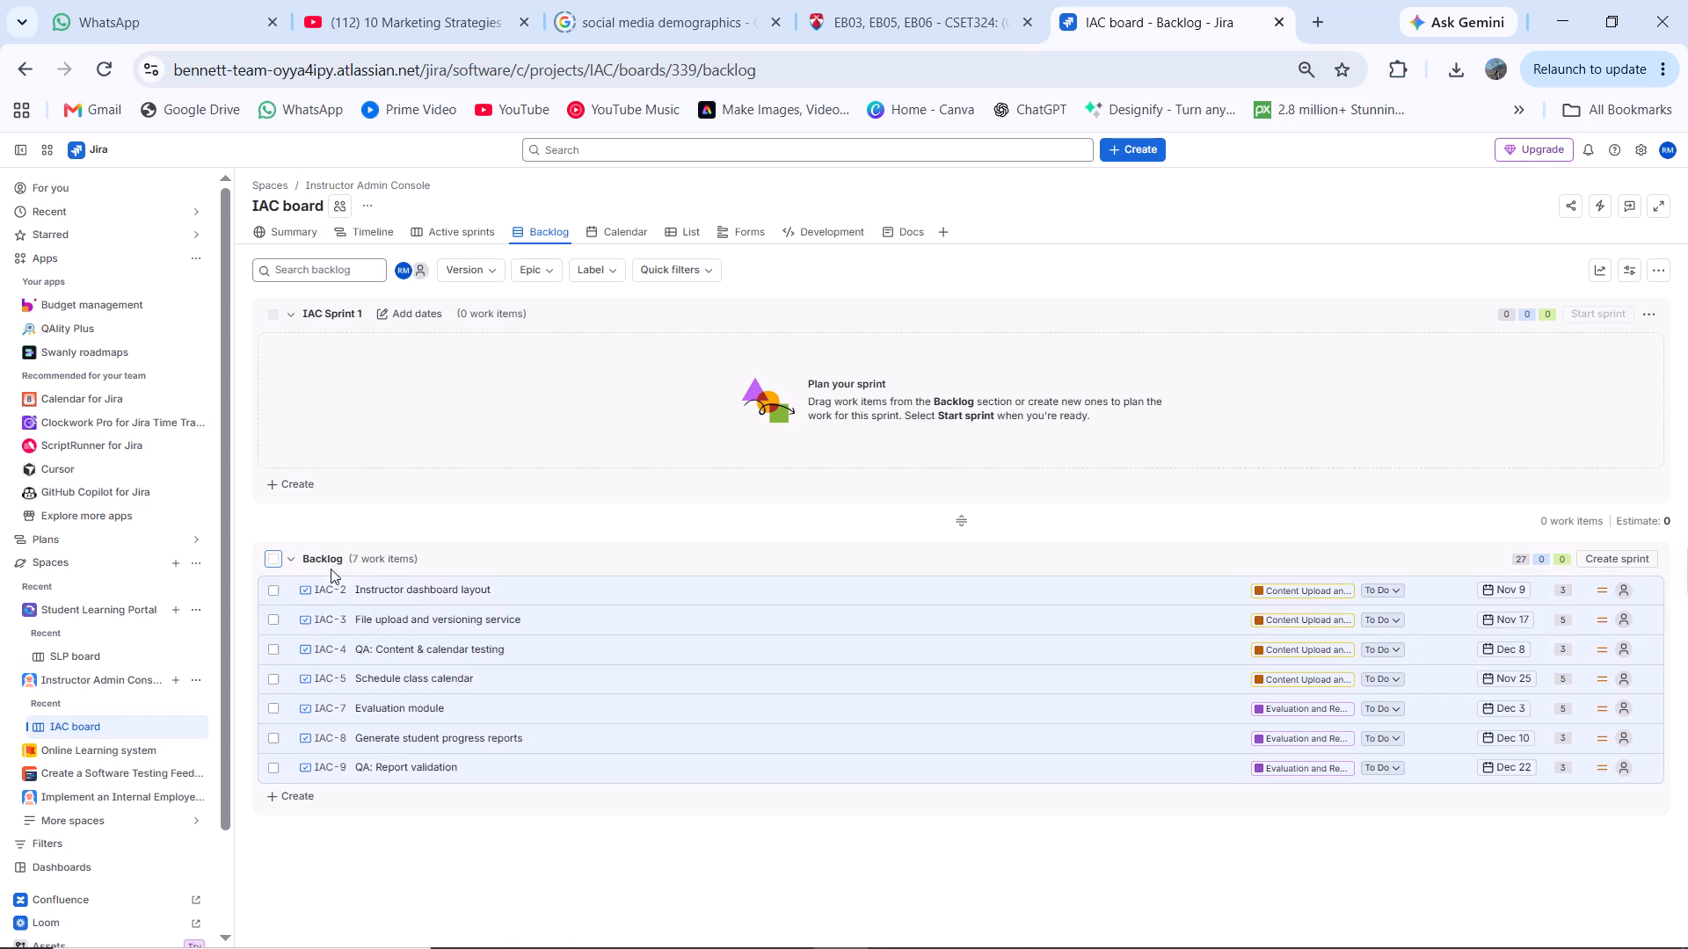
{"action": "left_click_drag", "start_coordinate": [686, 692], "coordinate": [722, 373]}
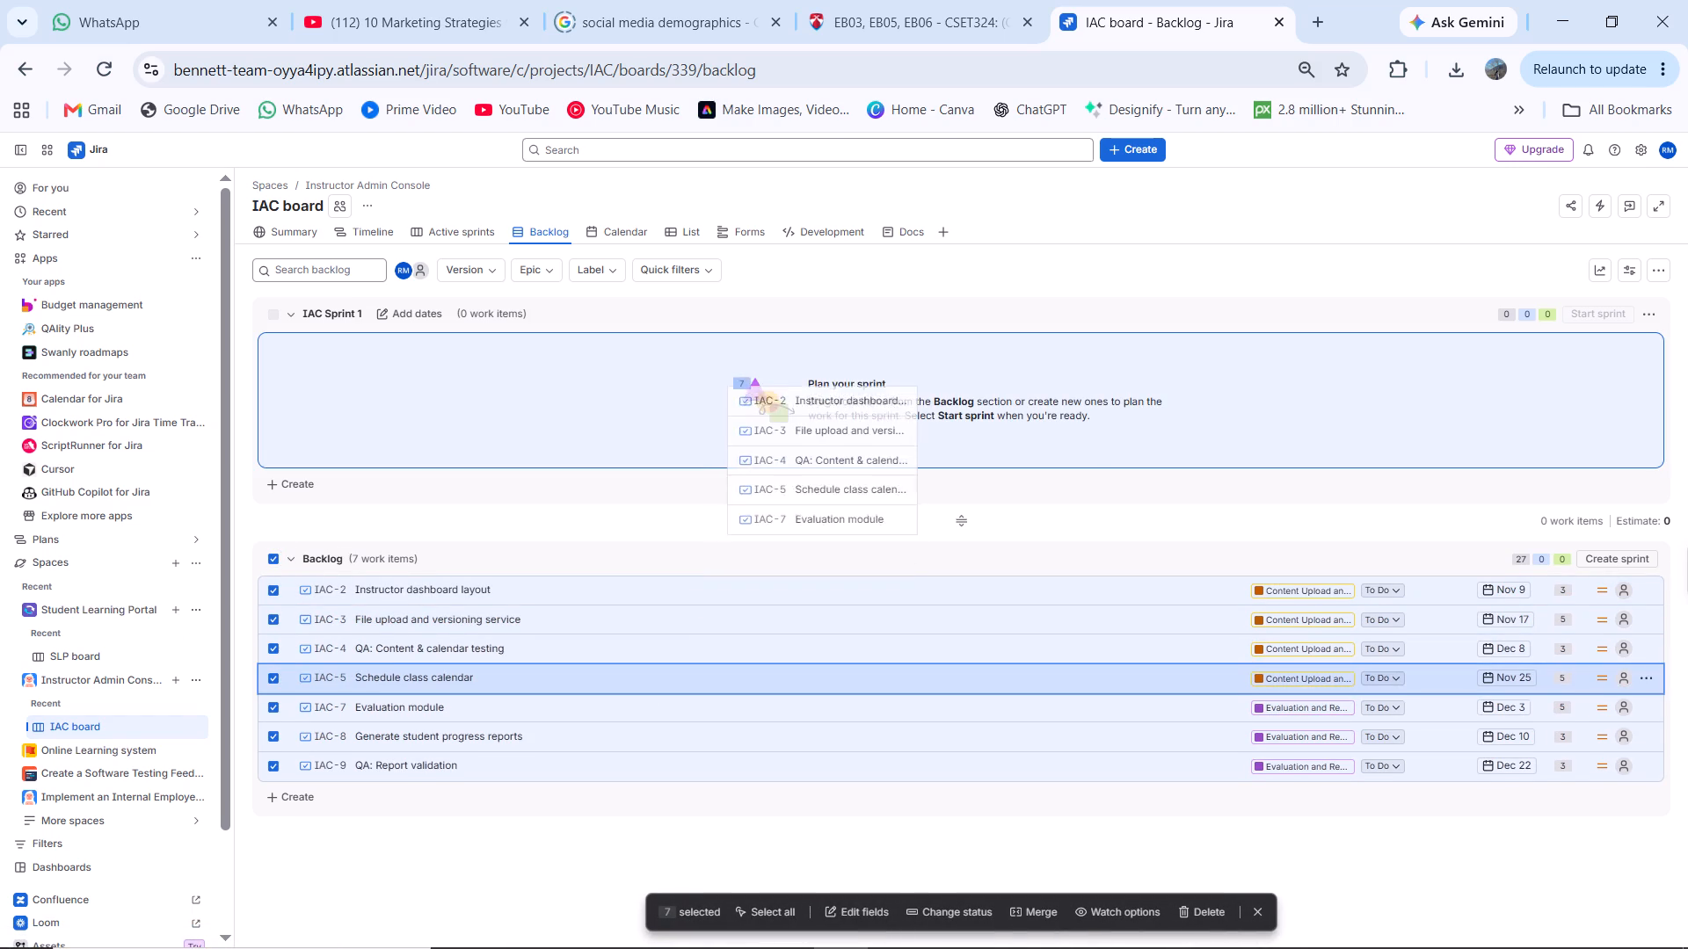
{"action": "left_click_drag", "start_coordinate": [722, 373], "coordinate": [723, 373]}
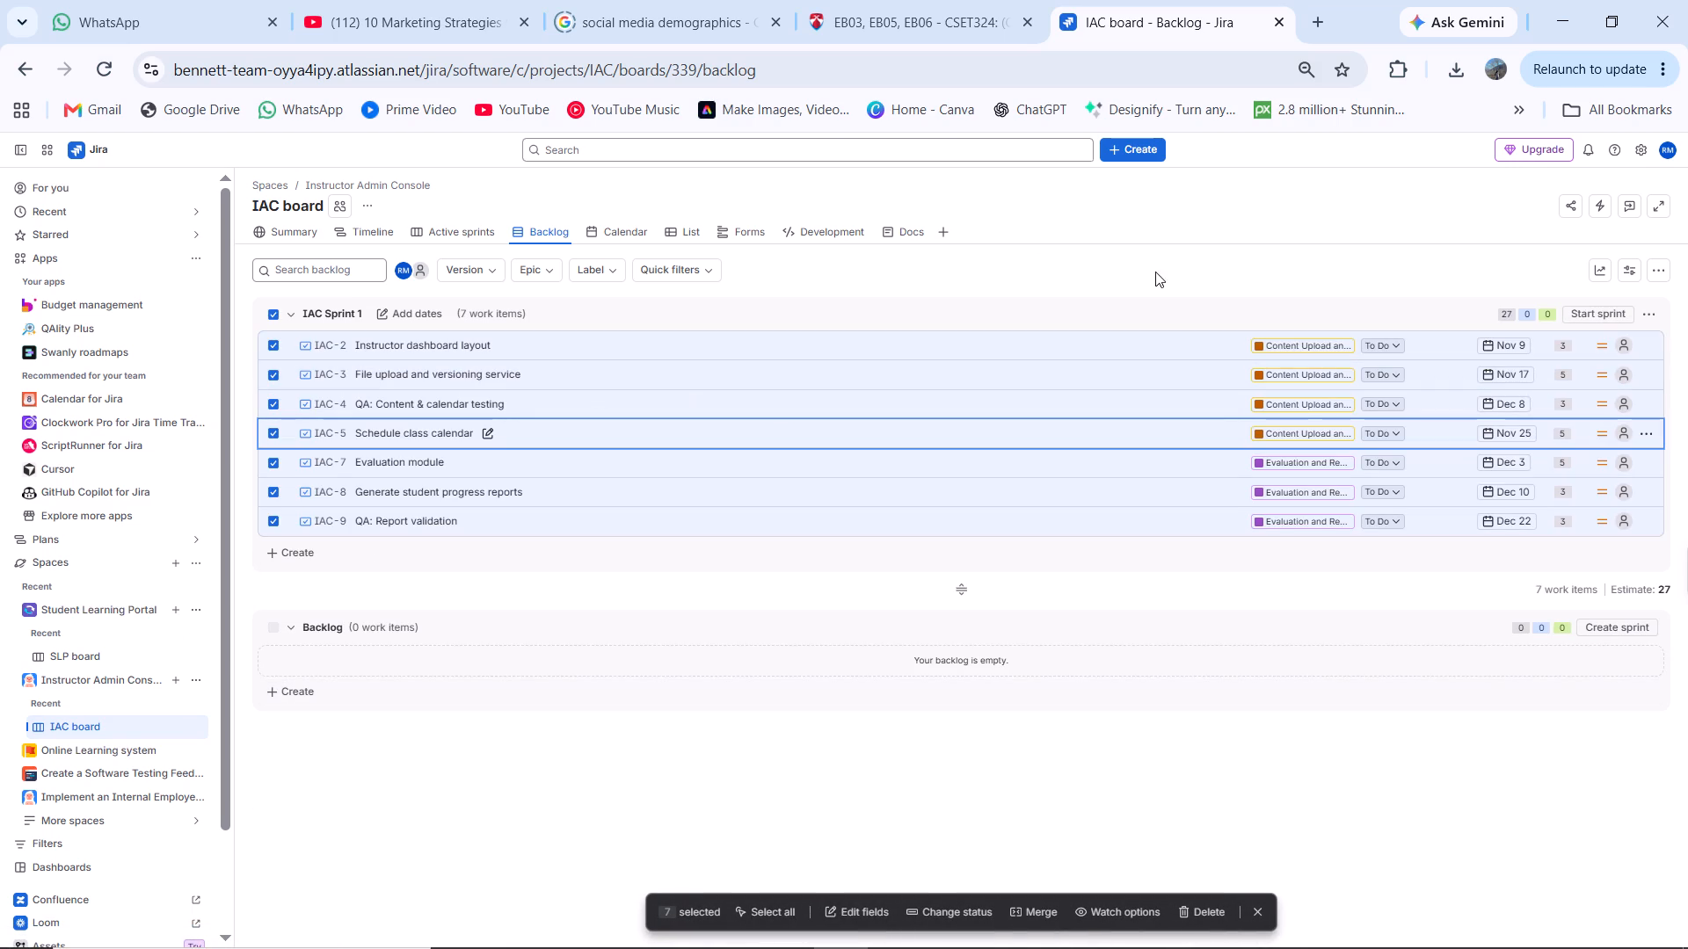
Open the start form for IAC Sprint 1.
{"action": "left_click", "coordinate": [1599, 308]}
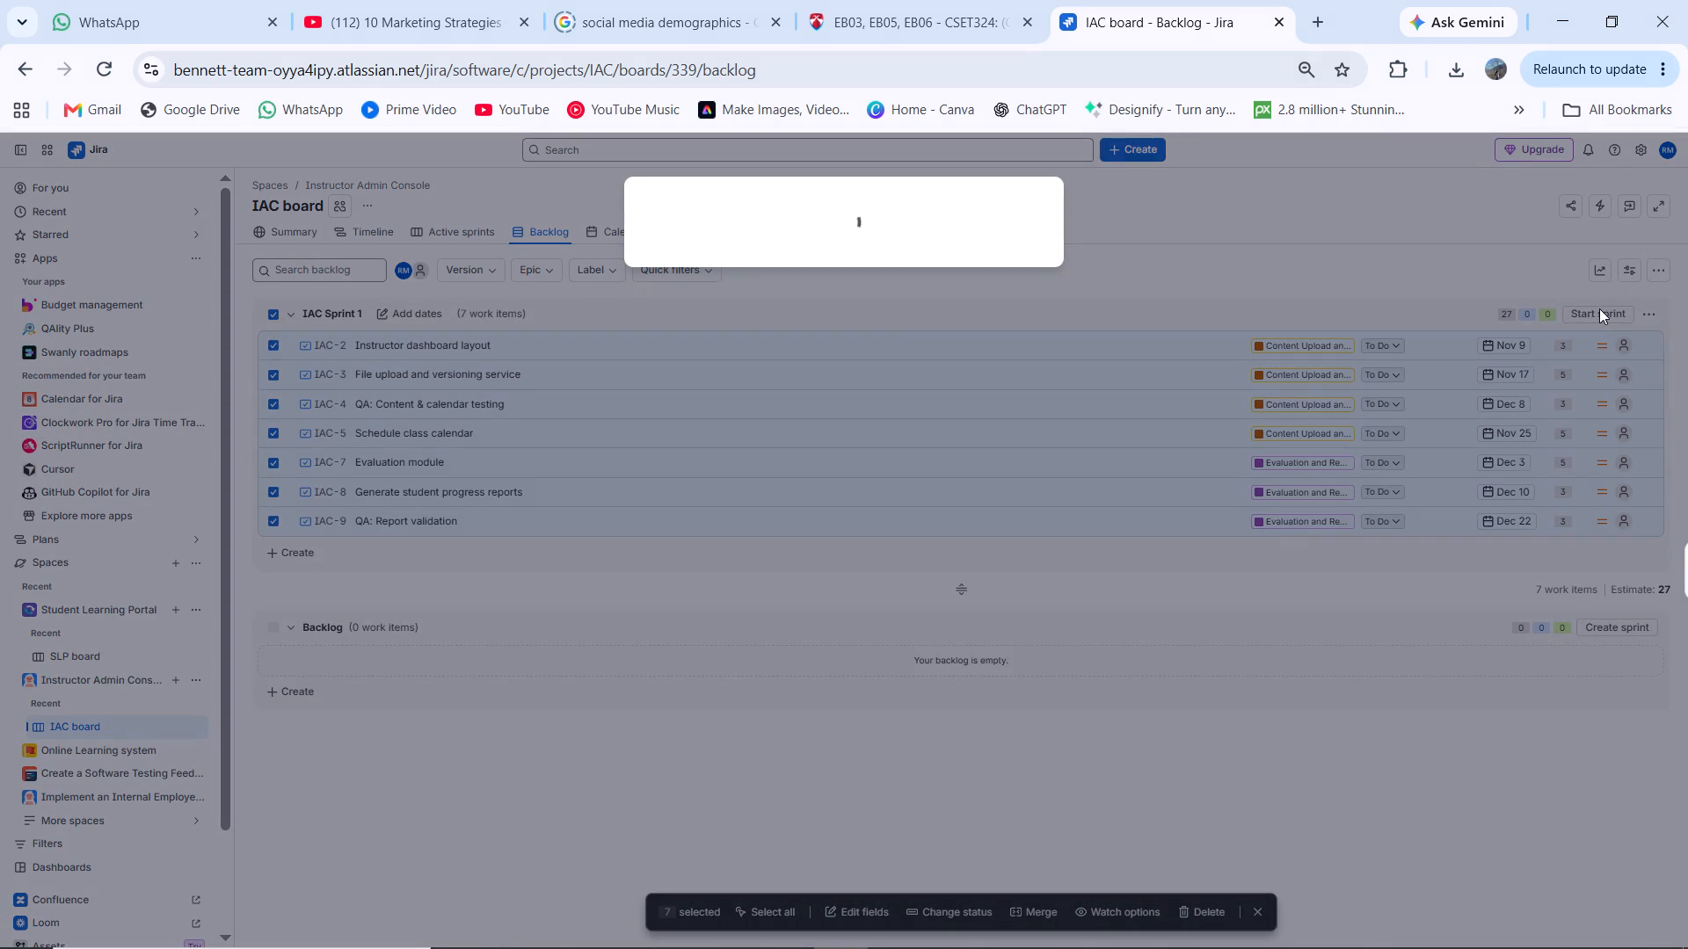
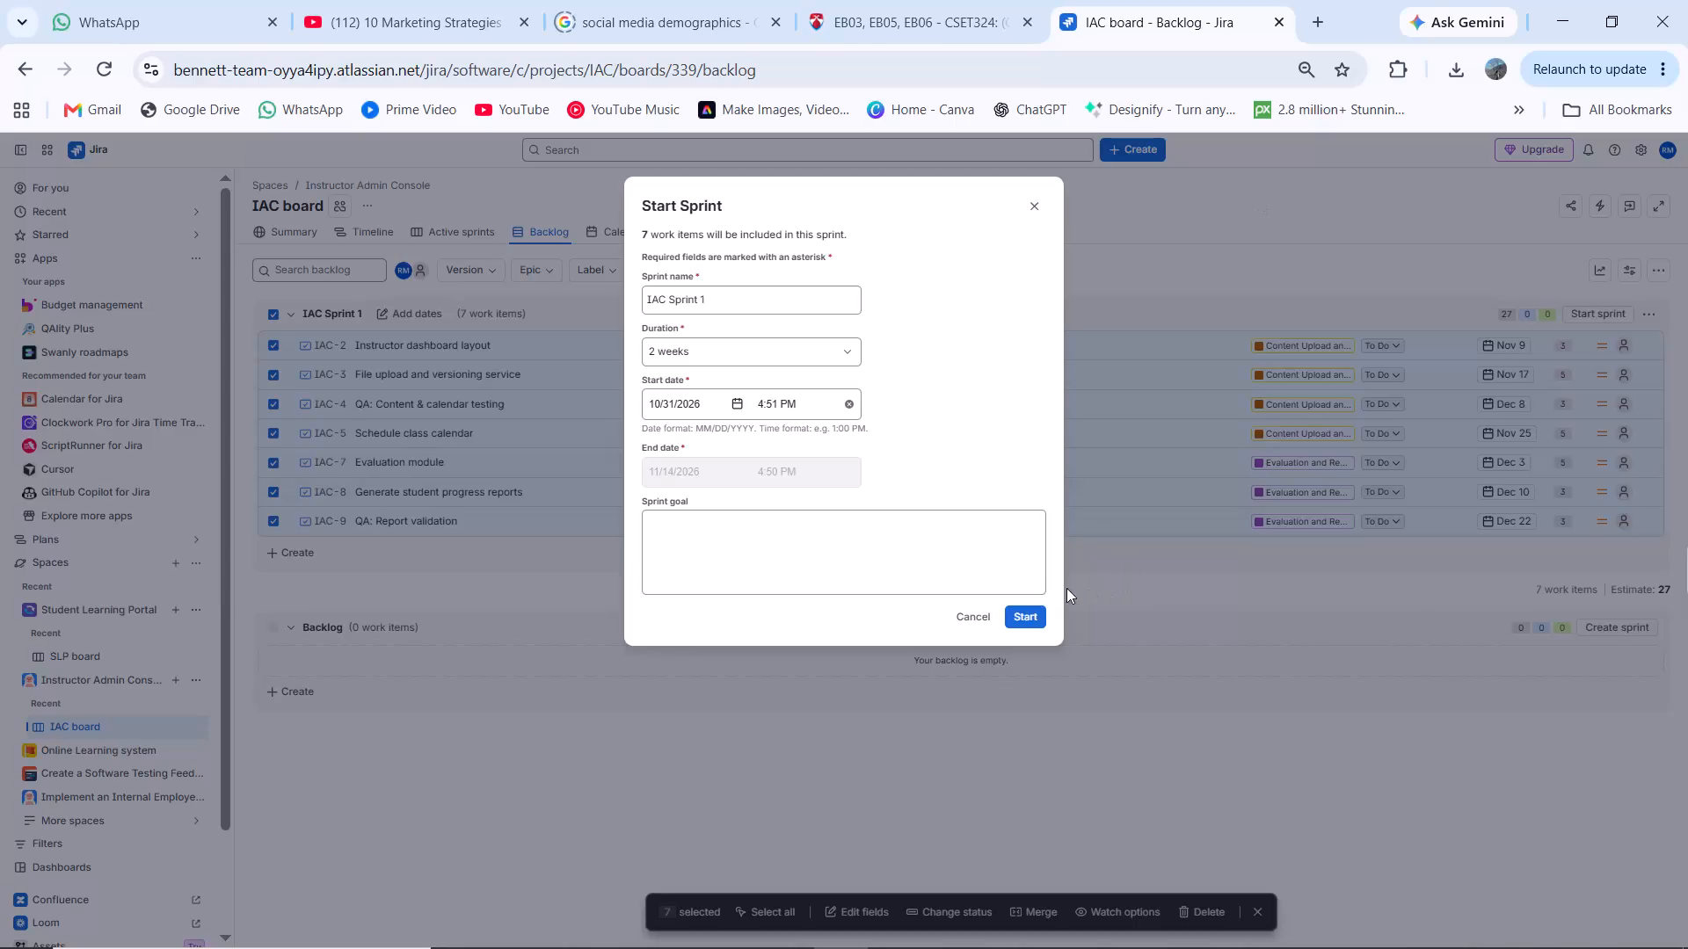
Start IAC Sprint 1 with a two-week duration from 10/31/2026.
{"action": "left_click", "coordinate": [1025, 619]}
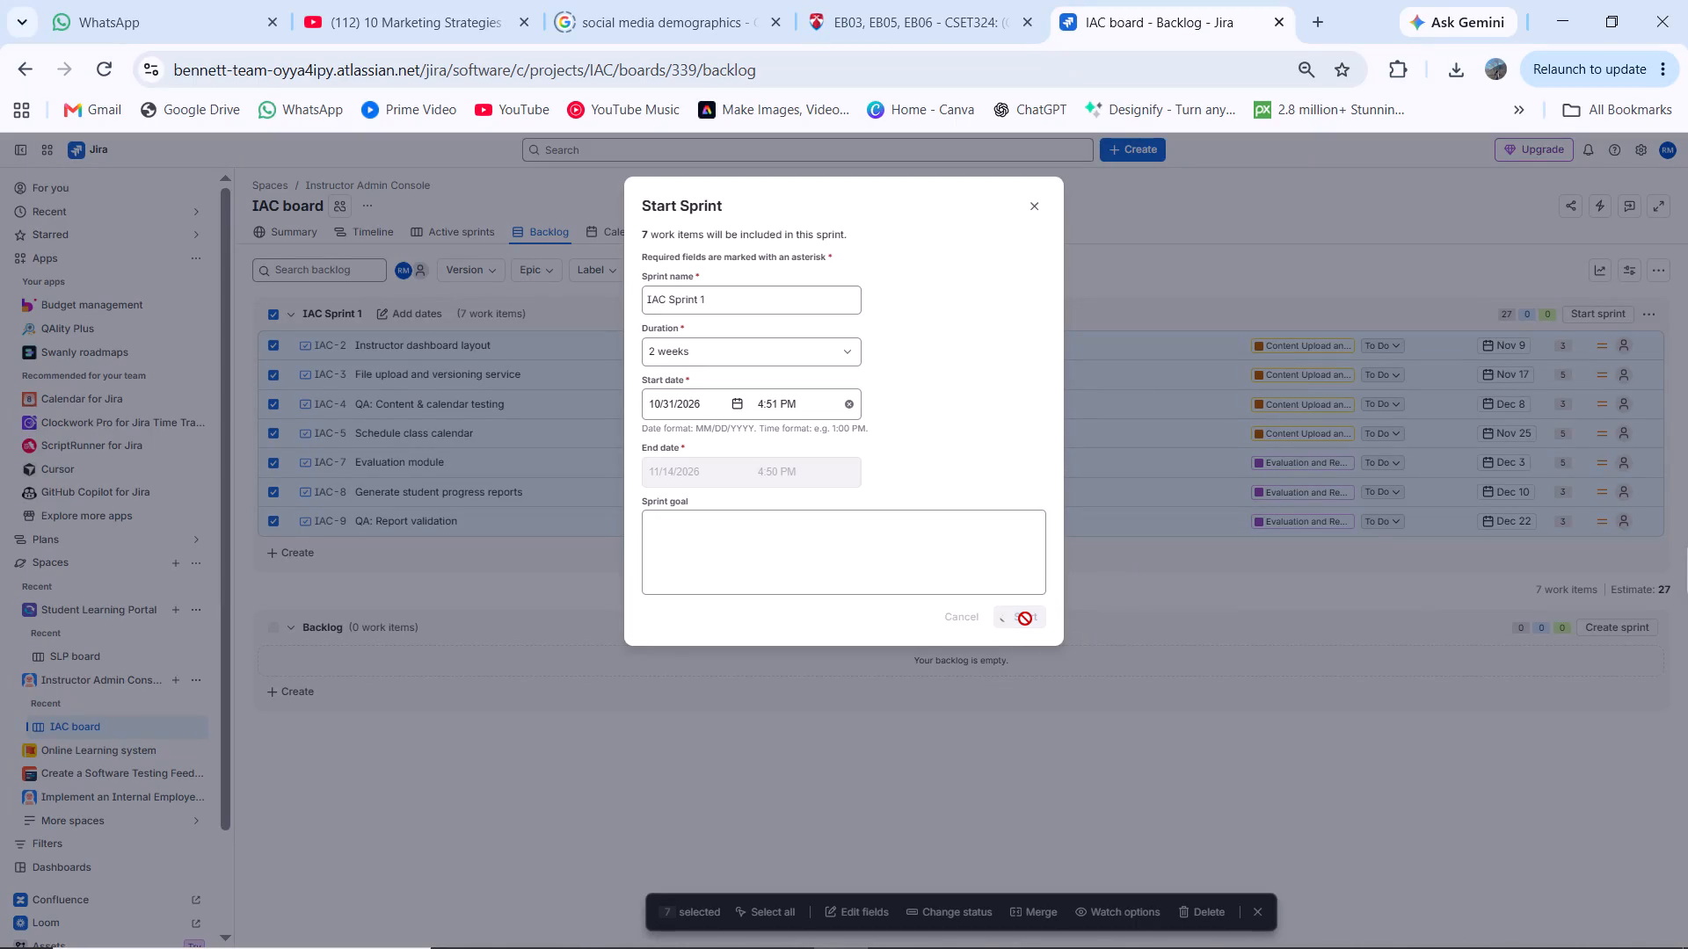
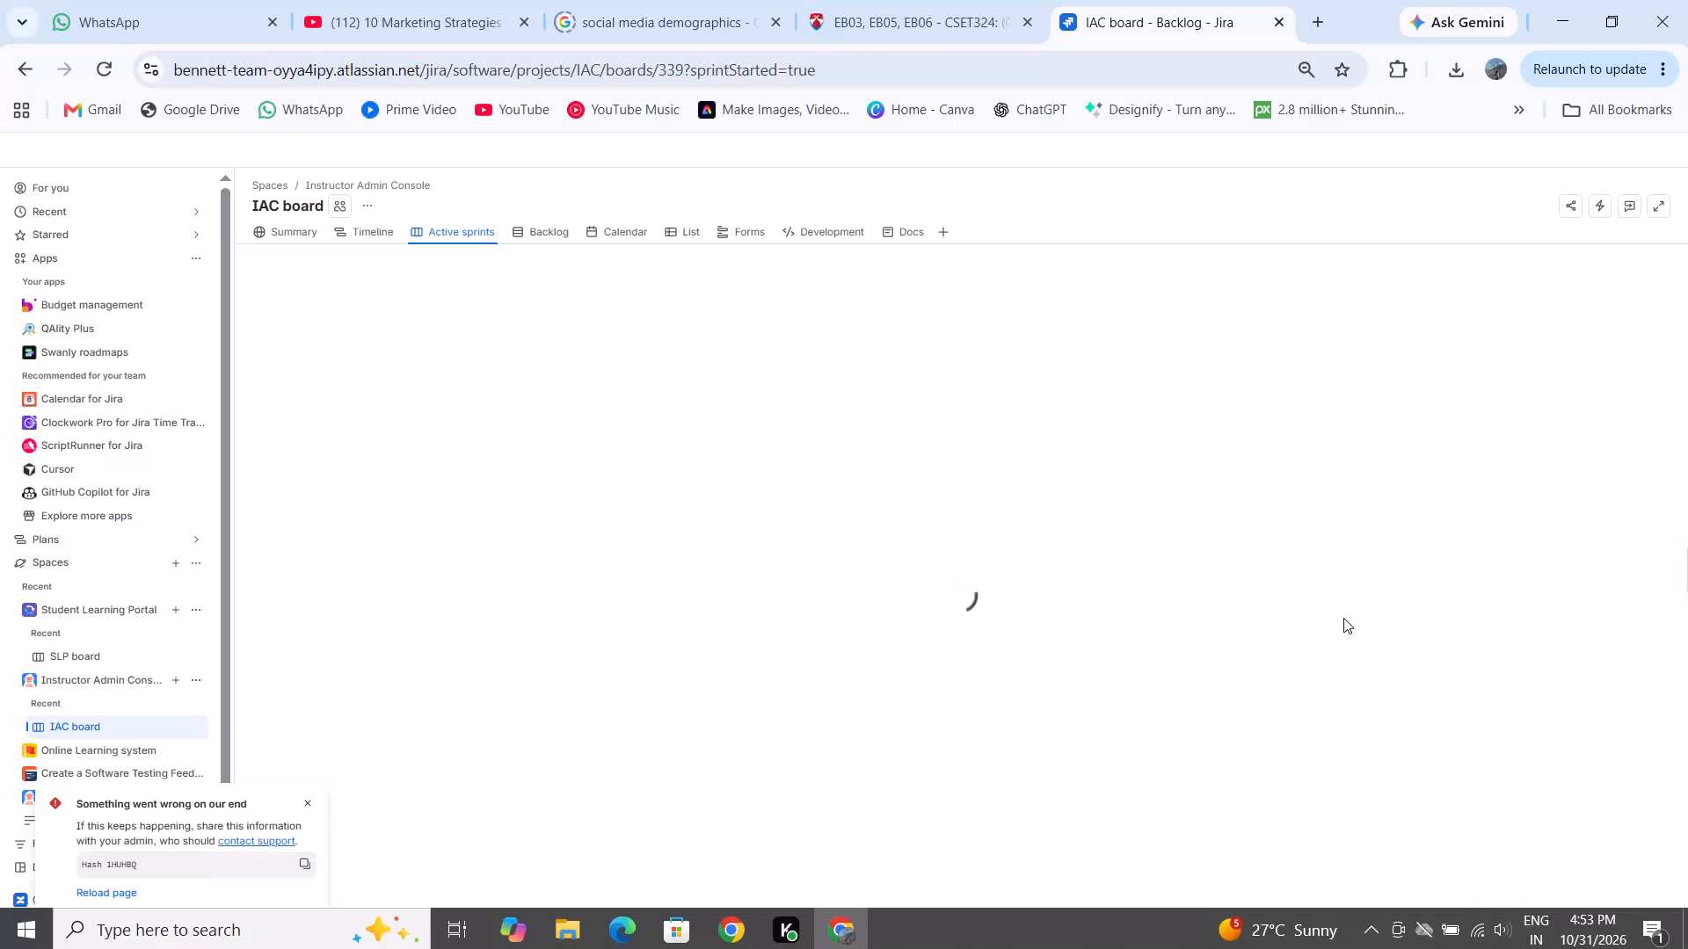
Clear all Windows notifications, including the saved snip notification.
{"action": "left_click", "coordinate": [1599, 534]}
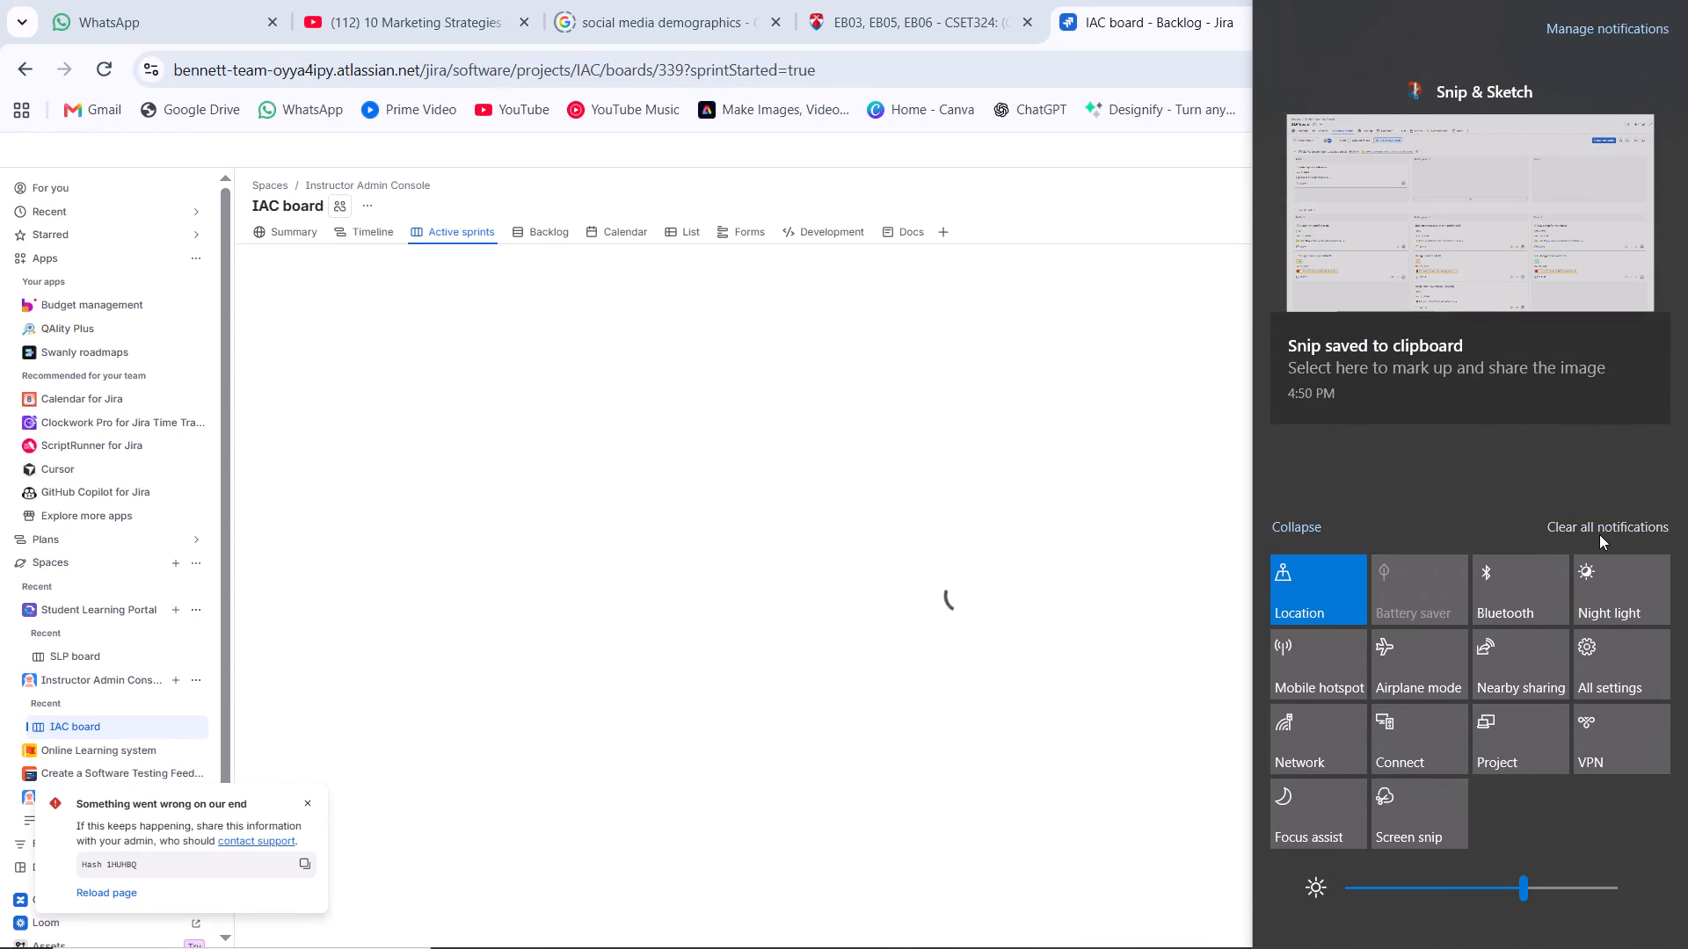
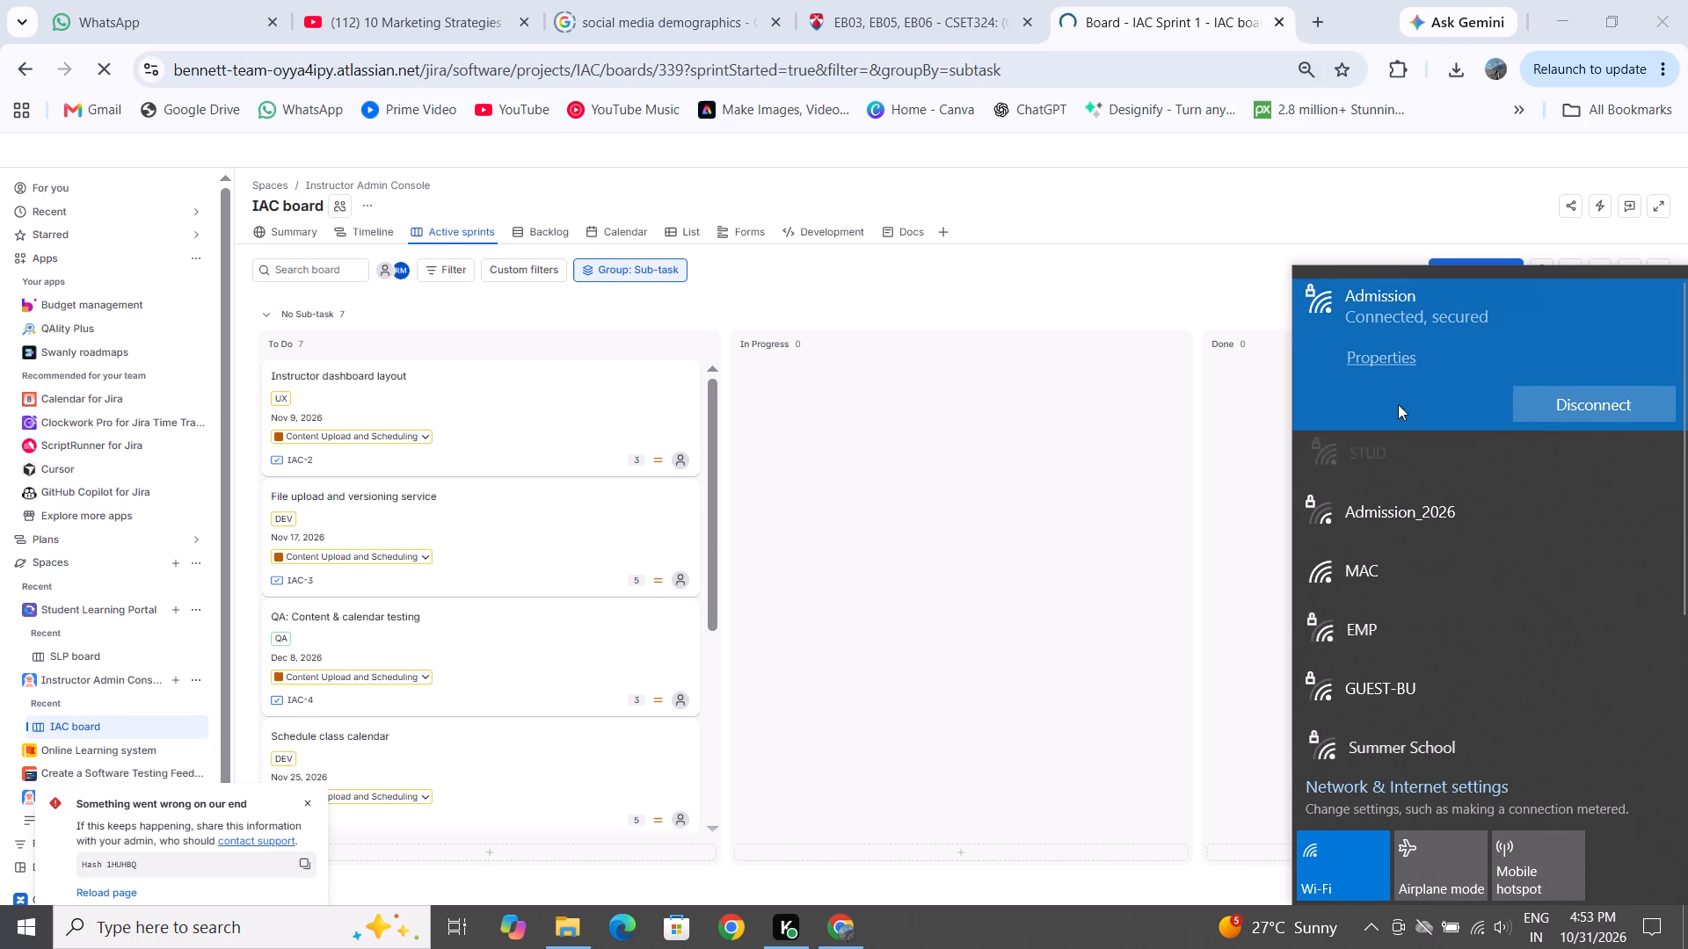
Dismiss the error notice and move the "File upload and versioning service" card (IAC-3) from To Do to In Progress.
{"action": "left_click", "coordinate": [878, 315]}
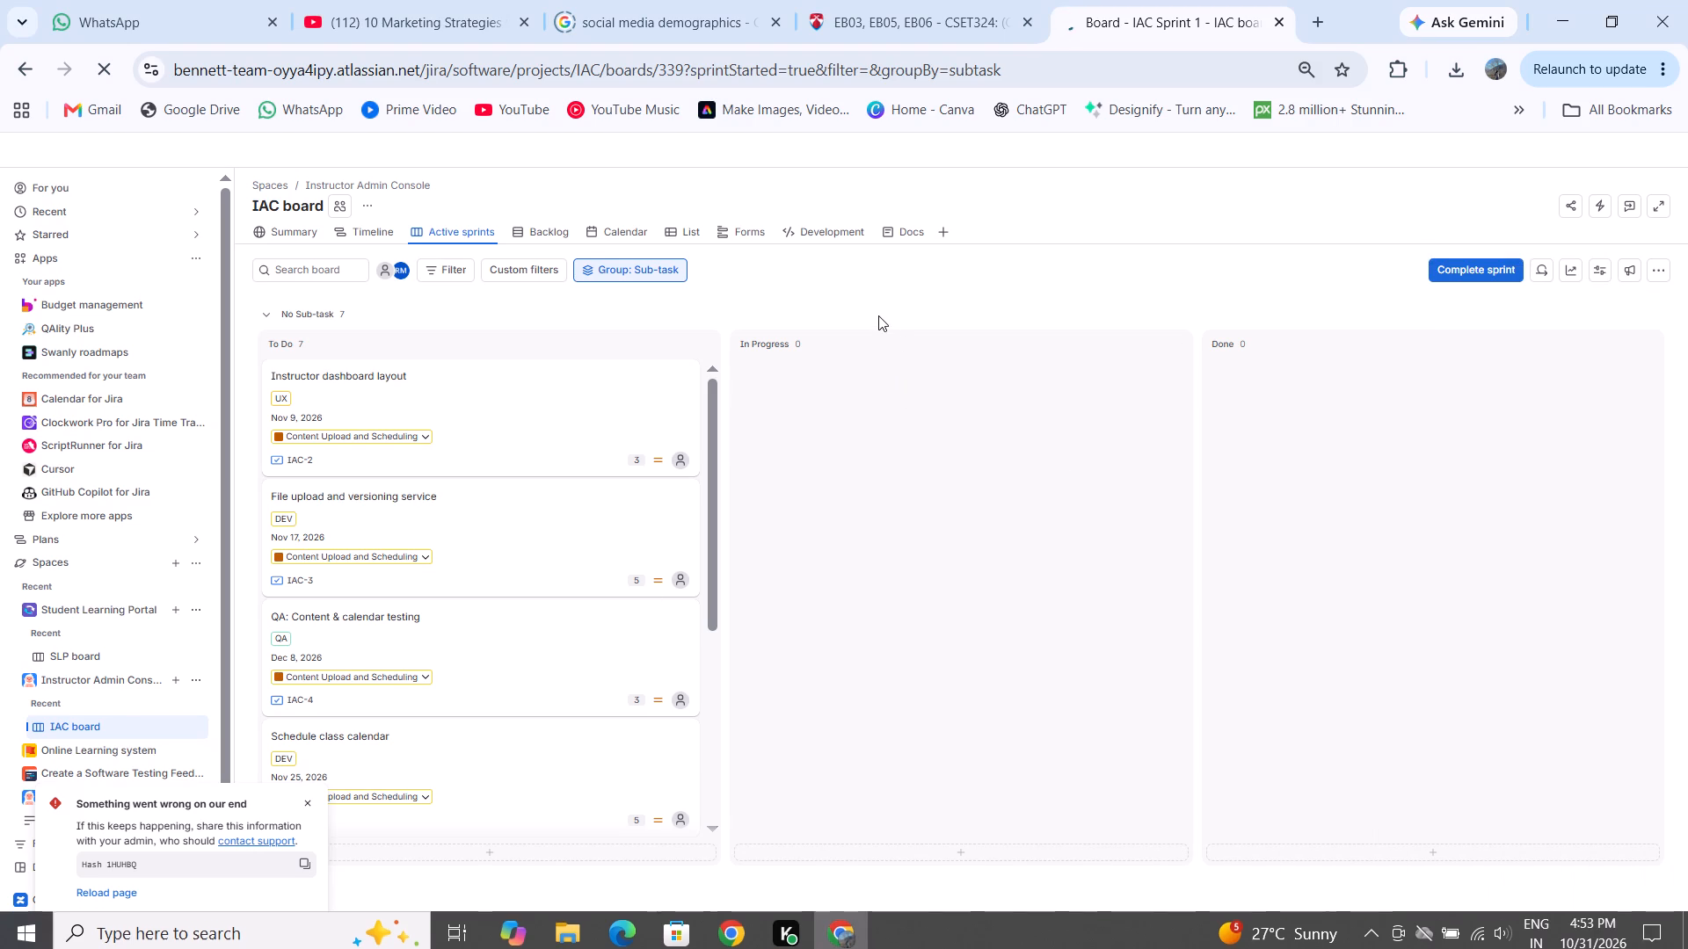
{"action": "left_click", "coordinate": [311, 802]}
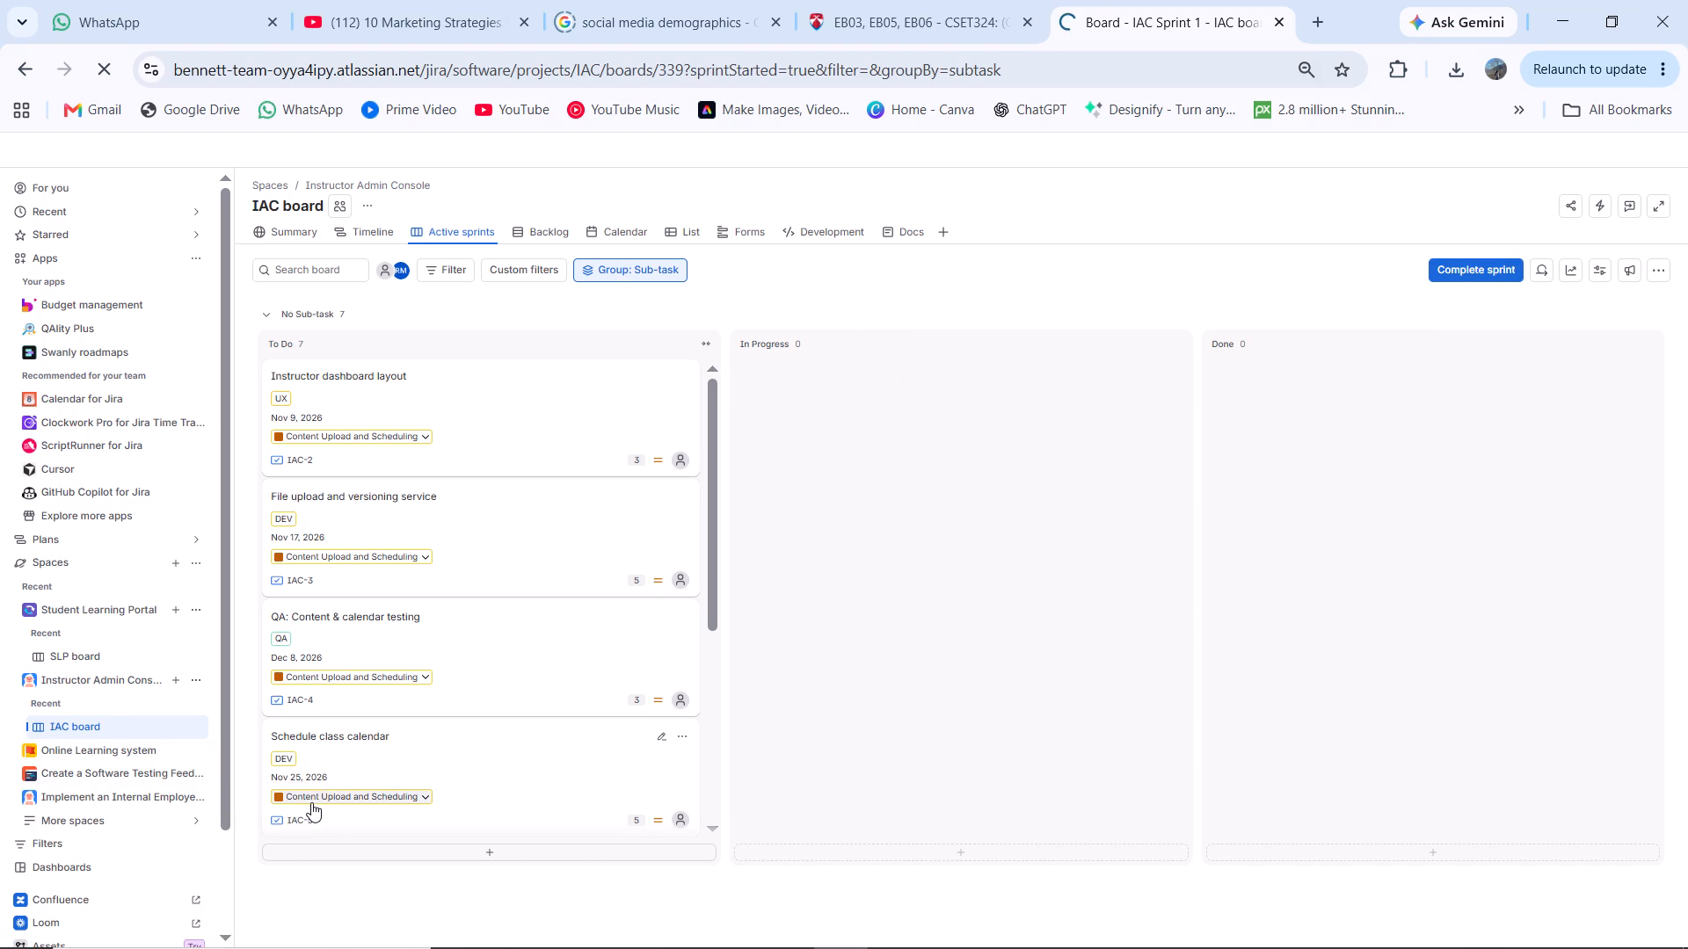
{"action": "scroll", "coordinate": [311, 802], "scroll_direction": "down", "scroll_amount": 8}
{"action": "scroll", "coordinate": [311, 802], "scroll_direction": "up", "scroll_amount": 4}
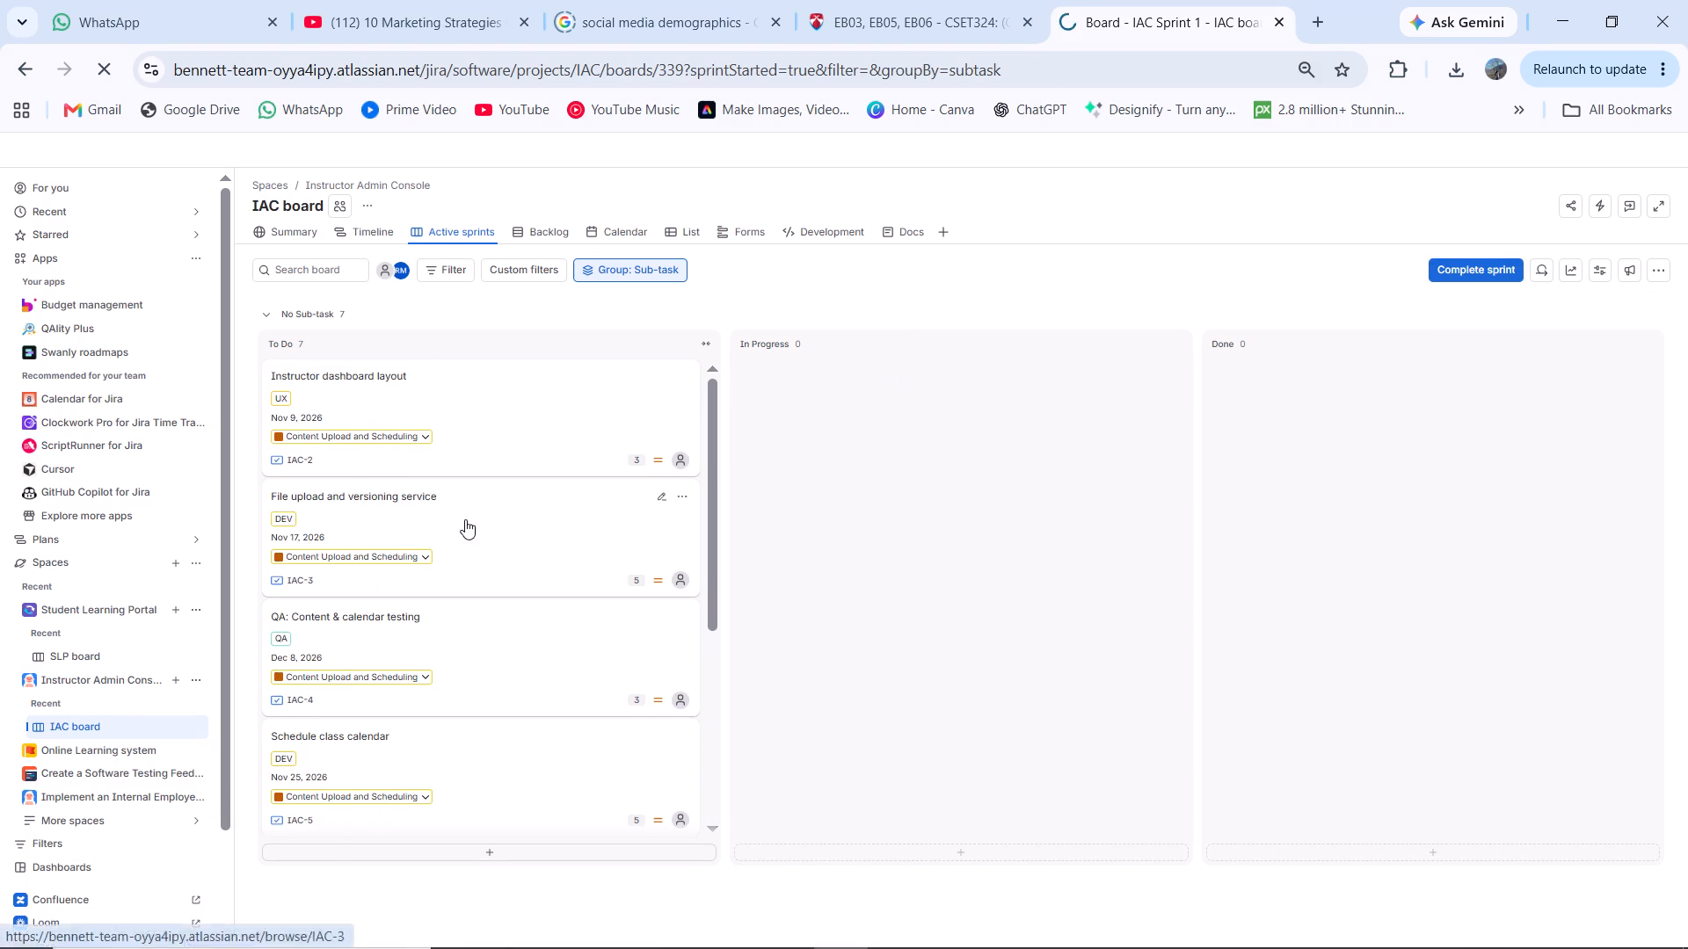
{"action": "left_click", "coordinate": [465, 519]}
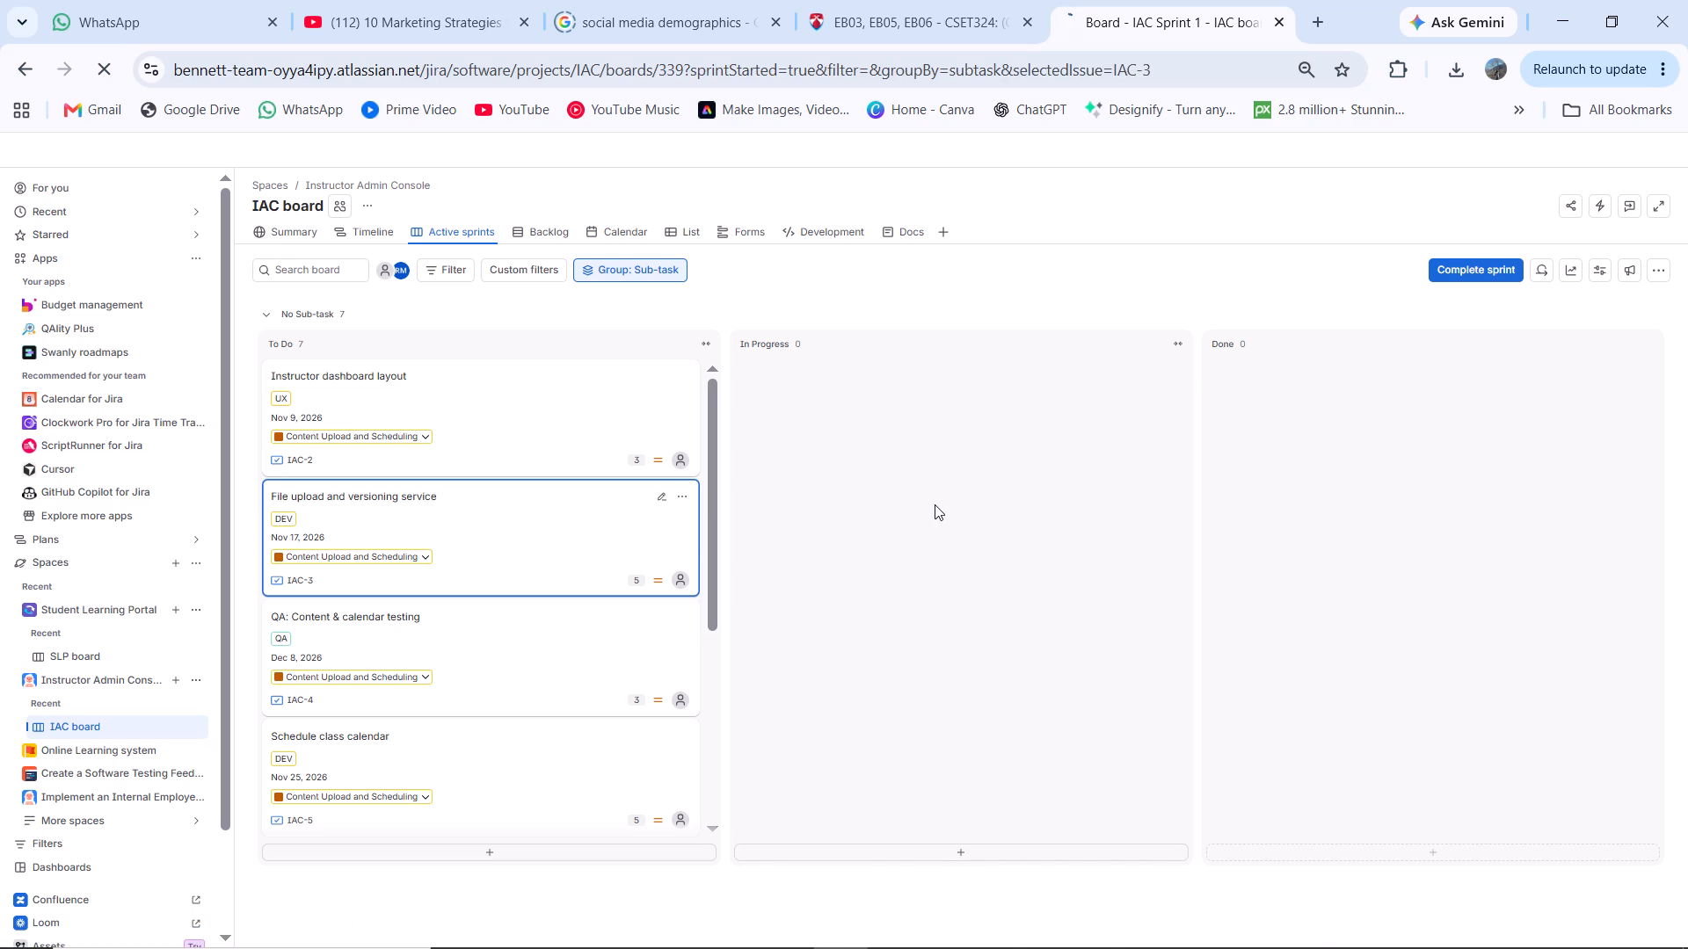
{"action": "left_click_drag", "start_coordinate": [524, 516], "coordinate": [725, 490]}
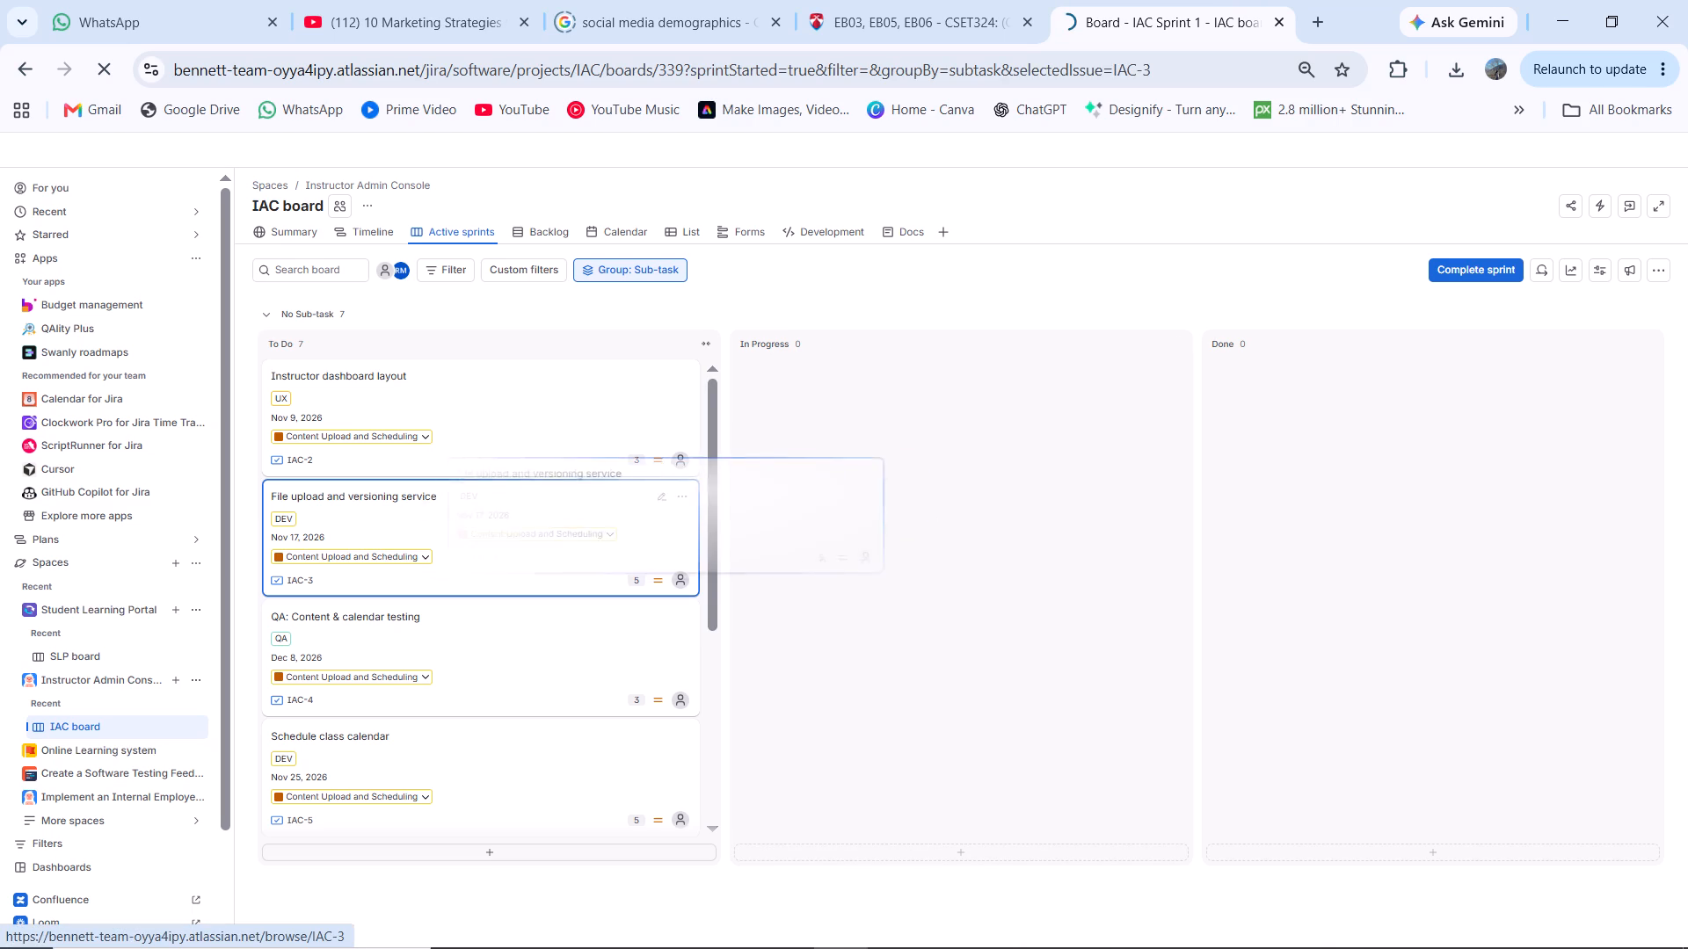
{"action": "left_click_drag", "start_coordinate": [725, 490], "coordinate": [905, 490]}
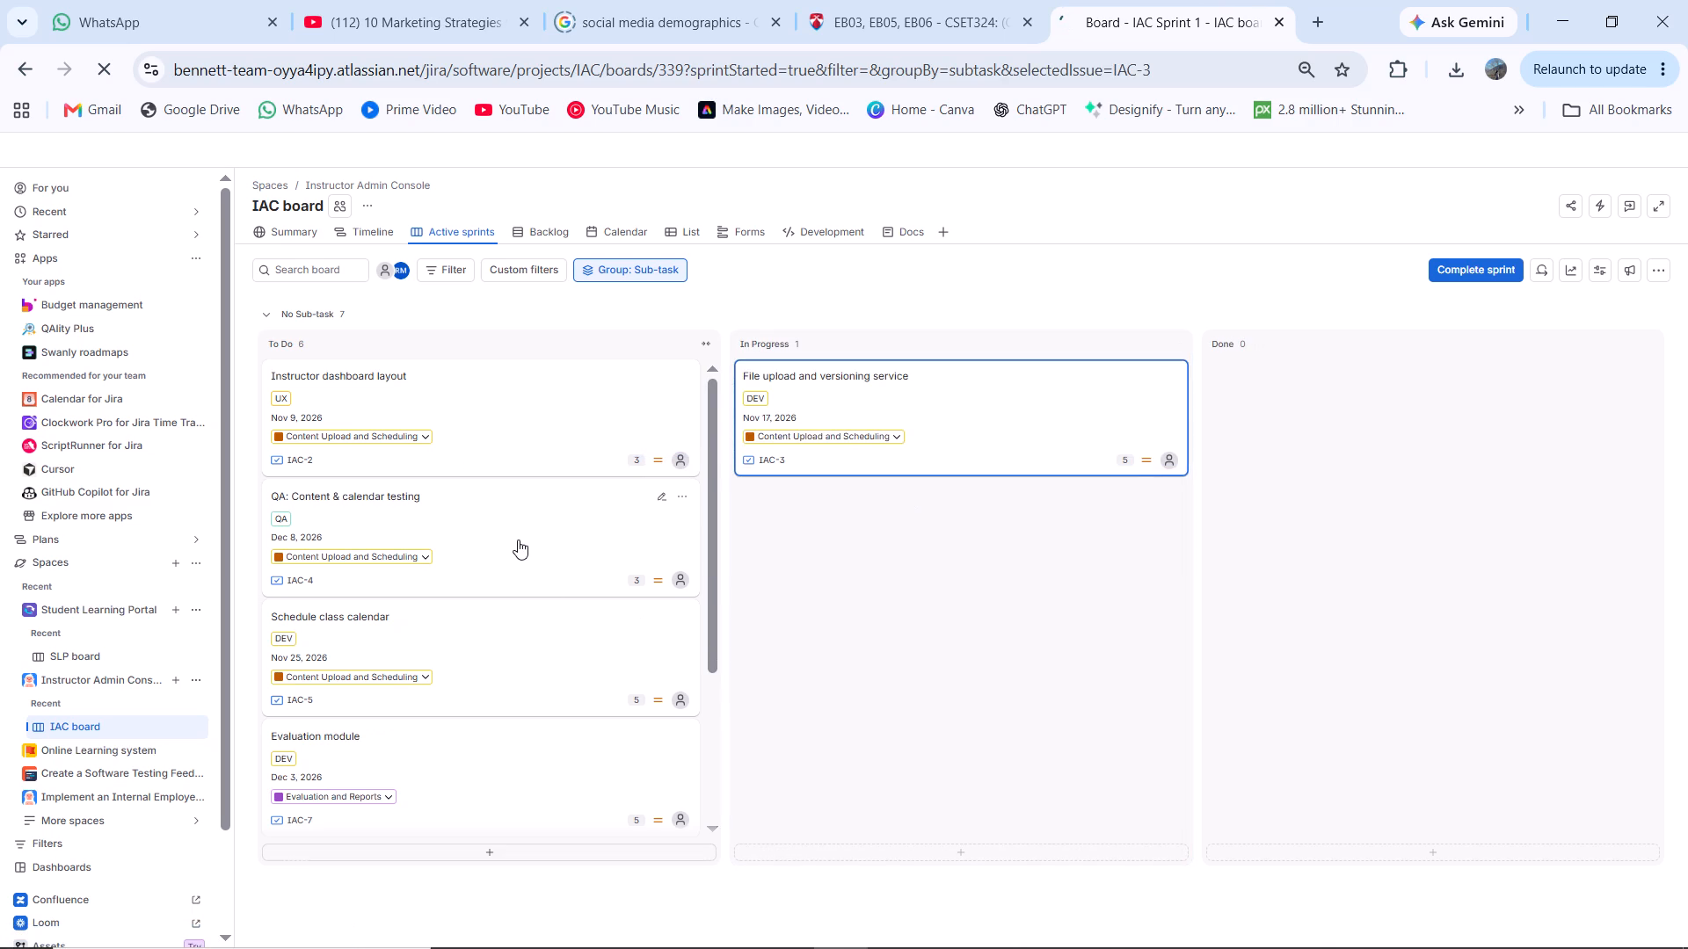
Move "QA: Content & calendar testing" (IAC-4) to Done and "Schedule class calendar" (IAC-5) to In Progress.
{"action": "left_click_drag", "start_coordinate": [518, 539], "coordinate": [1432, 509]}
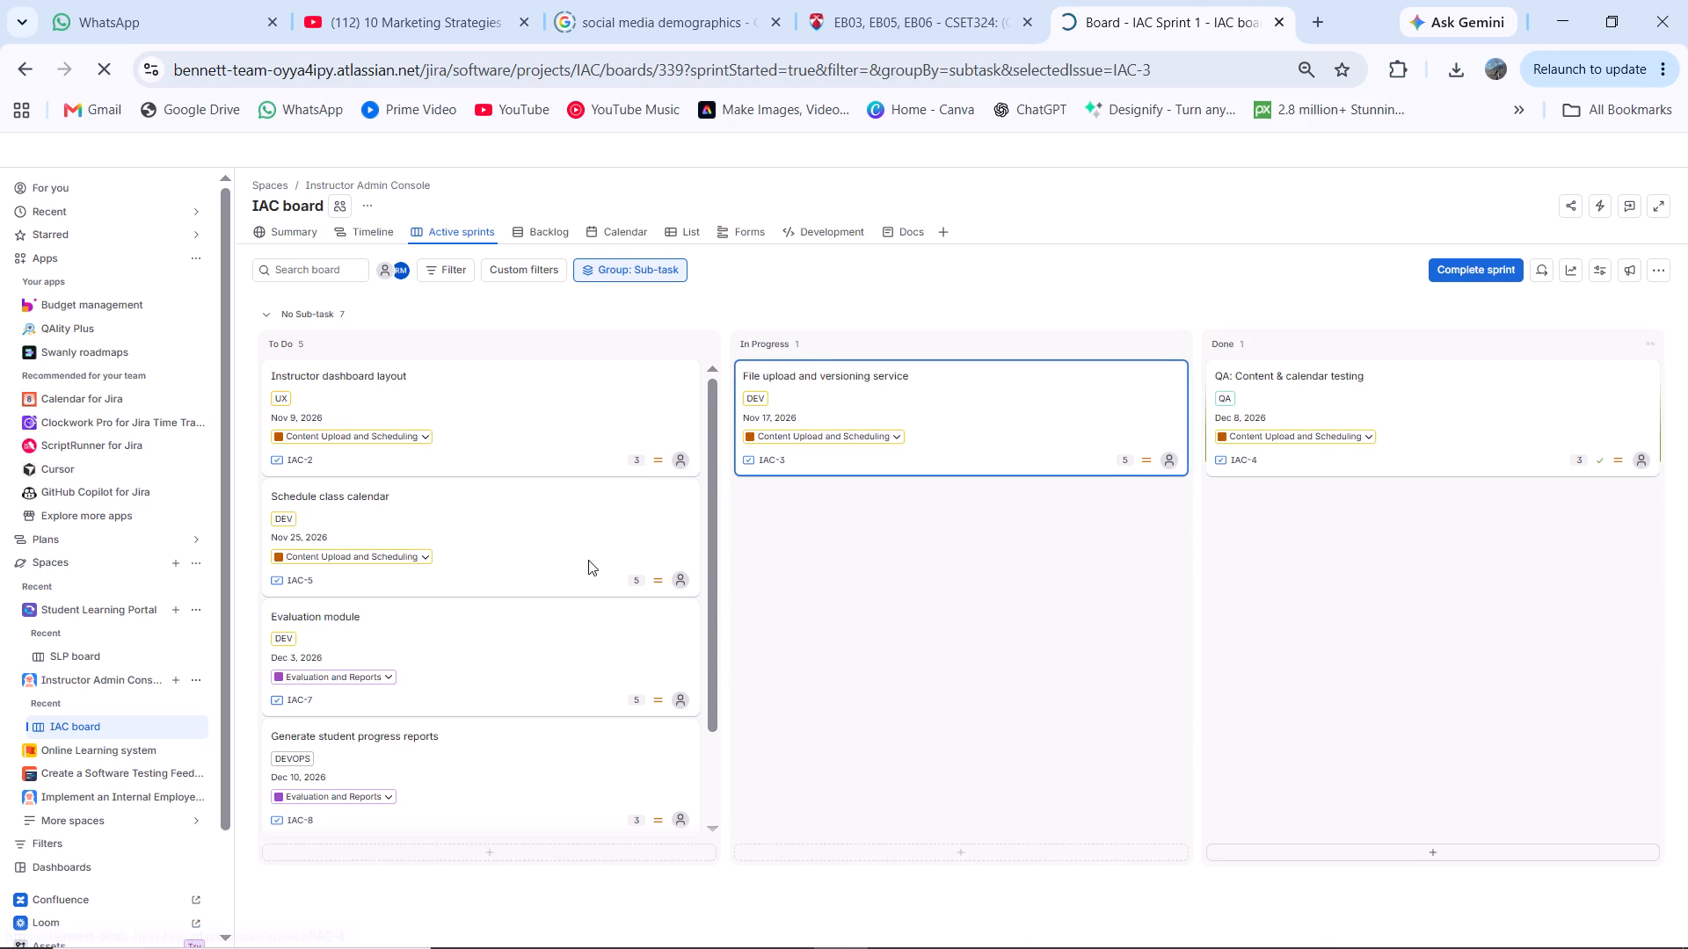
{"action": "left_click_drag", "start_coordinate": [534, 573], "coordinate": [1014, 575]}
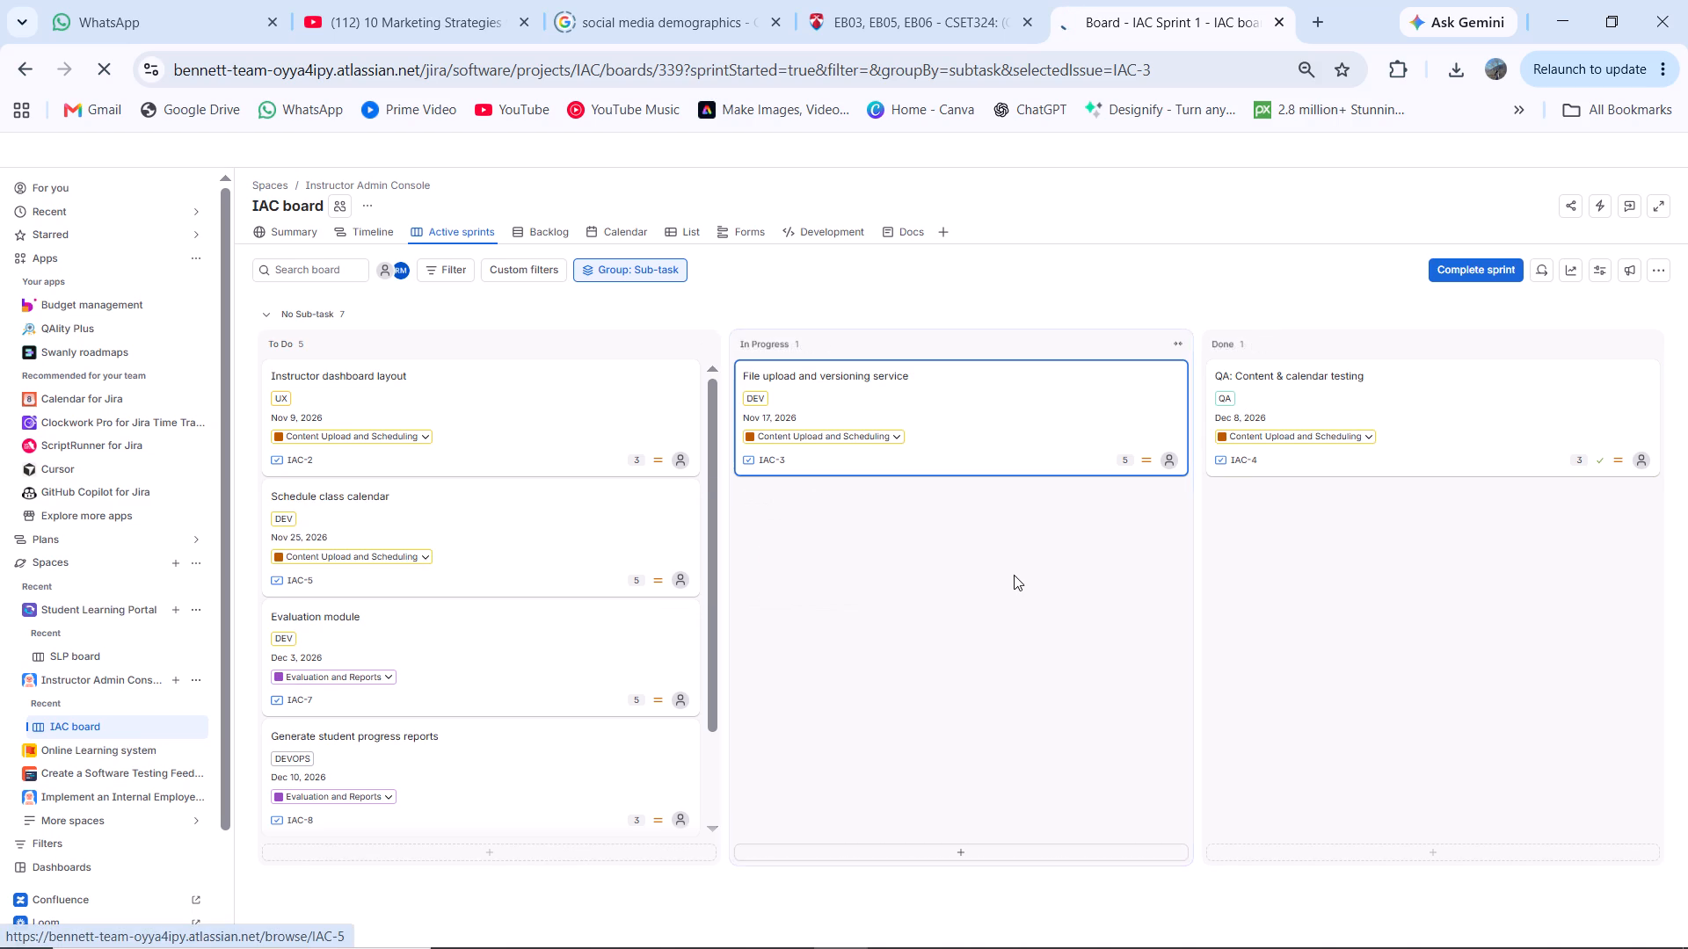
{"action": "left_click_drag", "start_coordinate": [600, 546], "coordinate": [971, 594]}
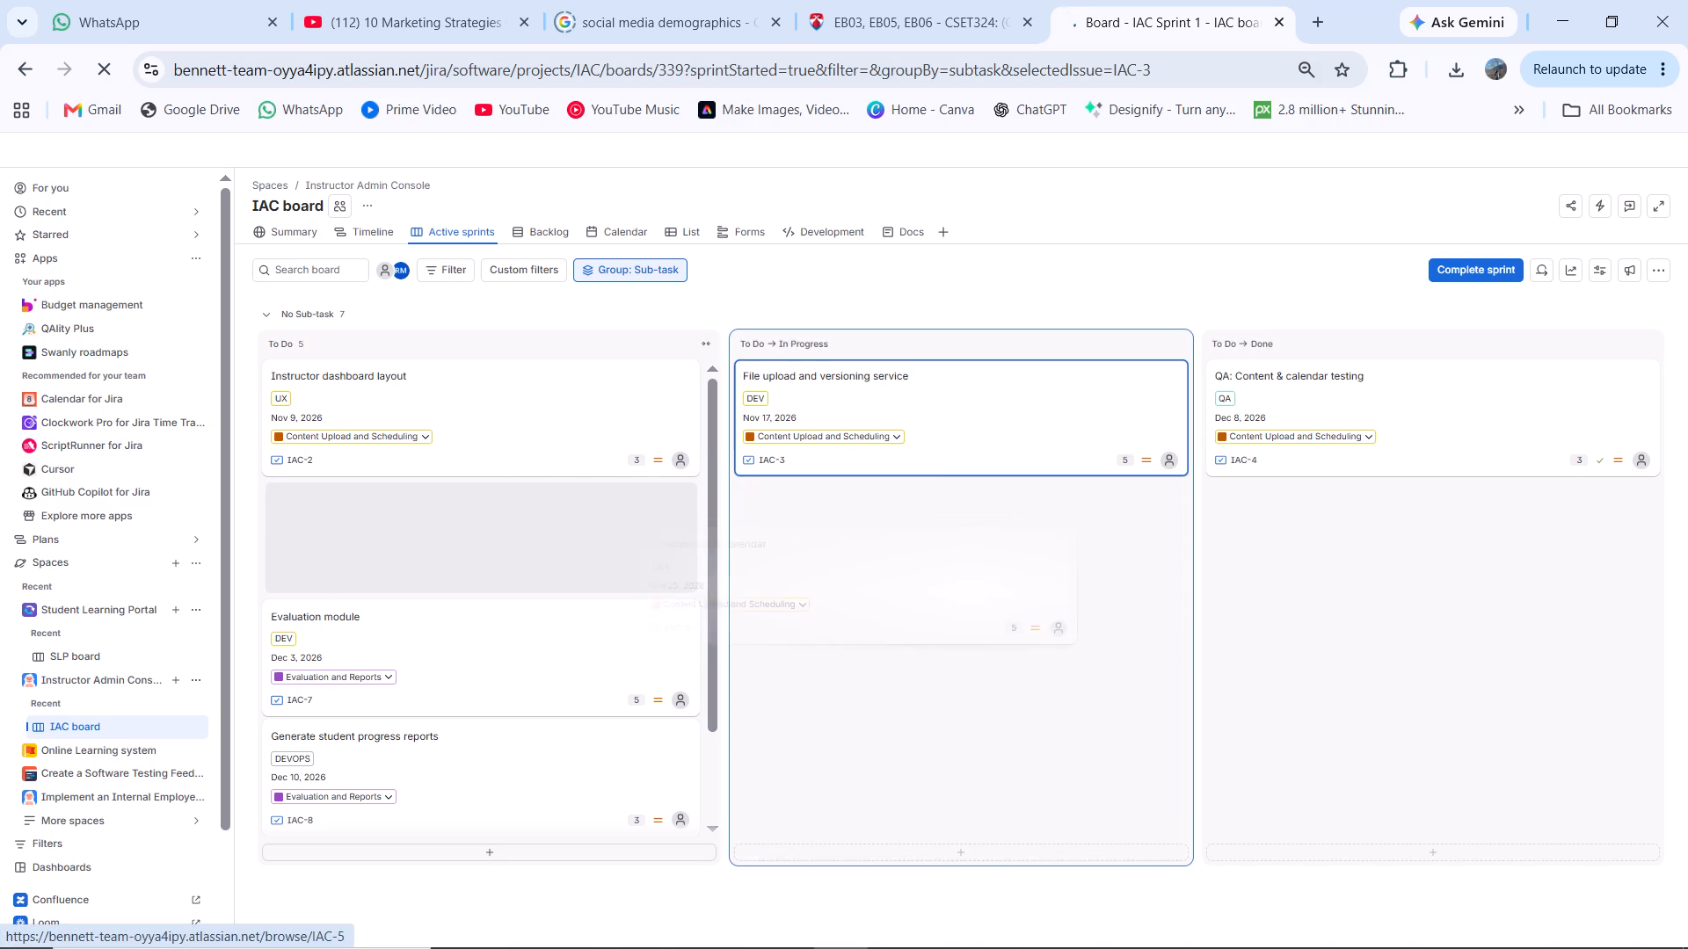
{"action": "left_click_drag", "start_coordinate": [971, 594], "coordinate": [978, 596]}
Move "Generate student progress reports" (IAC-8) and "QA: Report validation" (IAC-9) from To Do to Done.
{"action": "left_click_drag", "start_coordinate": [581, 635], "coordinate": [691, 627]}
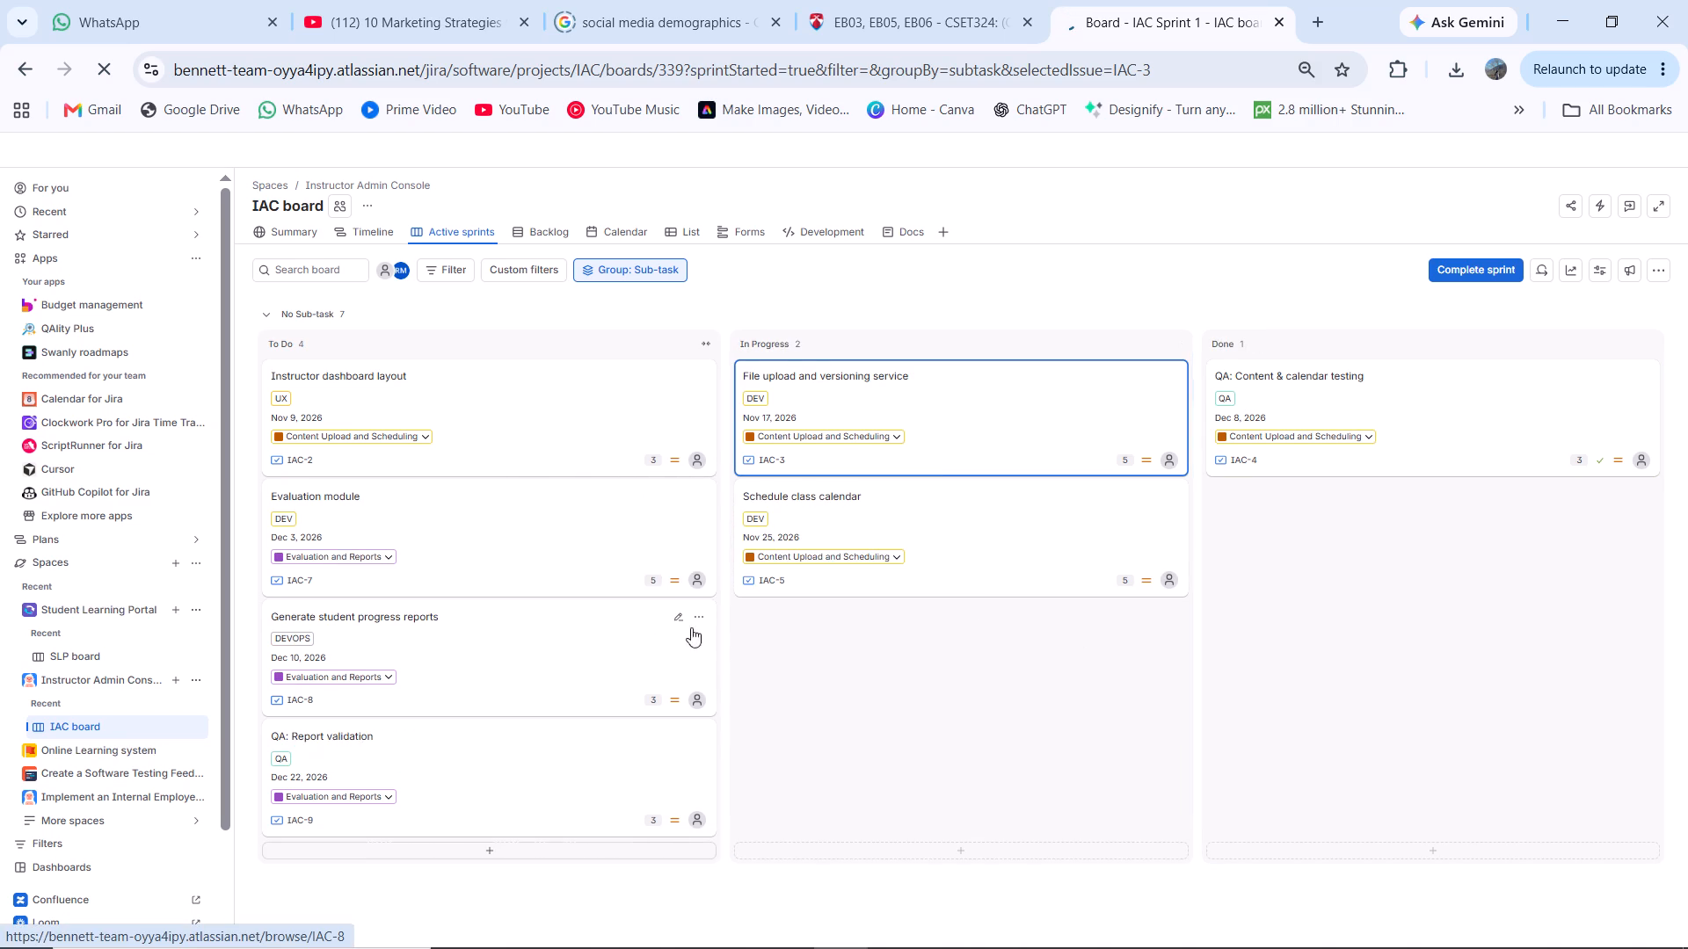
{"action": "left_click_drag", "start_coordinate": [691, 627], "coordinate": [1376, 592]}
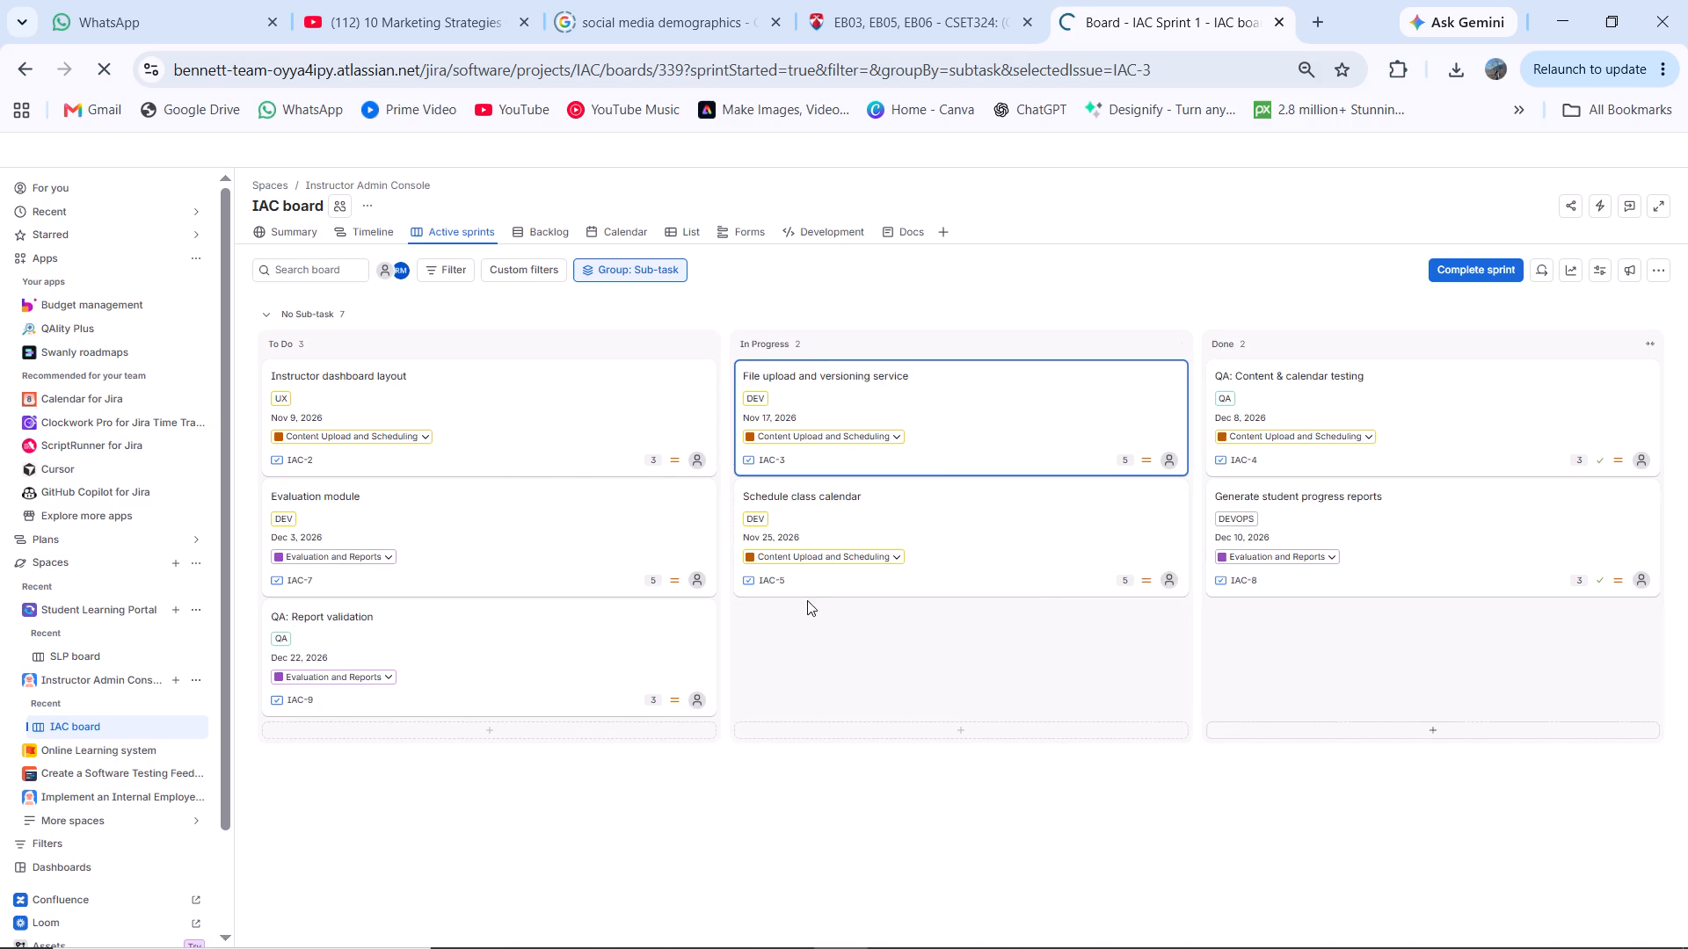
{"action": "left_click_drag", "start_coordinate": [520, 675], "coordinate": [1030, 652]}
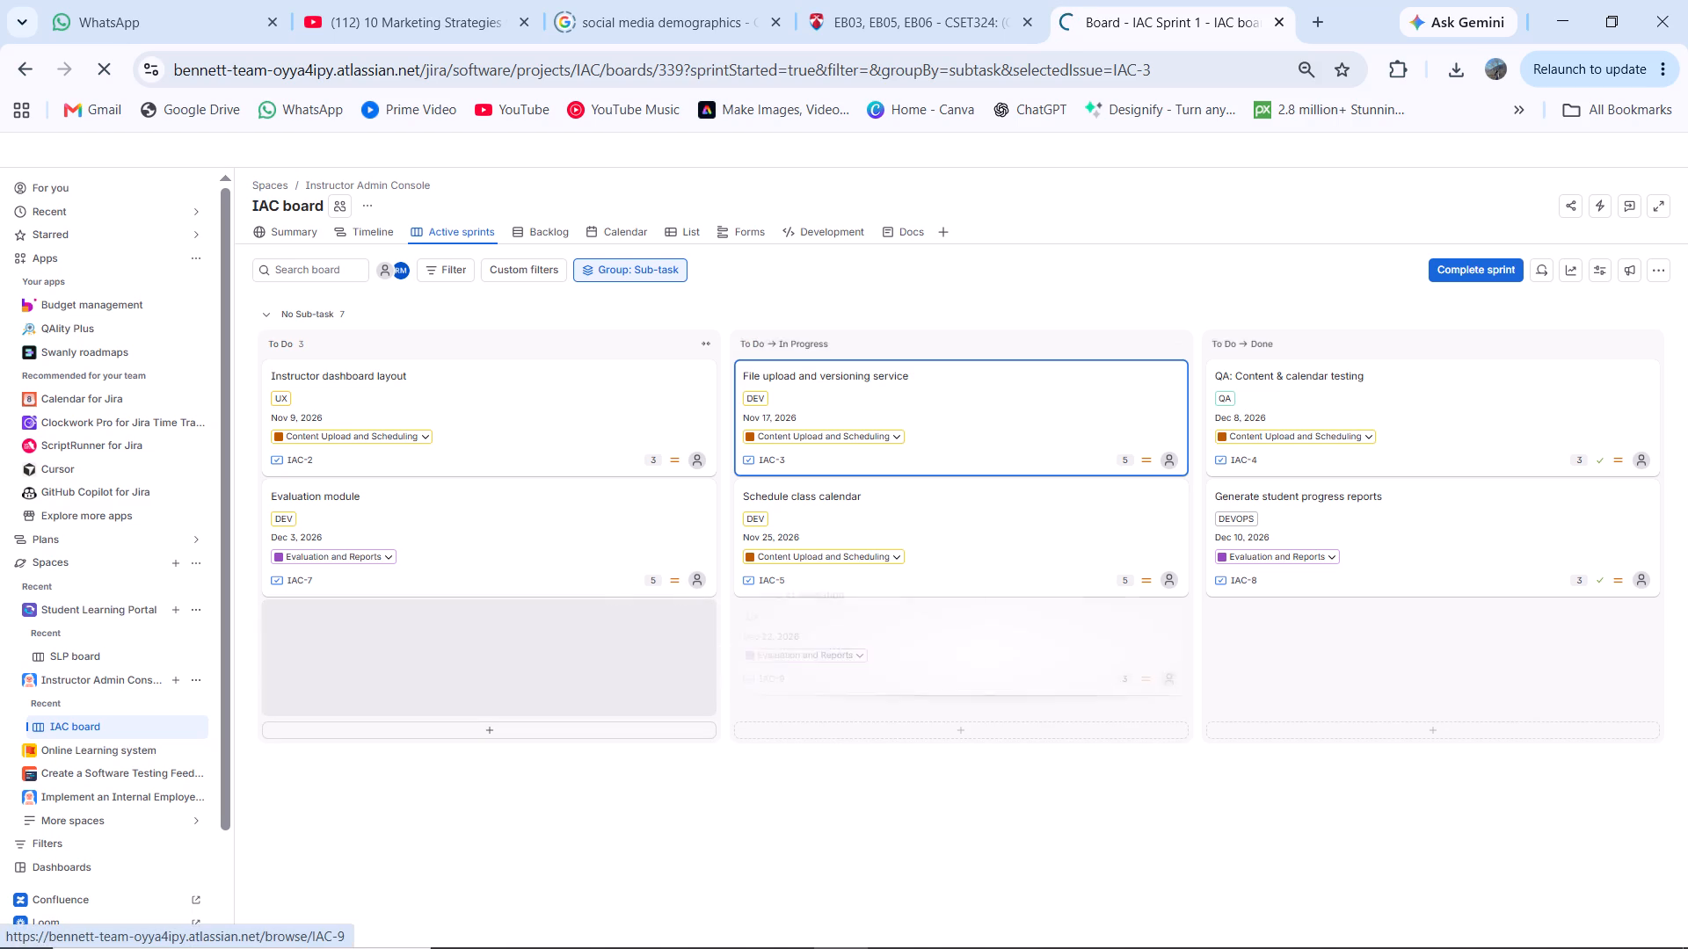
{"action": "left_click_drag", "start_coordinate": [1030, 652], "coordinate": [1389, 671]}
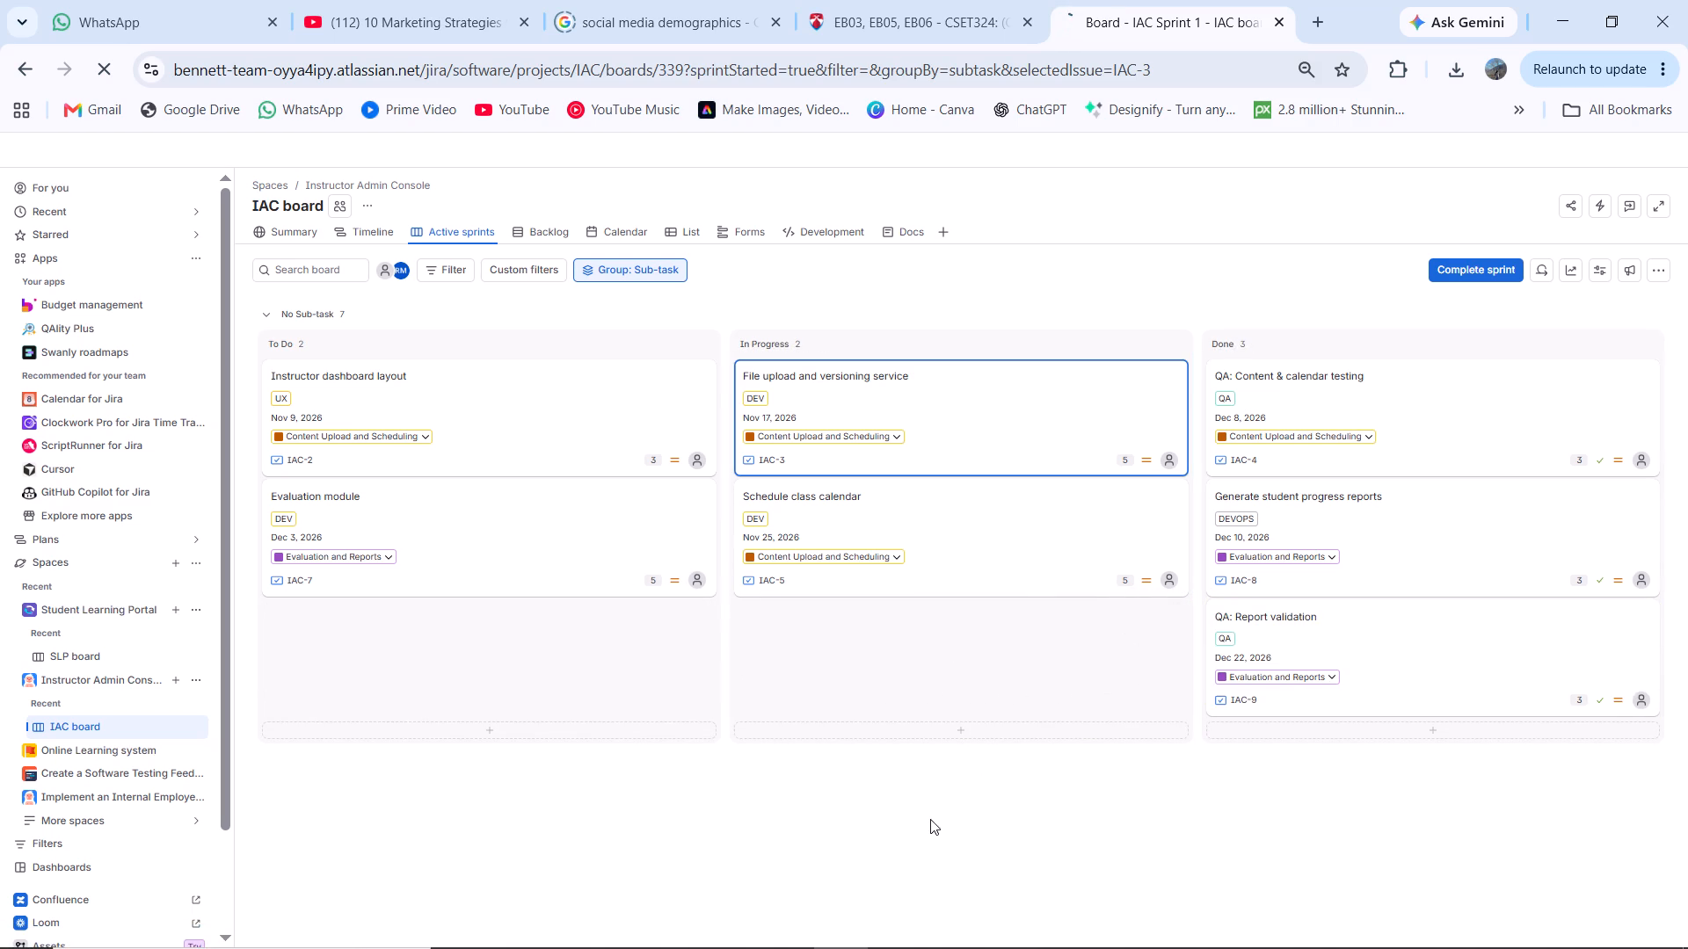
Capture a rectangular screenshot of the enlarged IAC board showing its header and the To Do, In Progress and Done columns.
{"action": "key", "text": "ctrl+plus"}
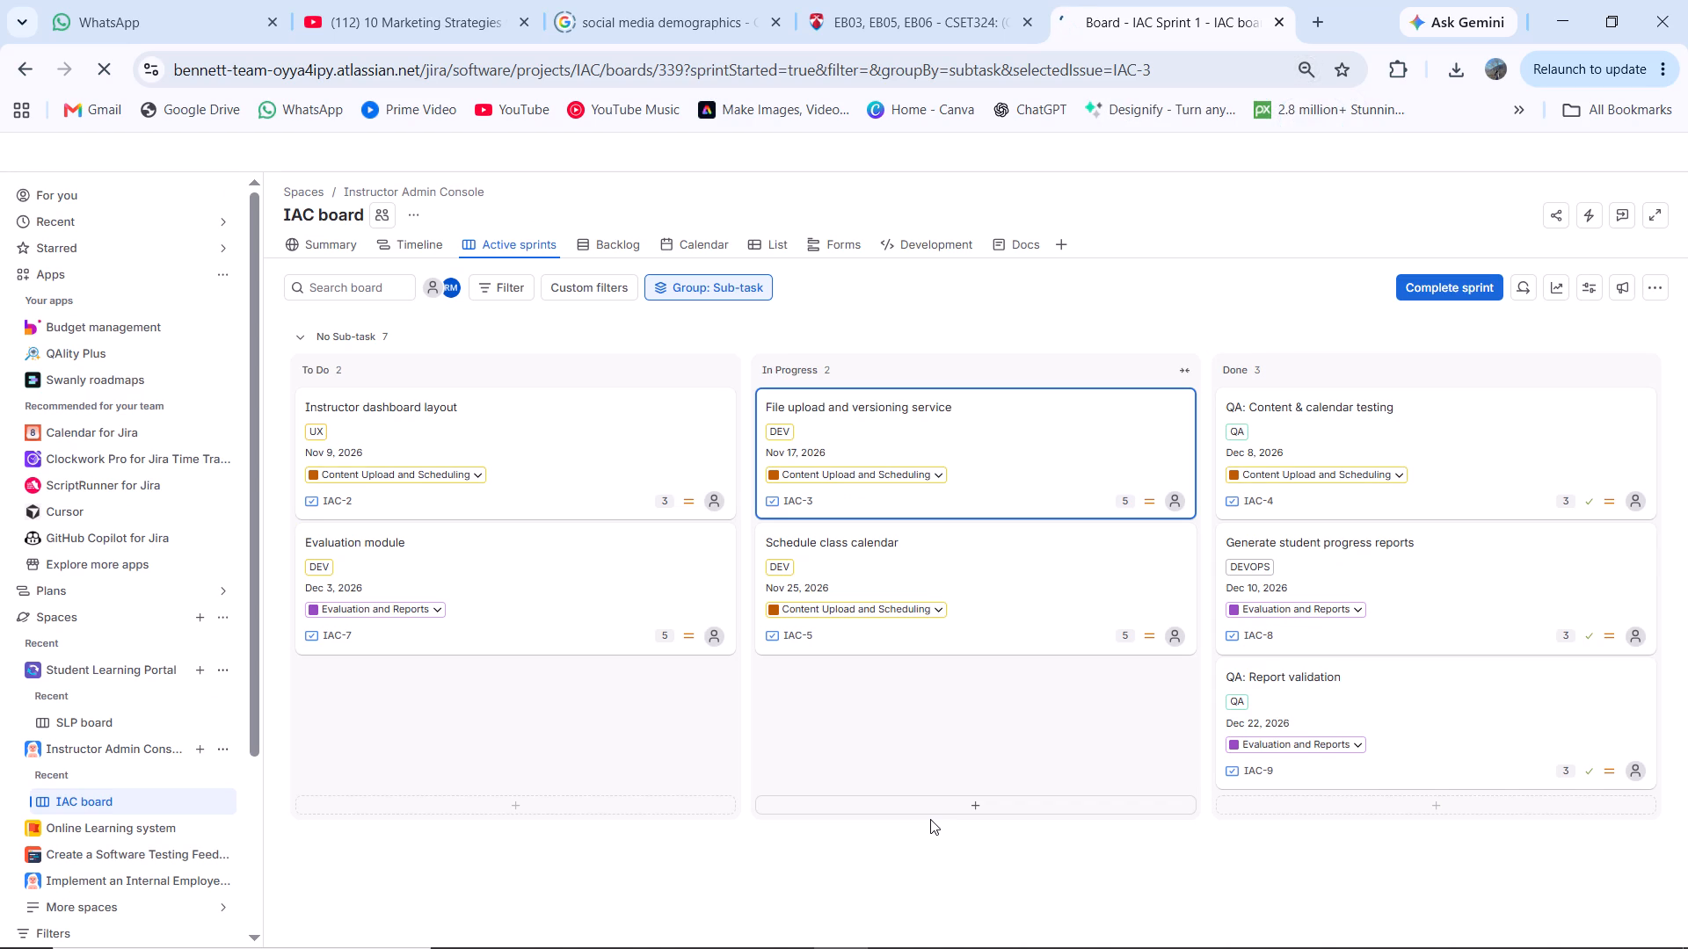
{"action": "key", "text": "ctrl+plus"}
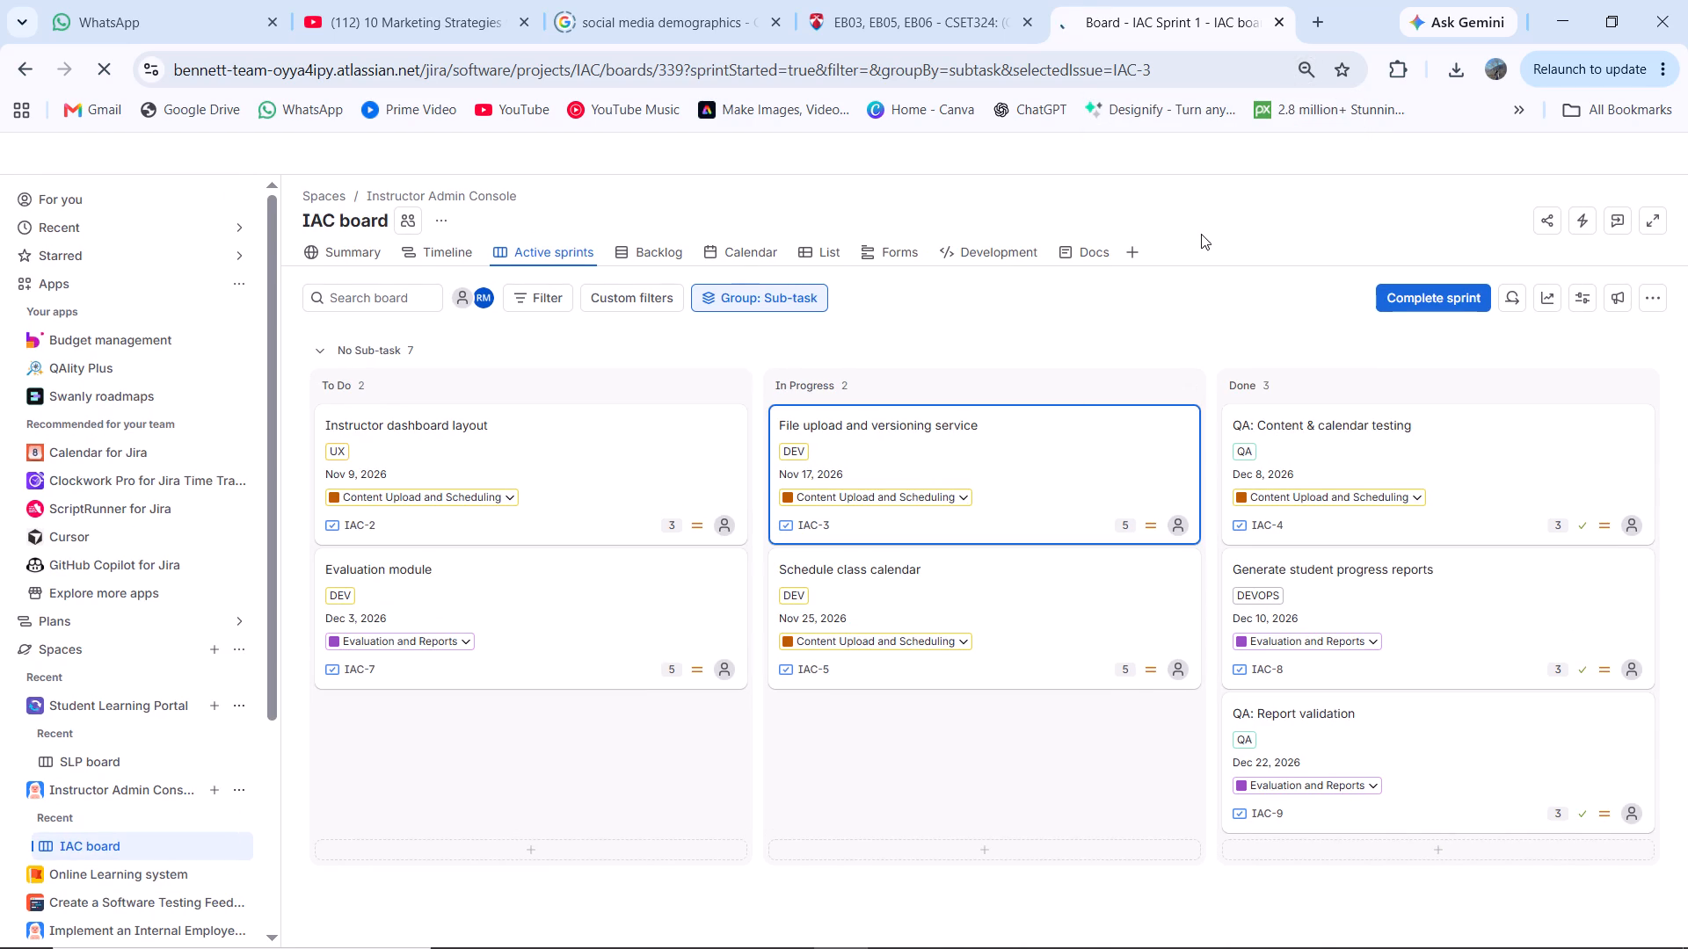
{"action": "left_click", "coordinate": [1148, 313]}
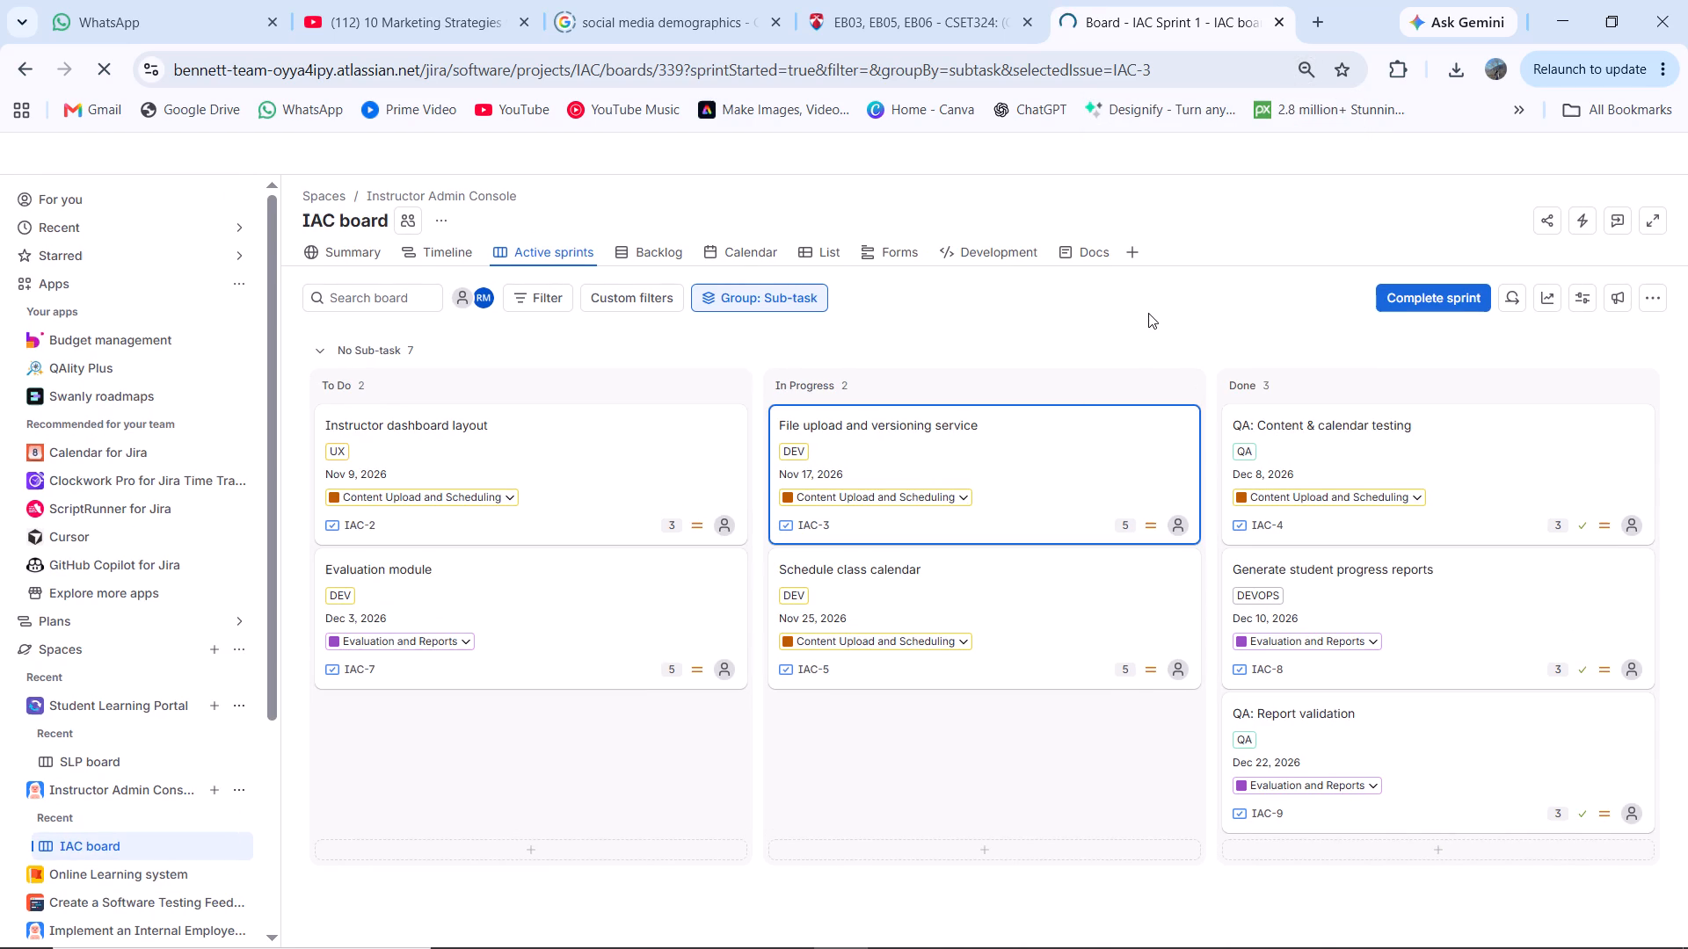
{"action": "left_click", "coordinate": [1148, 313]}
{"action": "left_click", "coordinate": [954, 787]}
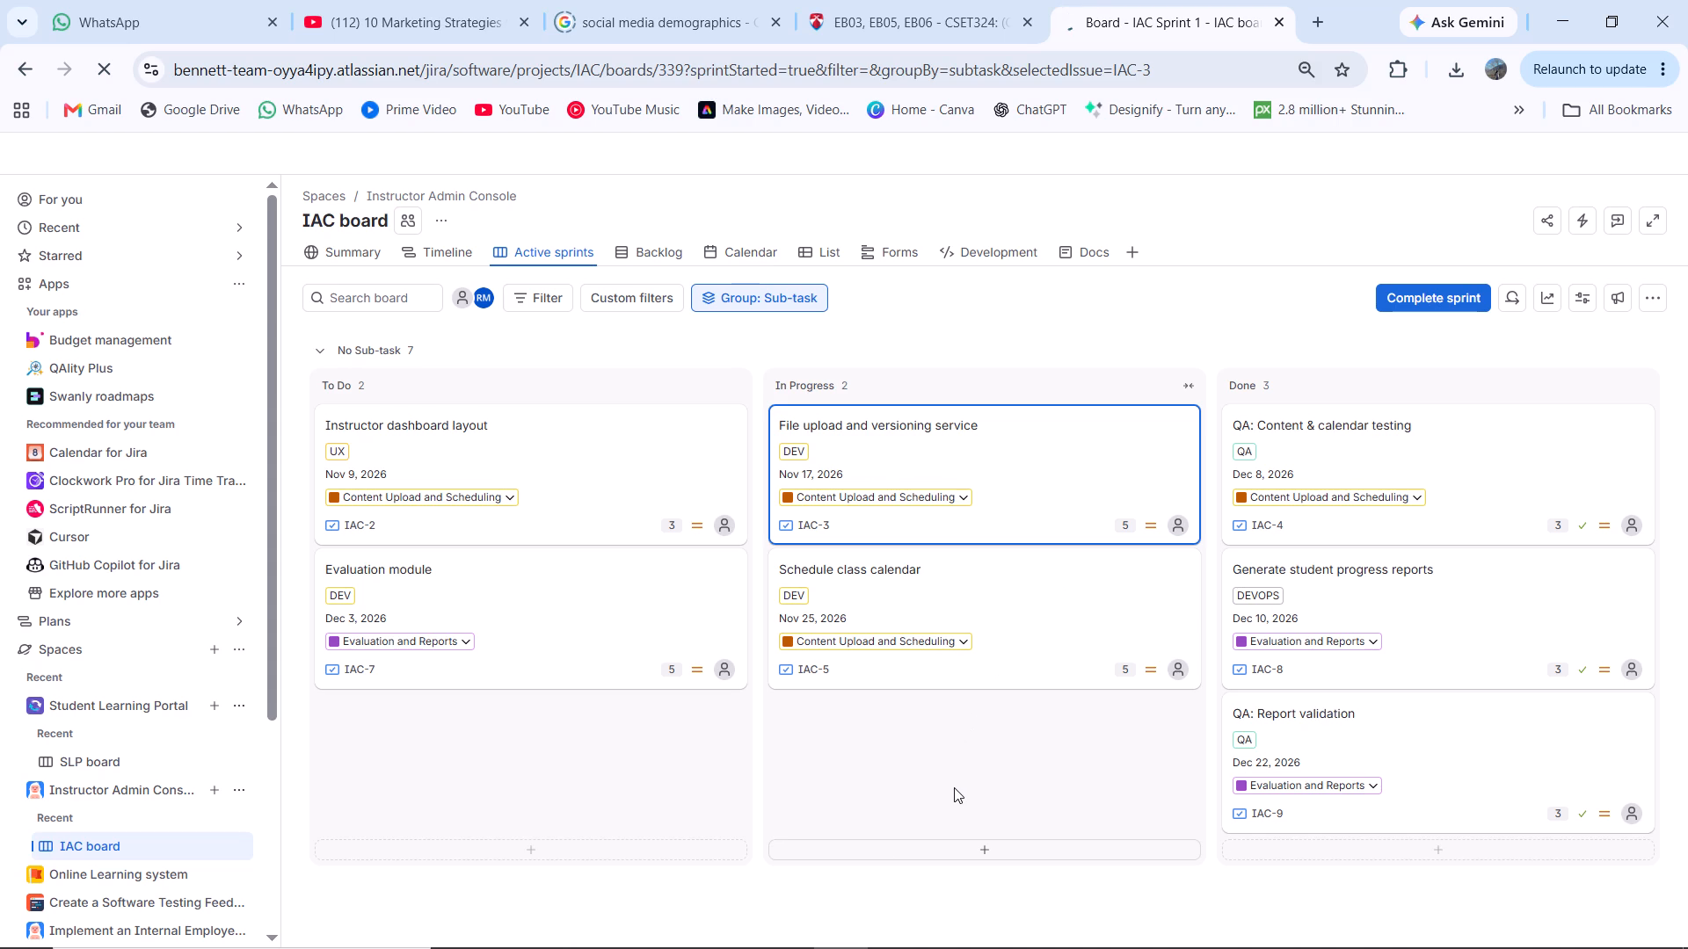
{"action": "left_click", "coordinate": [596, 480]}
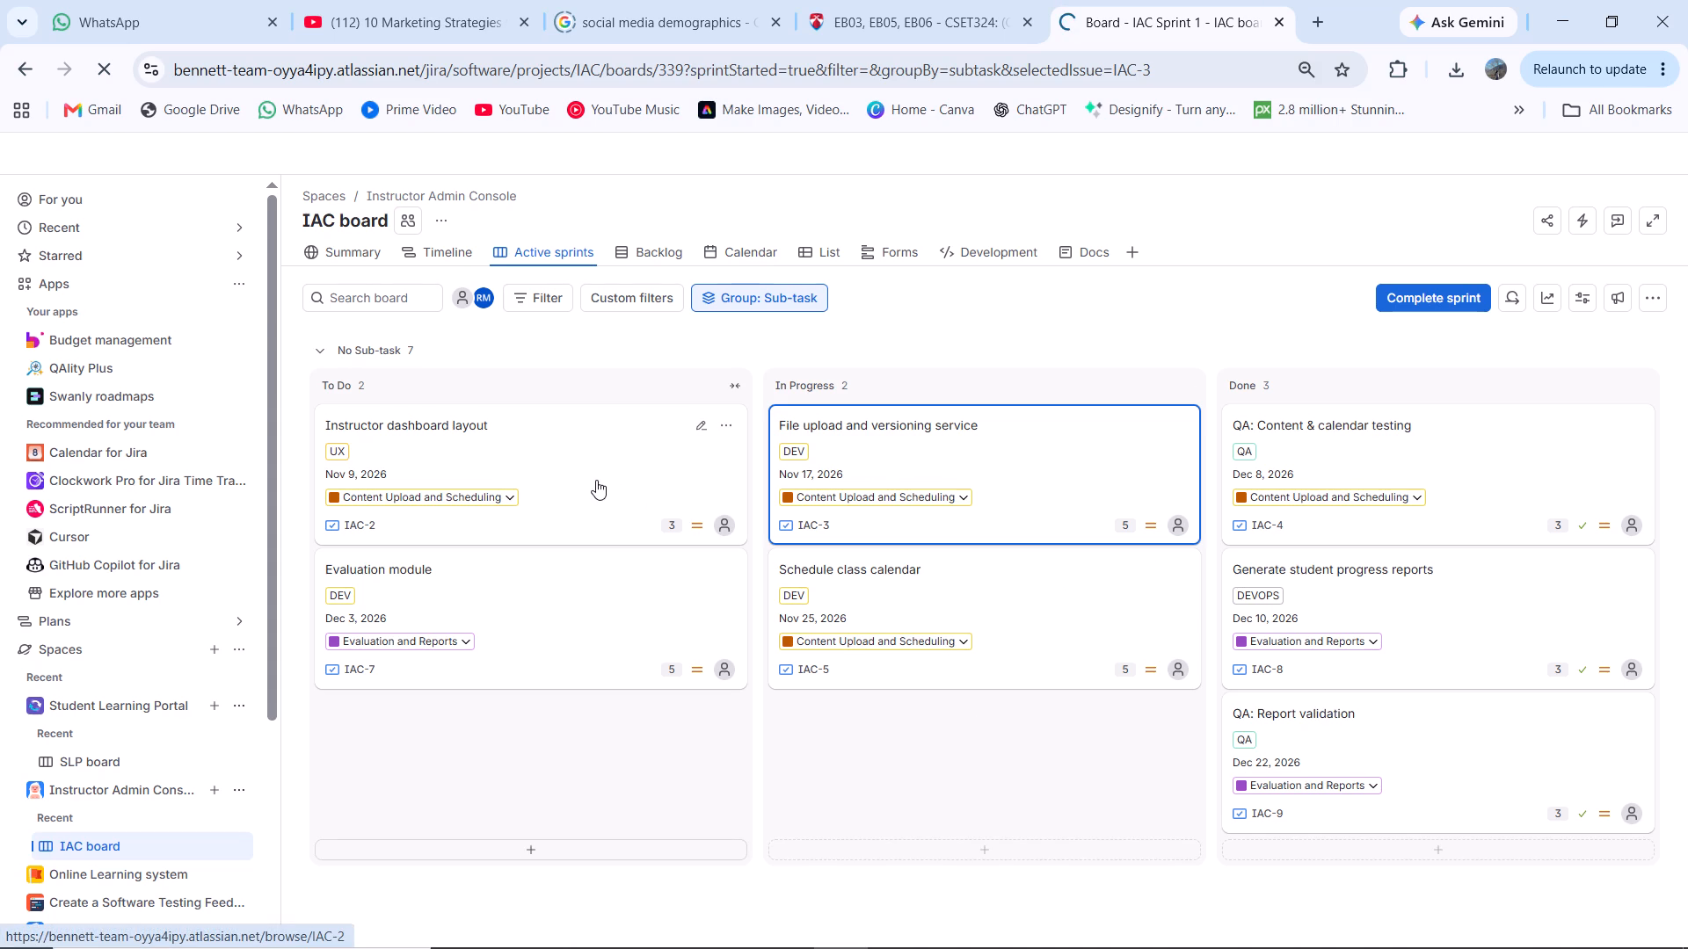
{"action": "left_click", "coordinate": [1018, 326]}
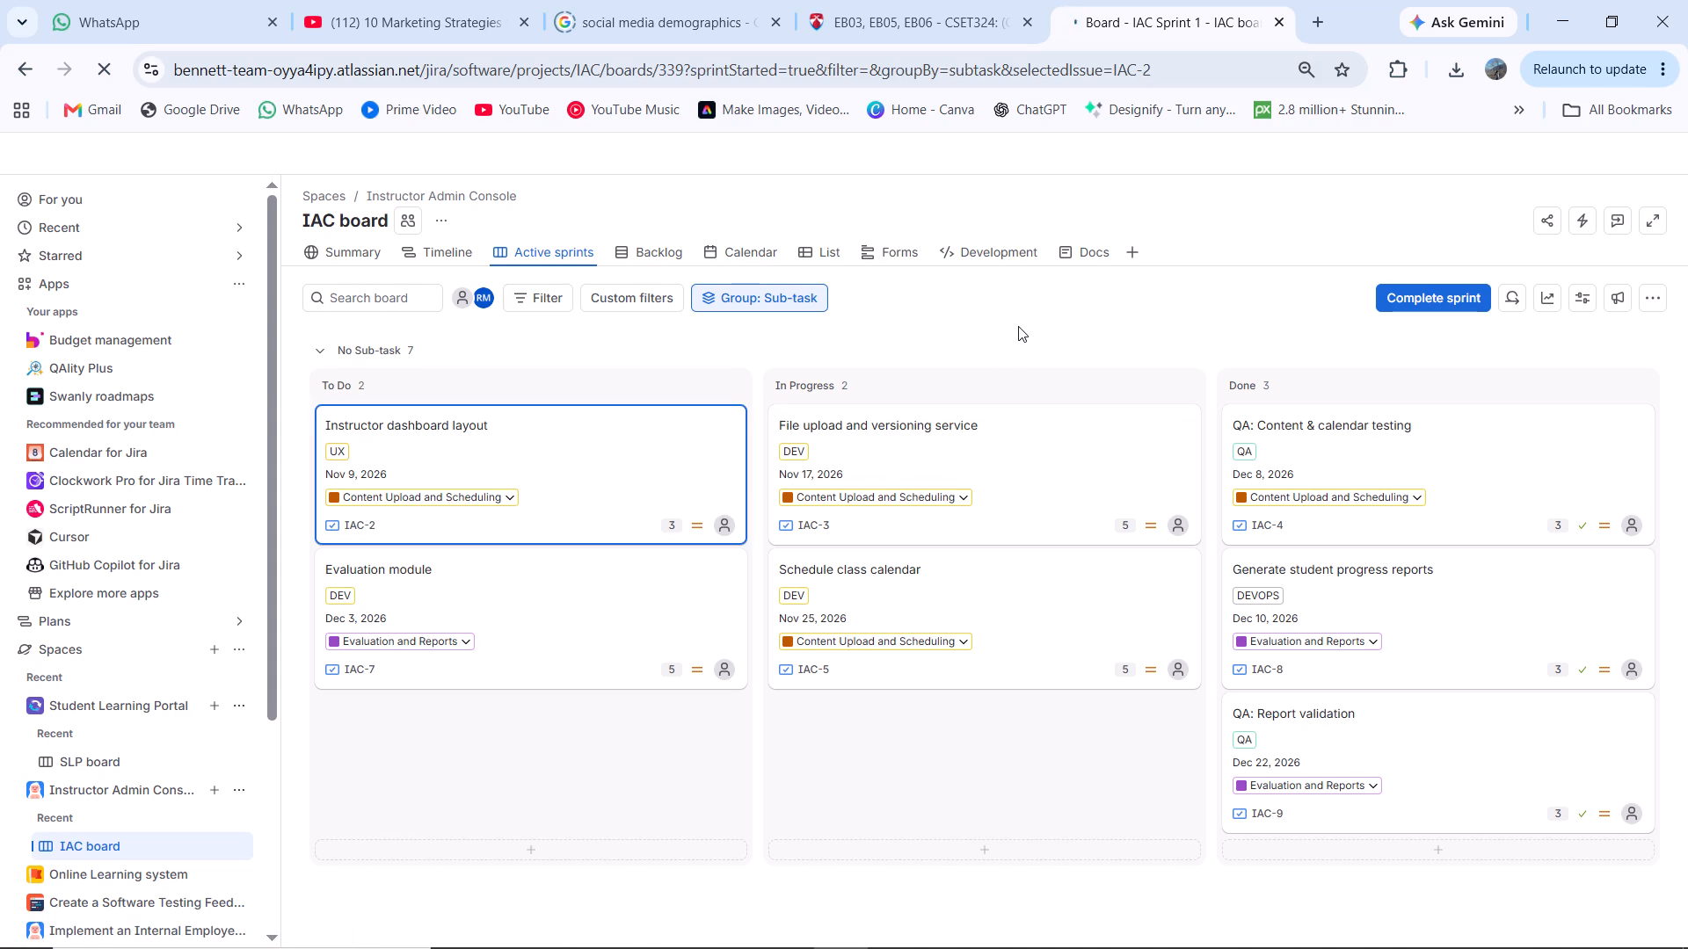
{"action": "left_click", "coordinate": [665, 756]}
{"action": "key", "text": "ctrl+plus"}
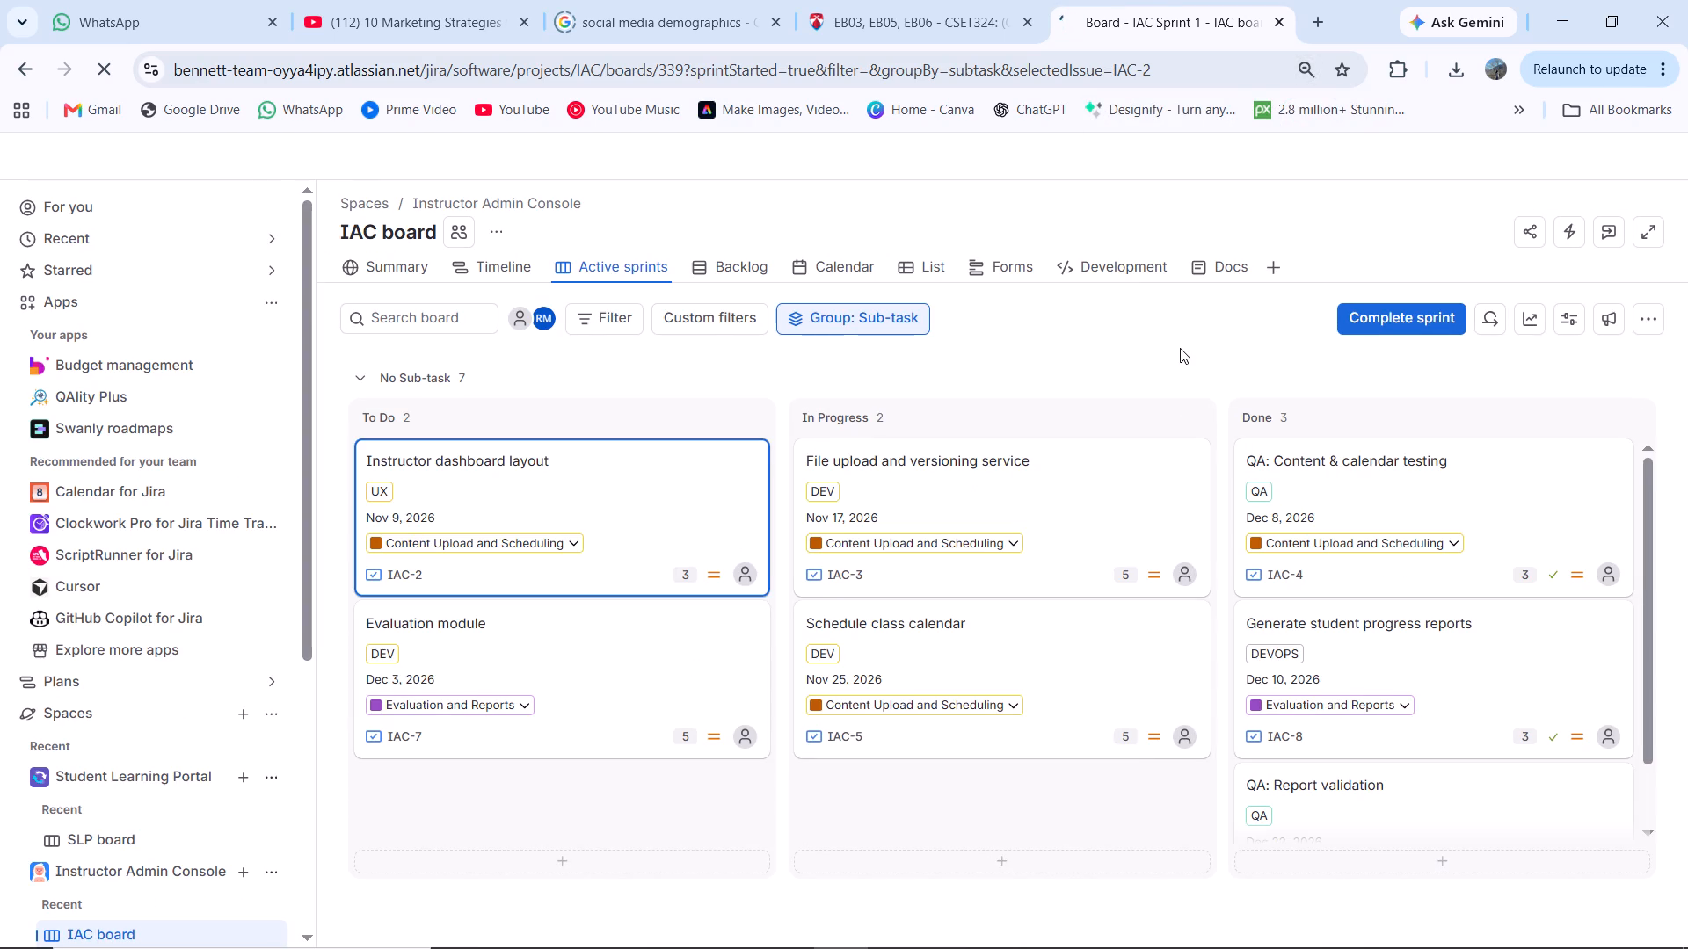
{"action": "key", "text": "shift+super+s"}
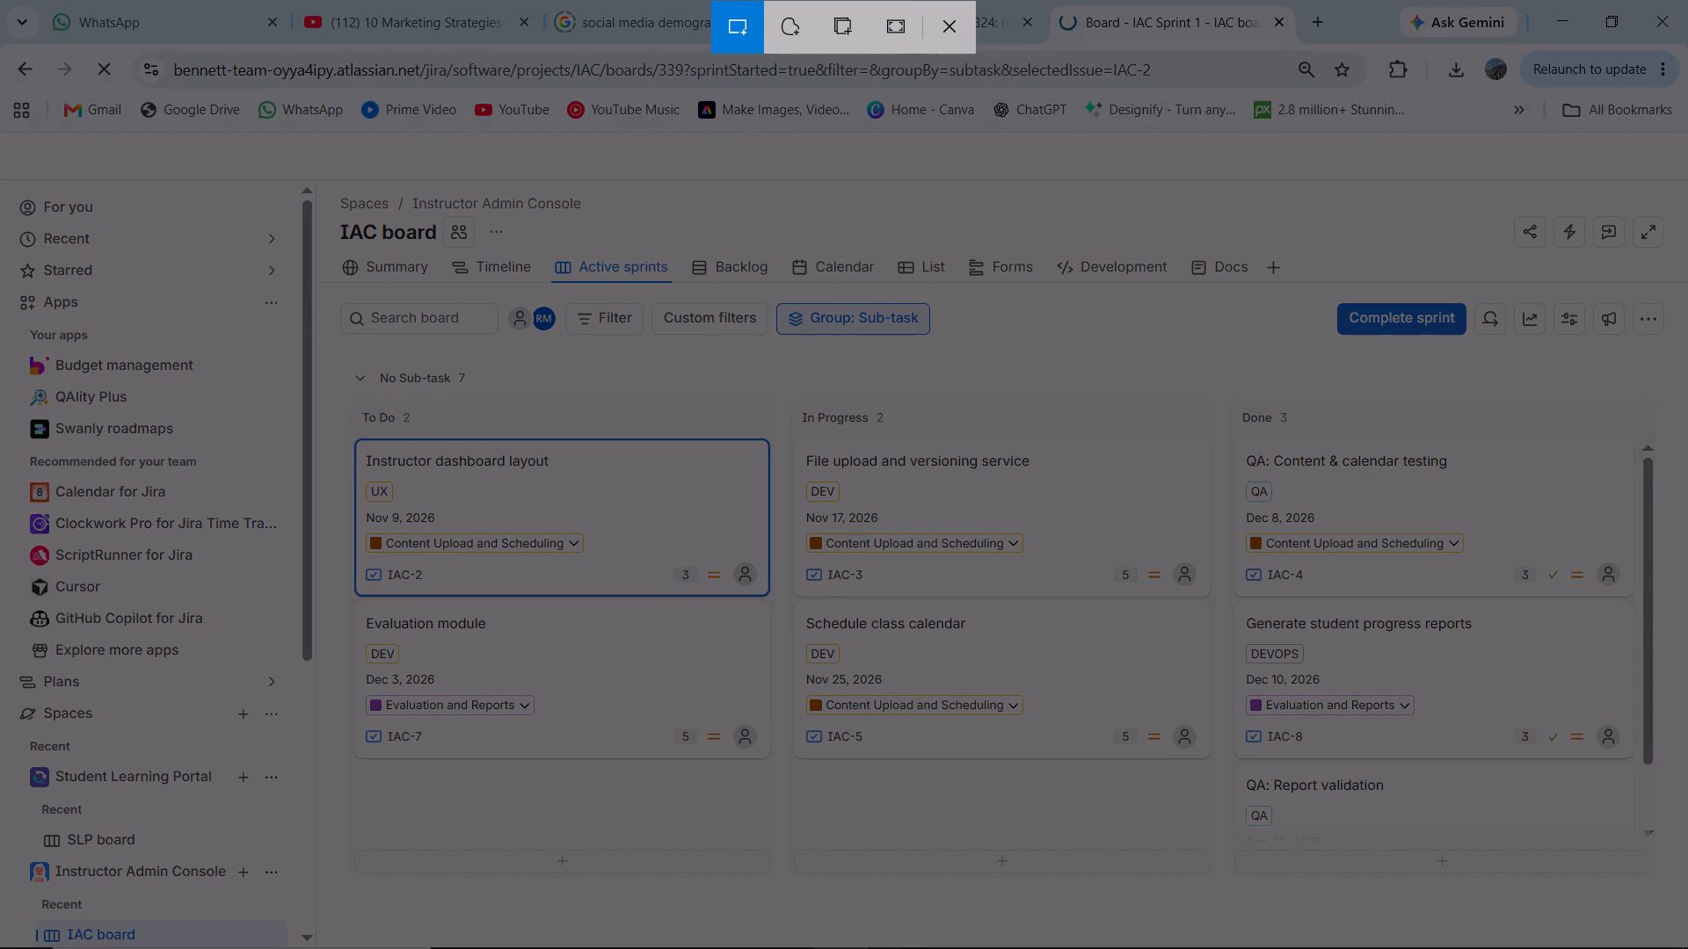
{"action": "left_click_drag", "start_coordinate": [316, 177], "coordinate": [709, 464]}
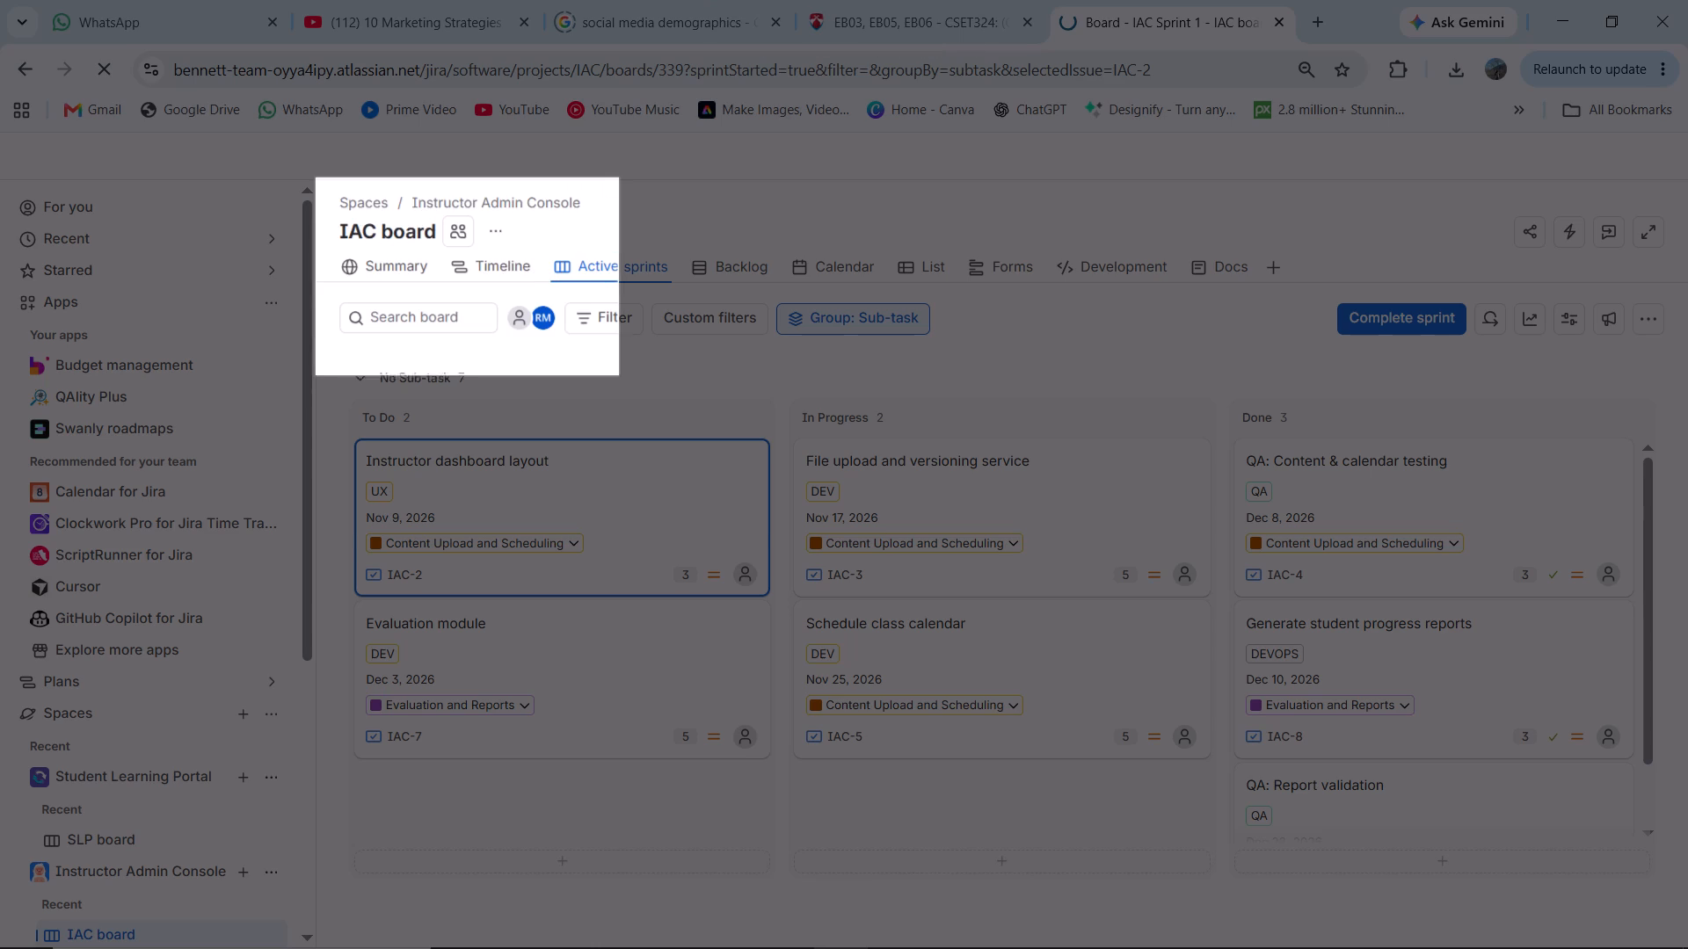
{"action": "left_click_drag", "start_coordinate": [709, 464], "coordinate": [1044, 948]}
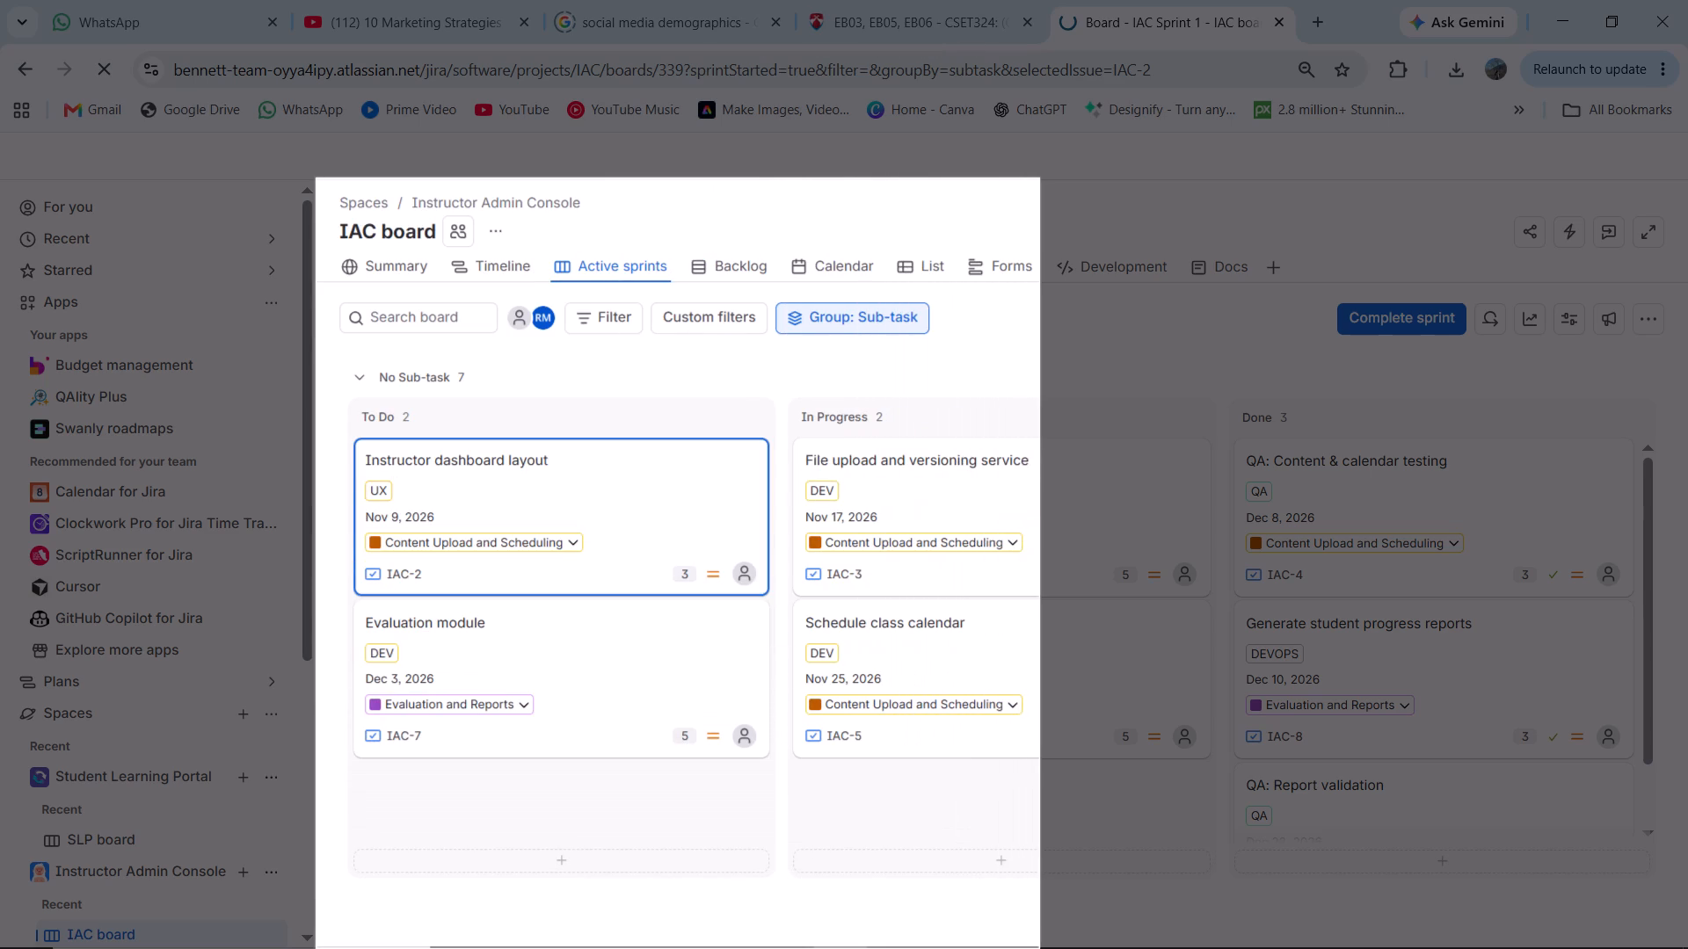
{"action": "left_click_drag", "start_coordinate": [1044, 948], "coordinate": [1475, 948]}
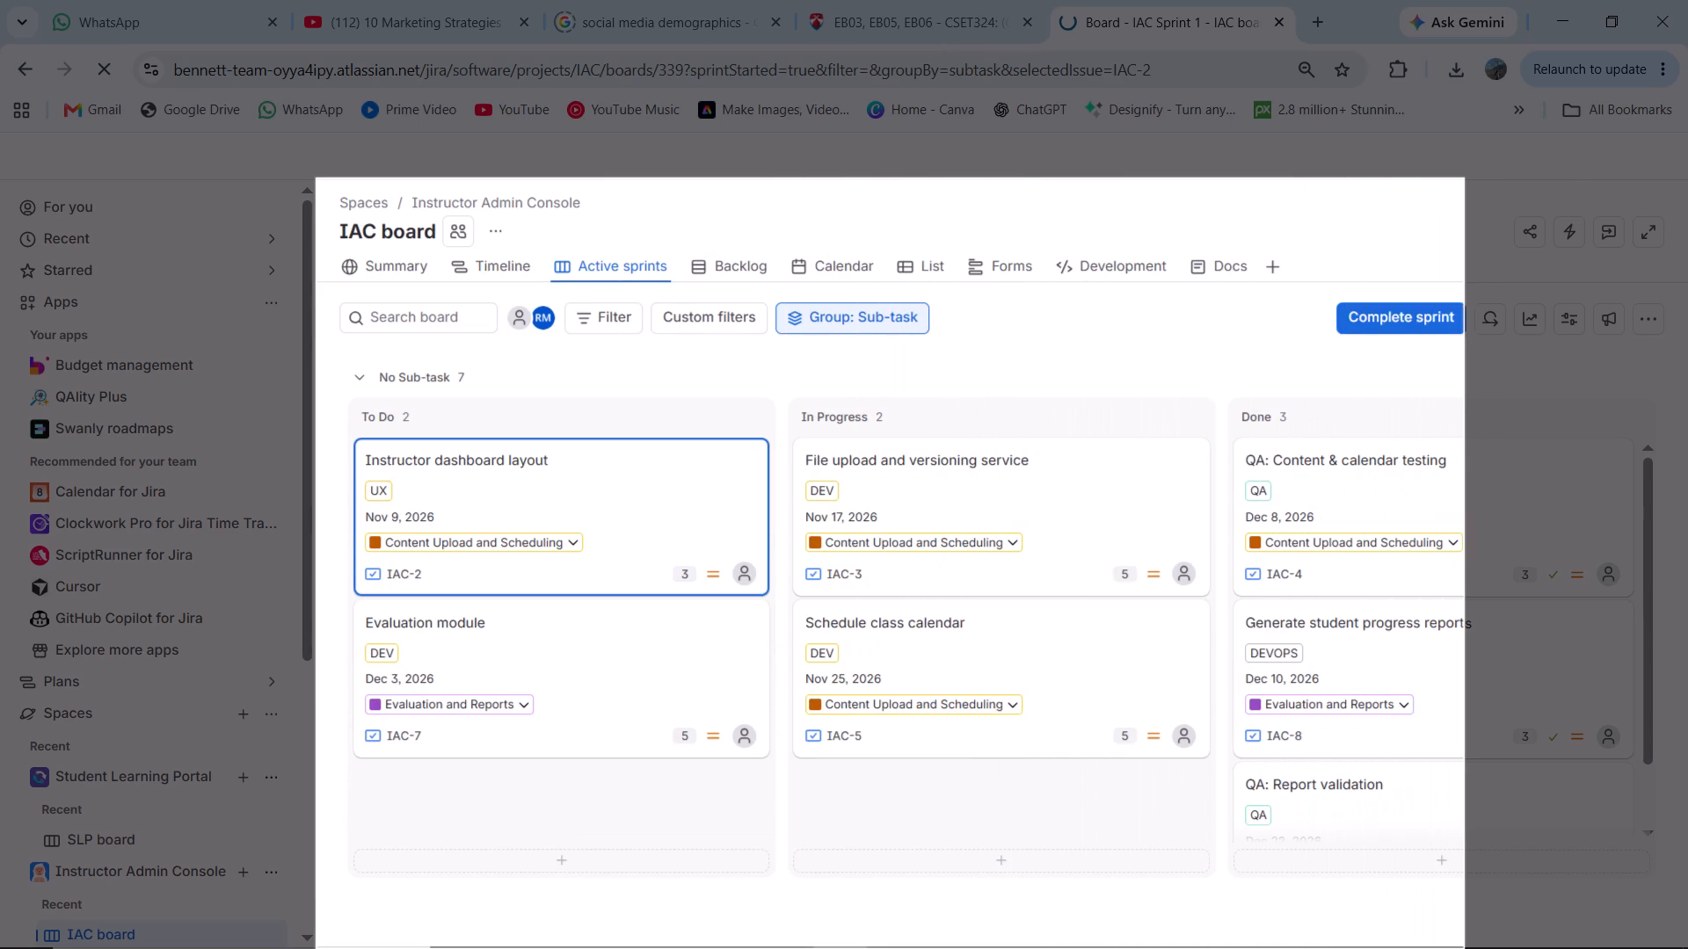
{"action": "left_click_drag", "start_coordinate": [1475, 948], "coordinate": [1643, 913]}
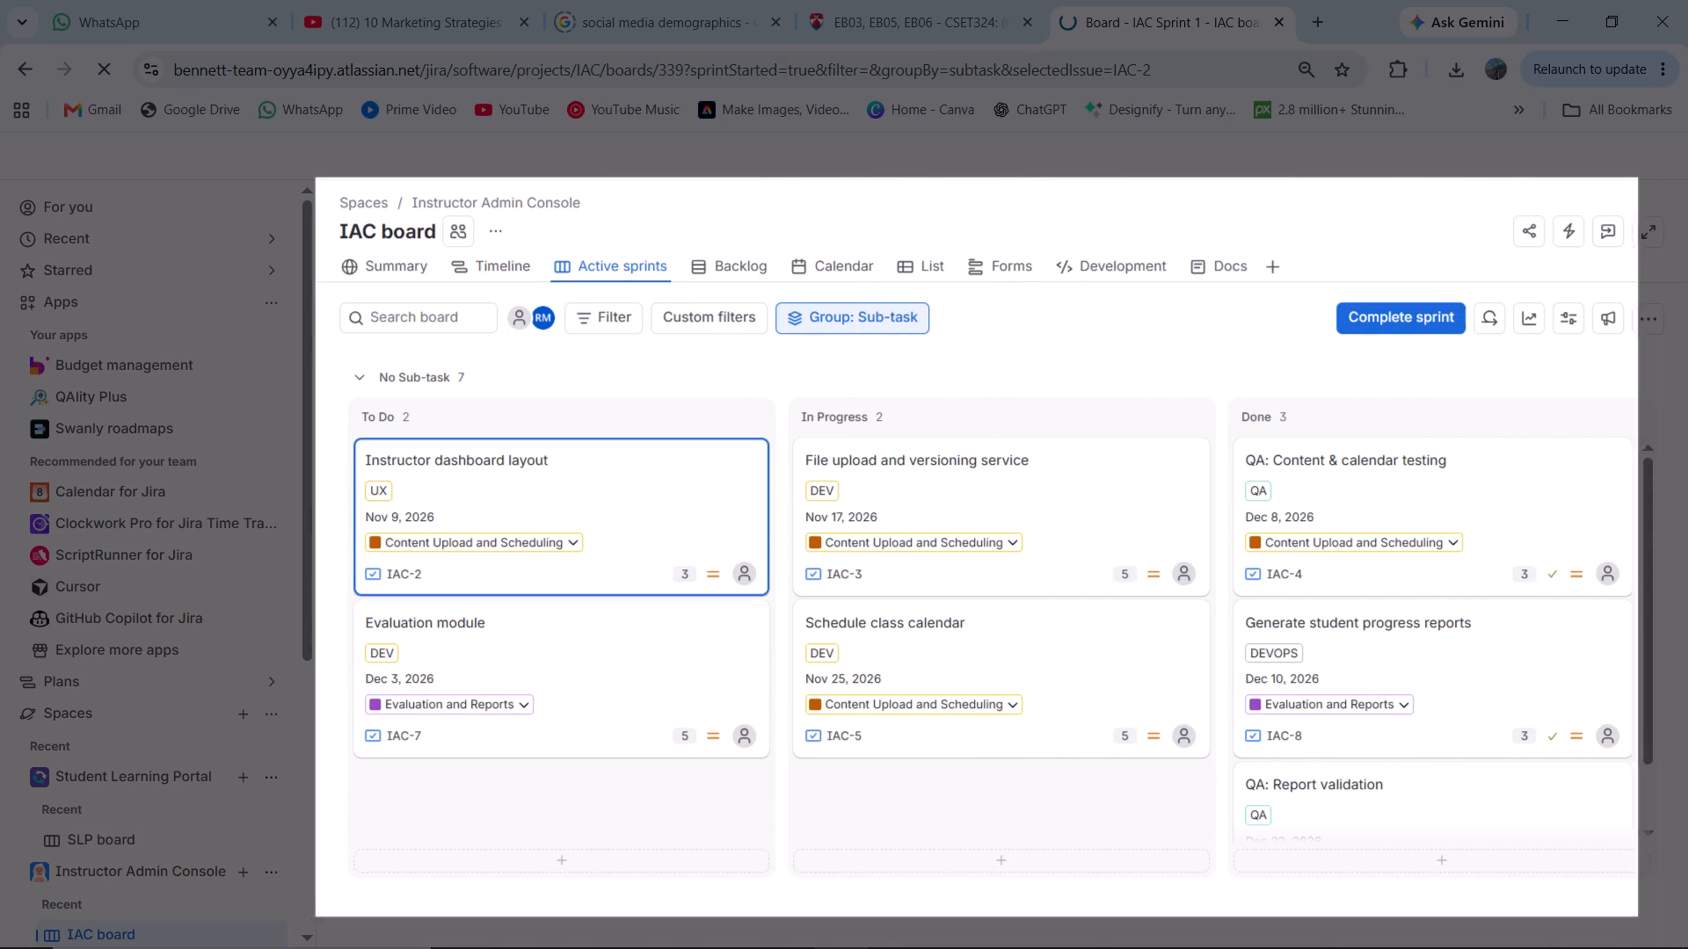
{"action": "left_click_drag", "start_coordinate": [1643, 913], "coordinate": [1642, 902]}
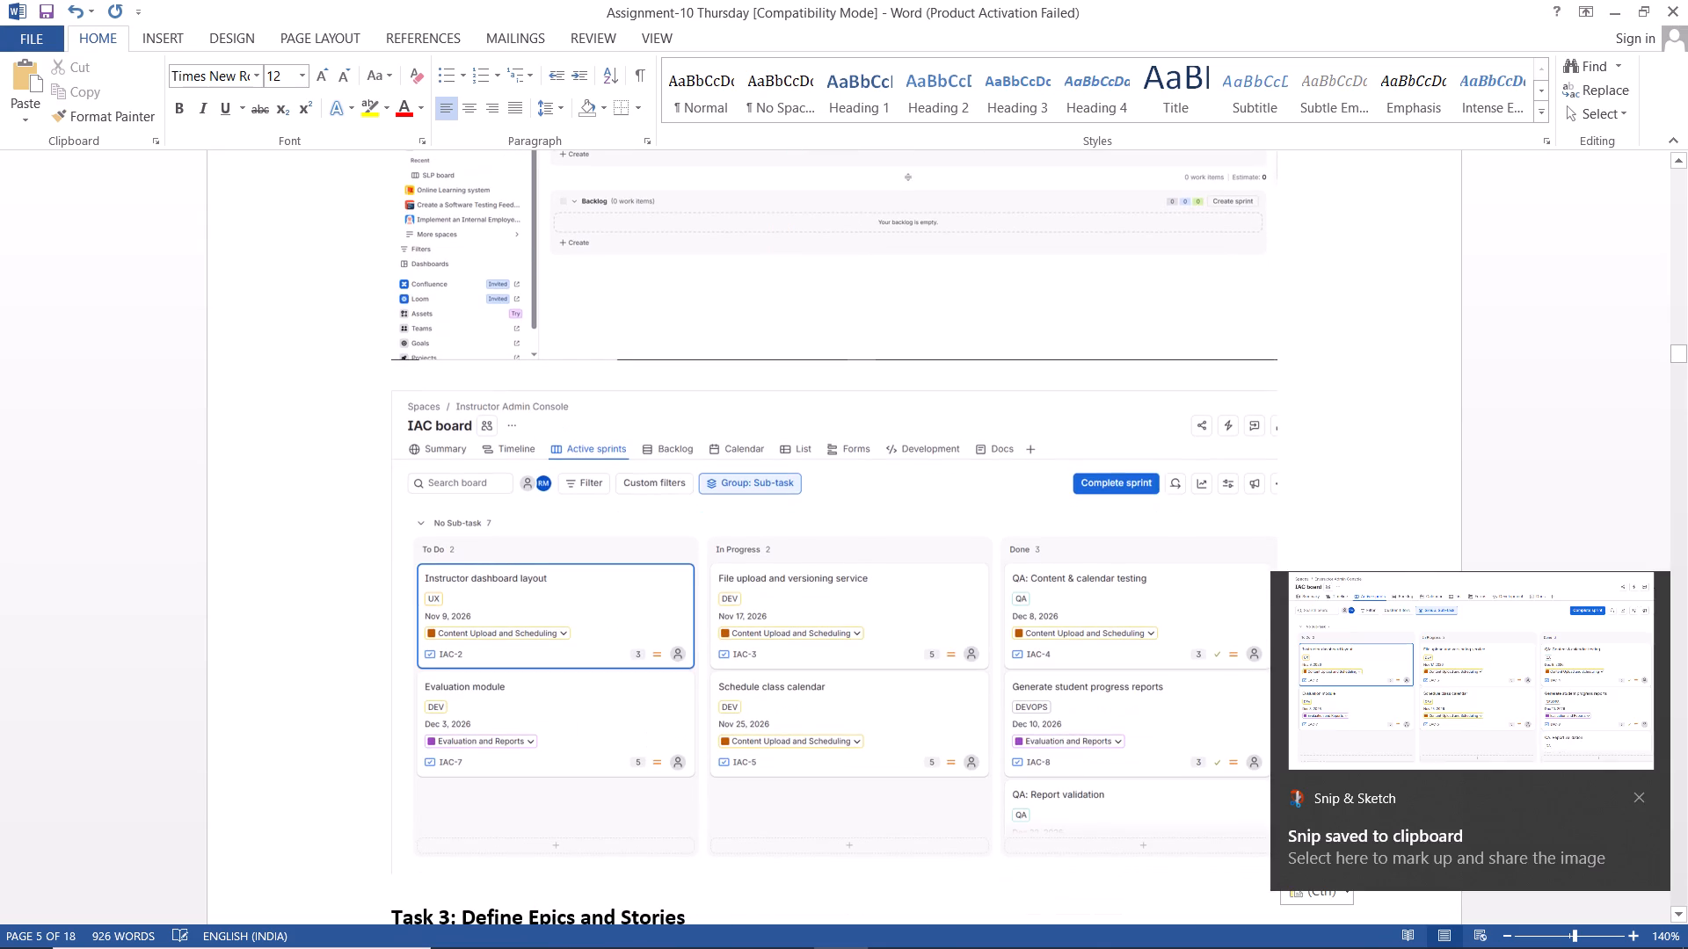
Look through the document's Task 3 section, going over the SLP epics, stories and their screenshots.
{"action": "scroll", "coordinate": [774, 626], "scroll_direction": "down", "scroll_amount": 11}
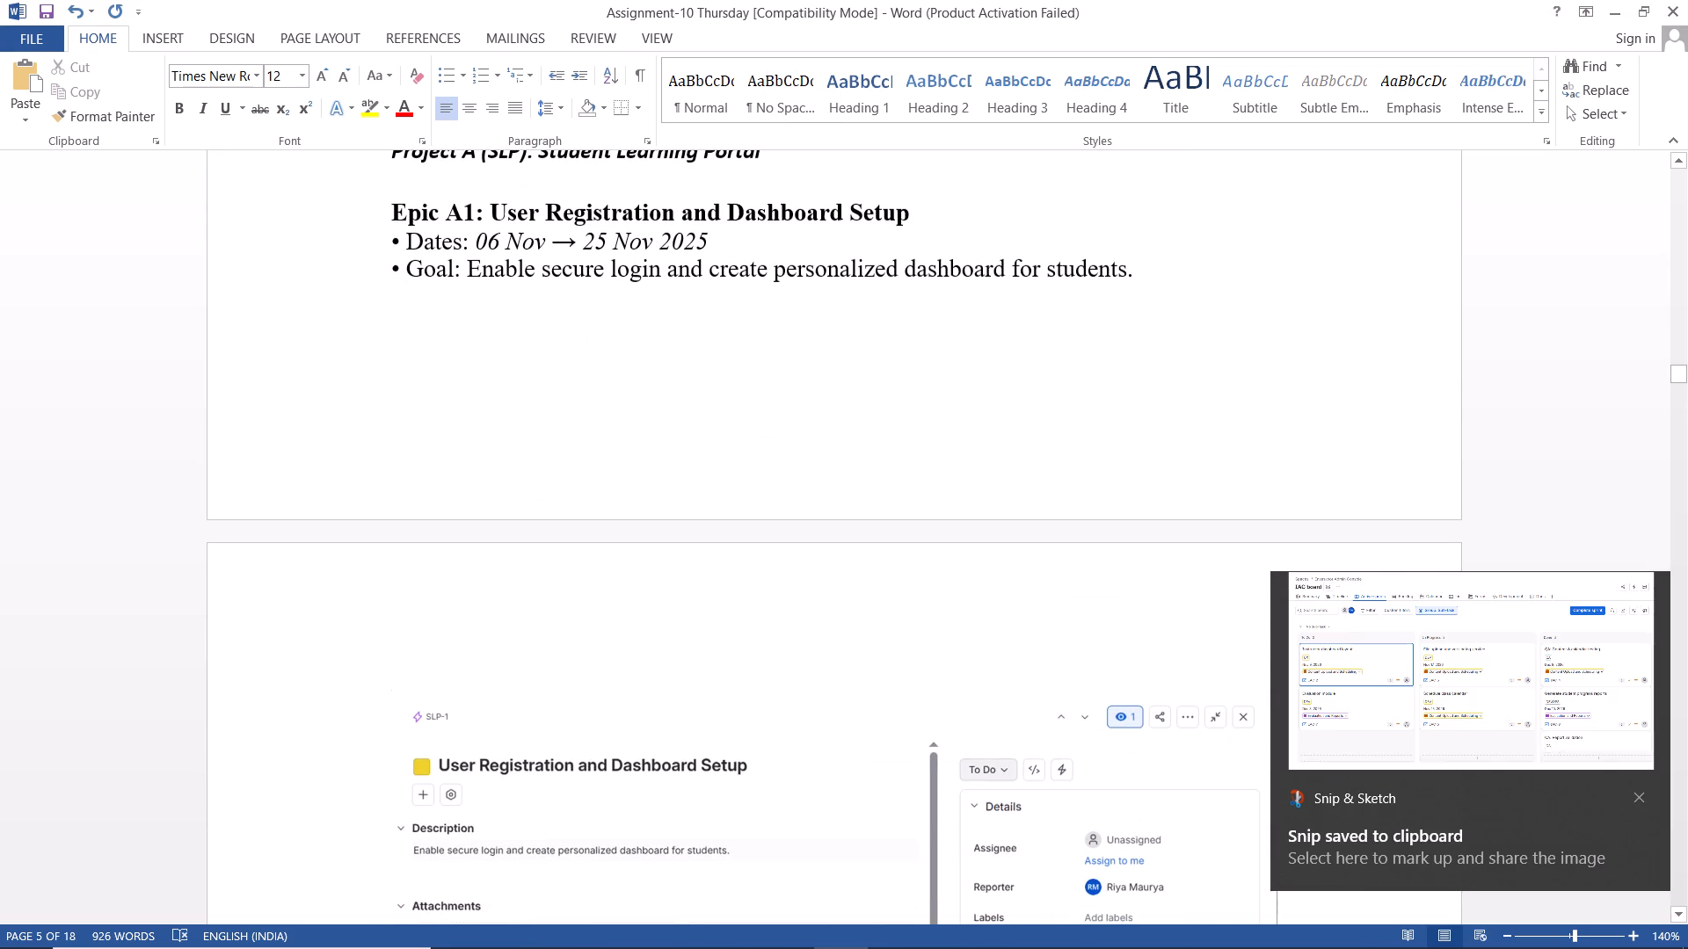
{"action": "scroll", "coordinate": [774, 626], "scroll_direction": "down", "scroll_amount": 8}
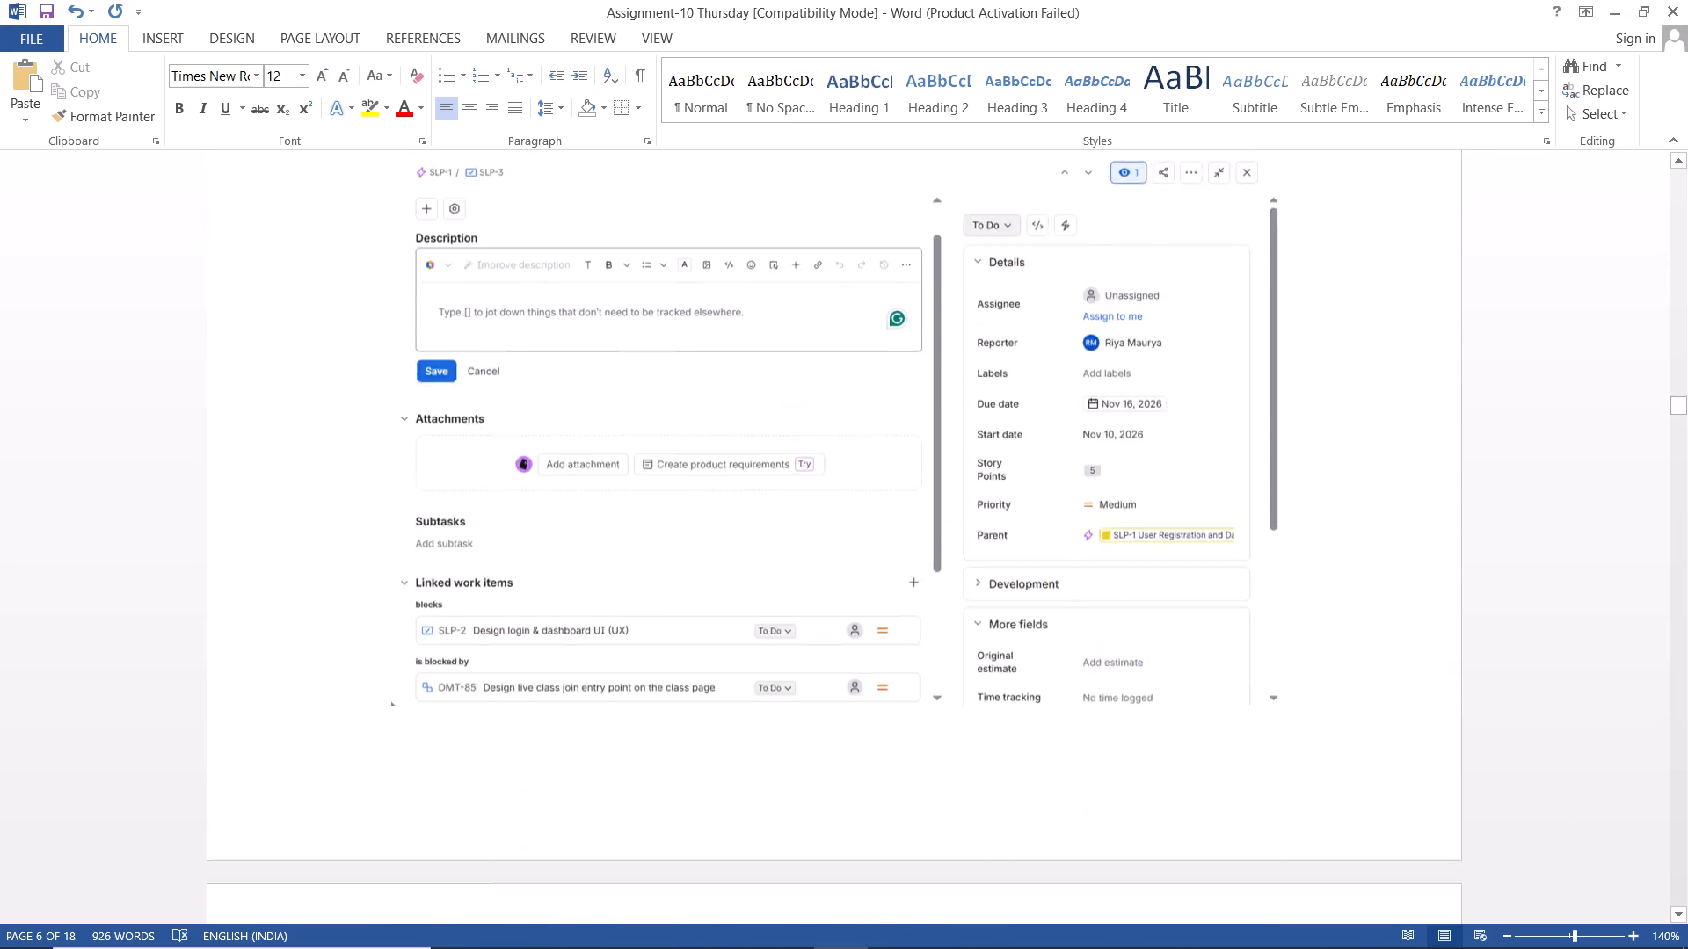
{"action": "scroll", "coordinate": [774, 626], "scroll_direction": "down", "scroll_amount": 11}
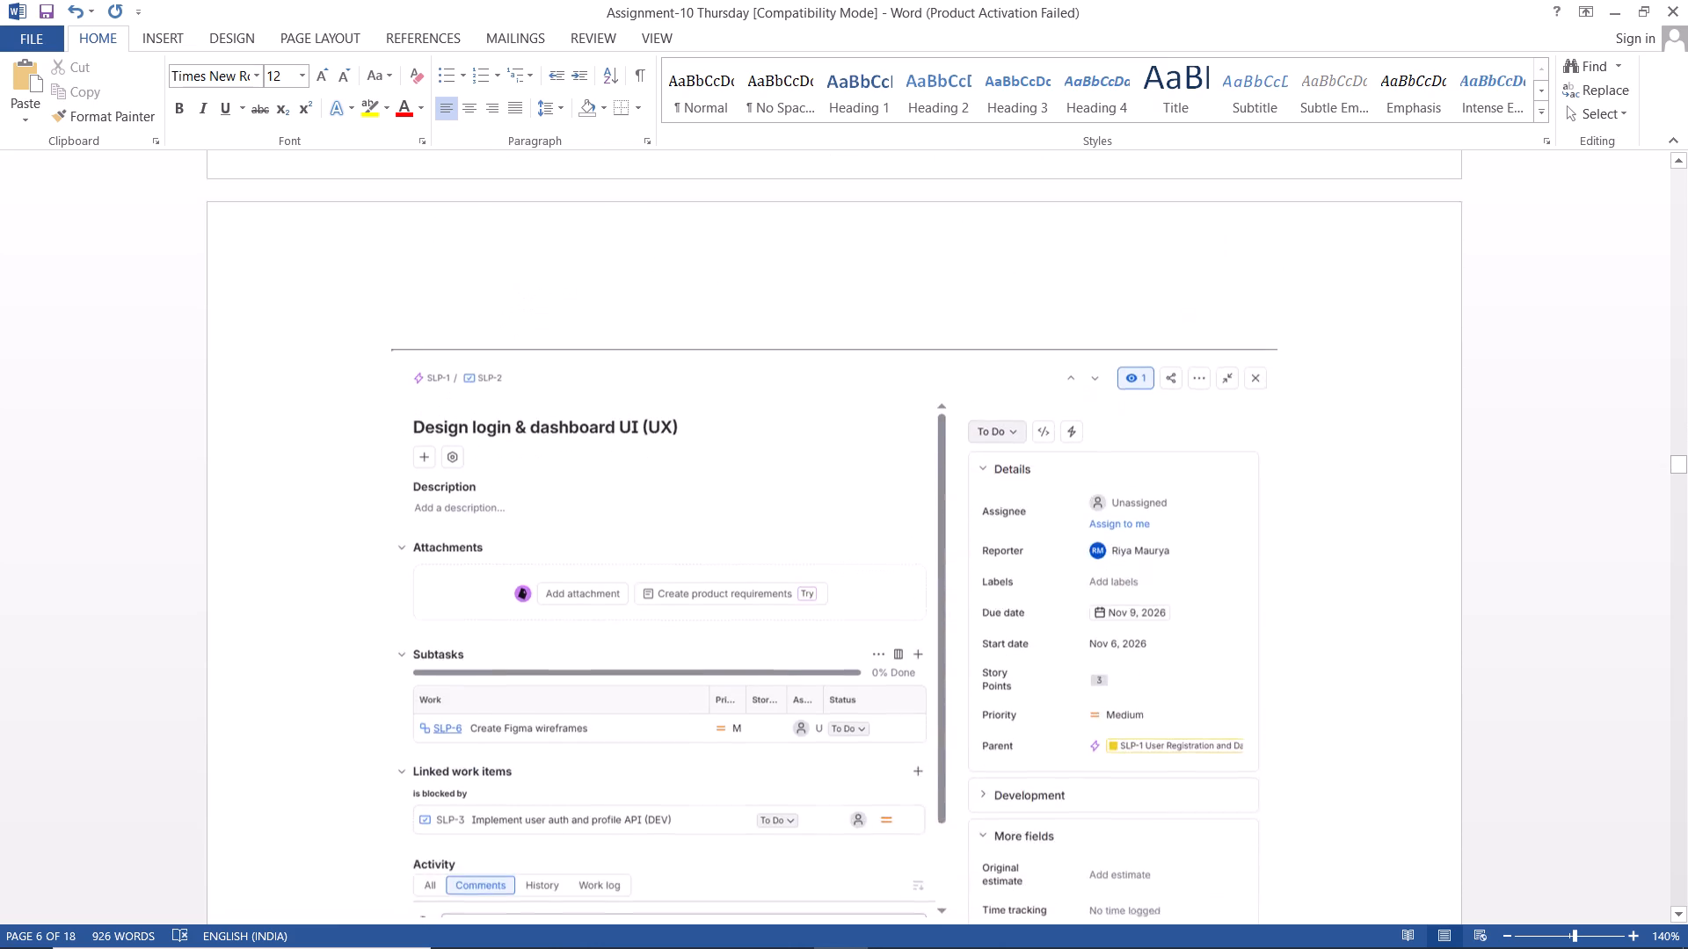
{"action": "scroll", "coordinate": [774, 626], "scroll_direction": "down", "scroll_amount": 10}
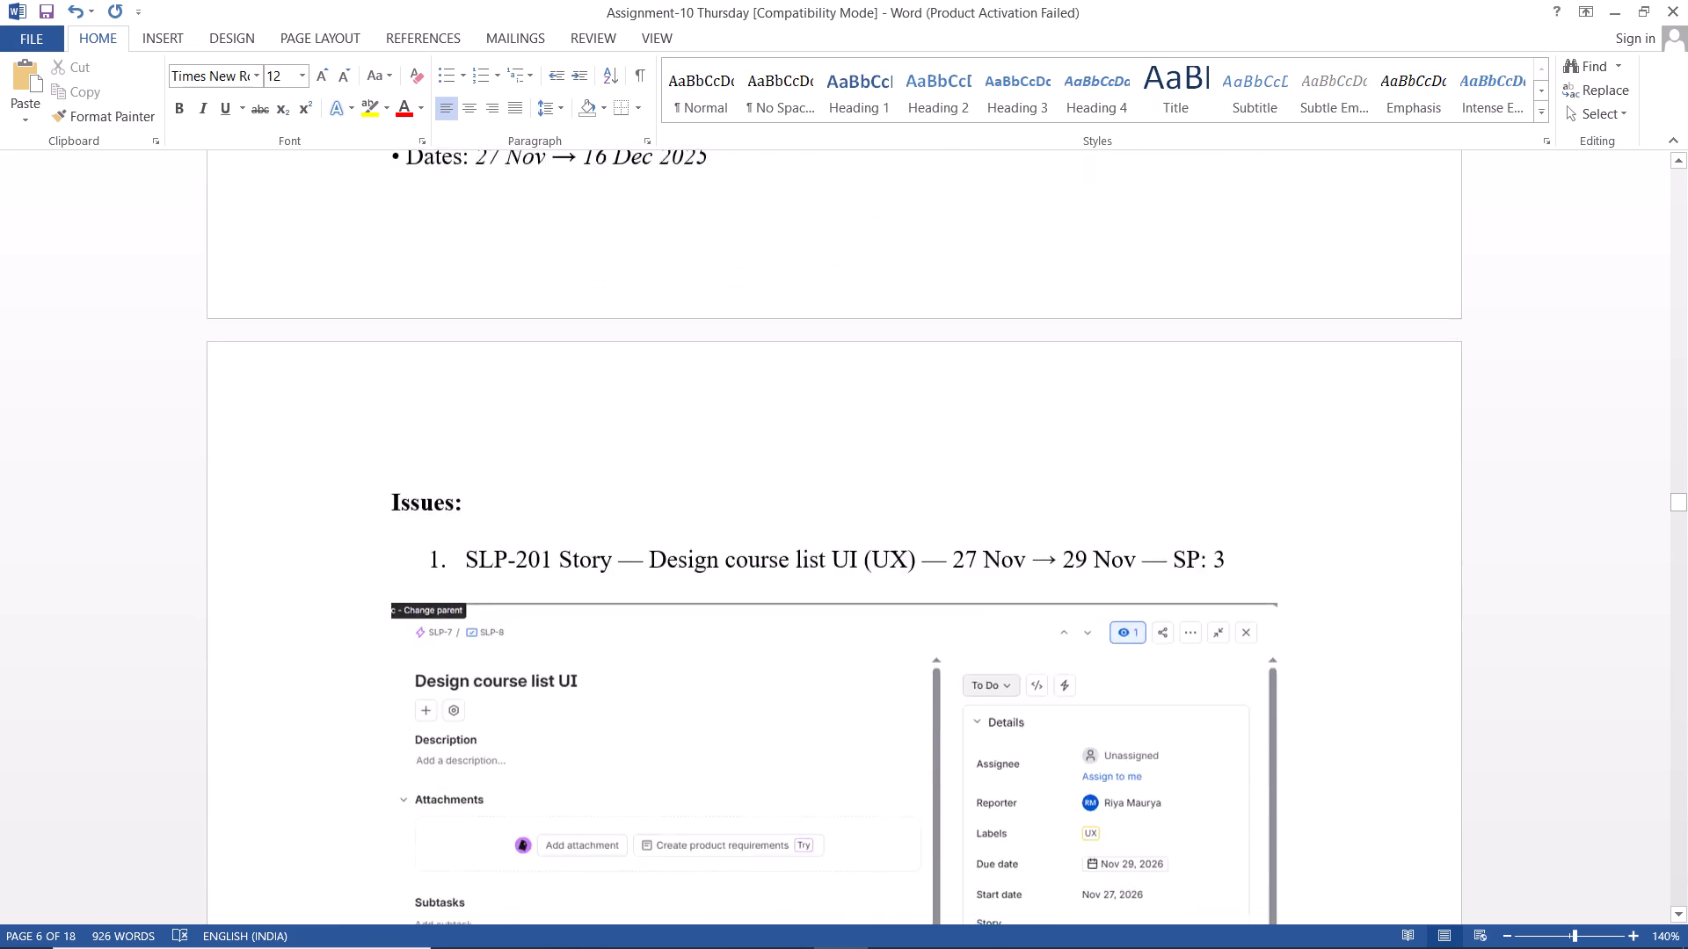
{"action": "scroll", "coordinate": [774, 626], "scroll_direction": "down", "scroll_amount": 12}
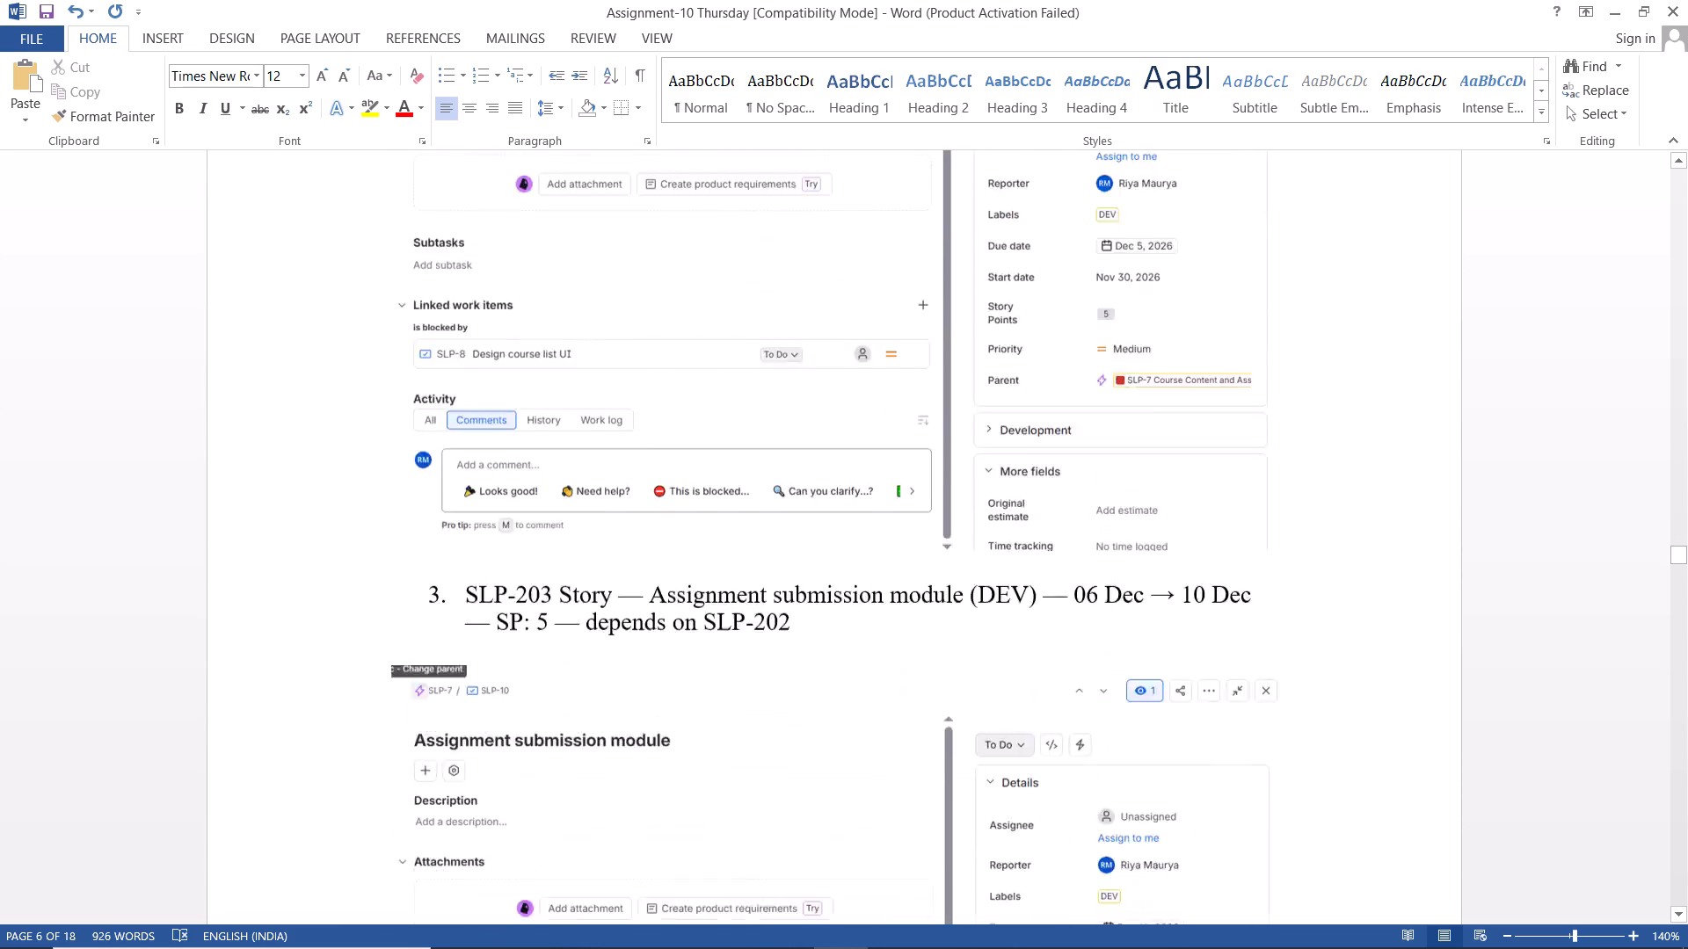
Look through the assignment from the SLP-203 story past the IAC issues and roadmap screenshots to the Task 6 cross-project release instructions.
{"action": "scroll", "coordinate": [774, 626], "scroll_direction": "down", "scroll_amount": 10}
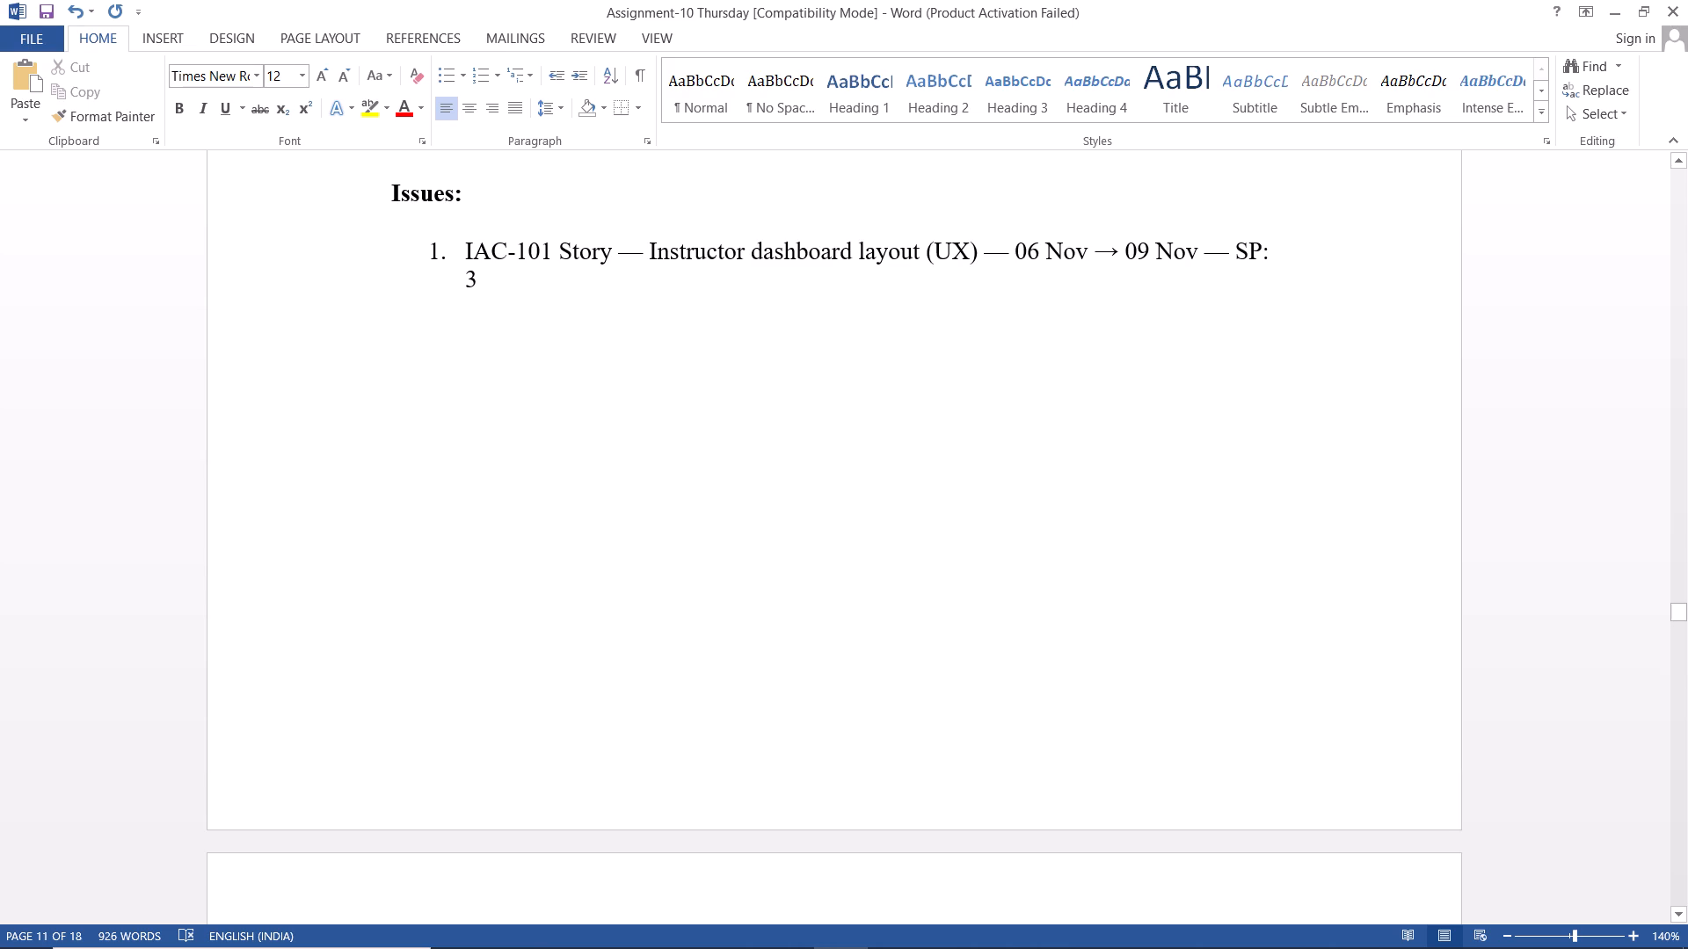
{"action": "scroll", "coordinate": [774, 626], "scroll_direction": "down", "scroll_amount": 12}
{"action": "scroll", "coordinate": [774, 626], "scroll_direction": "down", "scroll_amount": 20}
{"action": "scroll", "coordinate": [774, 626], "scroll_direction": "down", "scroll_amount": 1}
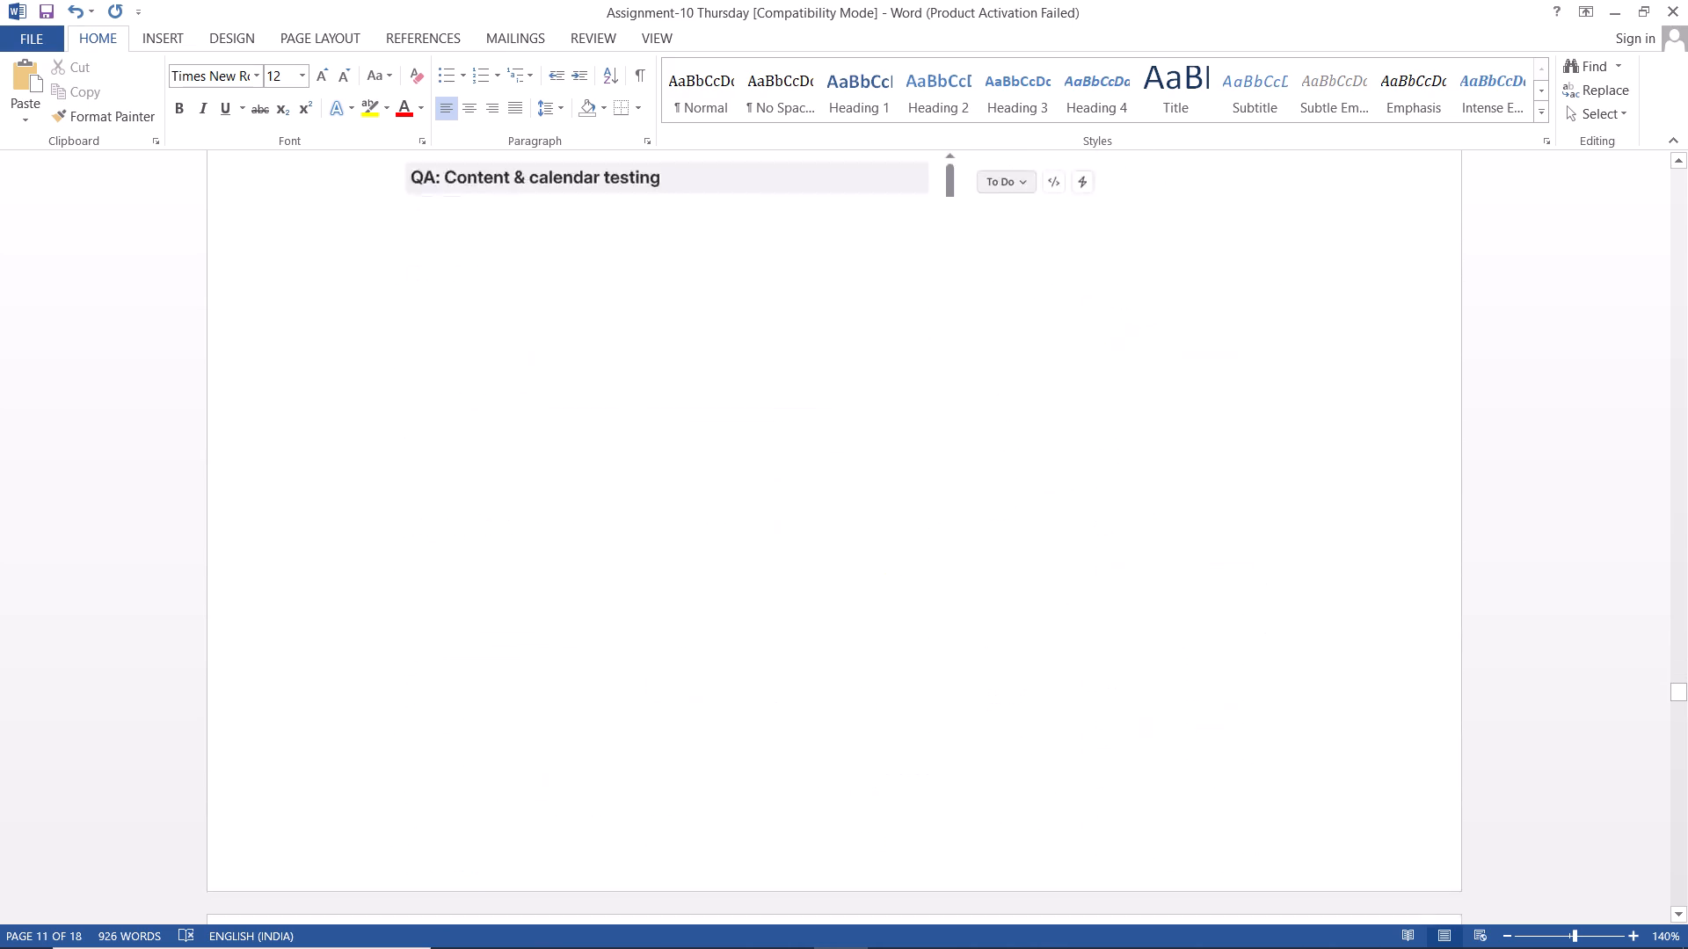
{"action": "scroll", "coordinate": [774, 626], "scroll_direction": "down", "scroll_amount": 20}
{"action": "scroll", "coordinate": [774, 626], "scroll_direction": "down", "scroll_amount": 18}
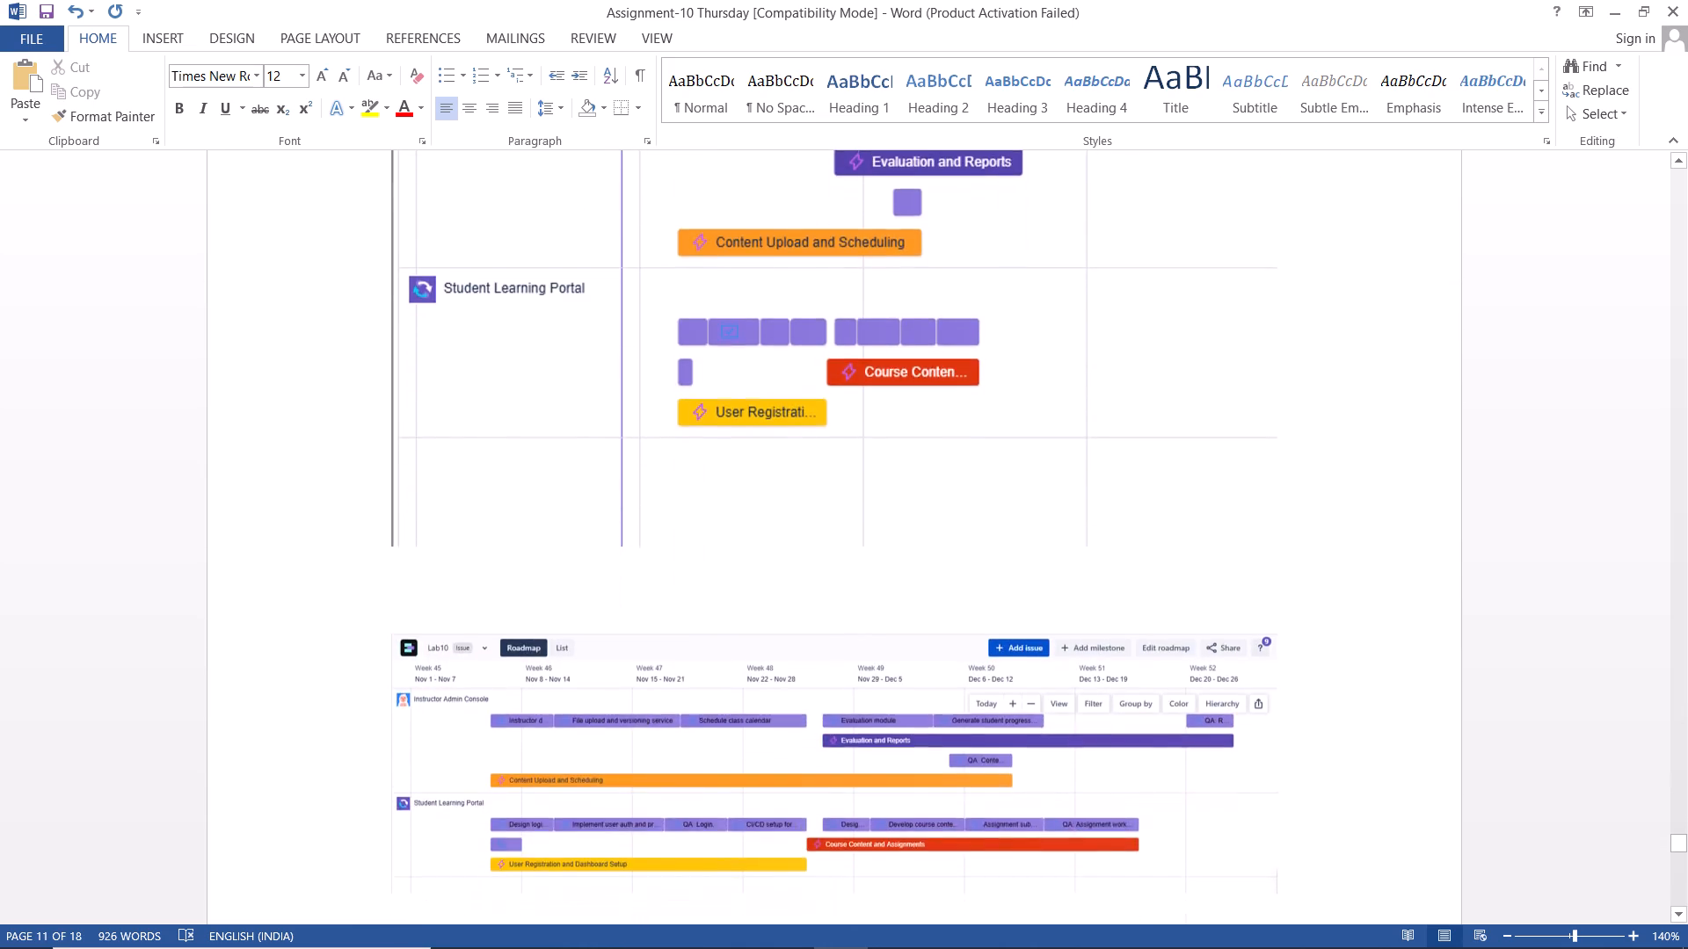
{"action": "scroll", "coordinate": [774, 626], "scroll_direction": "down", "scroll_amount": 4}
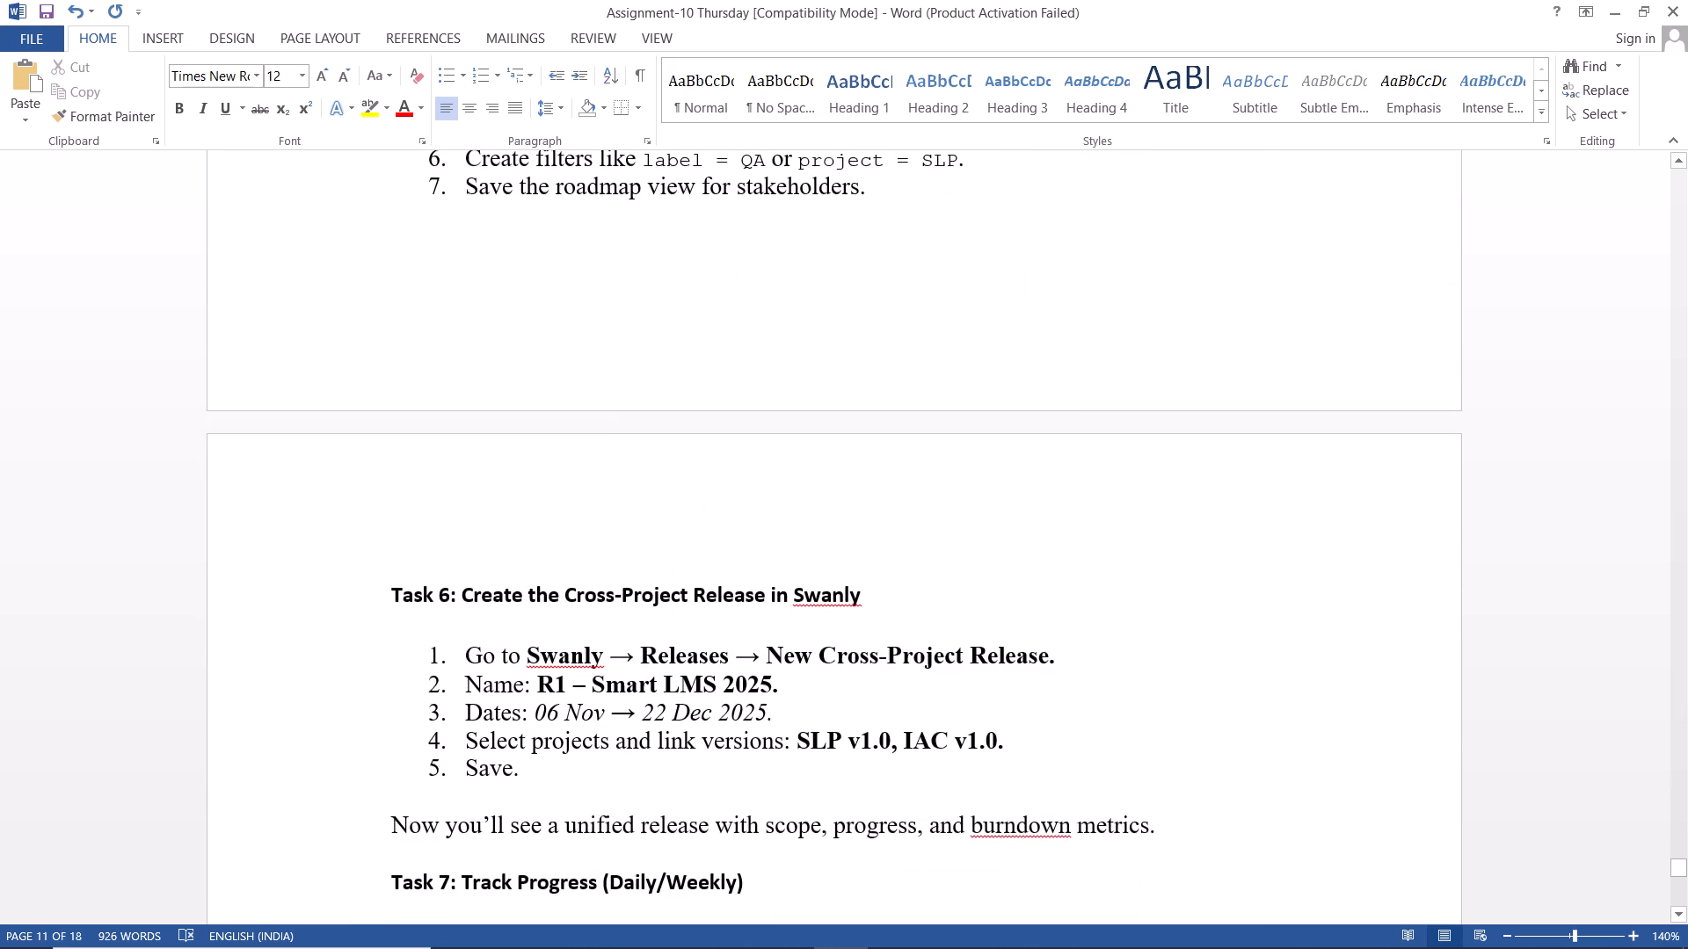
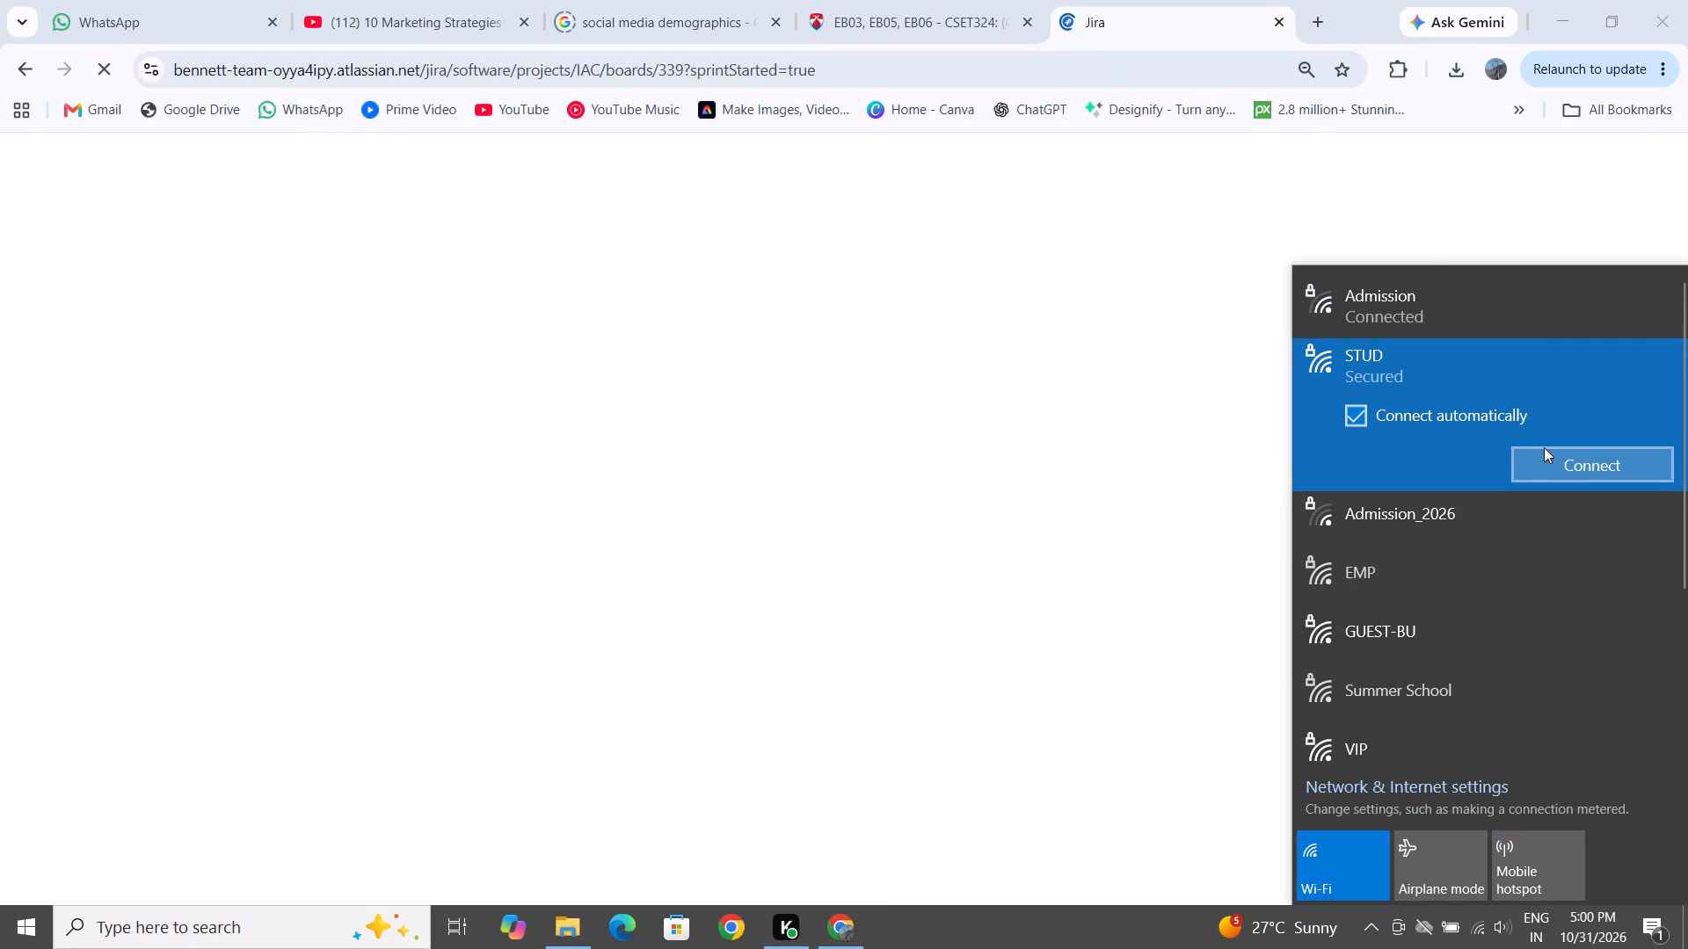
Connect the computer to the STUD Wi-Fi network and return to the Jira board page in the browser.
{"action": "left_click", "coordinate": [1574, 460]}
{"action": "left_click", "coordinate": [1023, 528]}
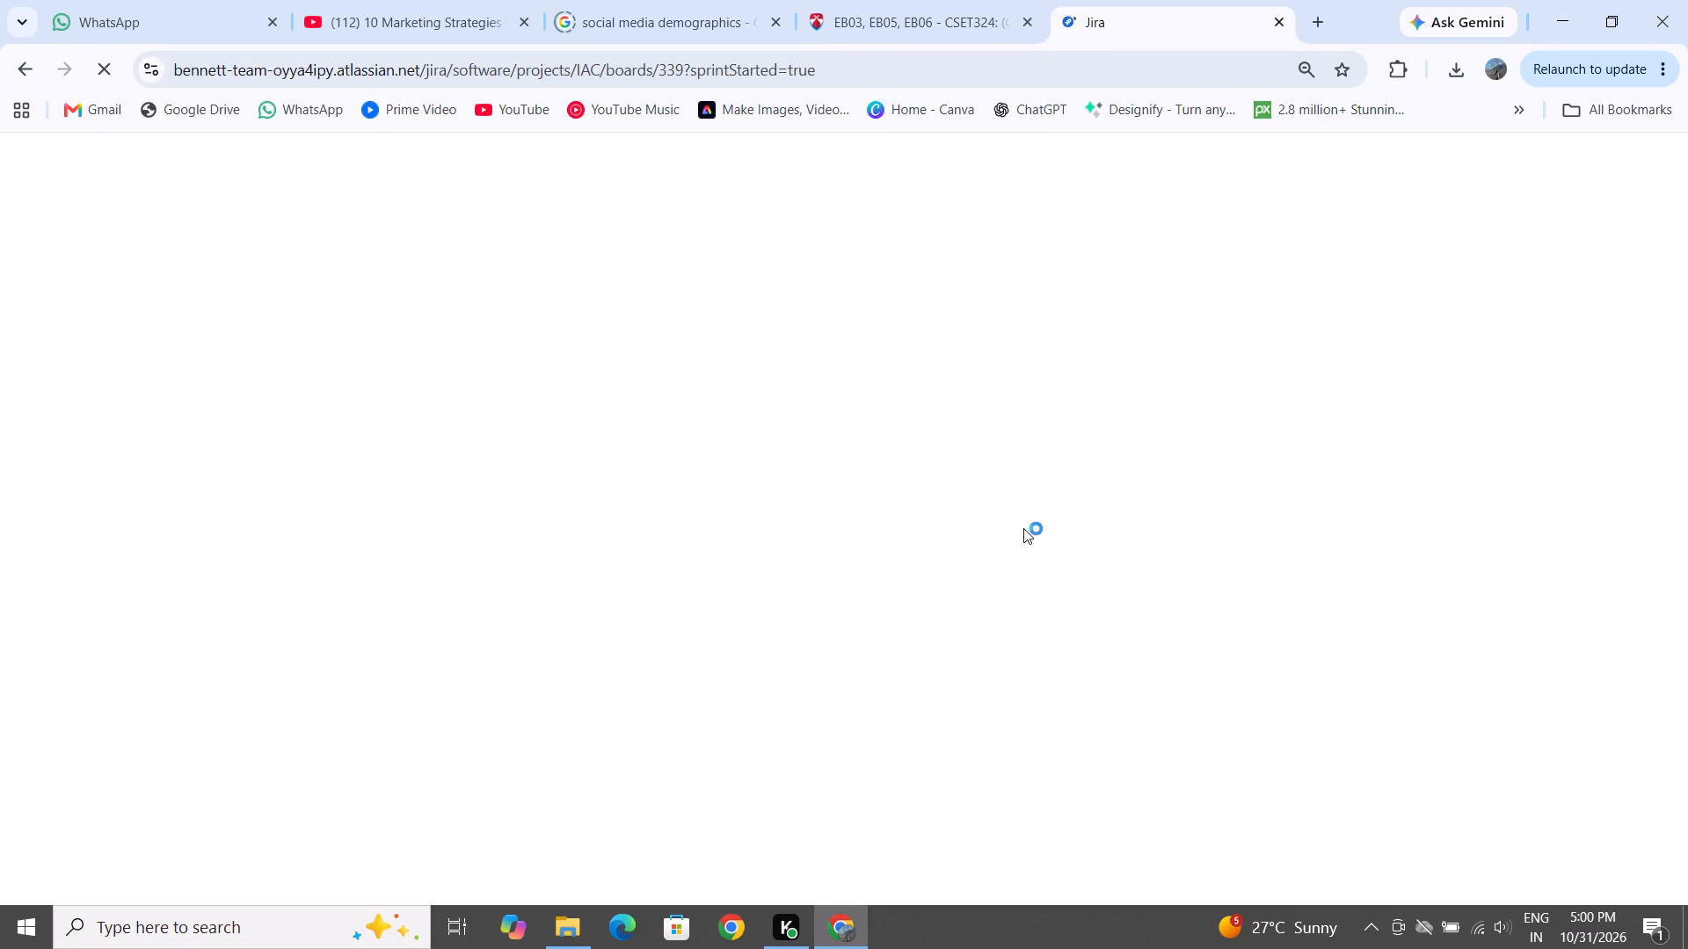
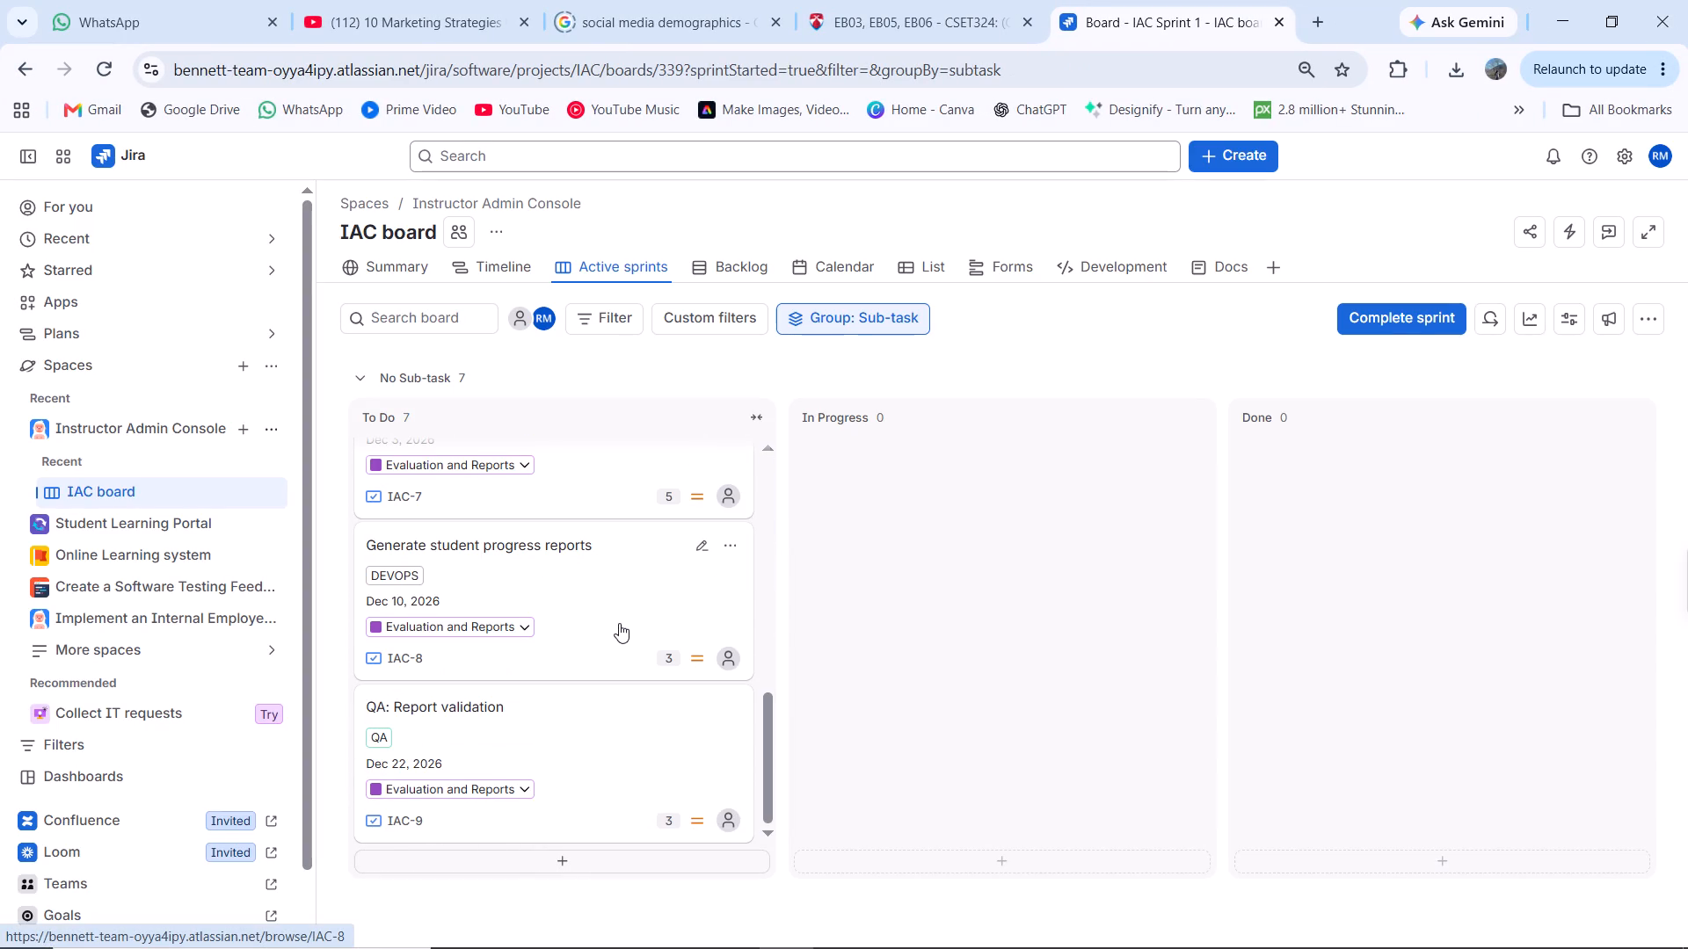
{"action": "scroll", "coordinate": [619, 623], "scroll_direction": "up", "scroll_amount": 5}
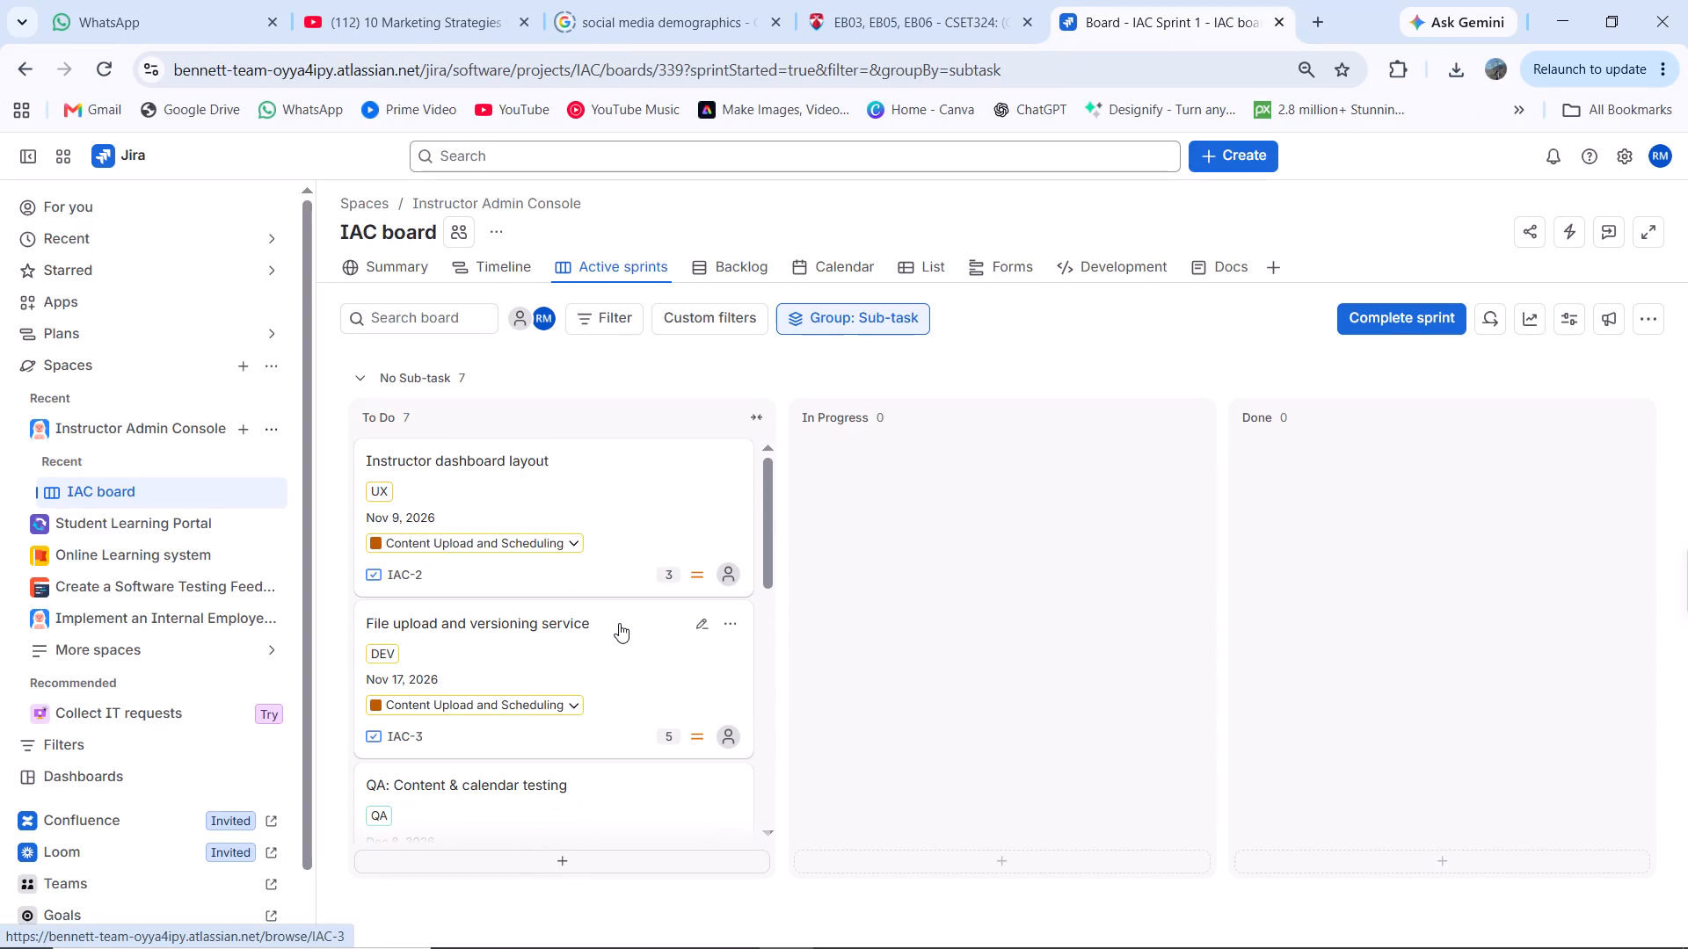
Move File upload and versioning service, Schedule class calendar and Generate student progress reports to In Progress, and IAC-4 and Evaluation module to Done.
{"action": "left_click_drag", "start_coordinate": [591, 663], "coordinate": [850, 566]}
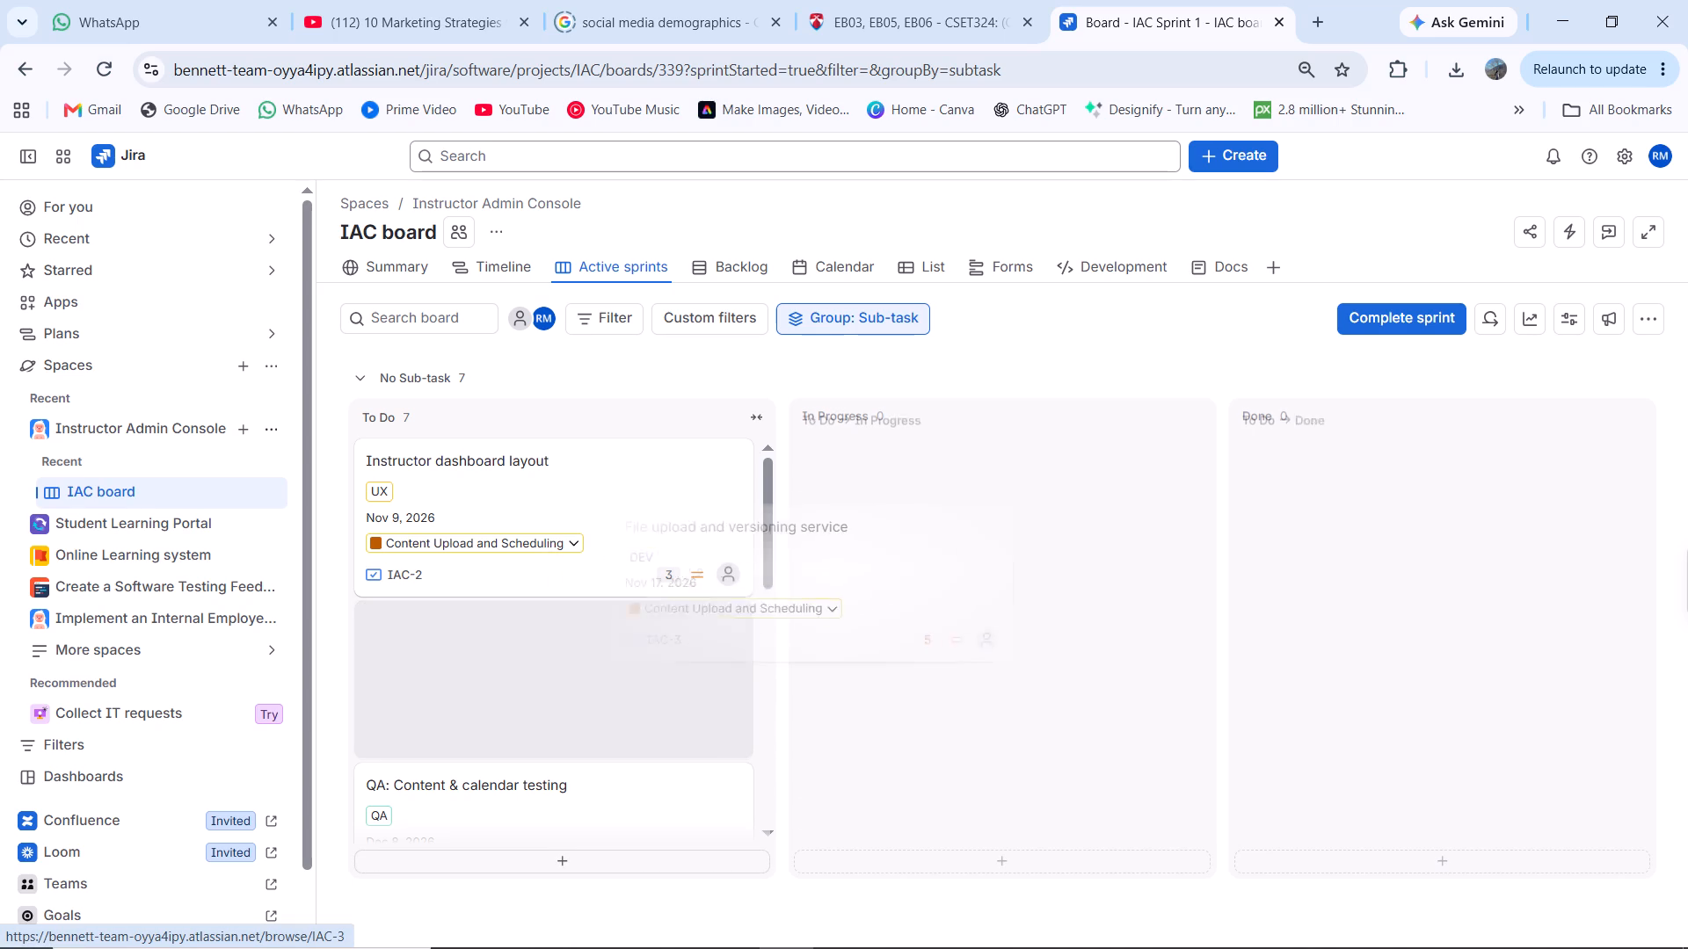
{"action": "left_click_drag", "start_coordinate": [850, 566], "coordinate": [942, 552]}
{"action": "left_click_drag", "start_coordinate": [589, 667], "coordinate": [656, 664]}
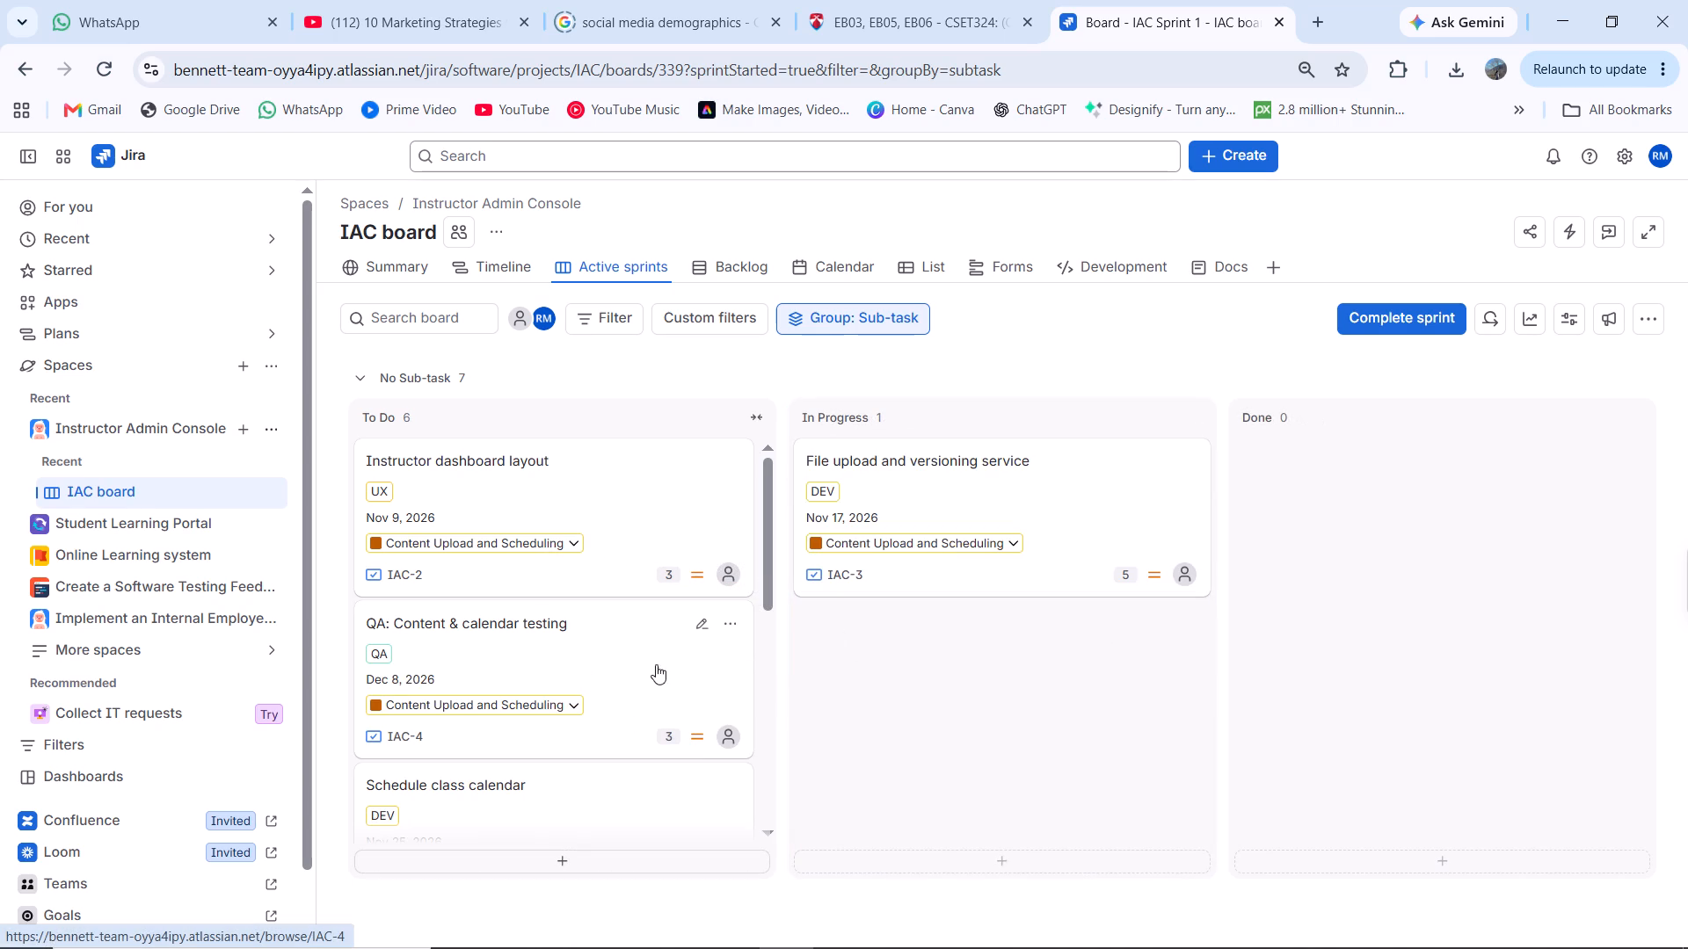
{"action": "left_click_drag", "start_coordinate": [656, 664], "coordinate": [1446, 605]}
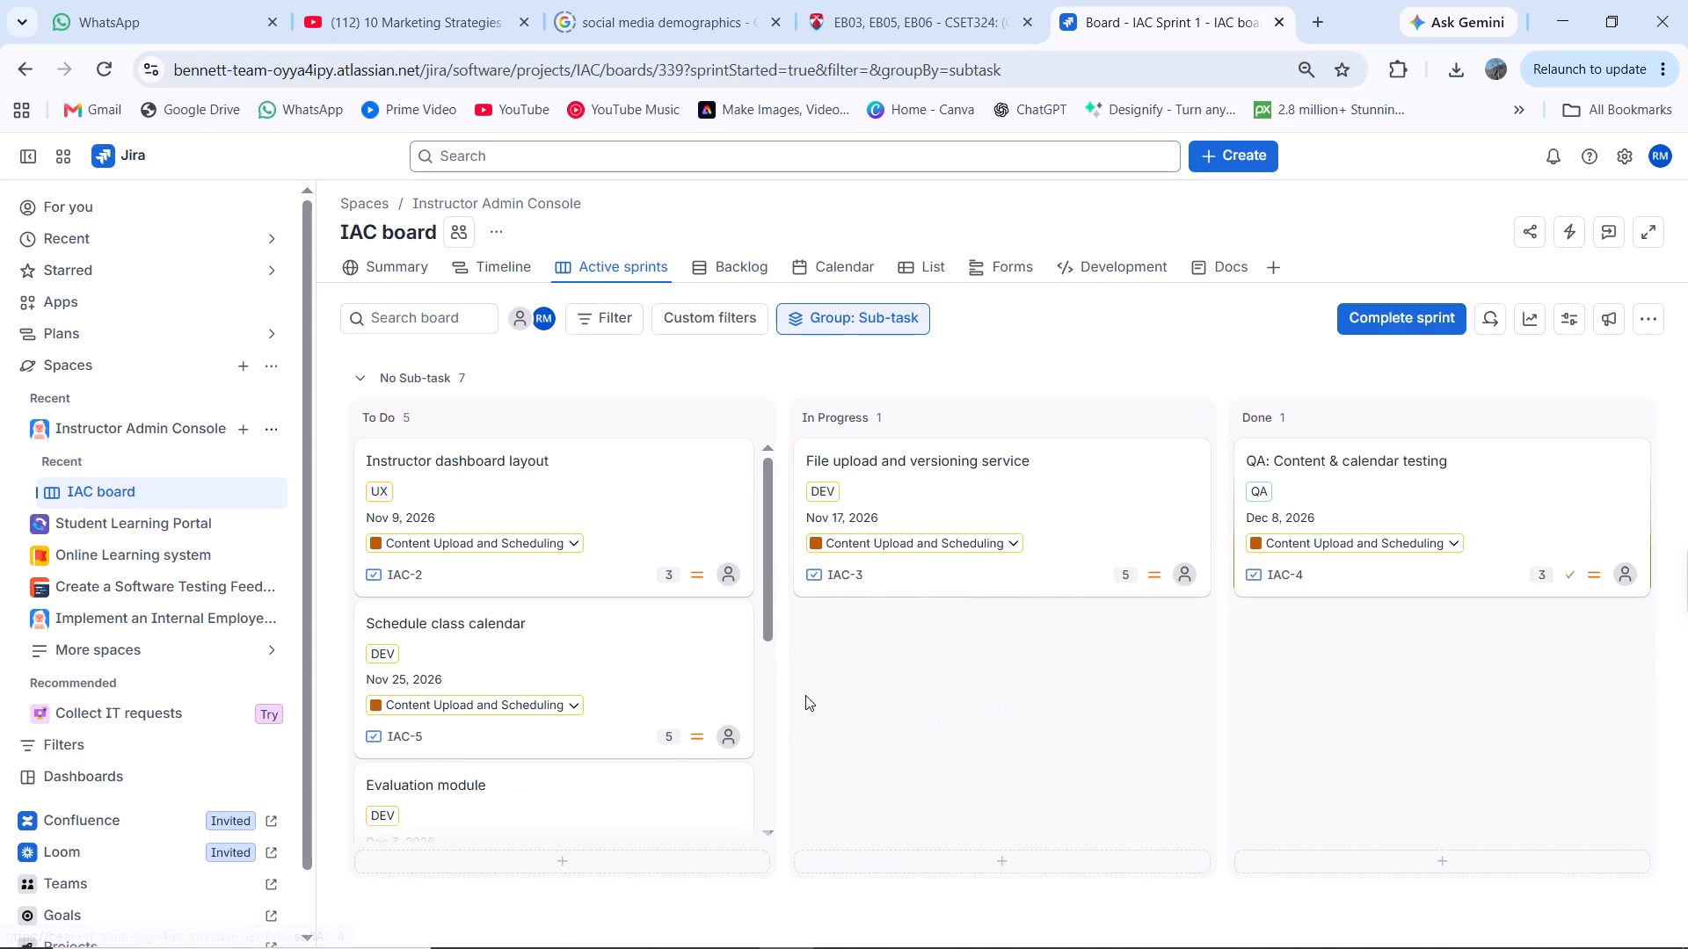
{"action": "left_click_drag", "start_coordinate": [691, 699], "coordinate": [1009, 699]}
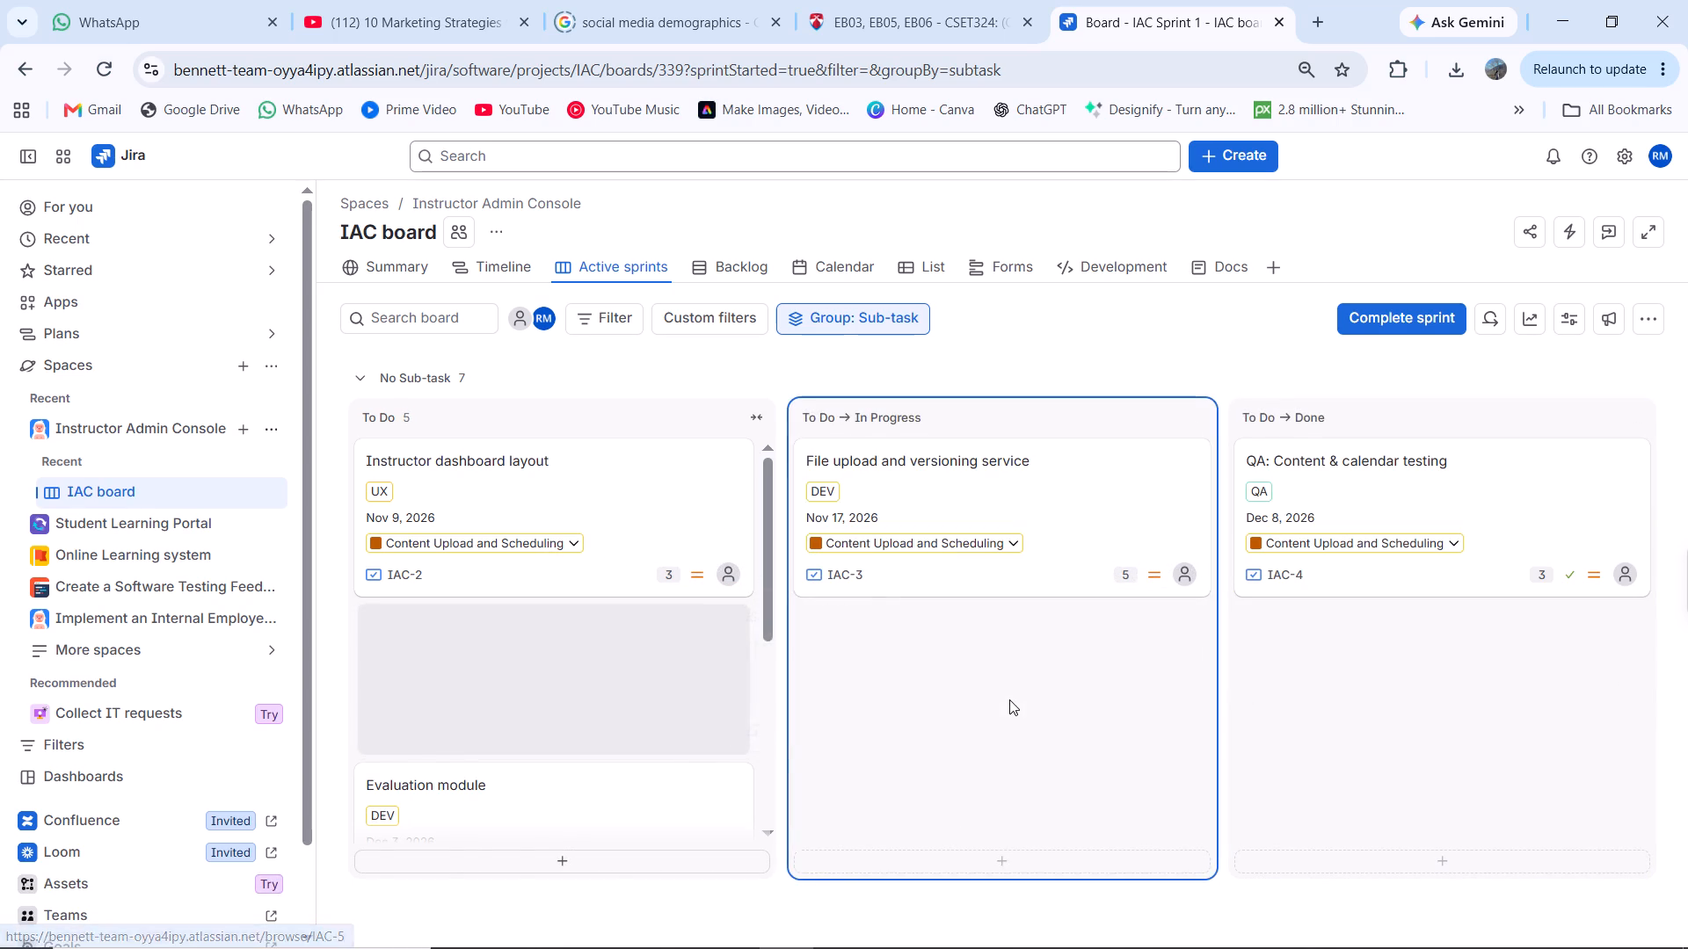
{"action": "left_click_drag", "start_coordinate": [555, 685], "coordinate": [1401, 689]}
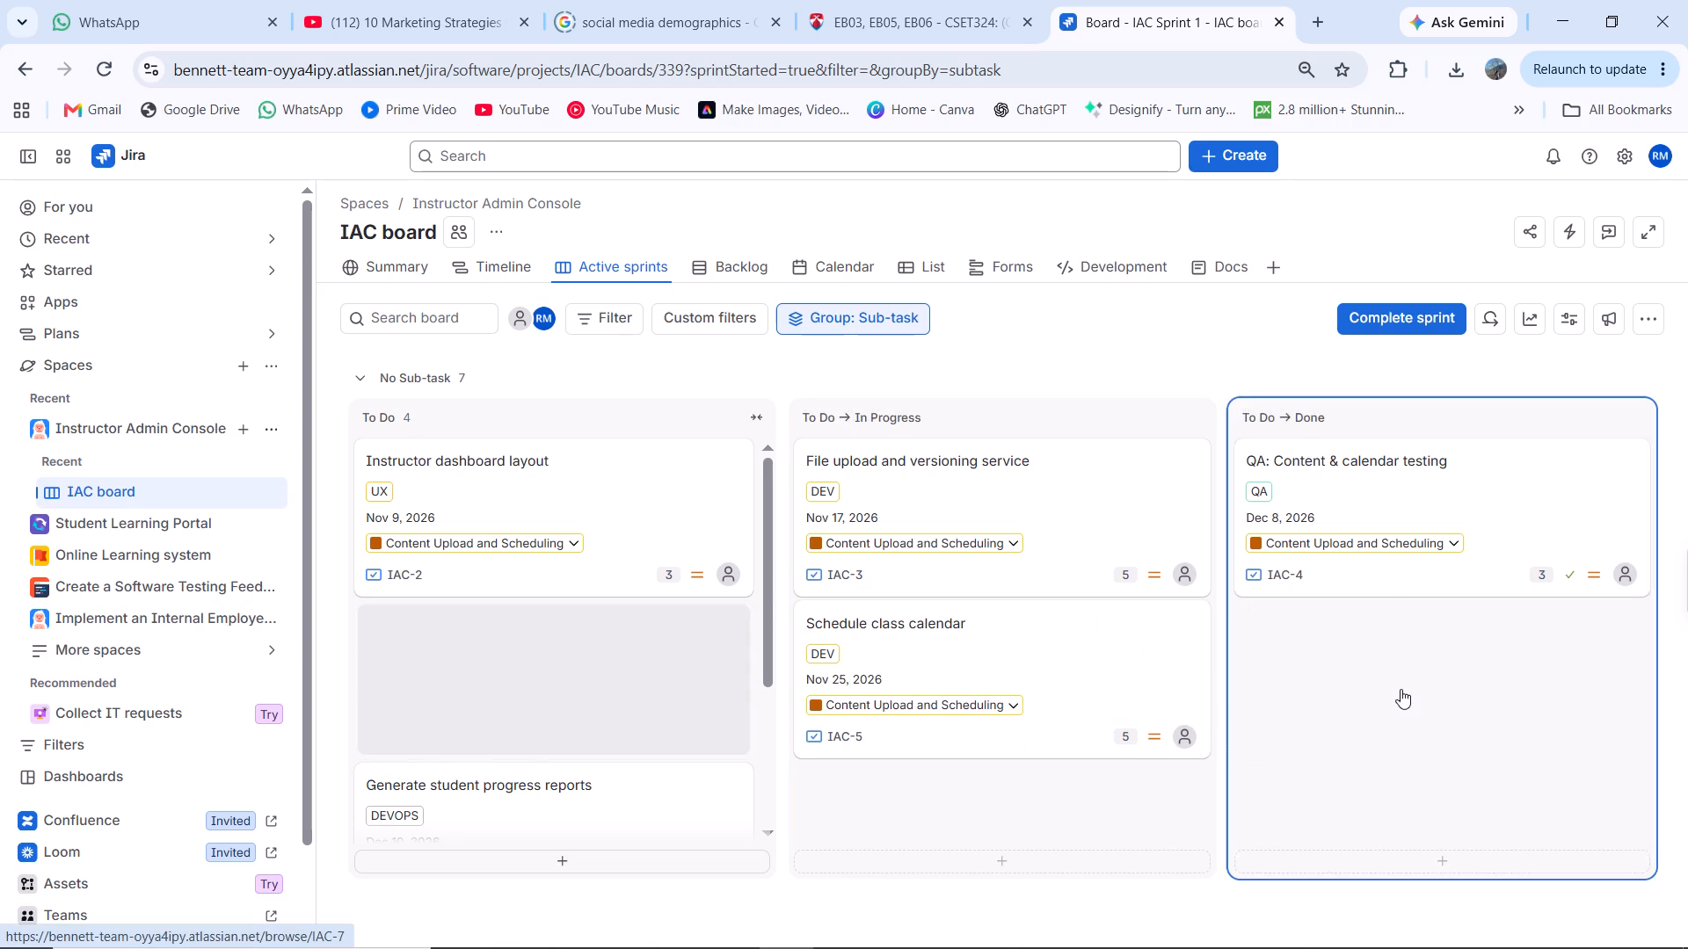
{"action": "left_click_drag", "start_coordinate": [630, 700], "coordinate": [975, 781]}
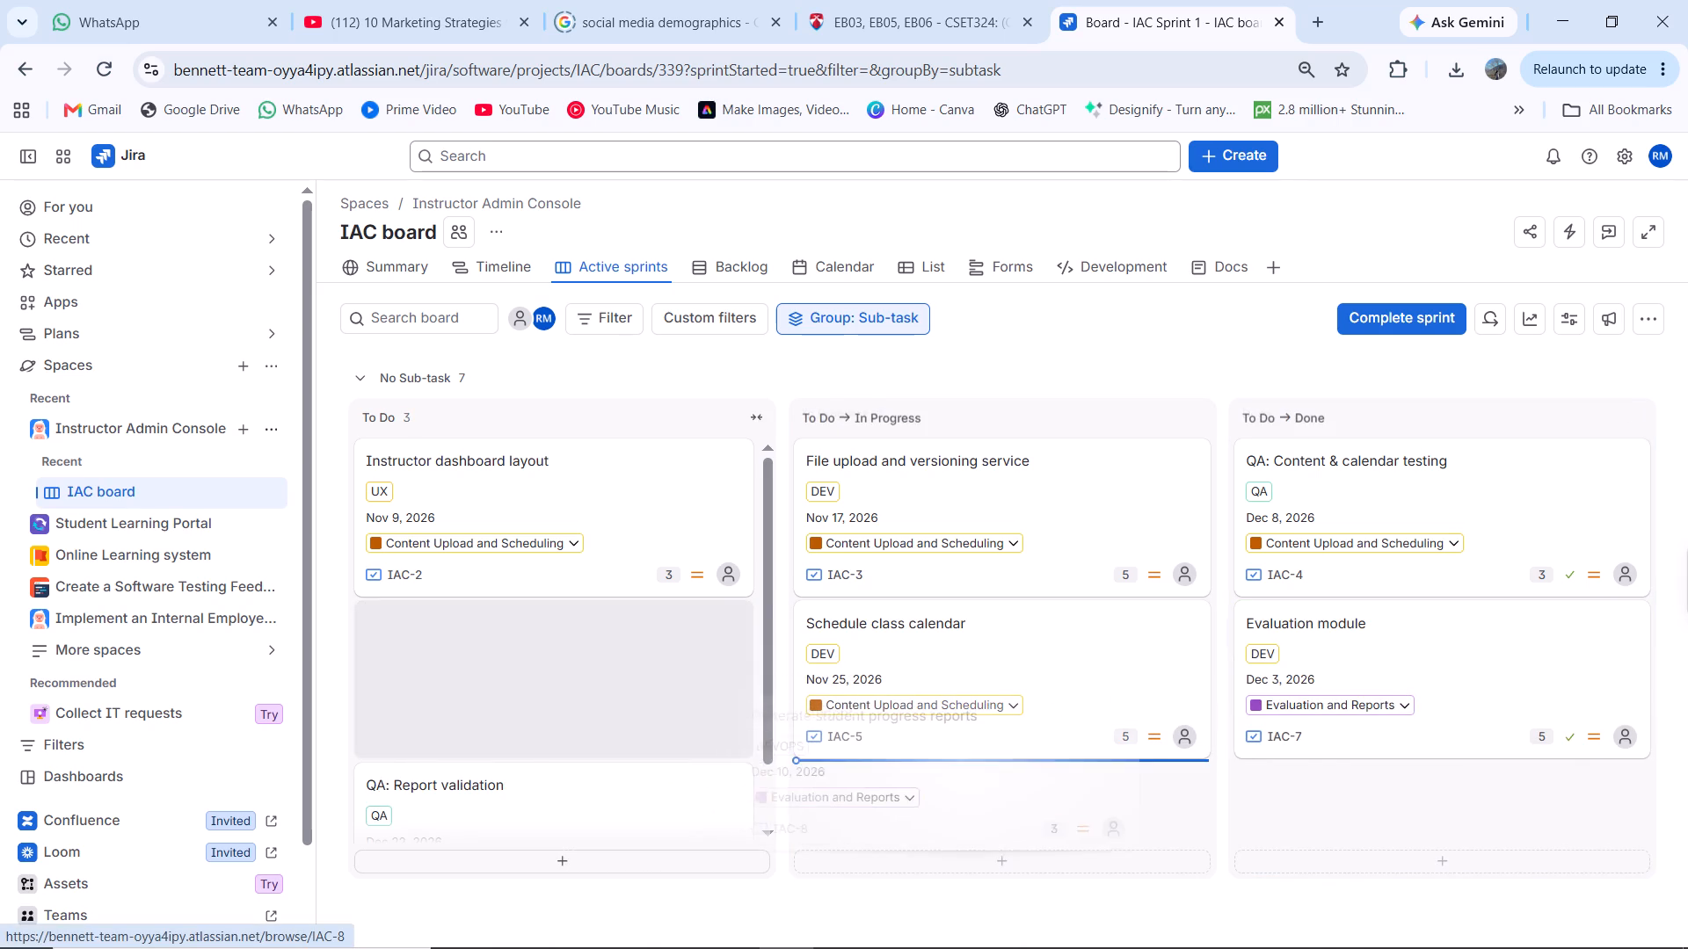
{"action": "left_click_drag", "start_coordinate": [975, 781], "coordinate": [987, 782]}
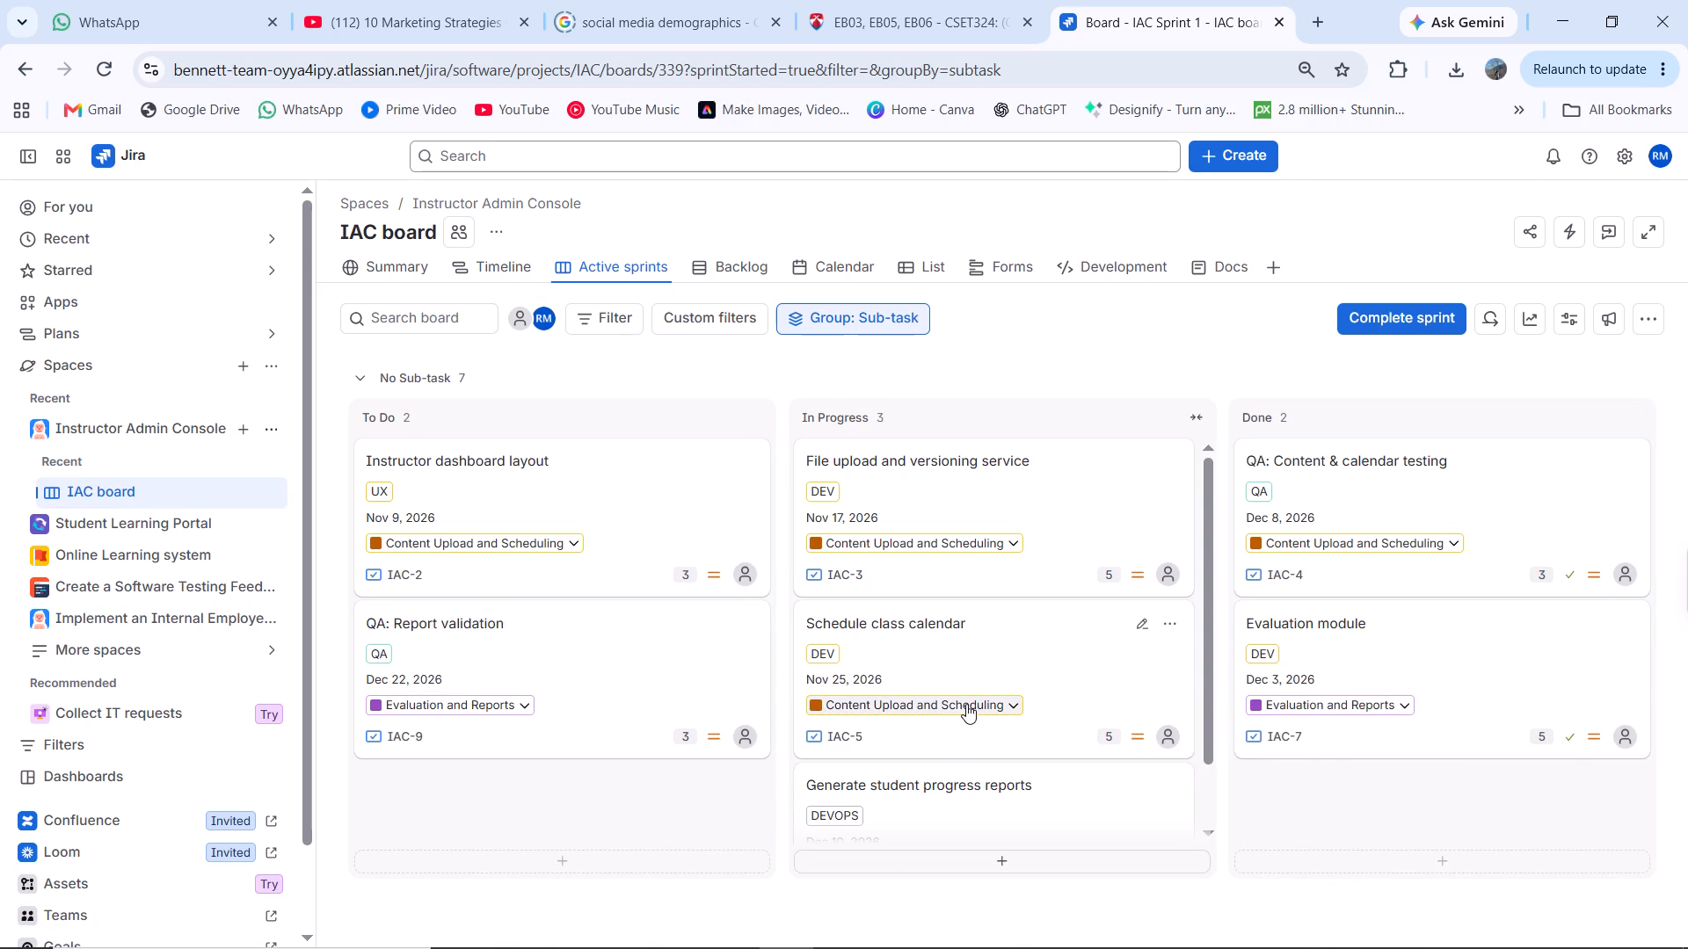
Move "Schedule class calendar" (IAC-5) from In Progress back to To Do on the IAC board.
{"action": "left_click_drag", "start_coordinate": [966, 702], "coordinate": [557, 758]}
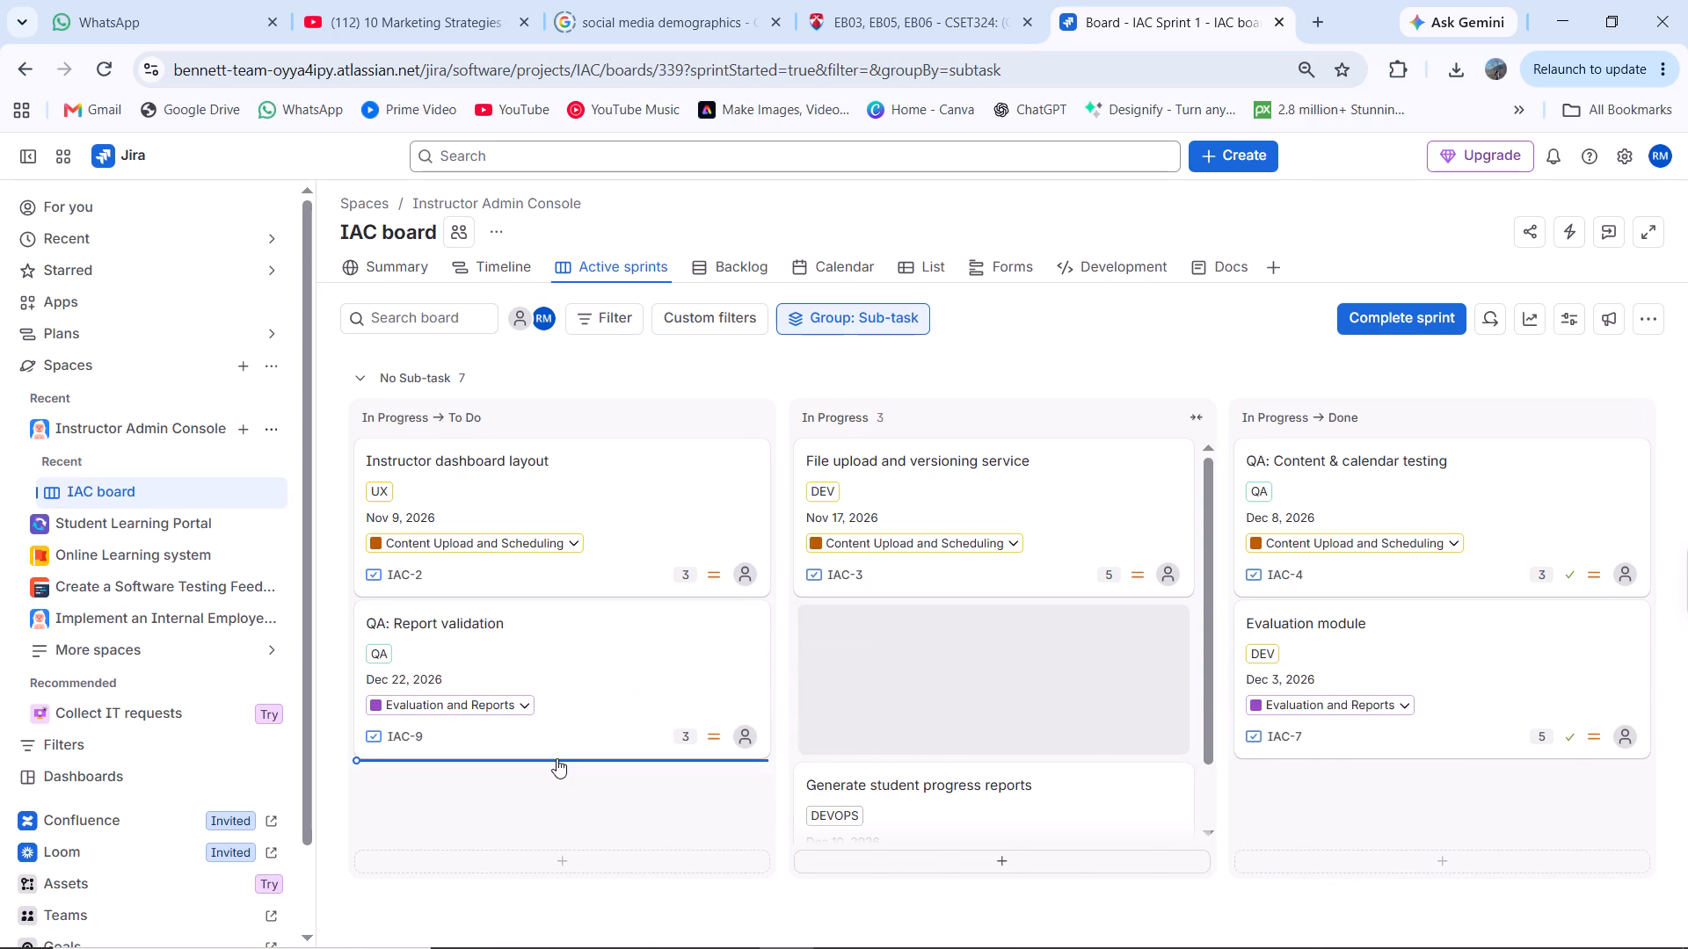
{"action": "scroll", "coordinate": [755, 725], "scroll_direction": "down", "scroll_amount": 5}
{"action": "left_click_drag", "start_coordinate": [1043, 651], "coordinate": [777, 699]}
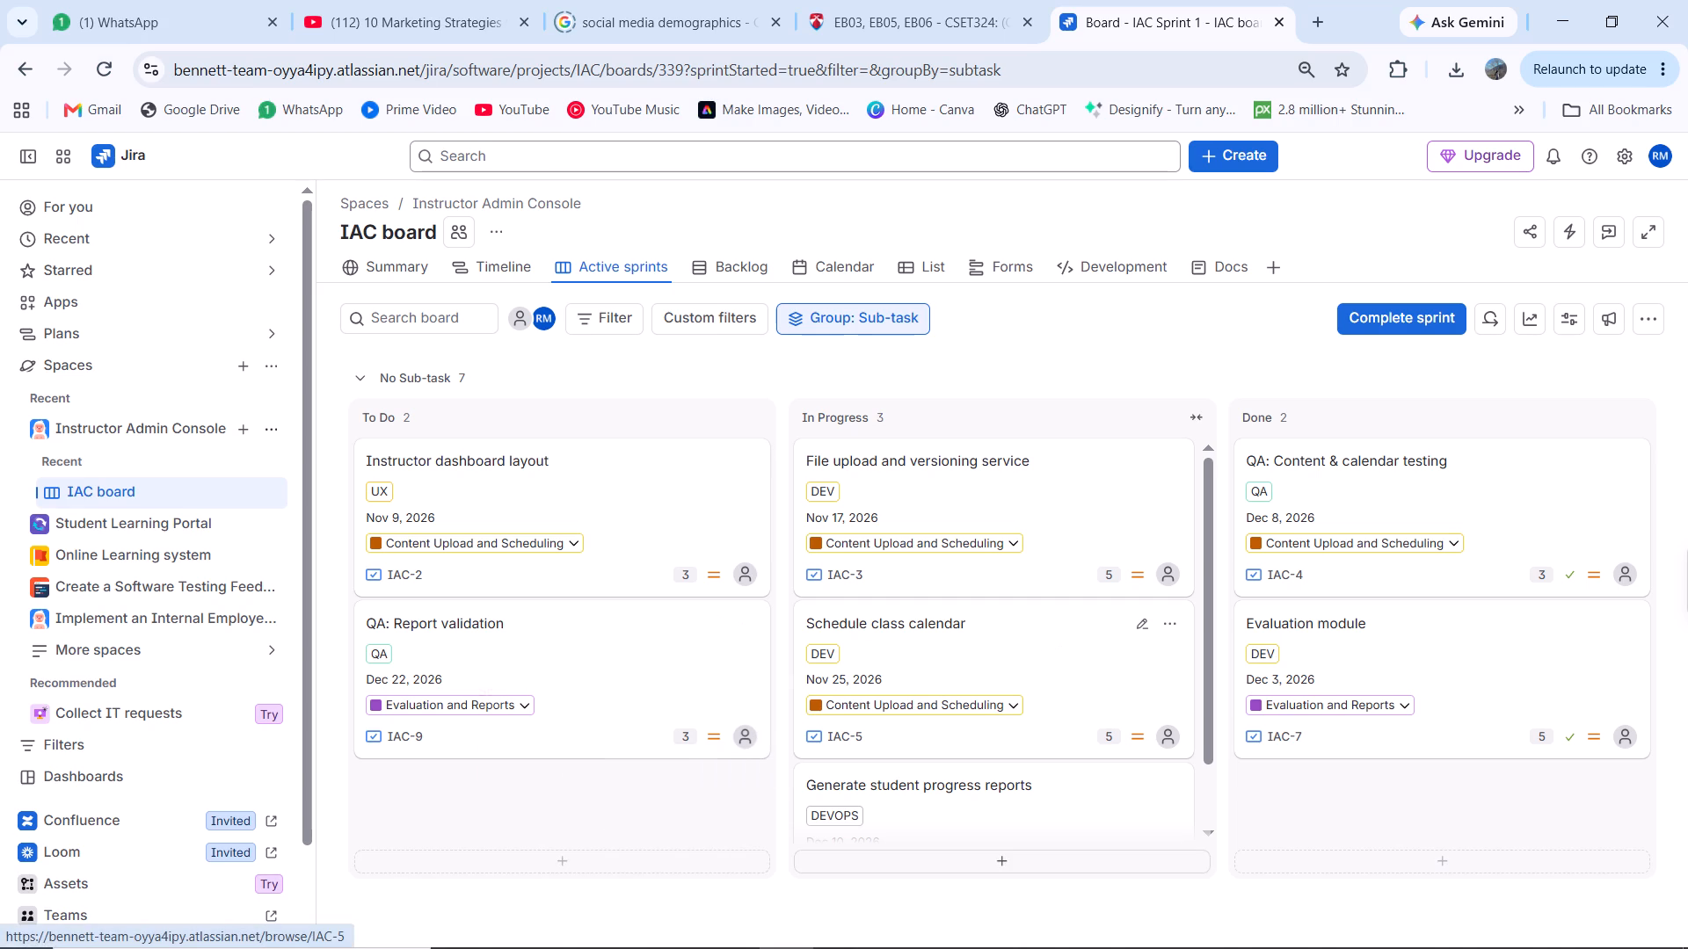
{"action": "left_click_drag", "start_coordinate": [777, 699], "coordinate": [596, 748]}
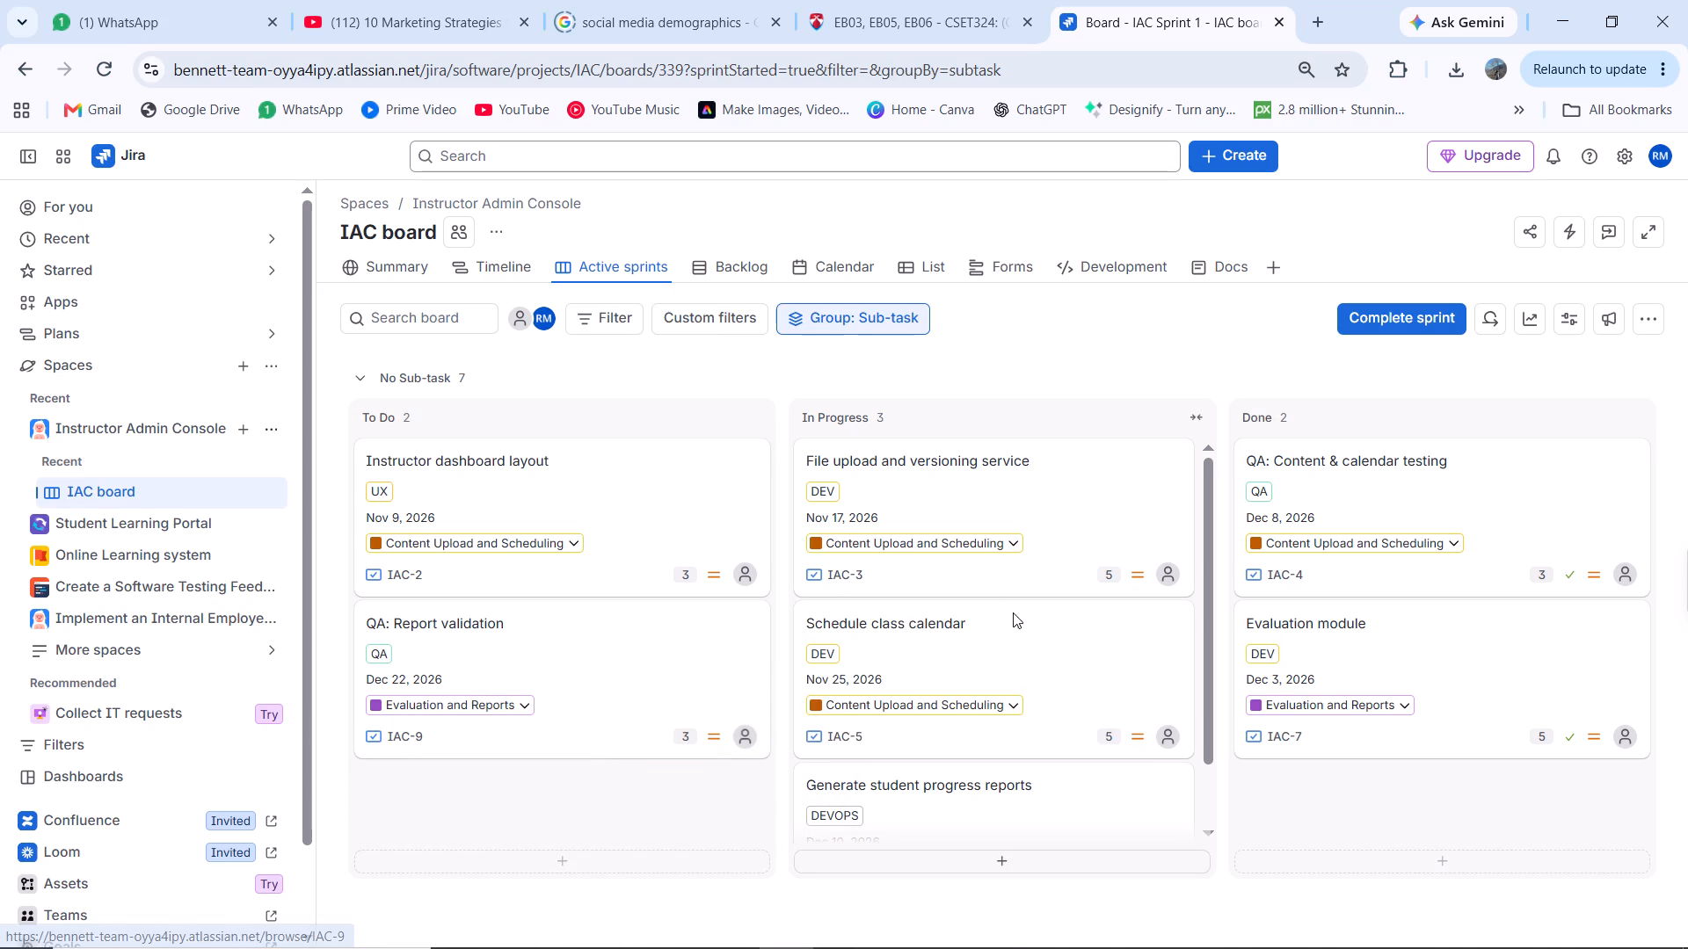
{"action": "left_click_drag", "start_coordinate": [997, 643], "coordinate": [639, 589]}
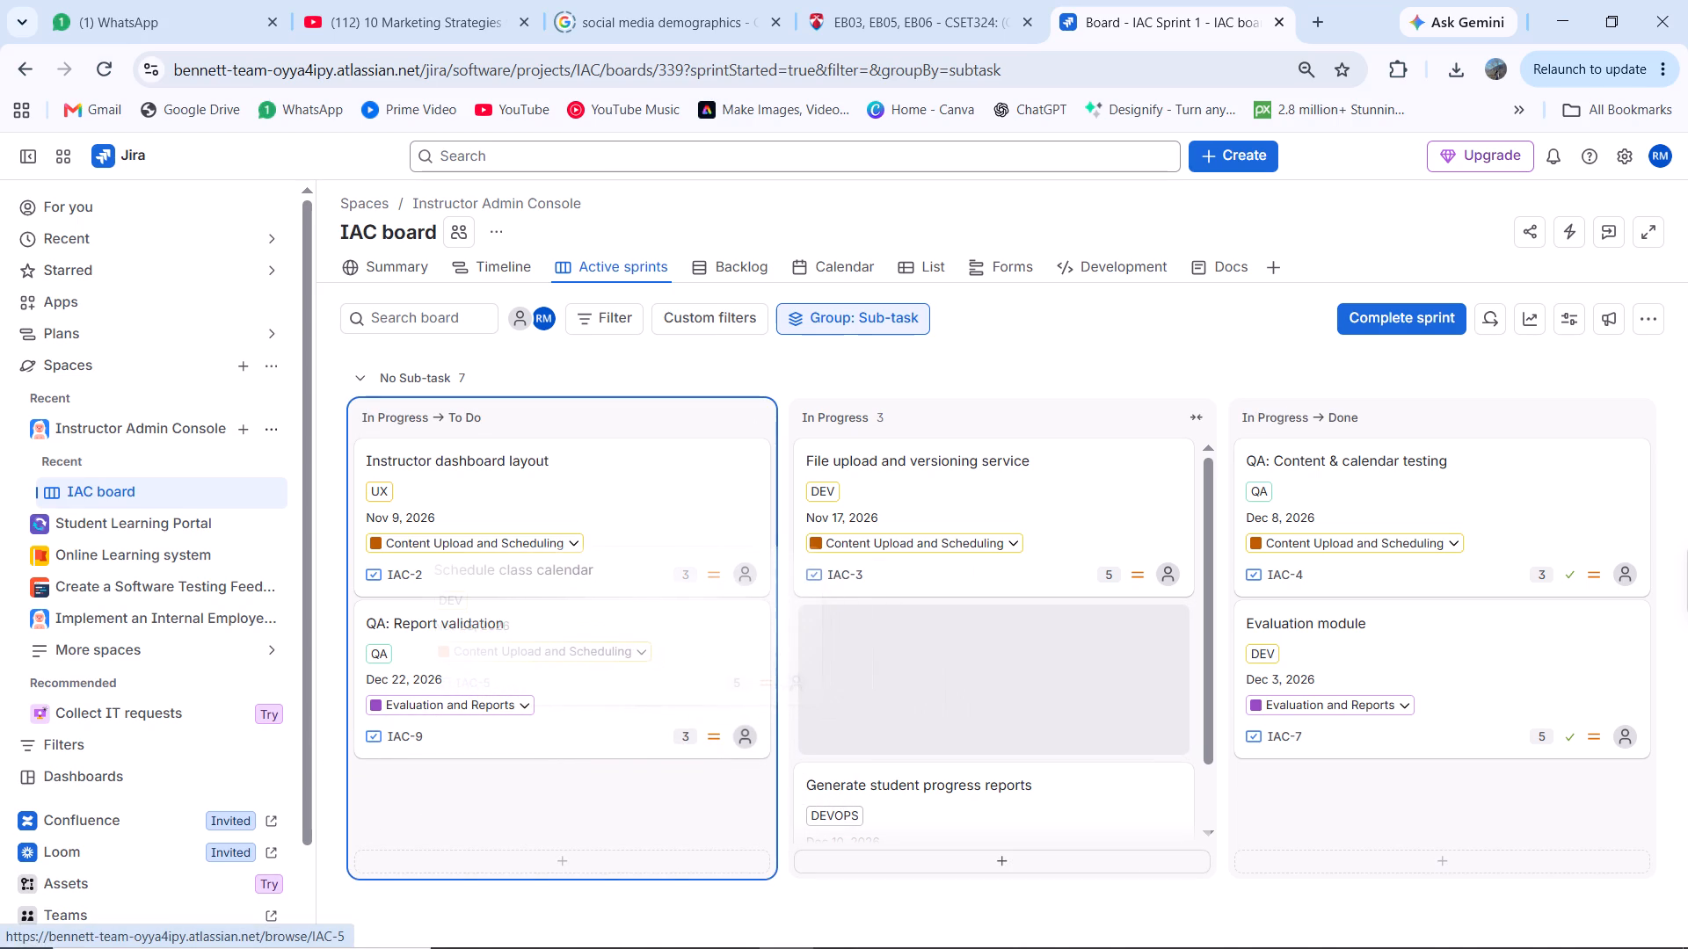
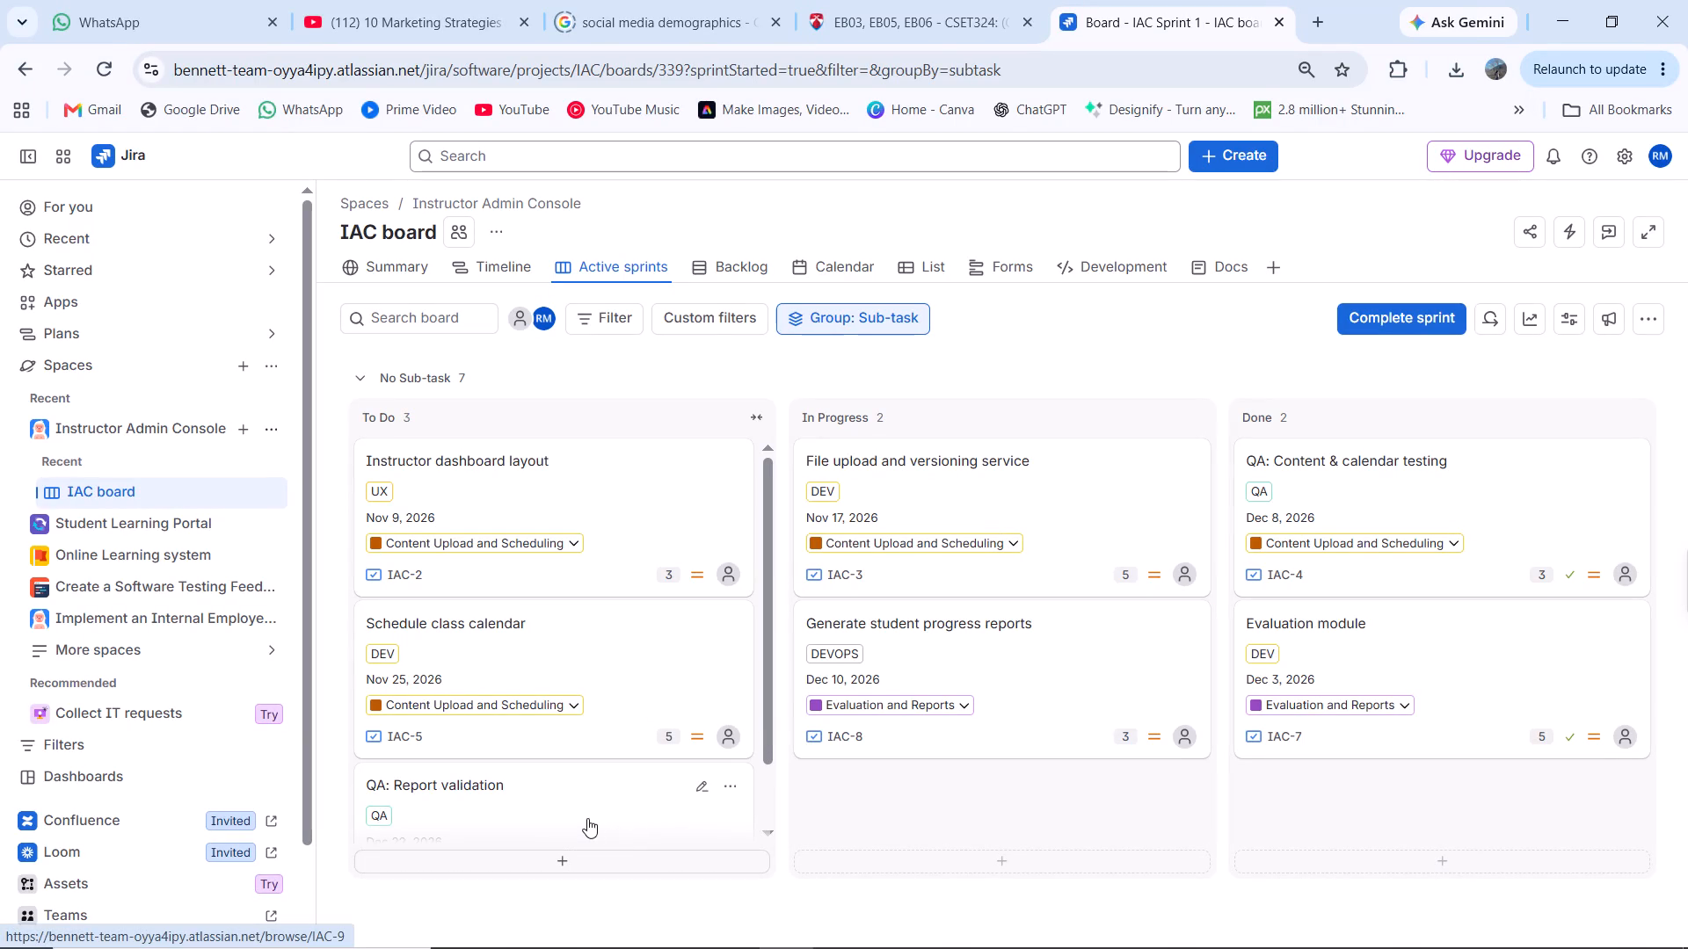
Move the "QA: Report validation" card (IAC-9) from To Do to Done on the IAC board.
{"action": "left_click_drag", "start_coordinate": [587, 818], "coordinate": [1367, 812]}
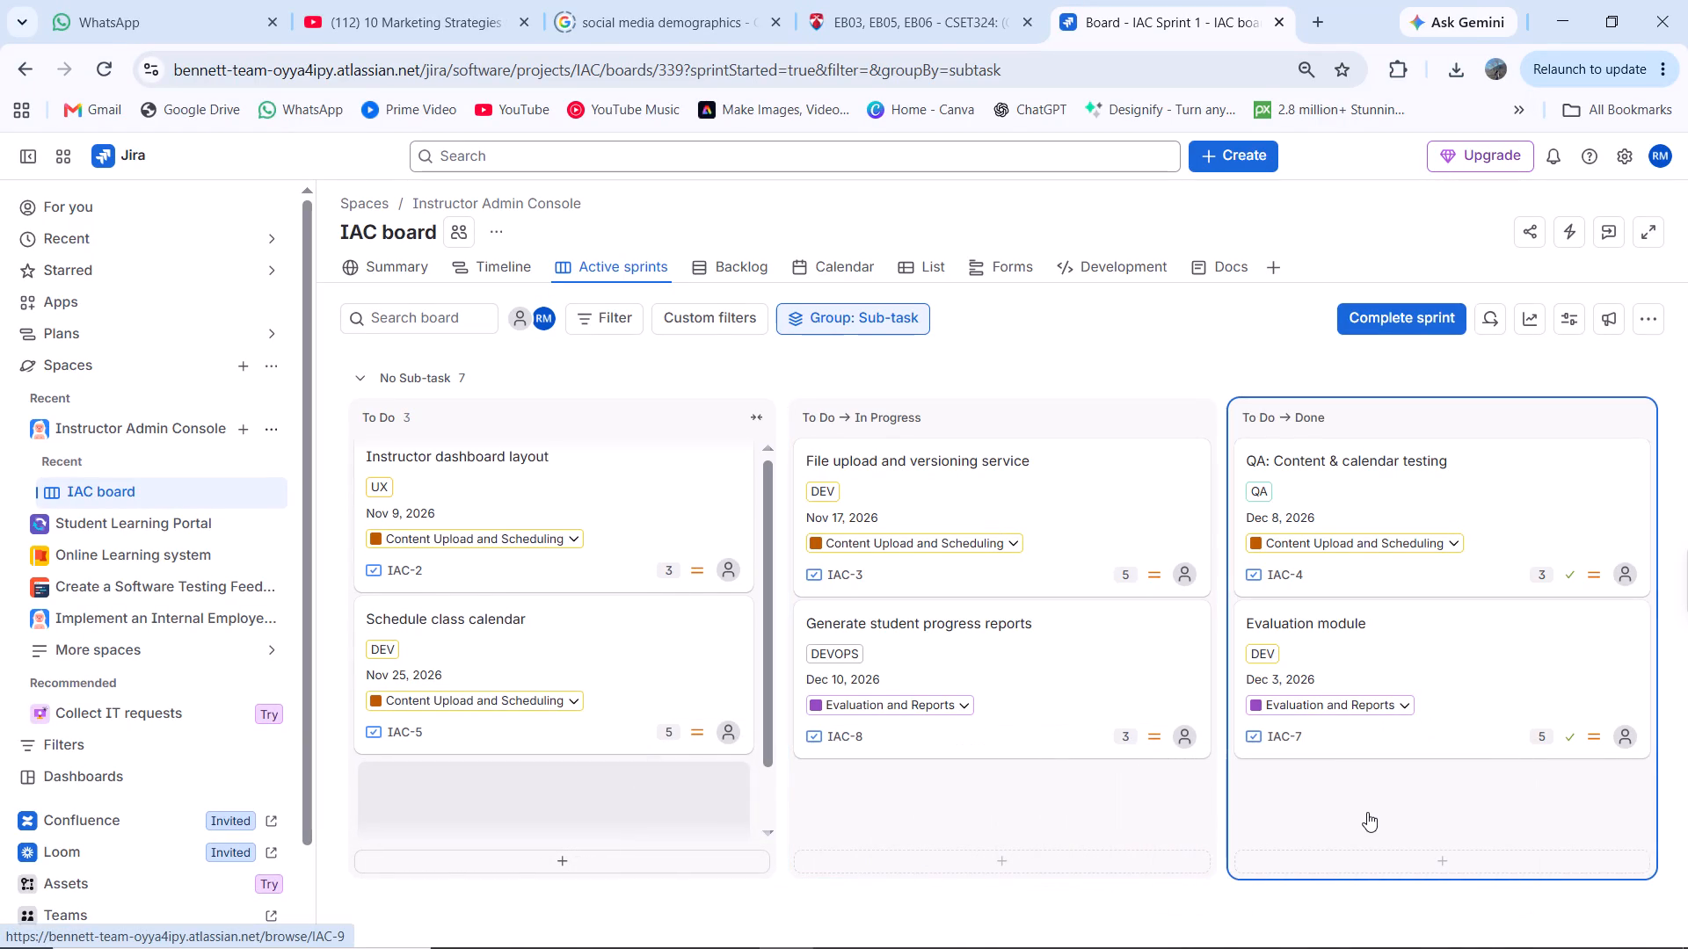
{"action": "scroll", "coordinate": [847, 543], "scroll_direction": "down", "scroll_amount": 2}
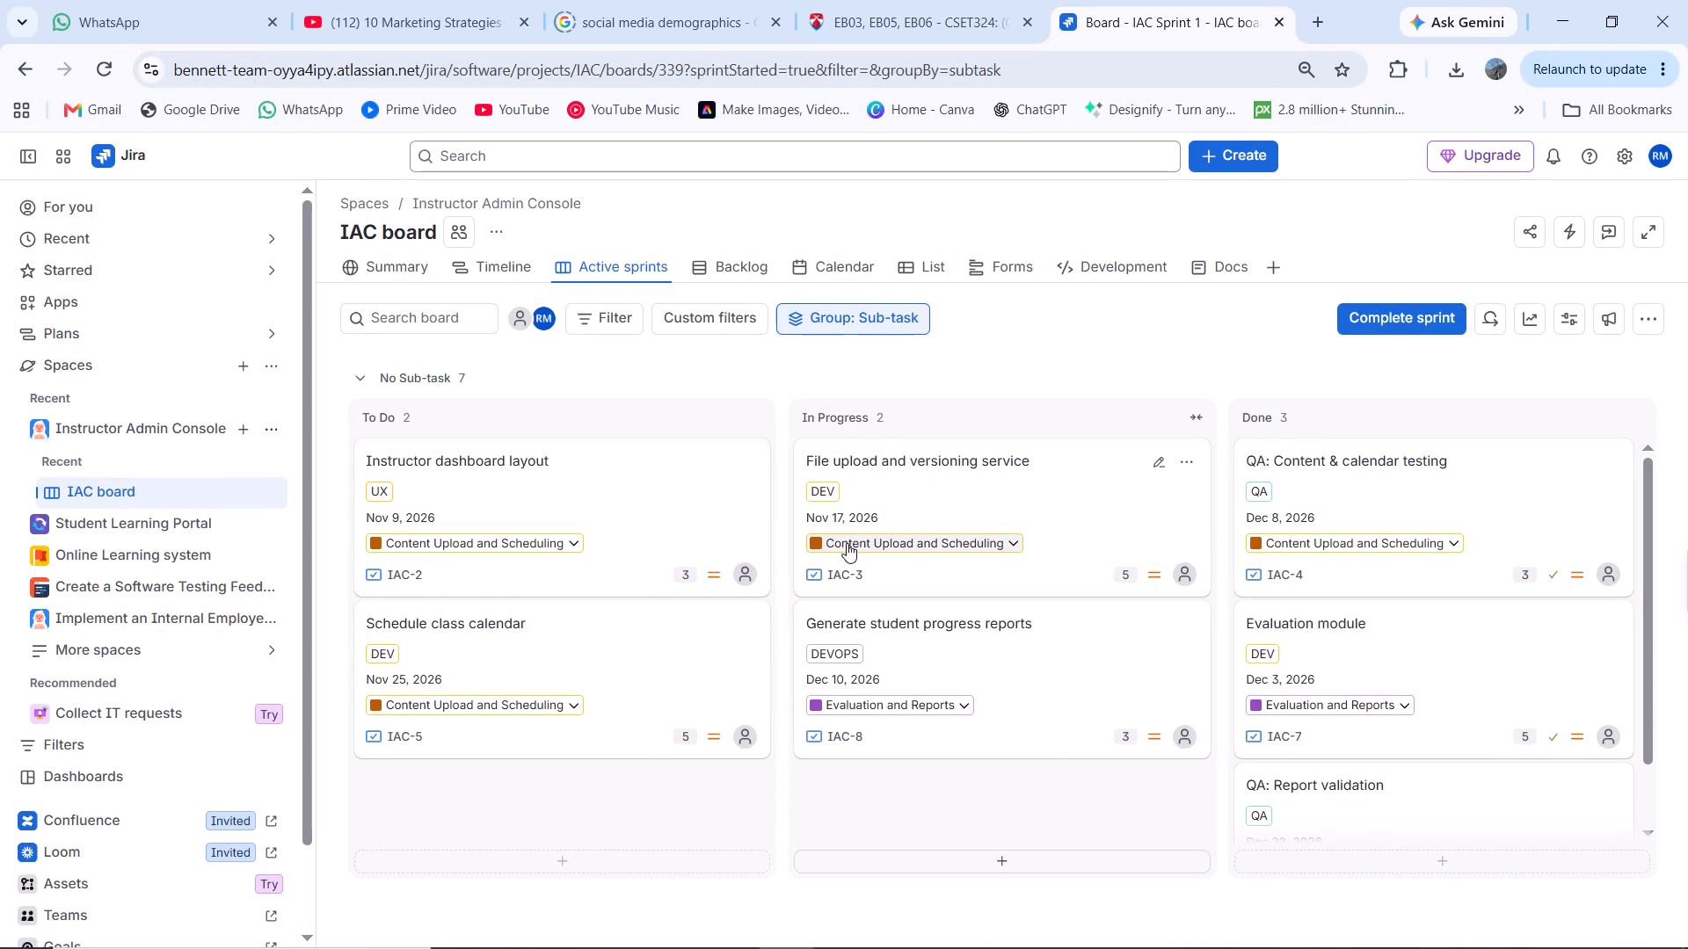
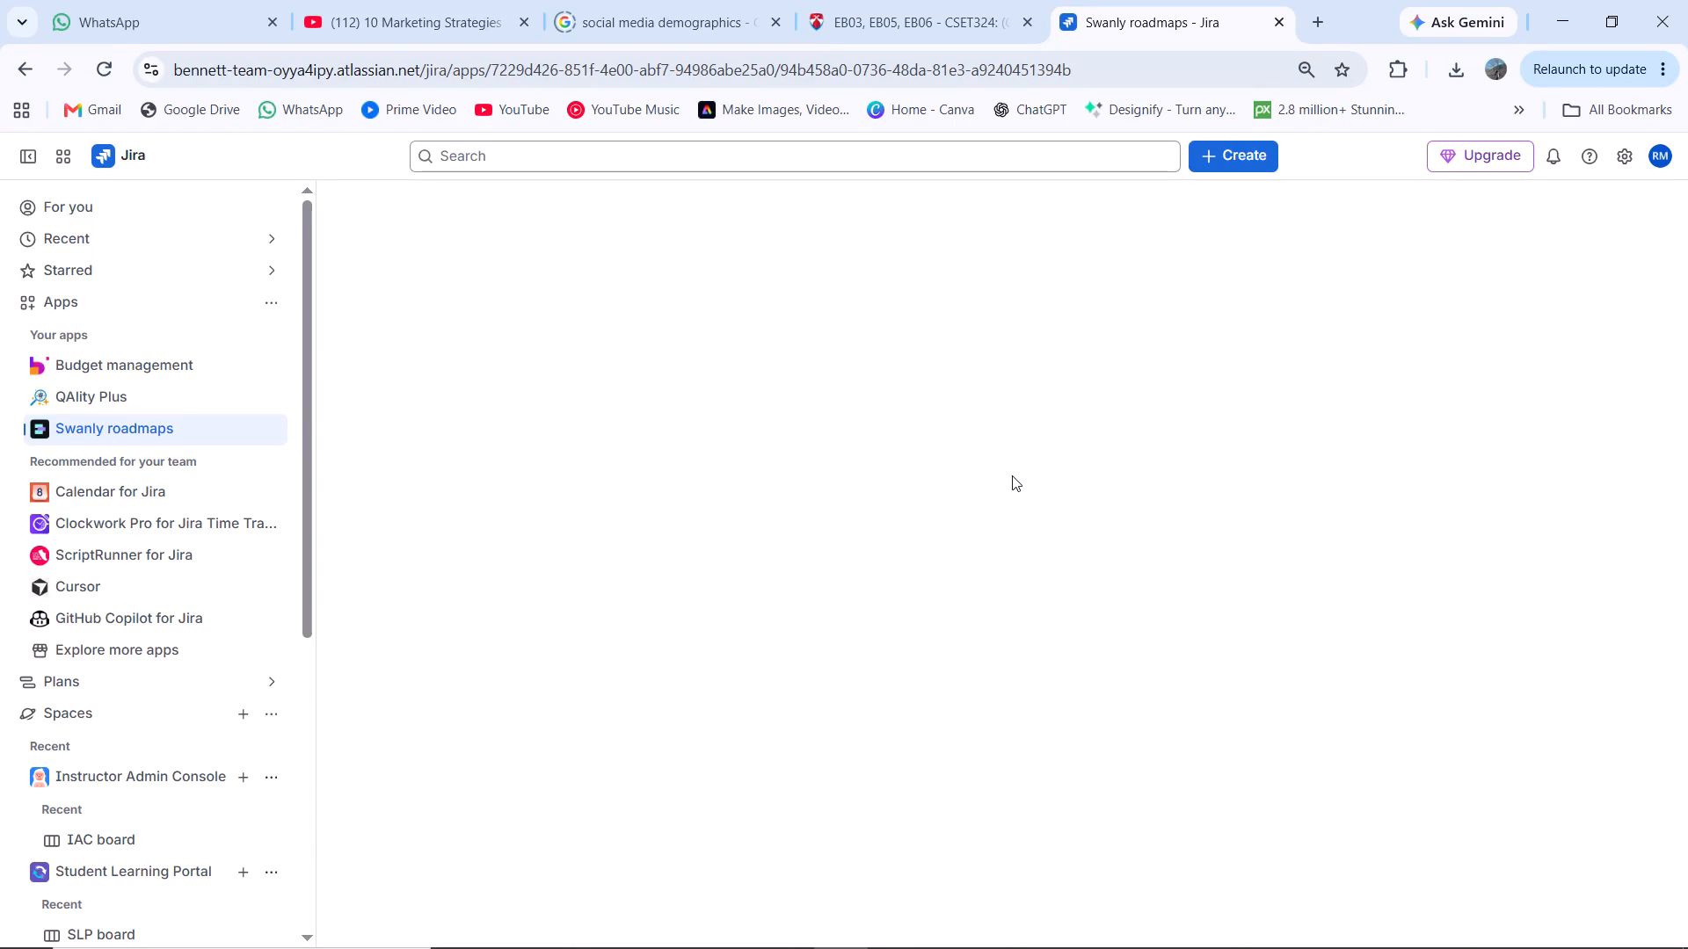
Open the Skills Seekers website (skillsseekers.com) in a new browser tab.
{"action": "left_click", "coordinate": [1319, 11]}
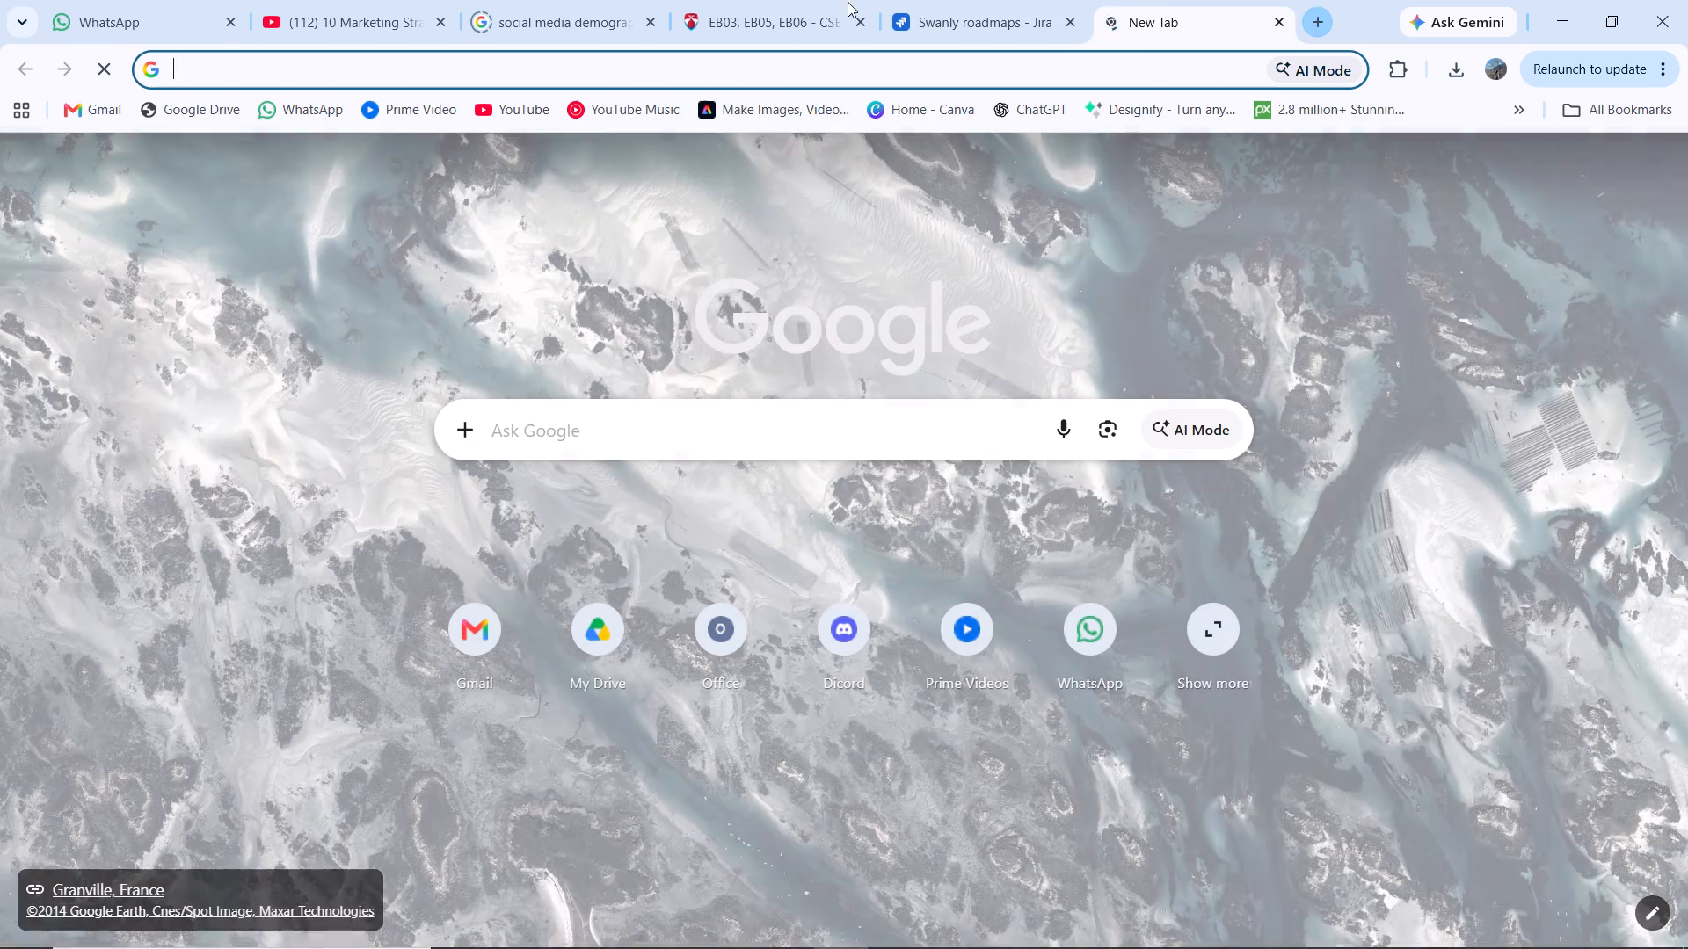
{"action": "type", "text": "skill"}
{"action": "key", "text": "Return"}
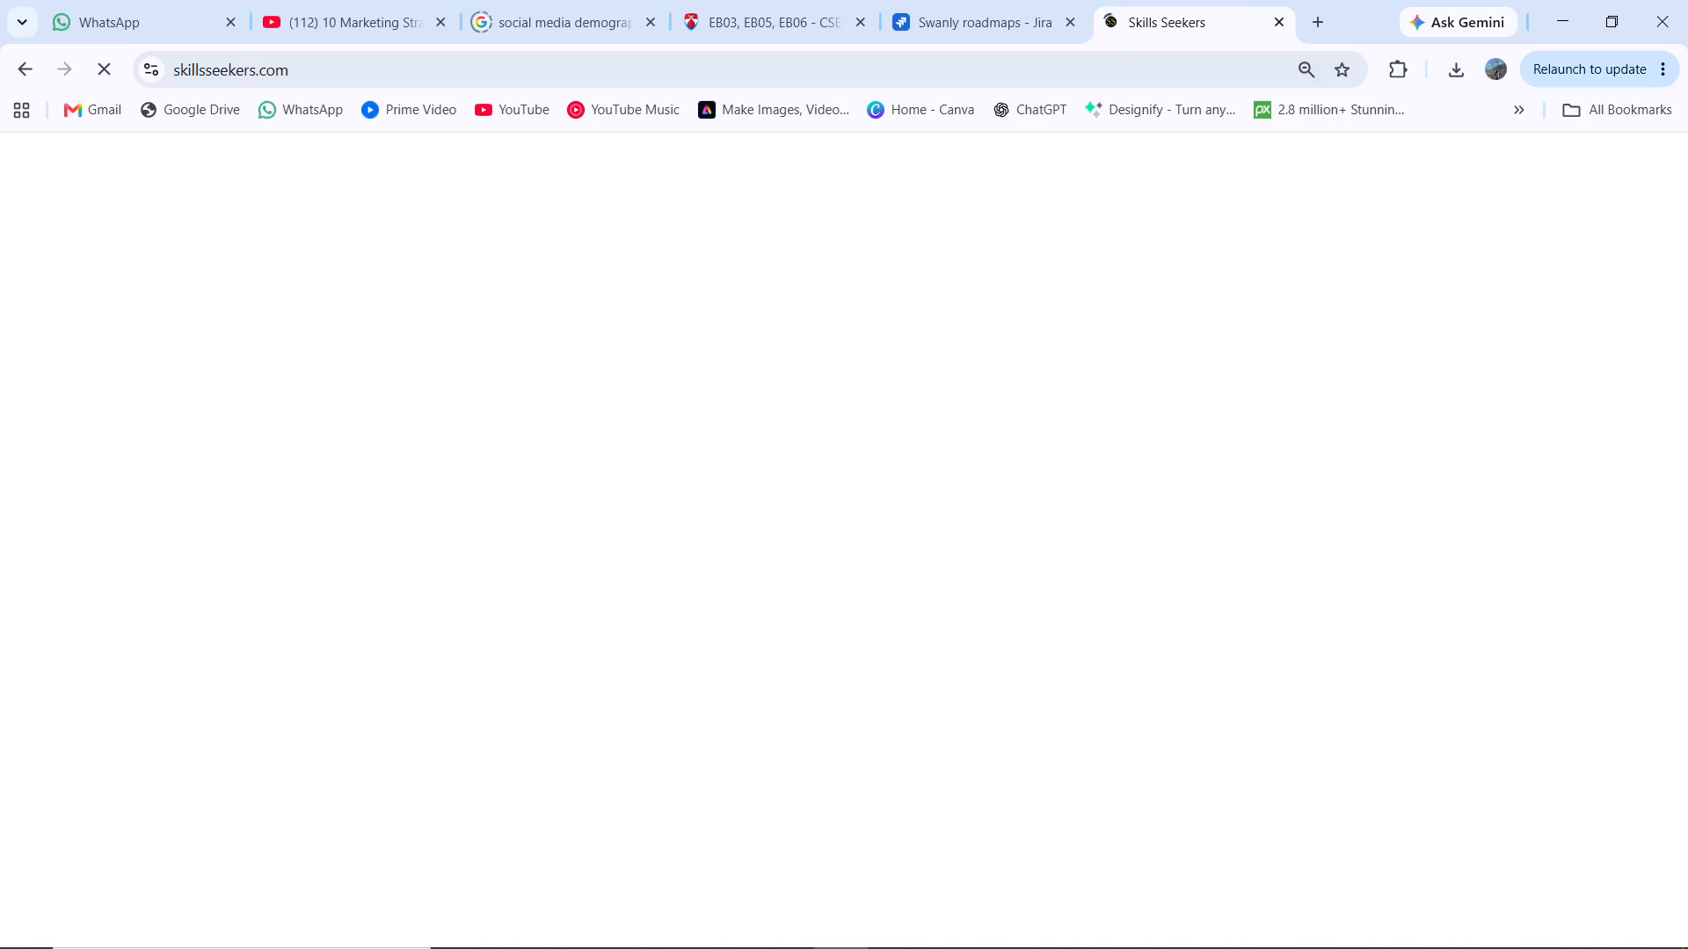
Return to the Swanly roadmaps page in Jira.
{"action": "left_click", "coordinate": [977, 3]}
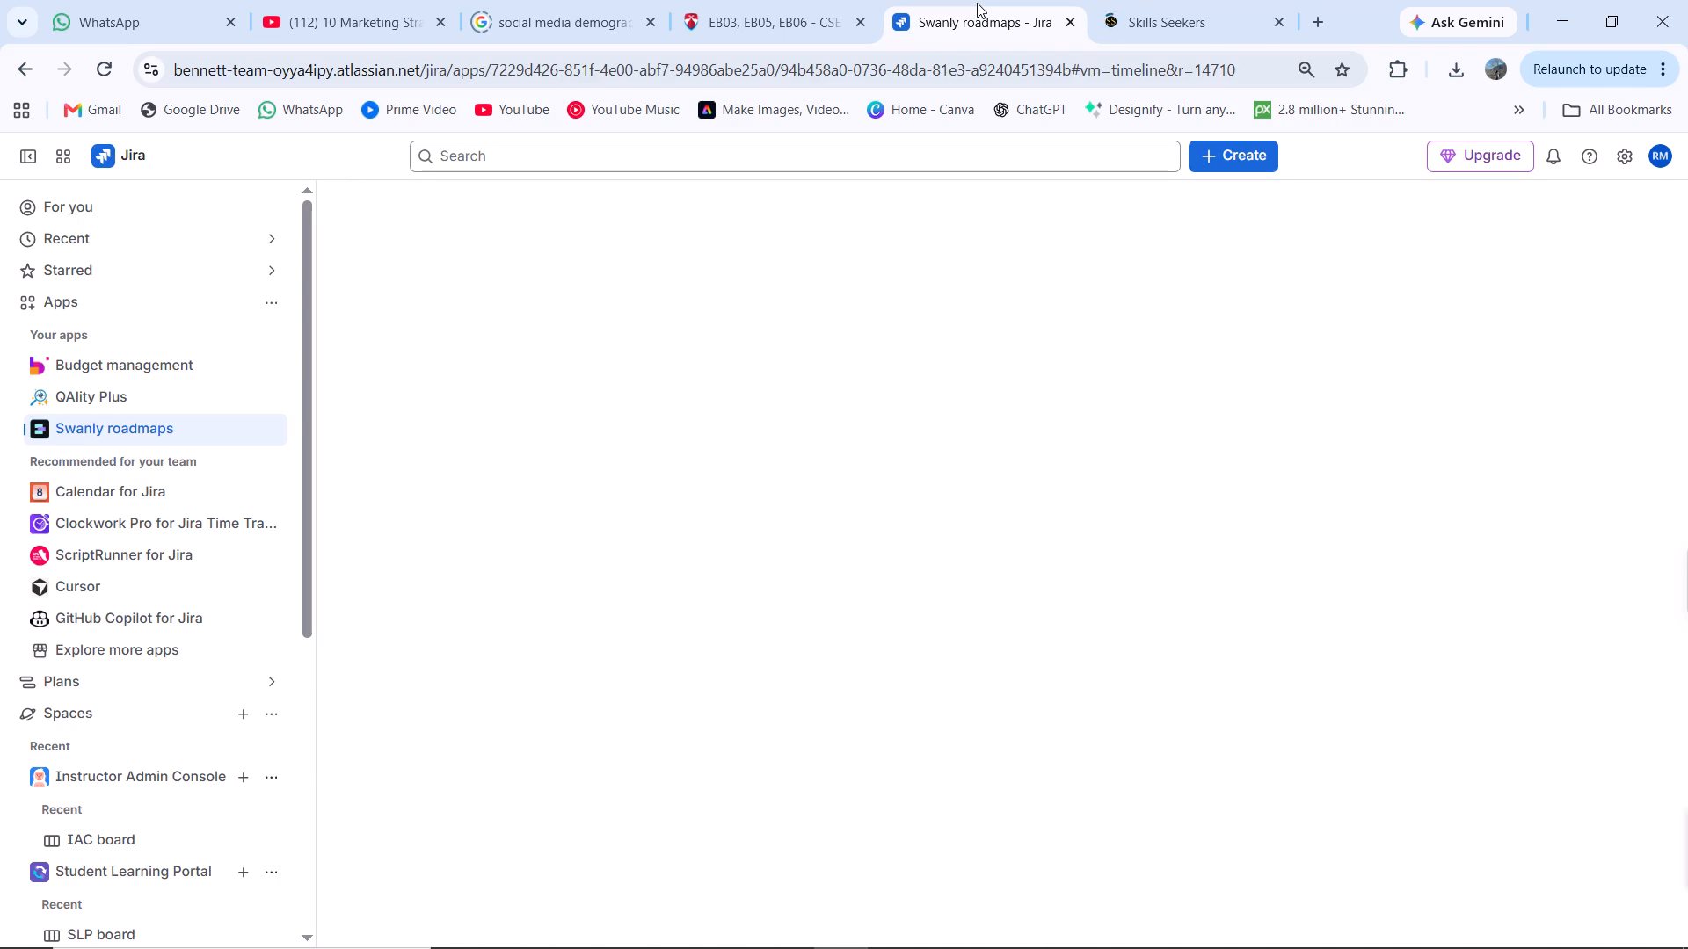
{"action": "left_click", "coordinate": [959, 344]}
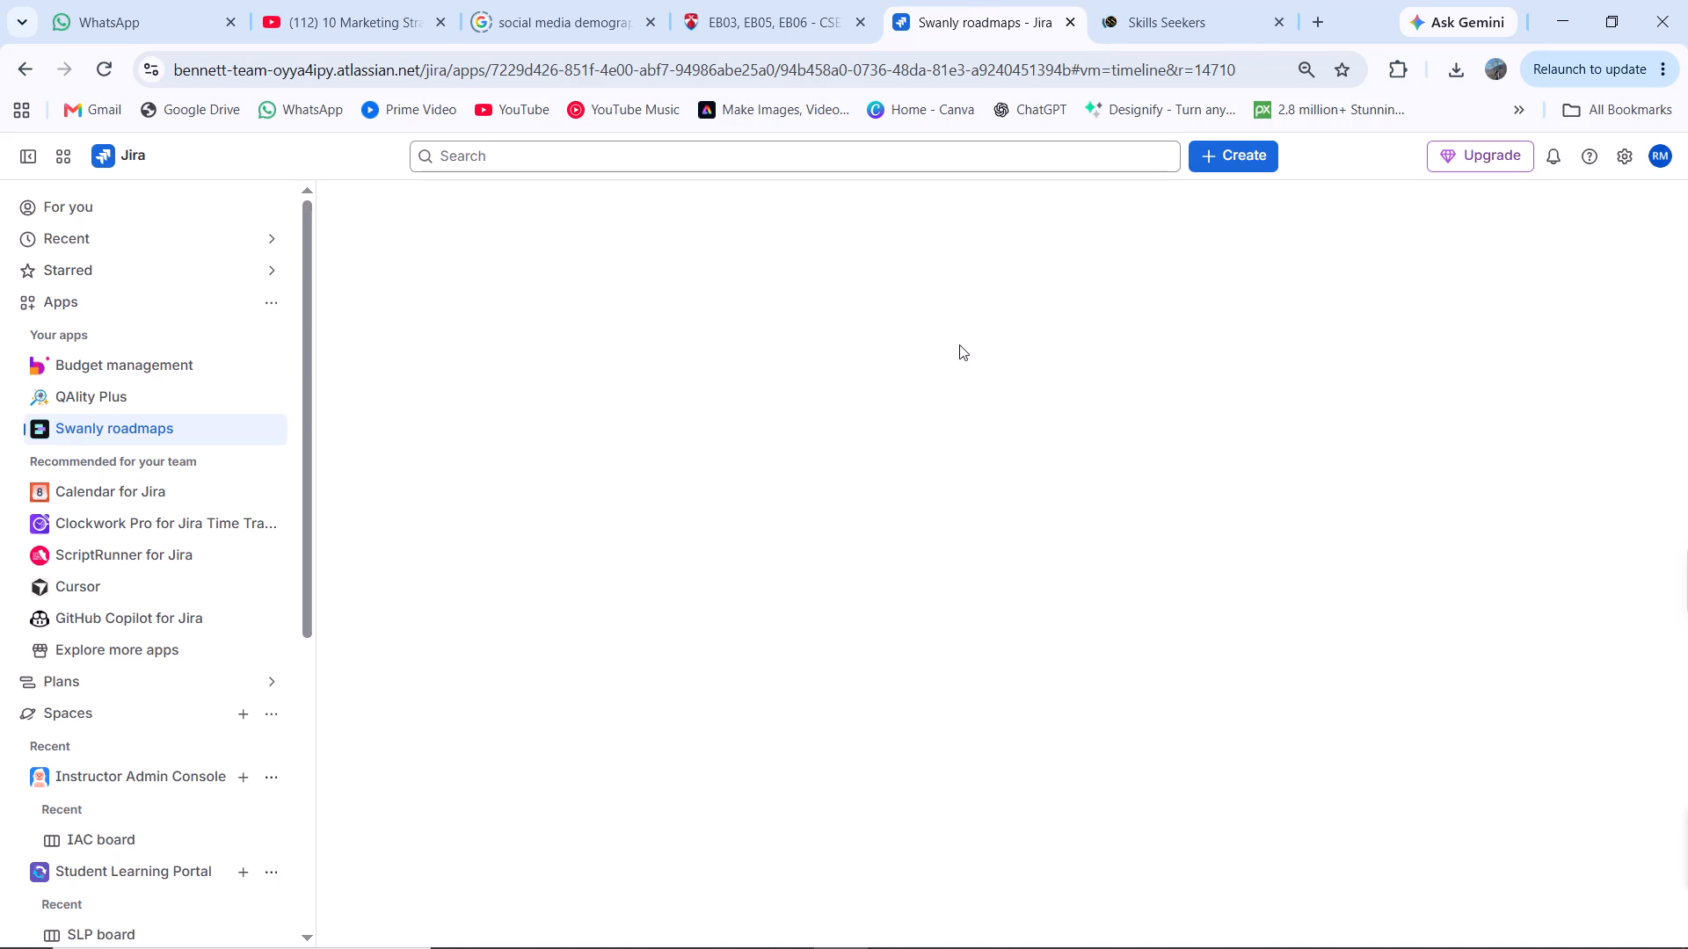
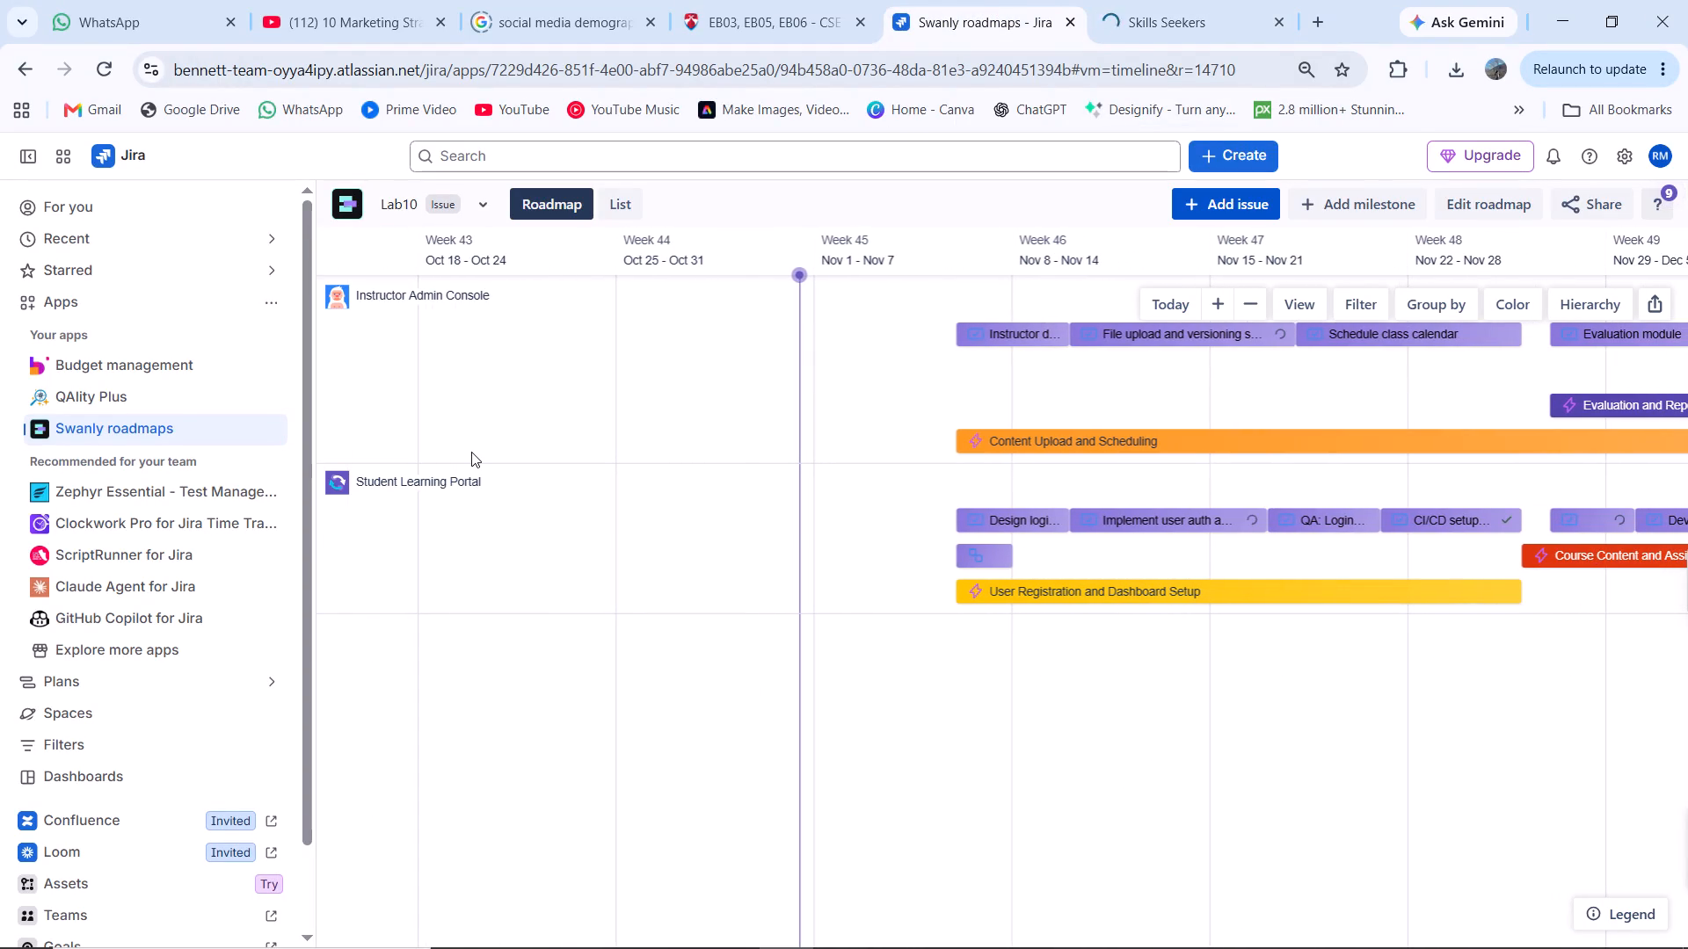
Open the details of the Instructor dashboard layout issue (IAC-2) from the Instructor Admin Console roadmap row.
{"action": "scroll", "coordinate": [471, 452], "scroll_direction": "left", "scroll_amount": 2}
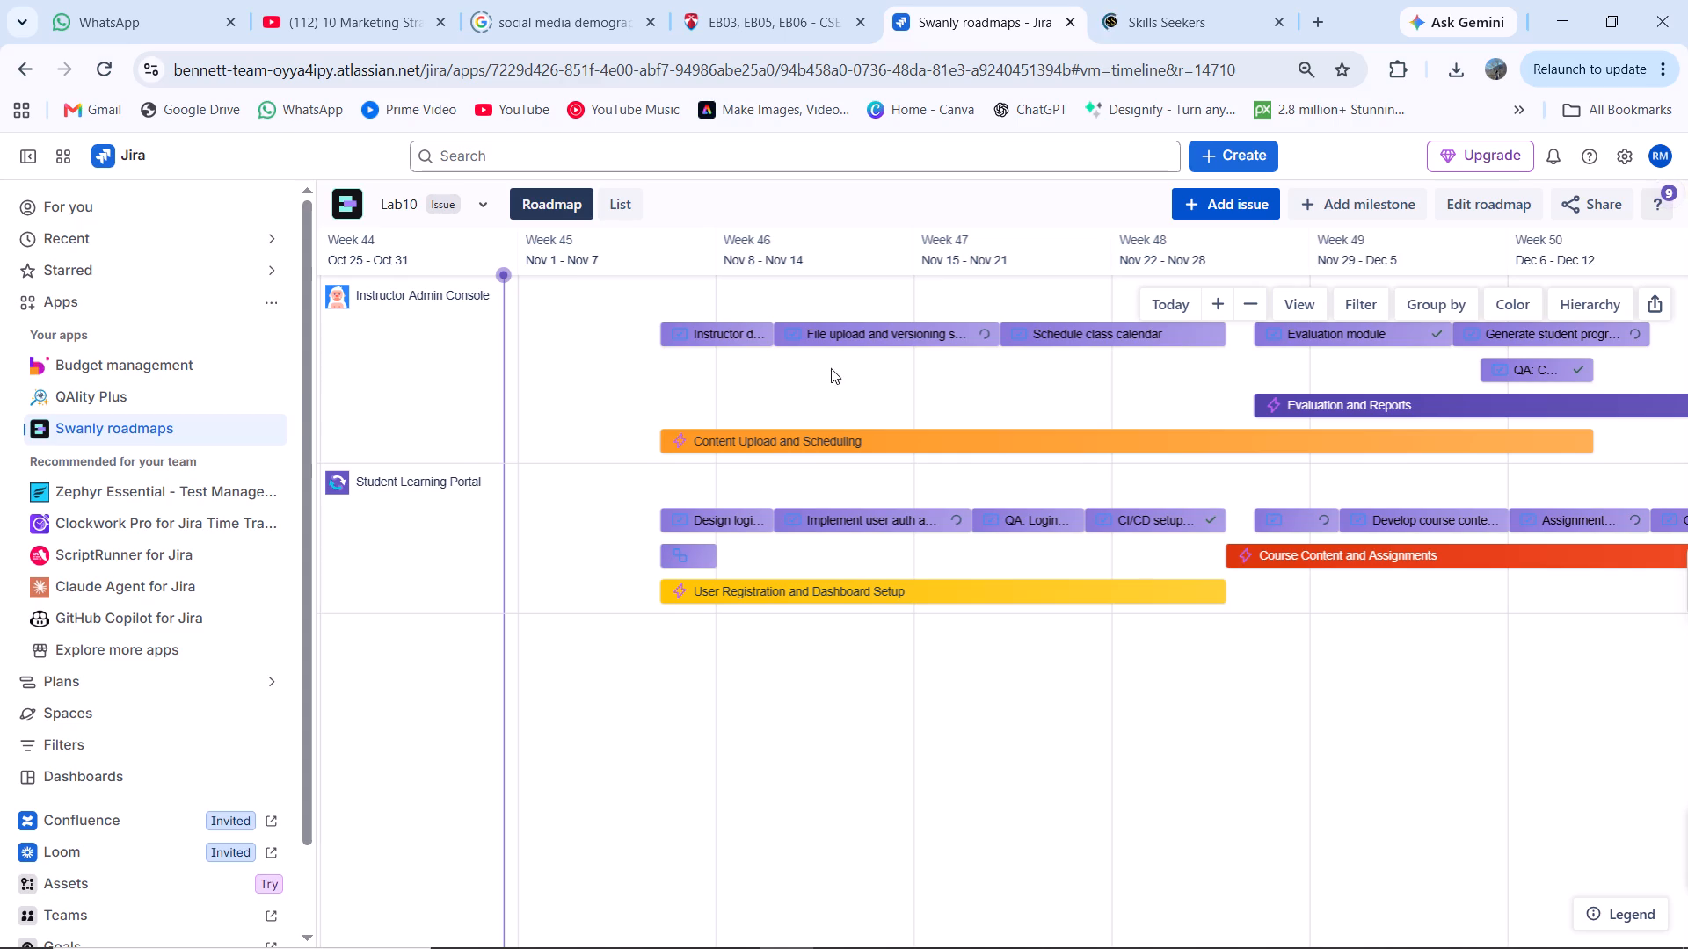
{"action": "left_click", "coordinate": [723, 342]}
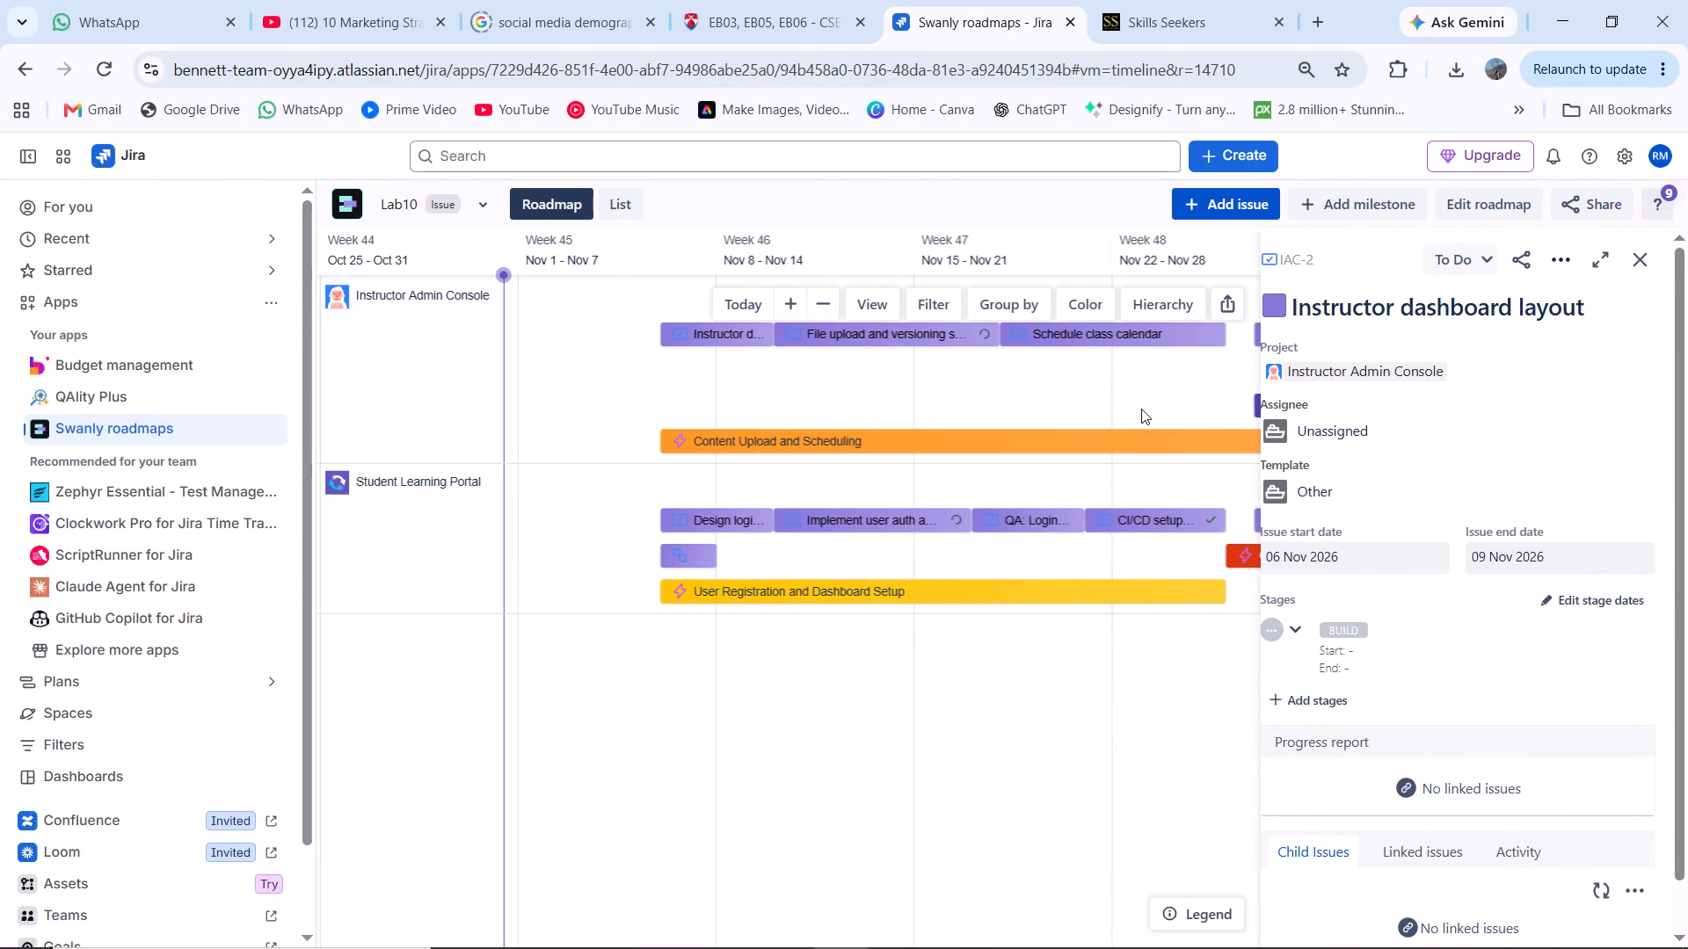
Review the details of the Instructor dashboard layout and File upload and versioning service issues on the Lab10 roadmap.
{"action": "scroll", "coordinate": [1433, 453], "scroll_direction": "down", "scroll_amount": 1}
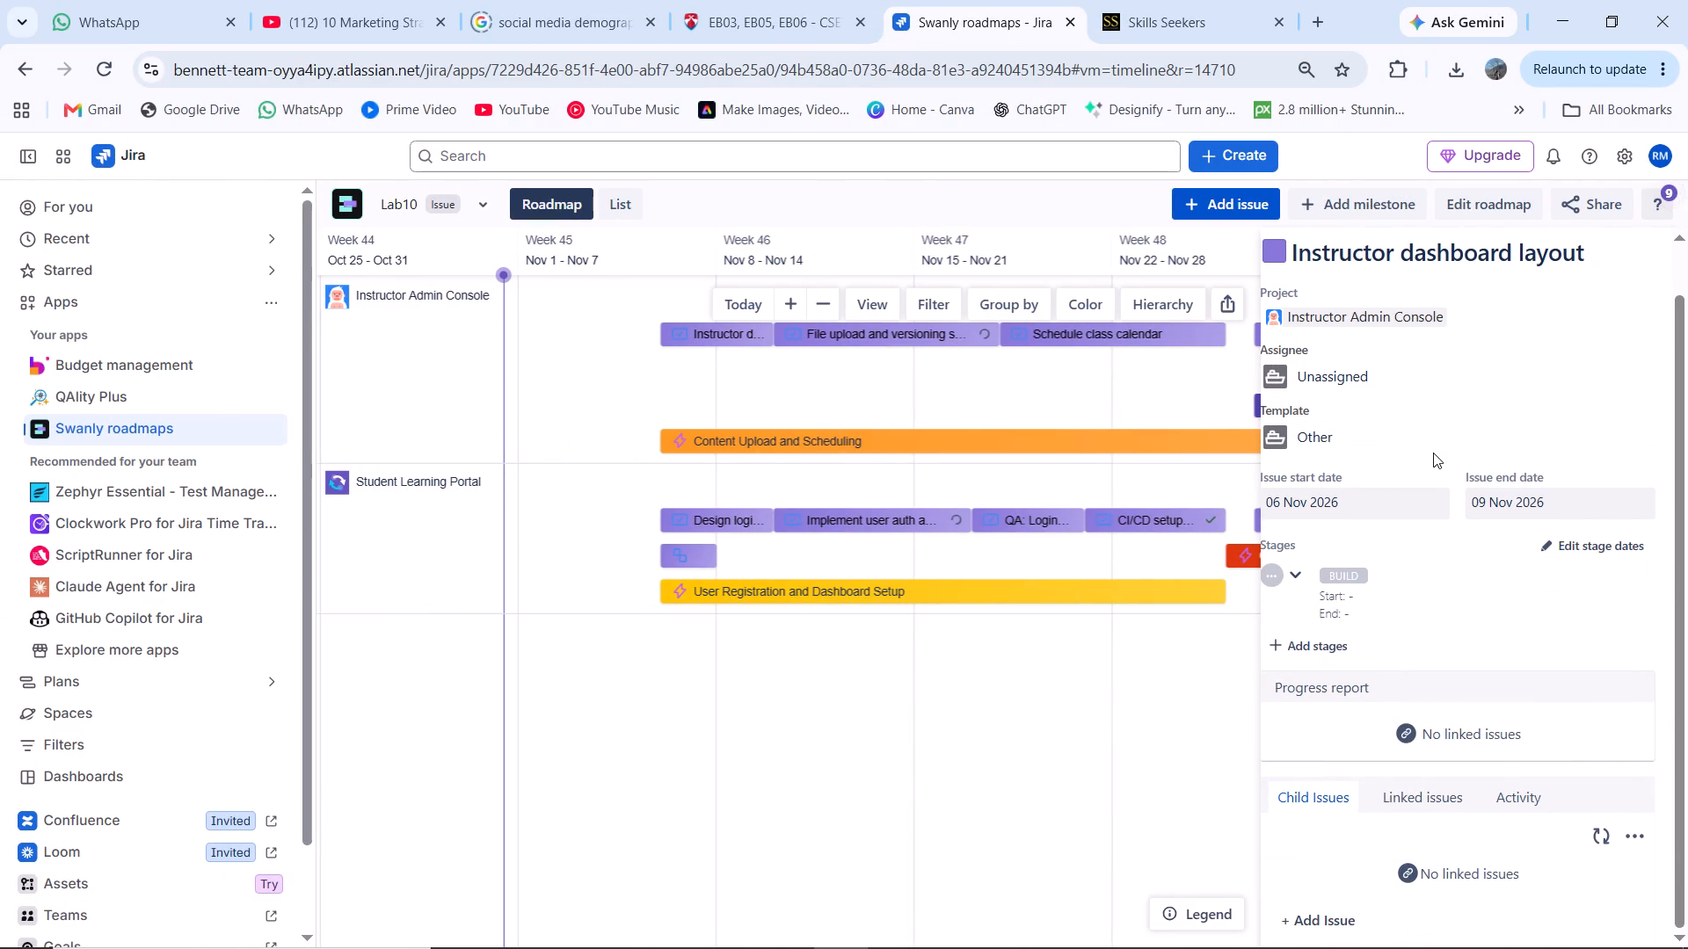
{"action": "scroll", "coordinate": [1433, 453], "scroll_direction": "down", "scroll_amount": 1}
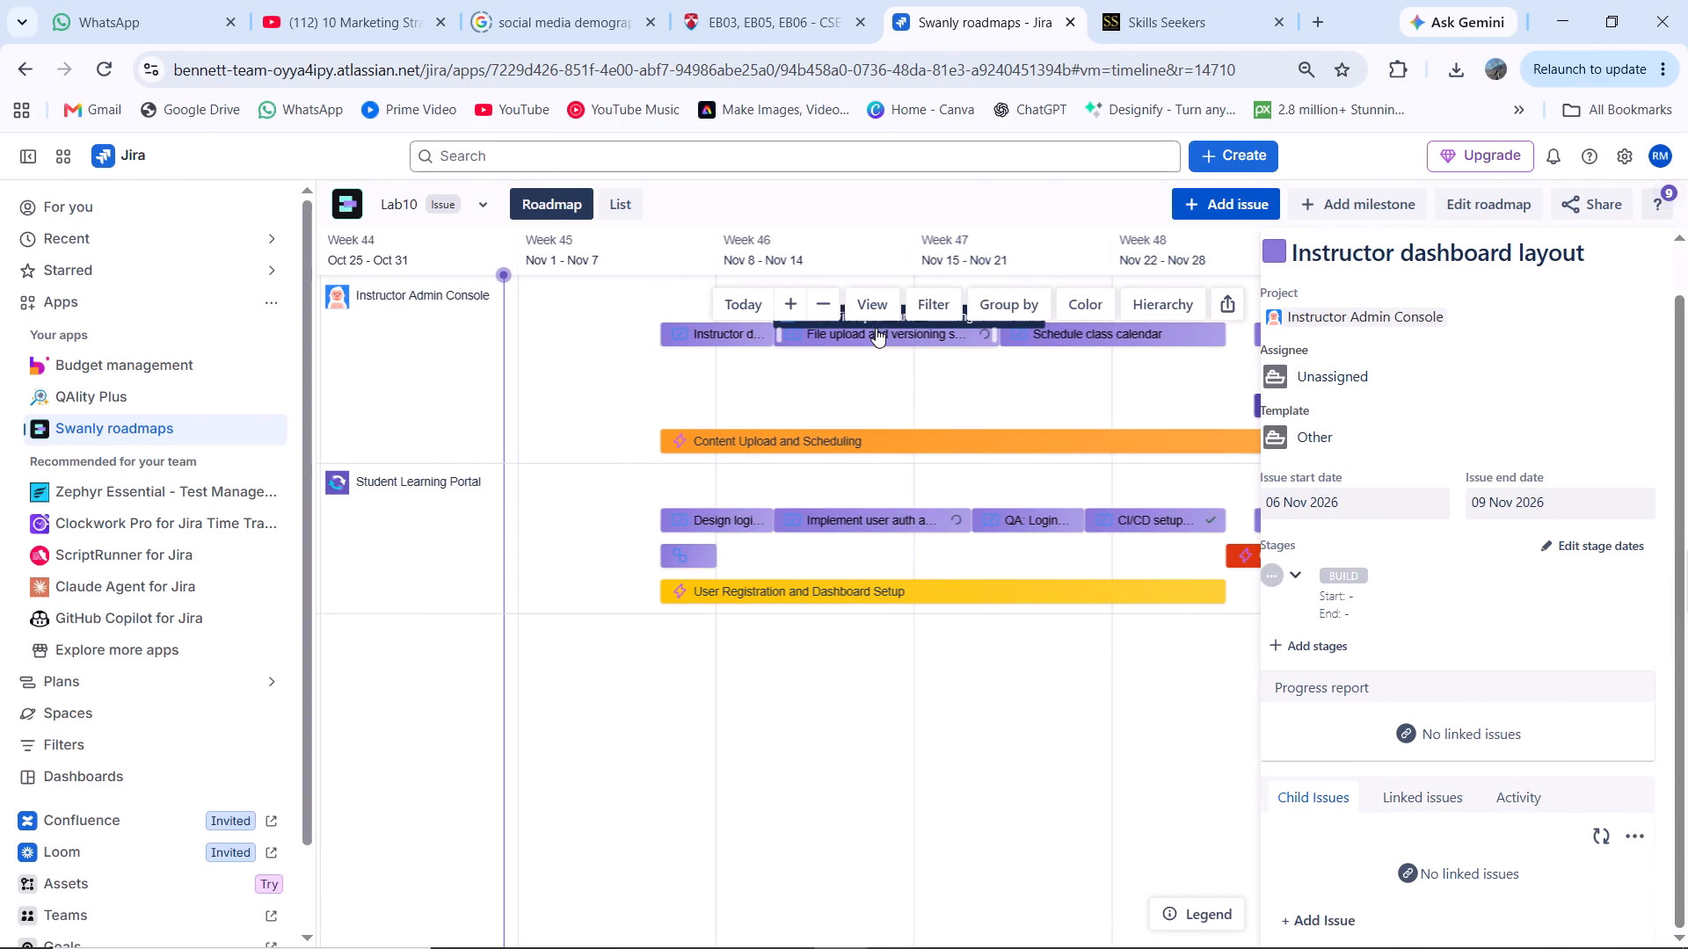
{"action": "left_click", "coordinate": [889, 335]}
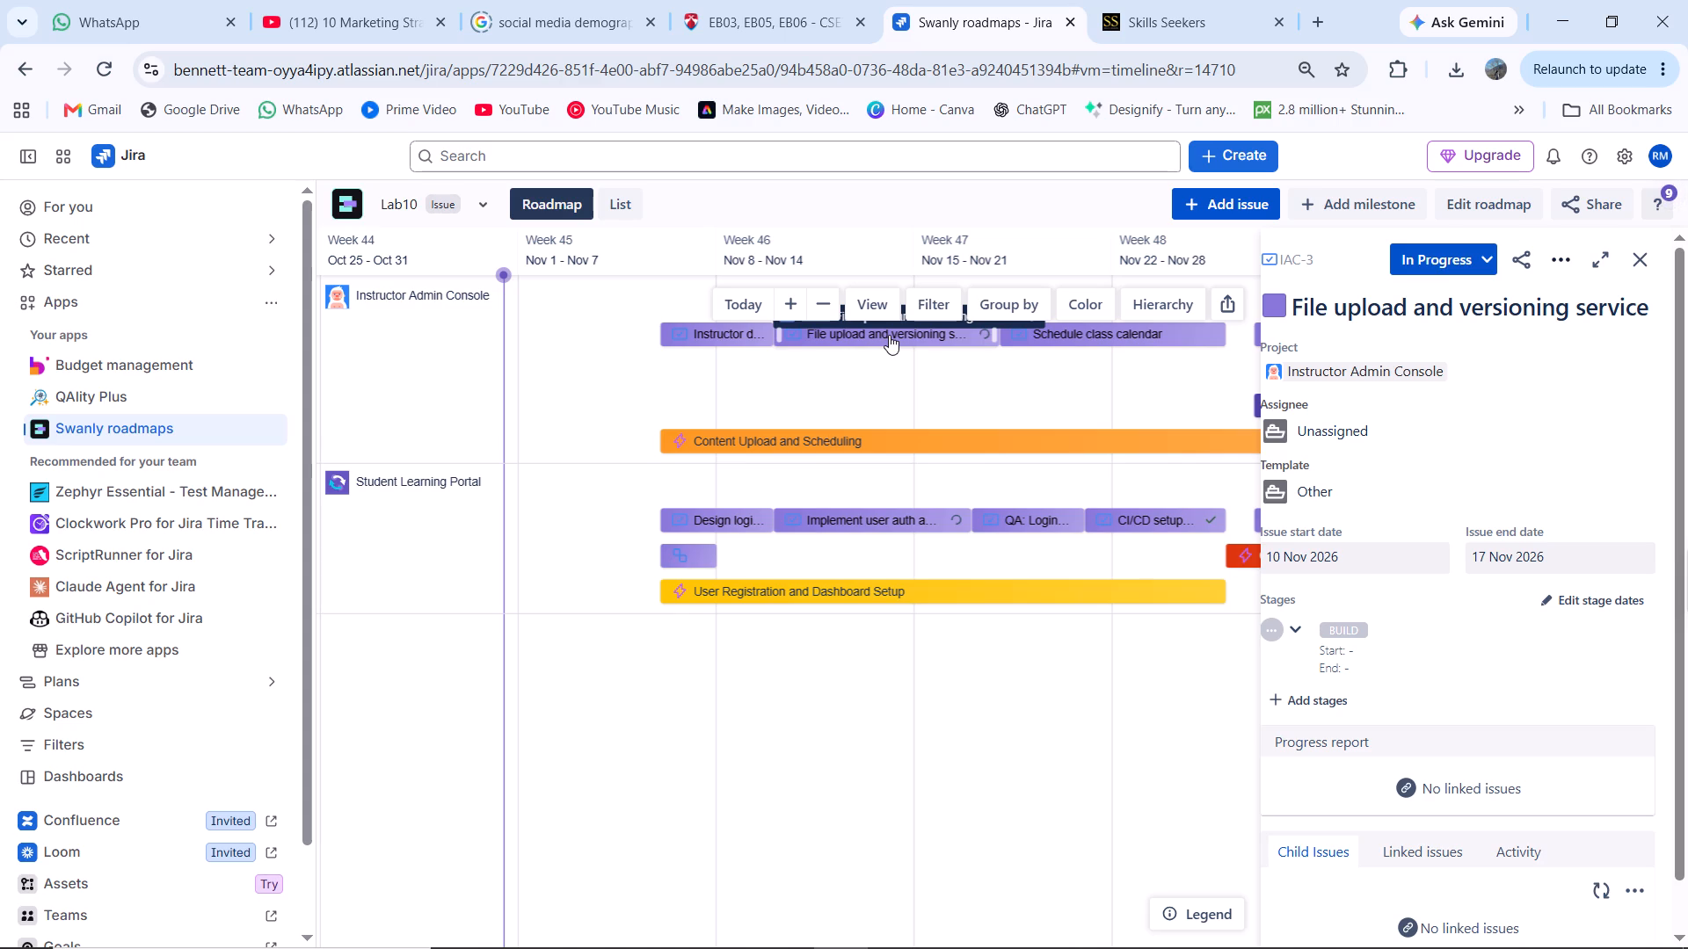
{"action": "scroll", "coordinate": [1503, 627], "scroll_direction": "down", "scroll_amount": 3}
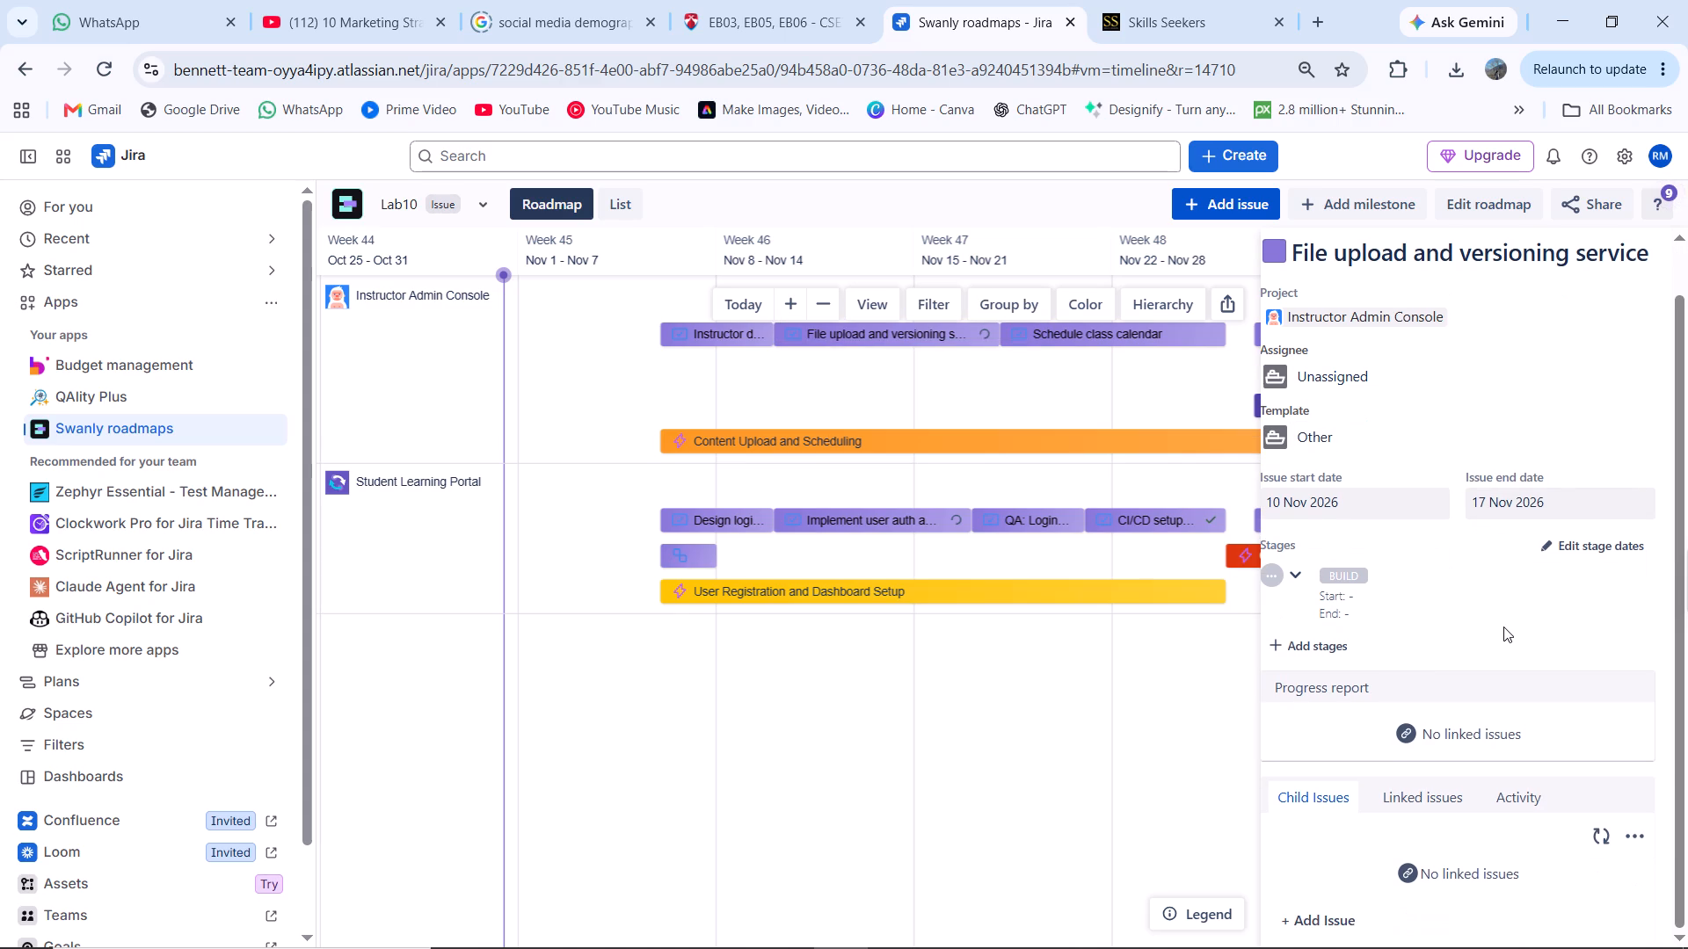
{"action": "scroll", "coordinate": [1503, 627], "scroll_direction": "up", "scroll_amount": 2}
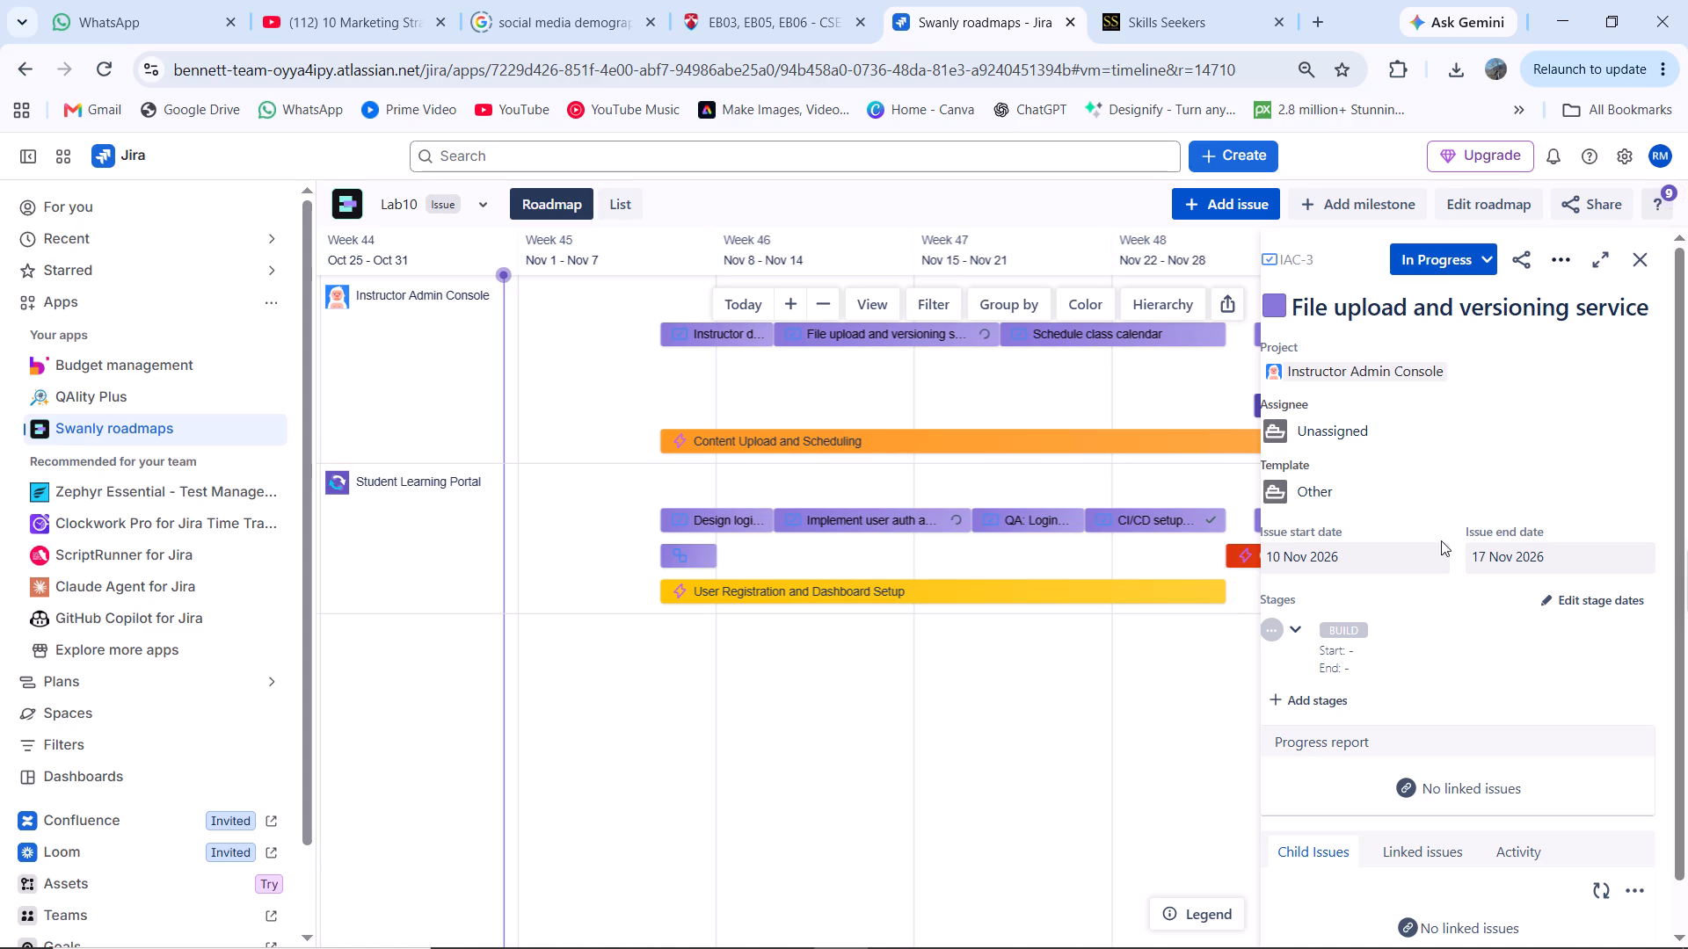
{"action": "left_click", "coordinate": [731, 338]}
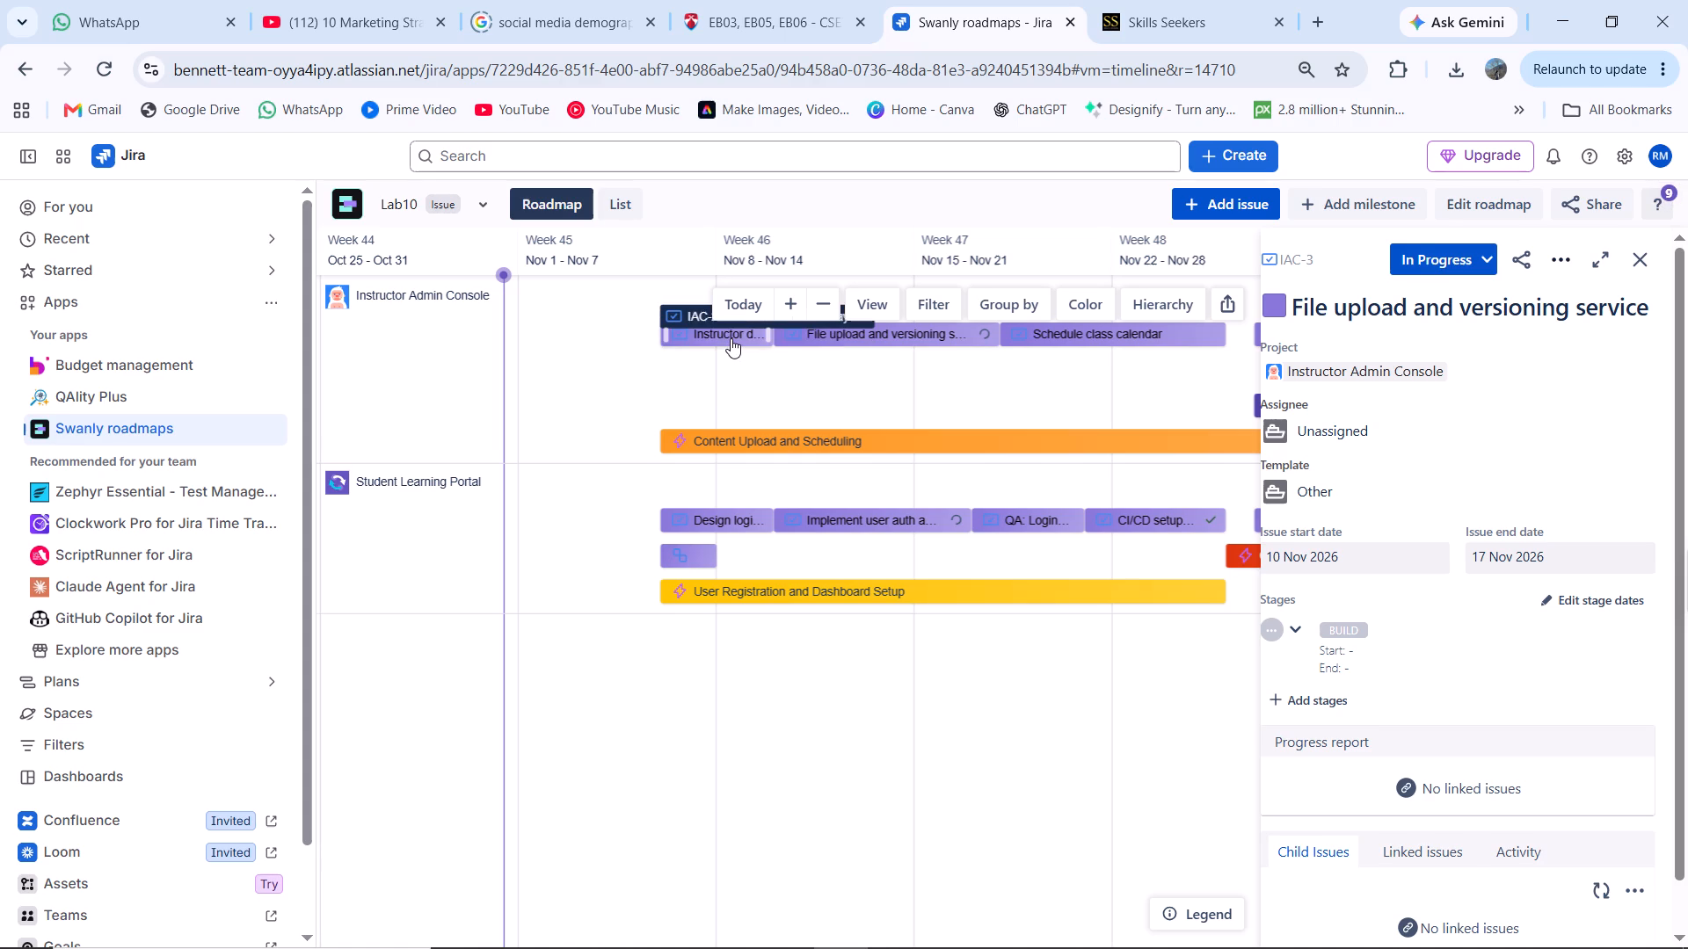
Review the details of the Schedule class calendar, Evaluation module, Generate student progress reports and QA: Content & calendar testing issues.
{"action": "left_click", "coordinate": [1112, 334]}
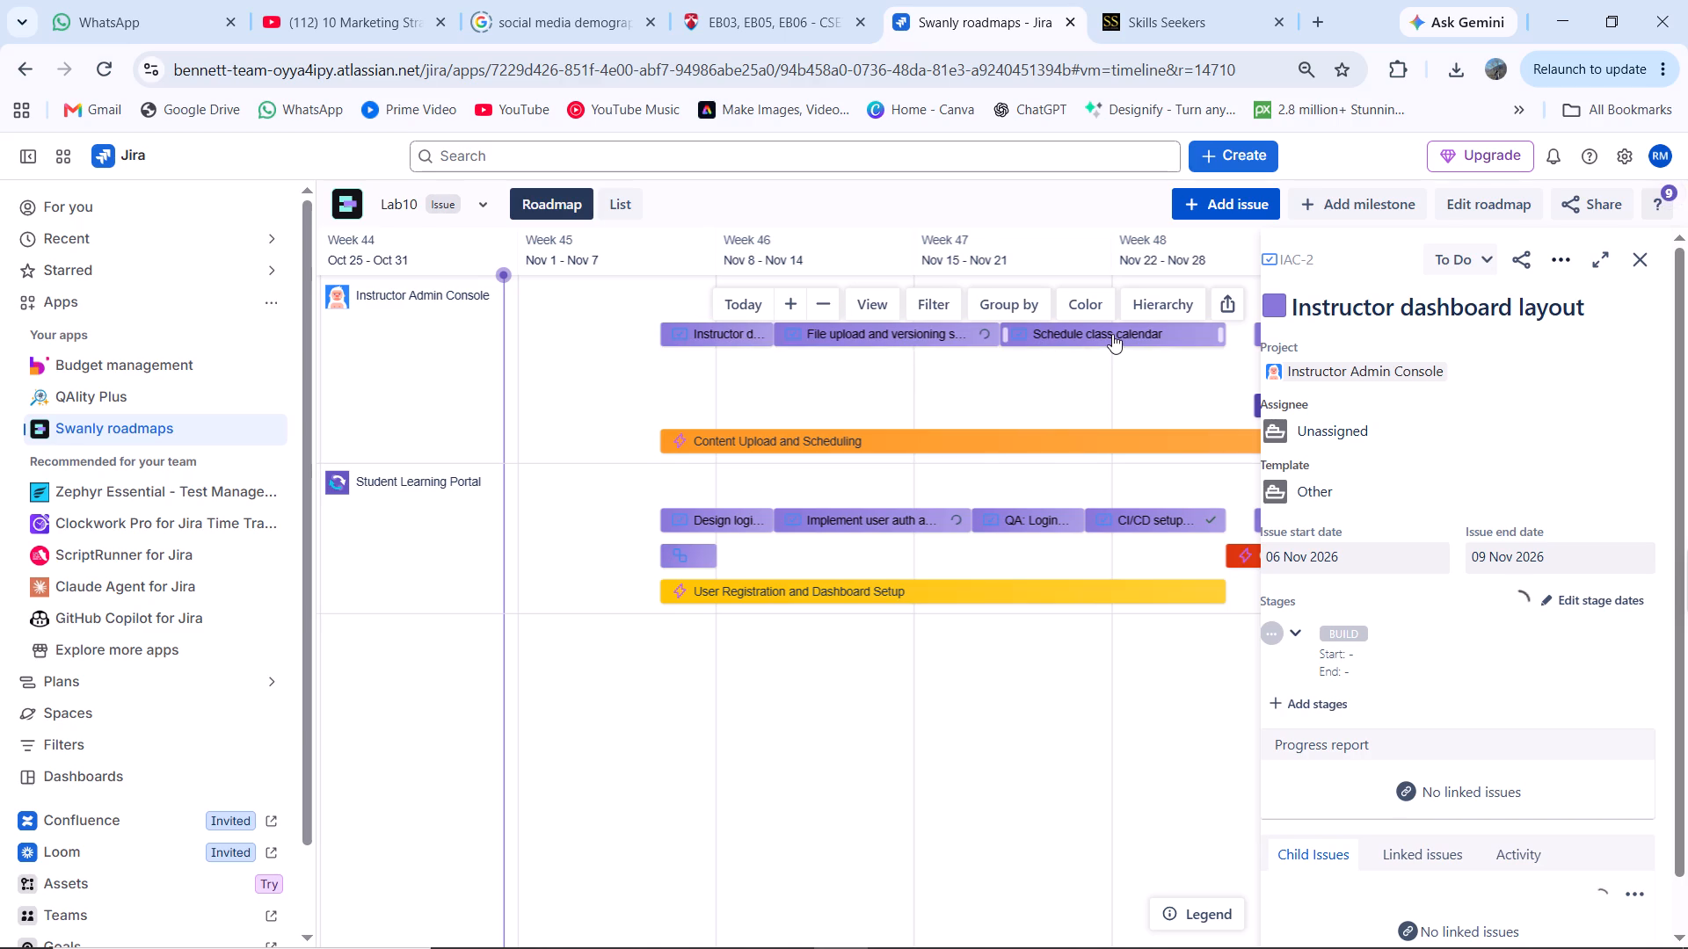
{"action": "scroll", "coordinate": [1112, 334], "scroll_direction": "left", "scroll_amount": 4}
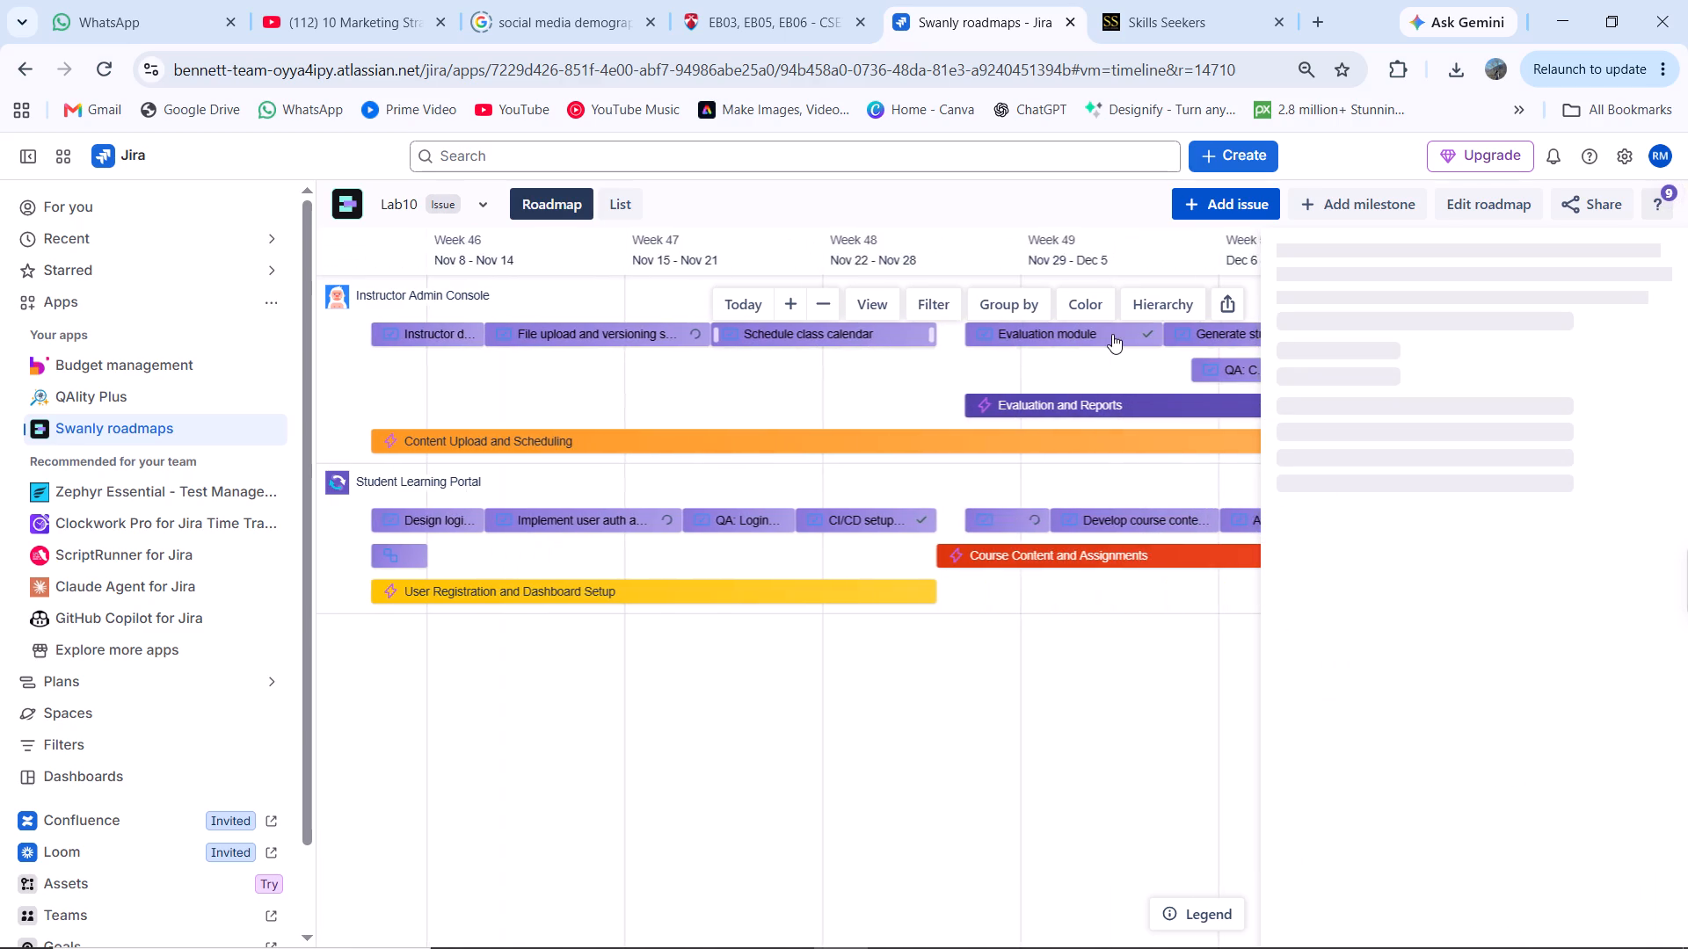
{"action": "scroll", "coordinate": [1112, 334], "scroll_direction": "left", "scroll_amount": 3}
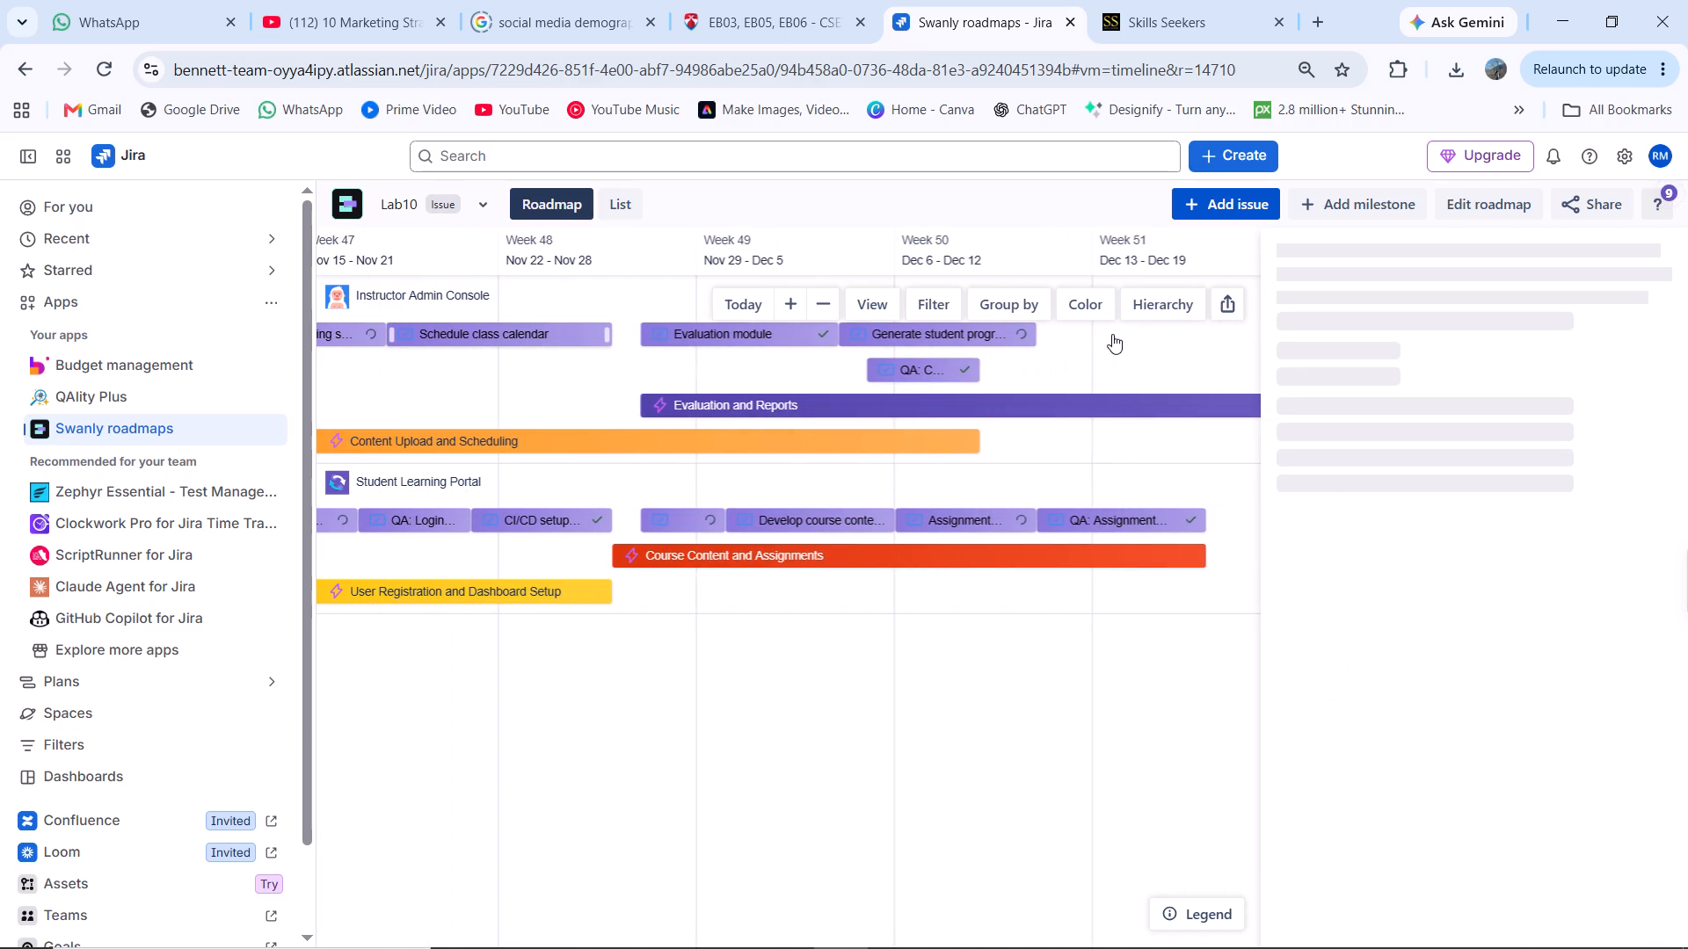
{"action": "scroll", "coordinate": [1112, 334], "scroll_direction": "left", "scroll_amount": 8}
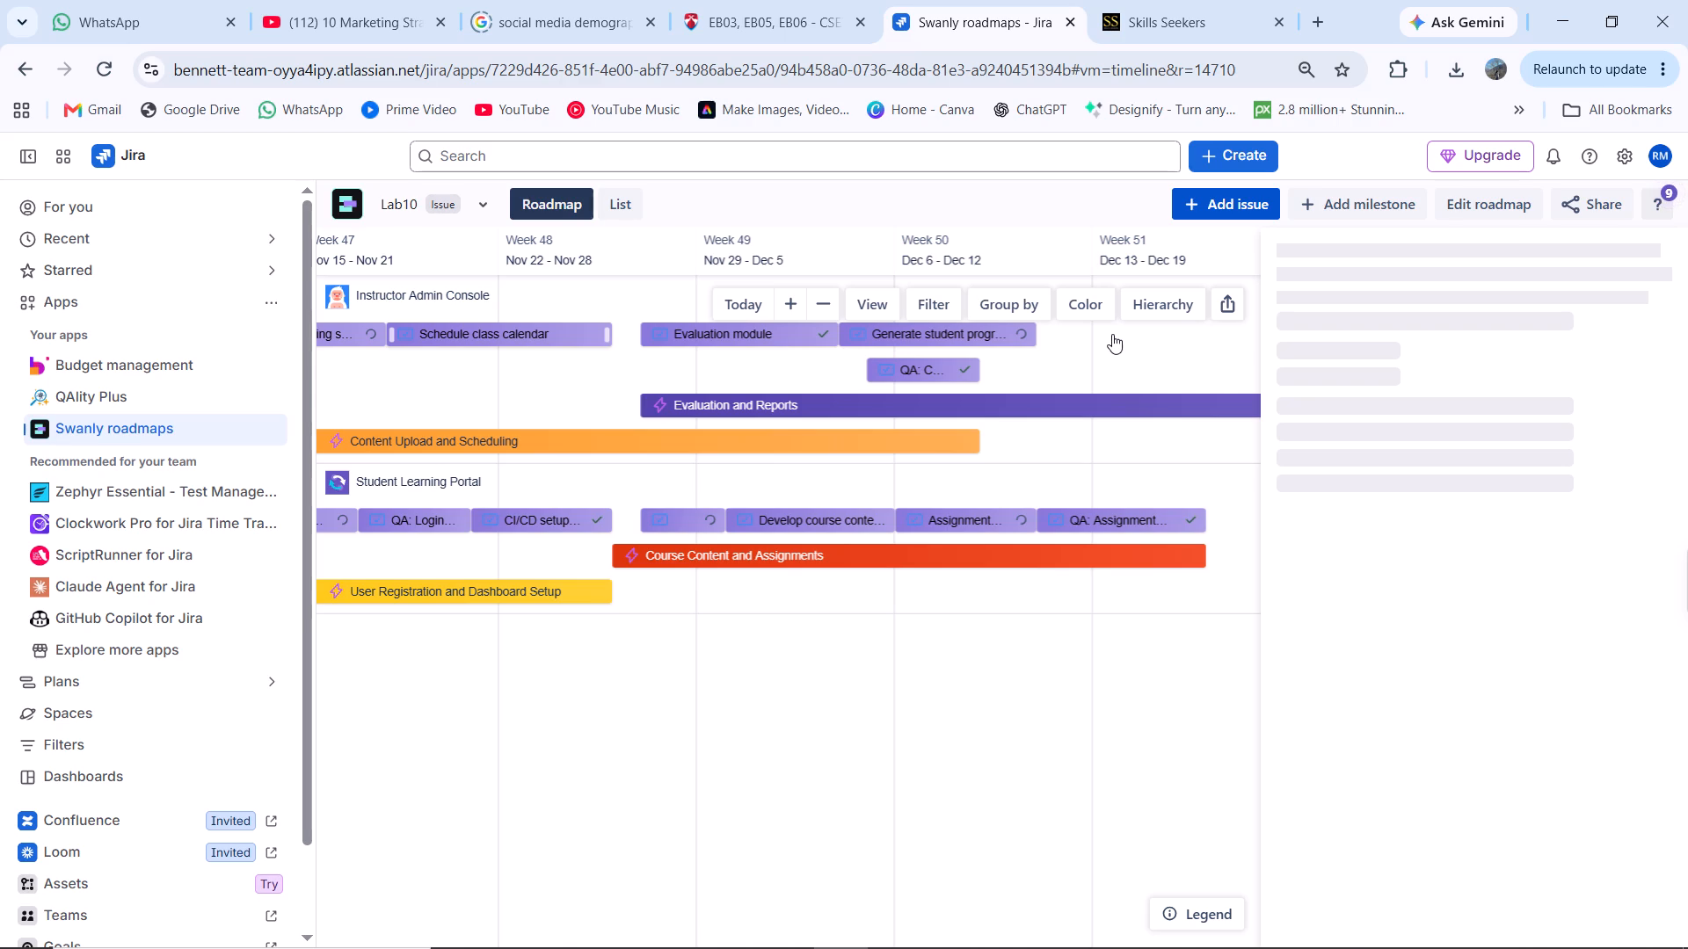
{"action": "scroll", "coordinate": [1112, 334], "scroll_direction": "left", "scroll_amount": 1}
{"action": "left_click", "coordinate": [1112, 334]}
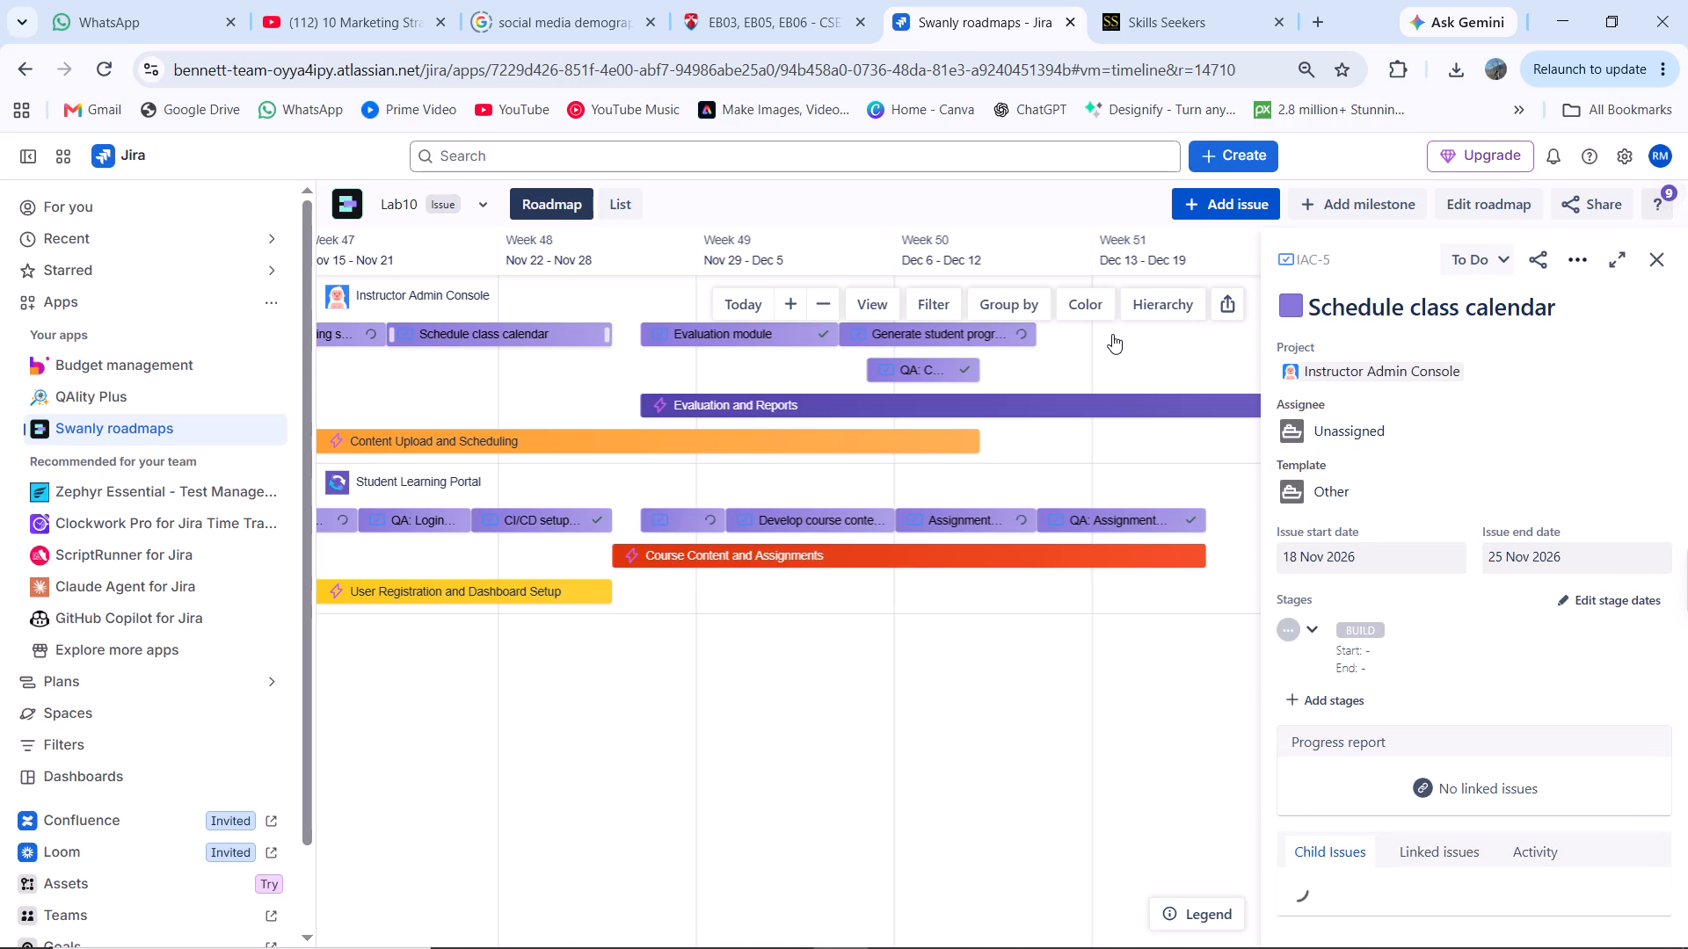
{"action": "left_click", "coordinate": [721, 338]}
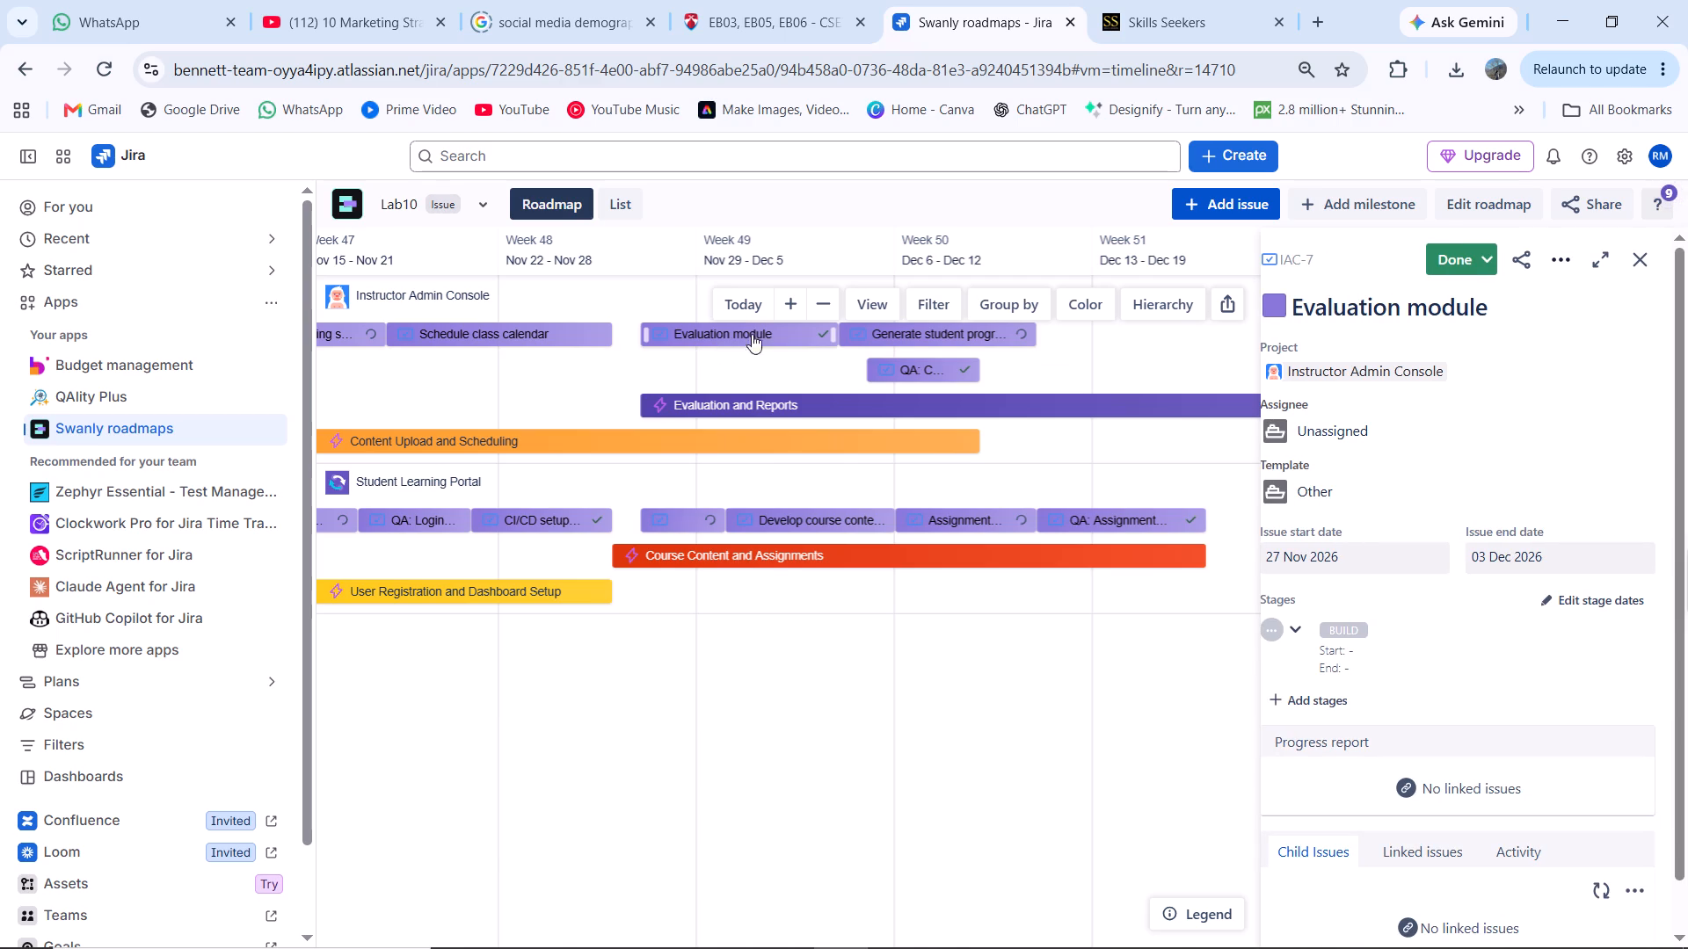
{"action": "left_click", "coordinate": [904, 333]}
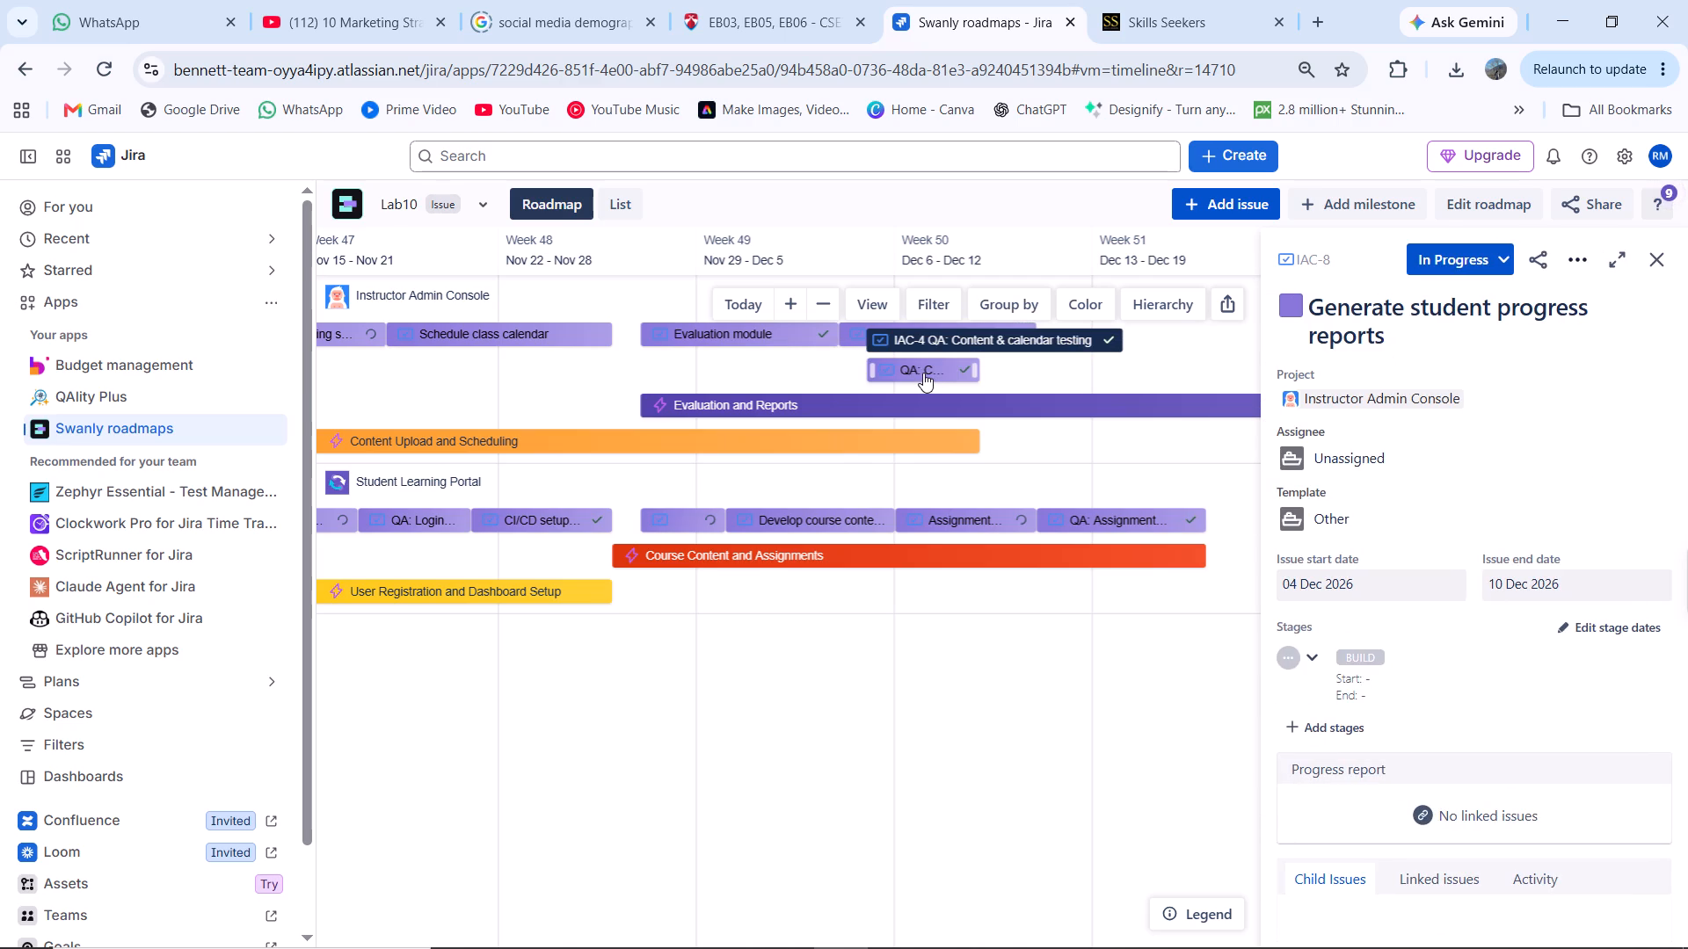
{"action": "left_click", "coordinate": [923, 373]}
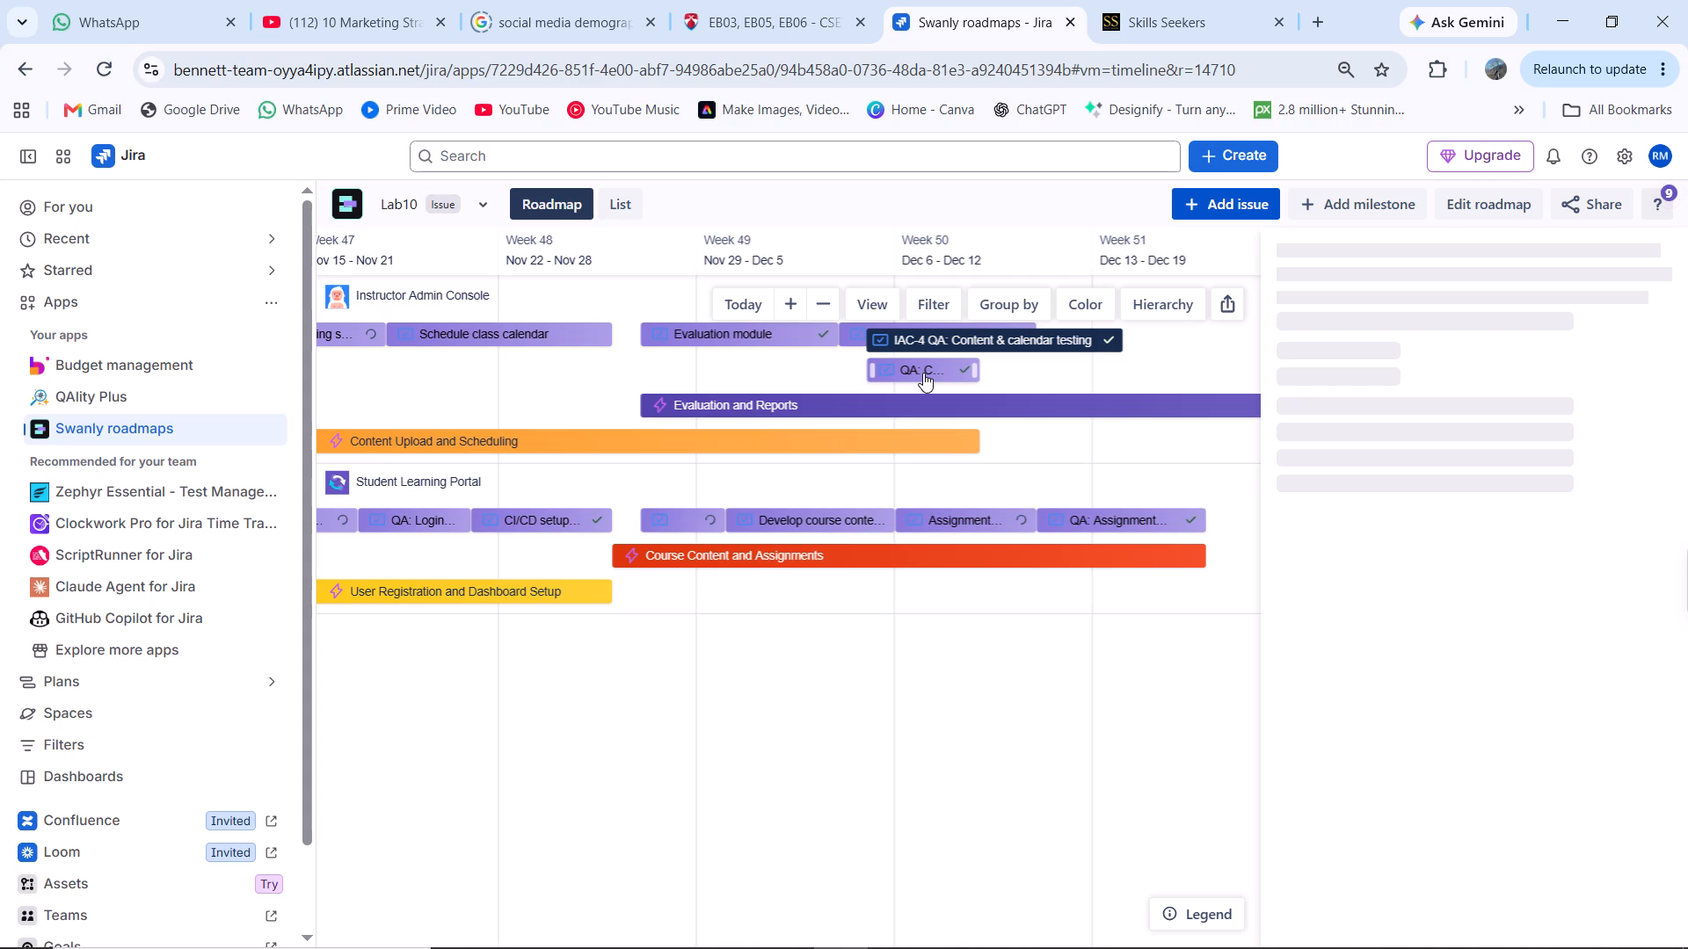
Reopen the details of the Instructor dashboard layout issue and check which additional actions it offers.
{"action": "scroll", "coordinate": [717, 366], "scroll_direction": "right", "scroll_amount": 4}
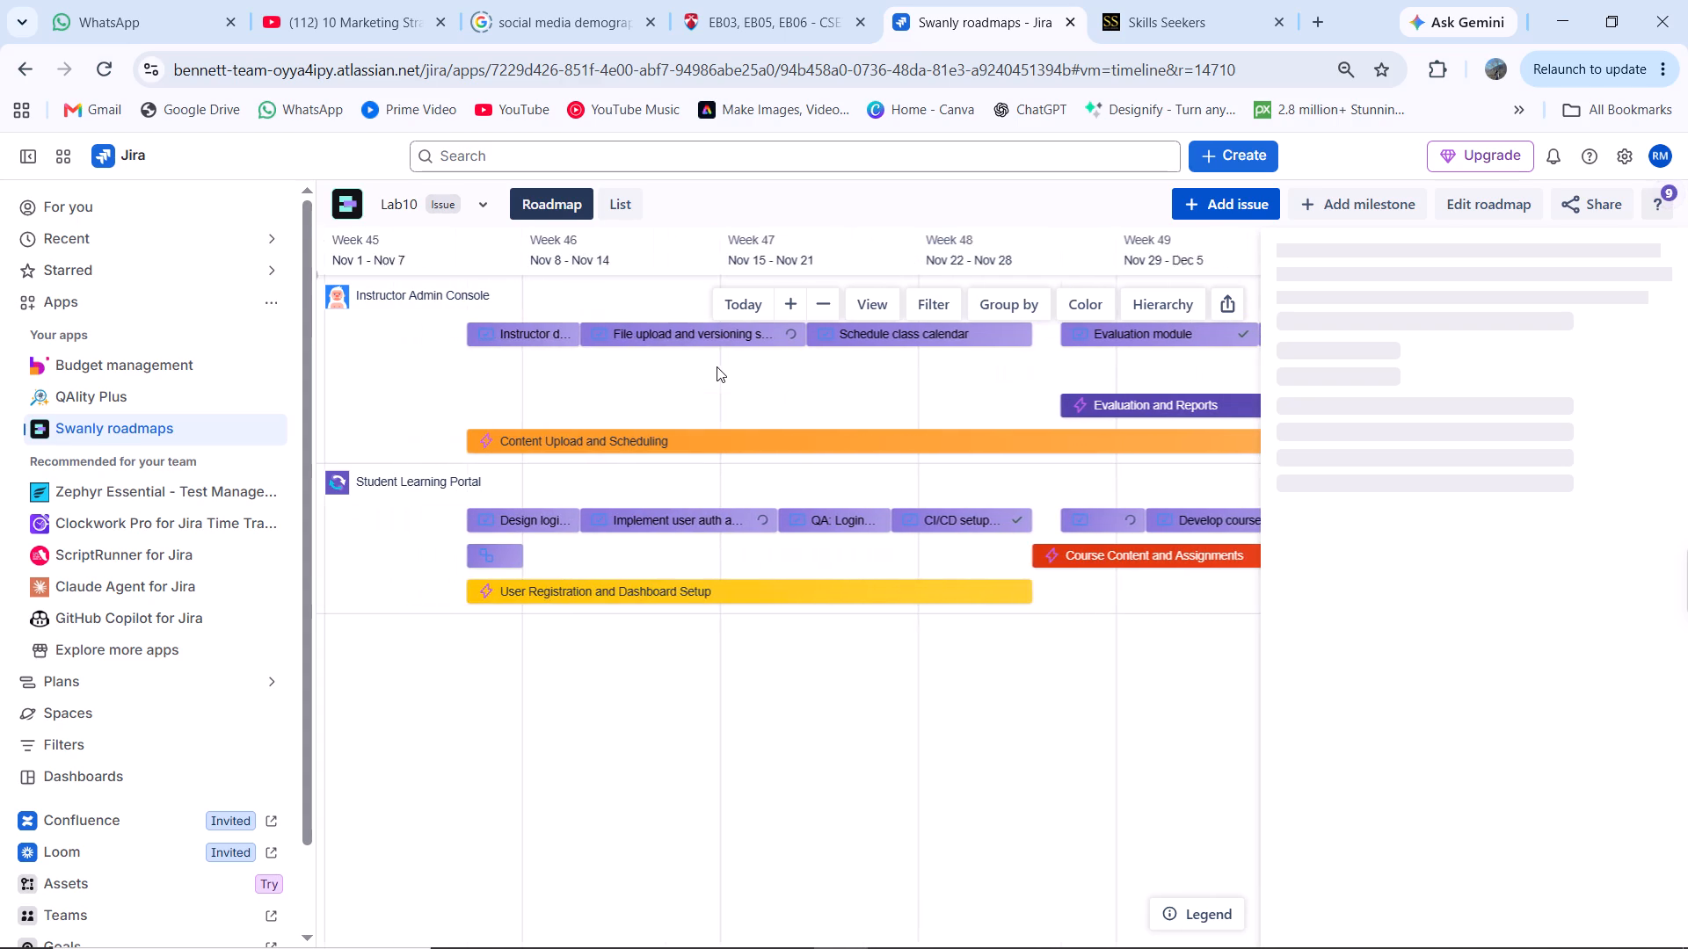
{"action": "left_click", "coordinate": [548, 336]}
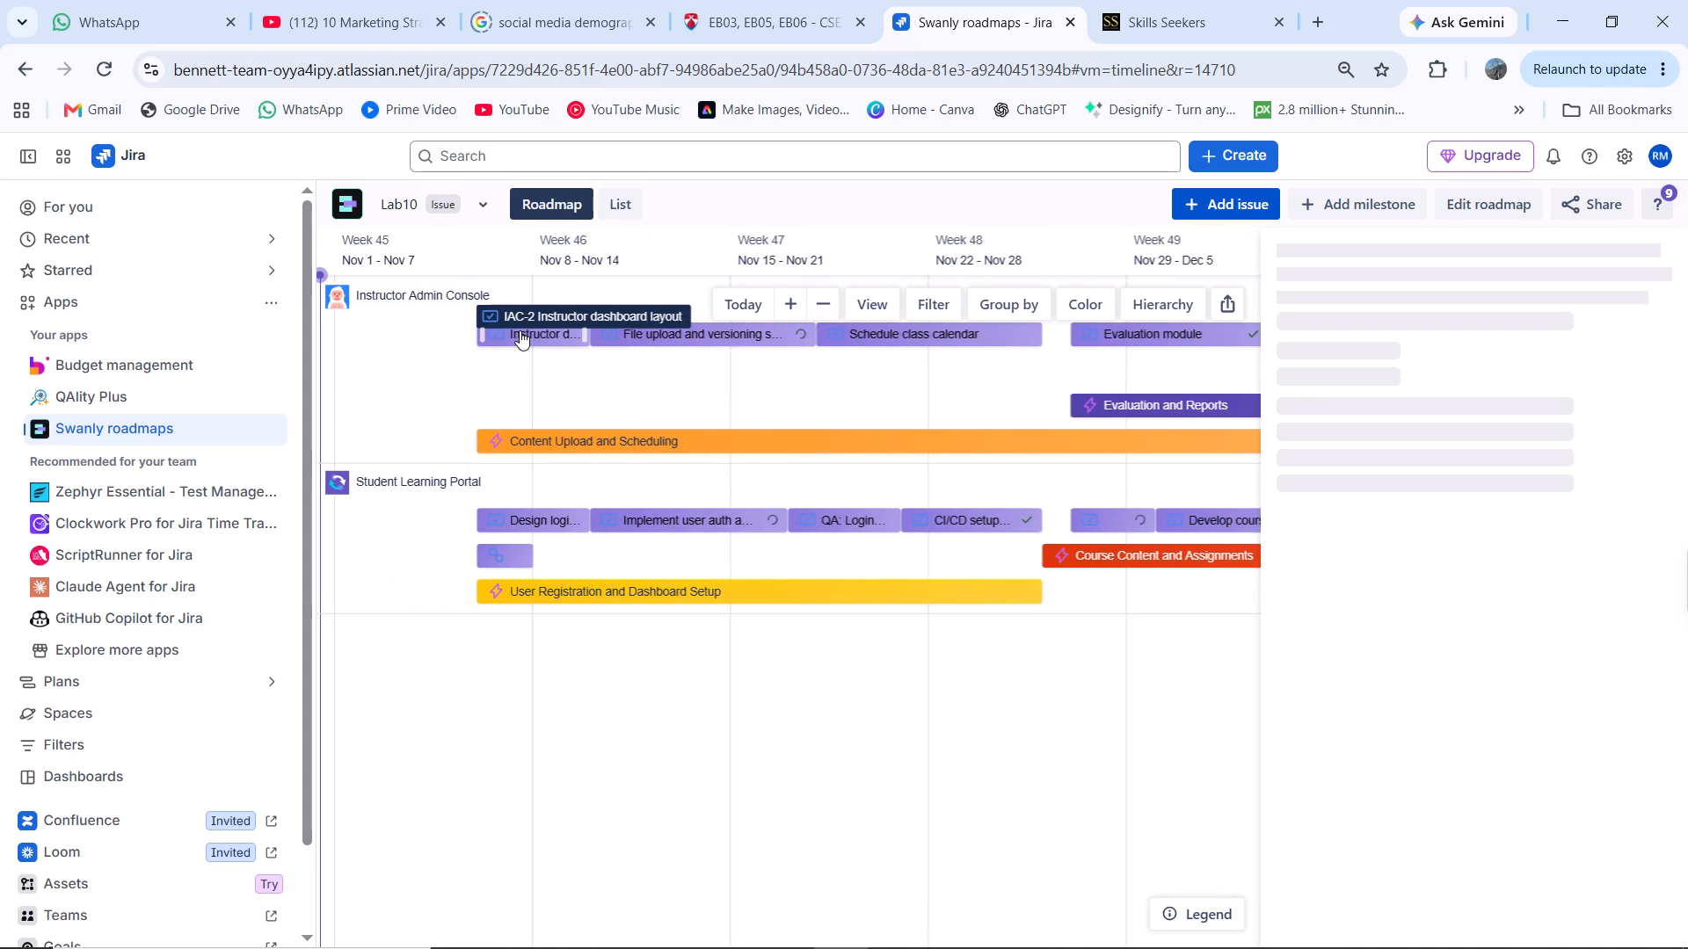
{"action": "left_click", "coordinate": [520, 330]}
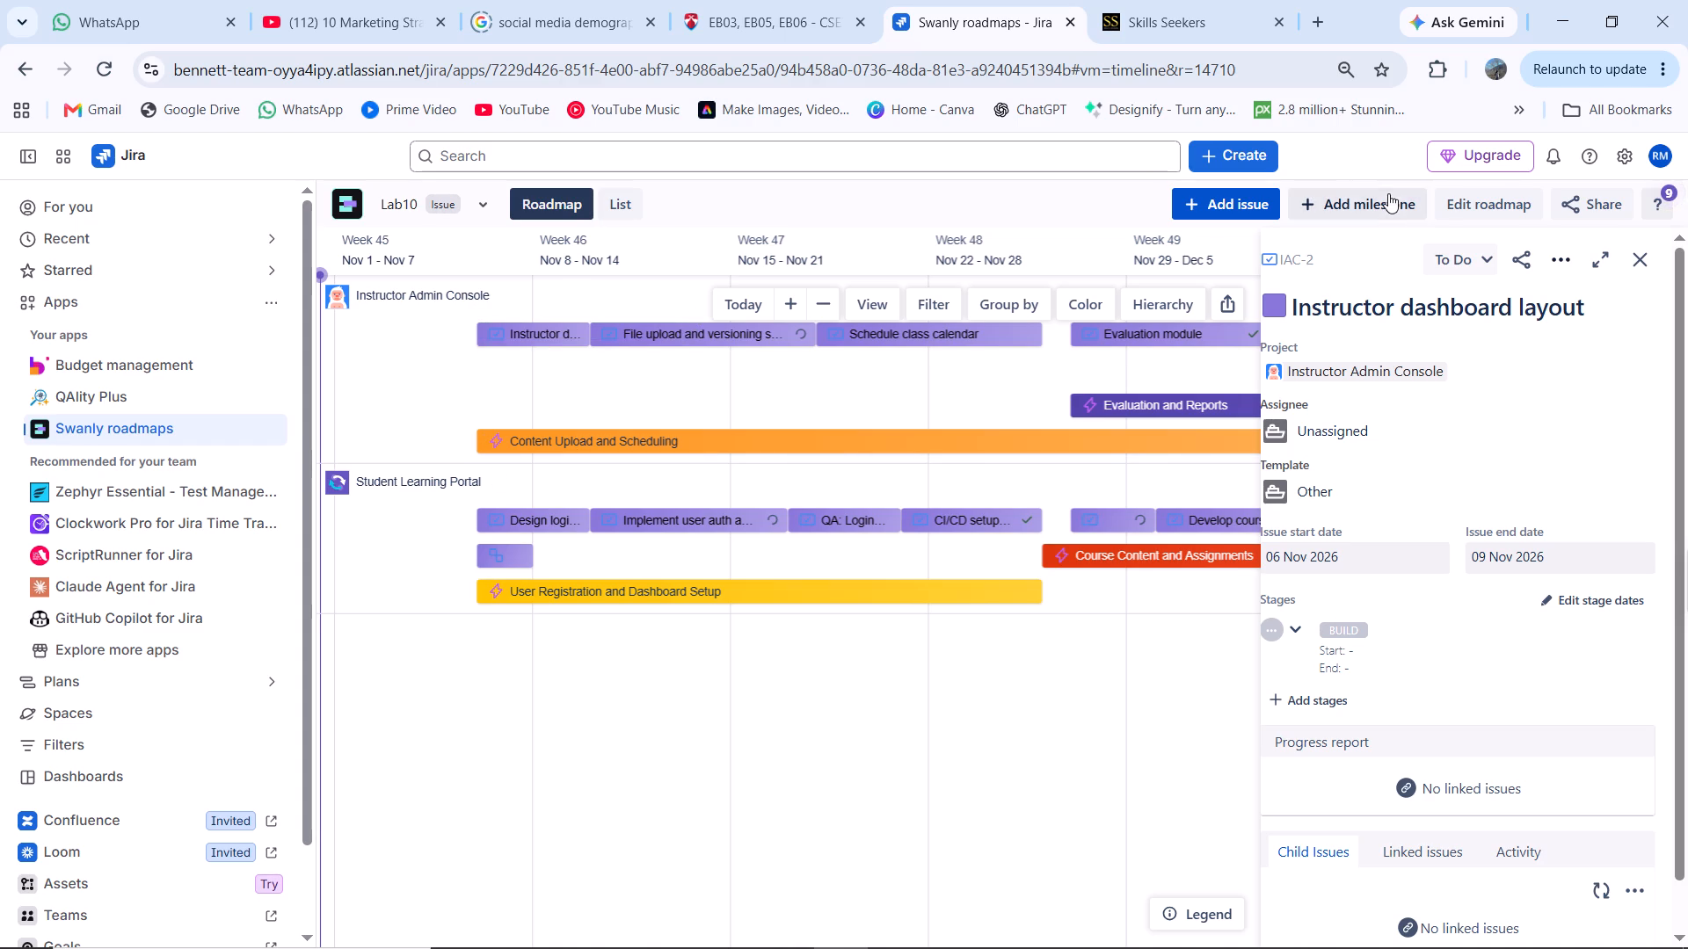
{"action": "left_click", "coordinate": [1557, 260]}
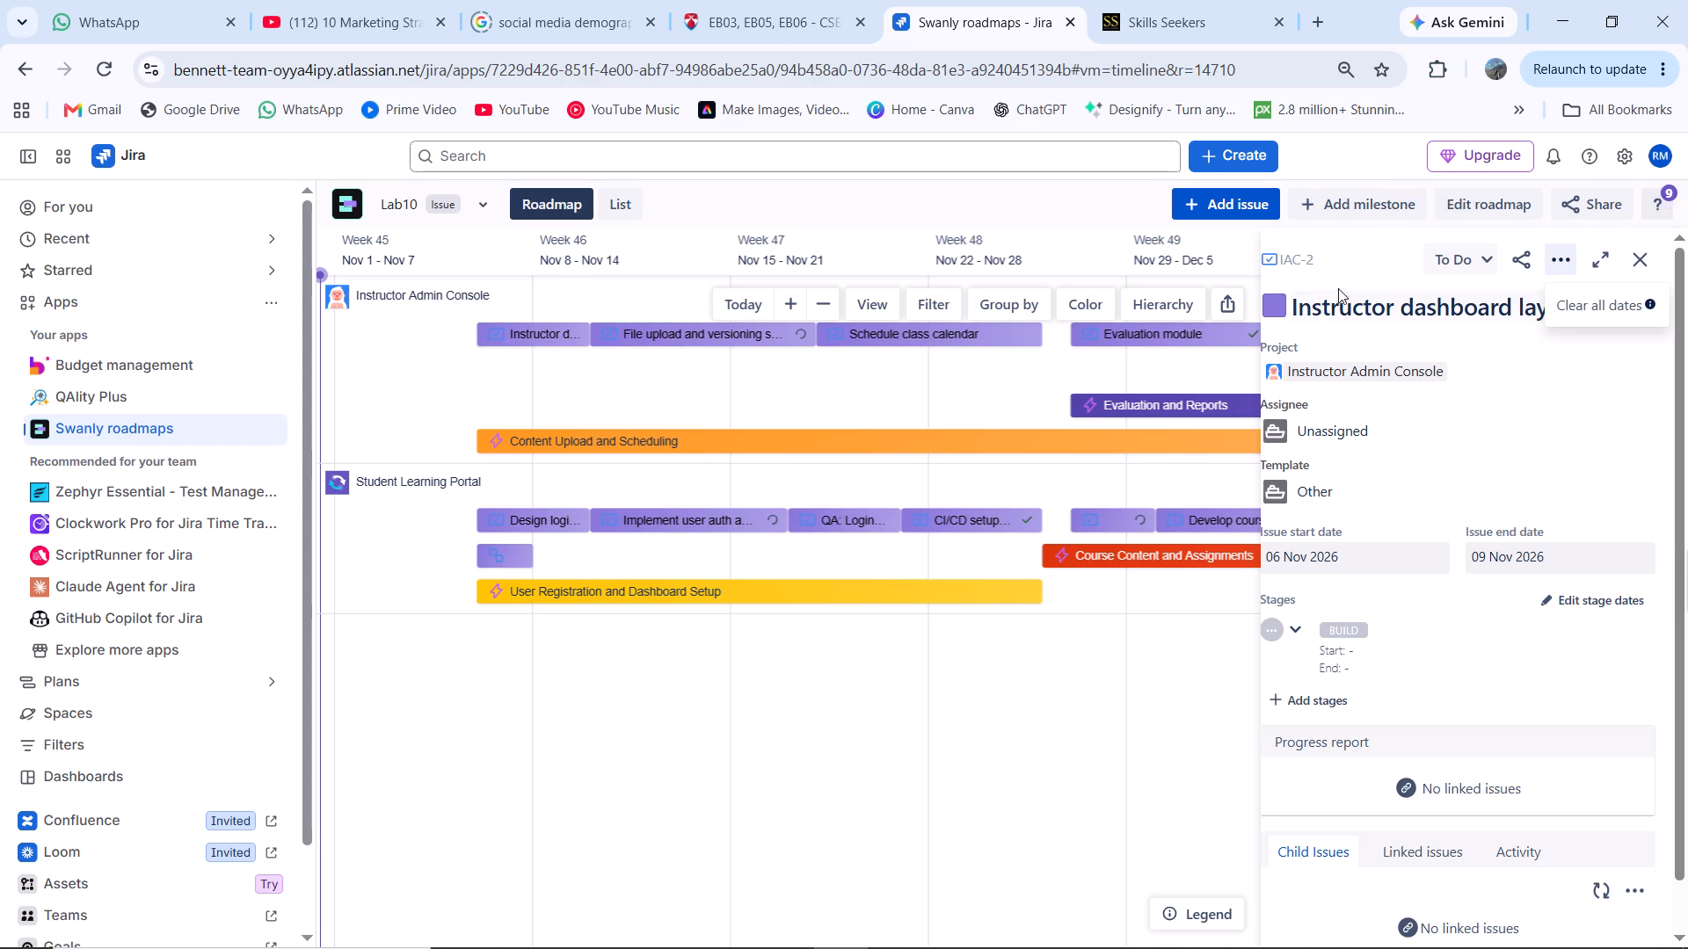
{"action": "left_click", "coordinate": [1514, 399]}
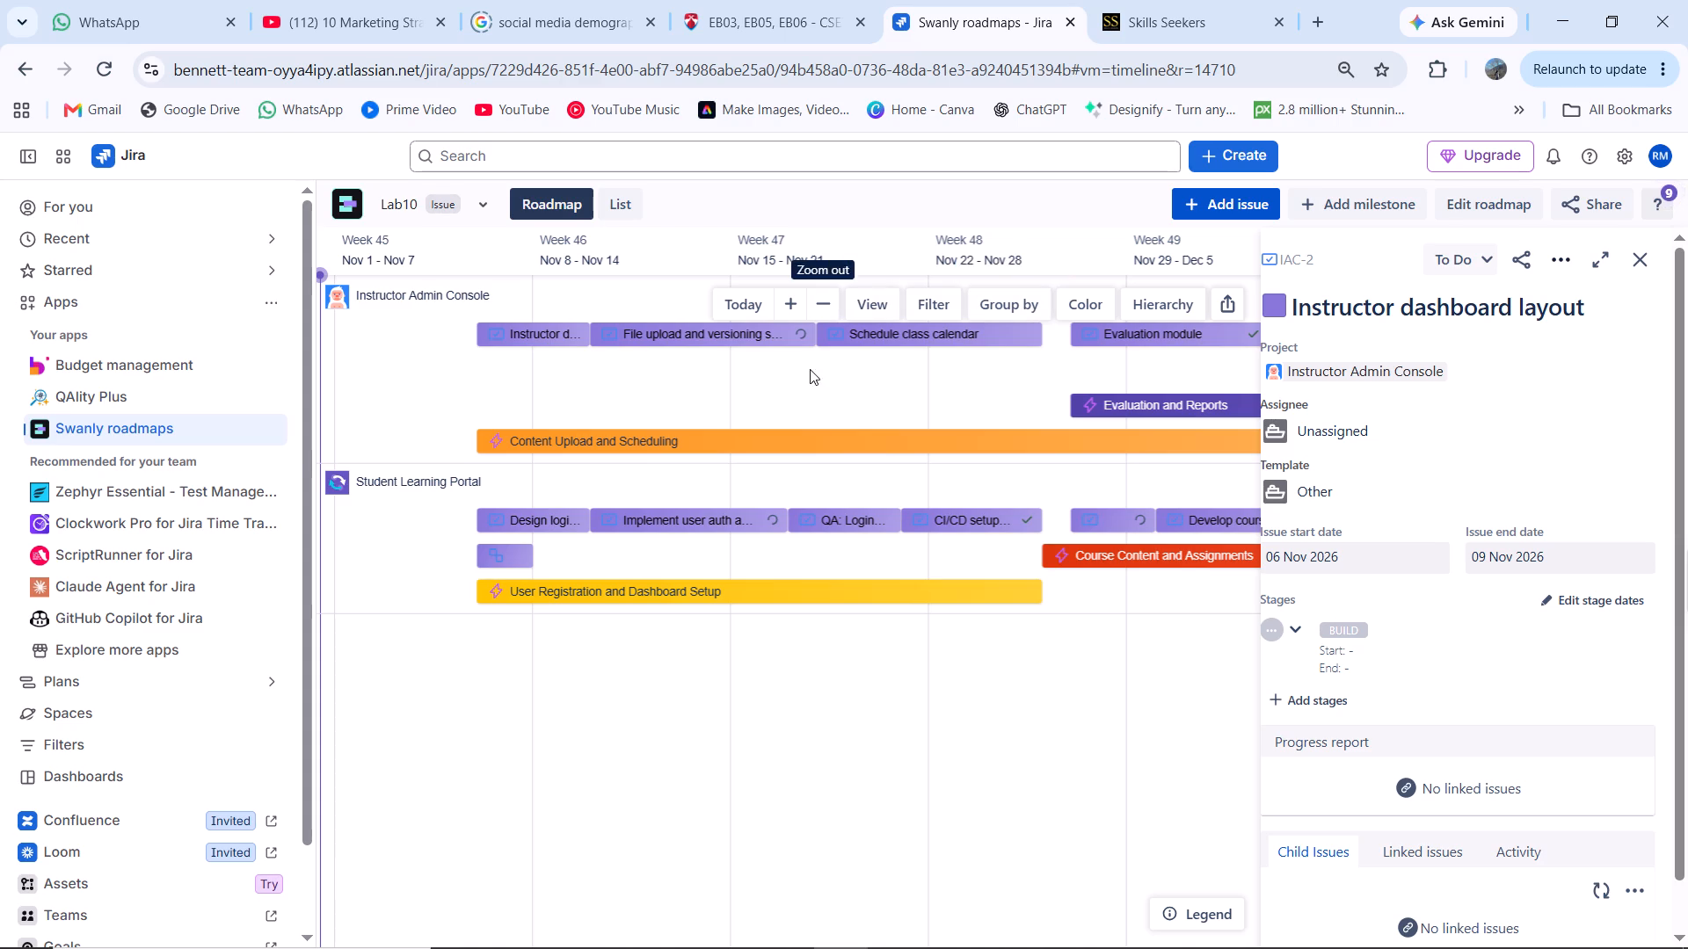
Open the list of grouping options for the Lab10 roadmap.
{"action": "left_click", "coordinate": [993, 305]}
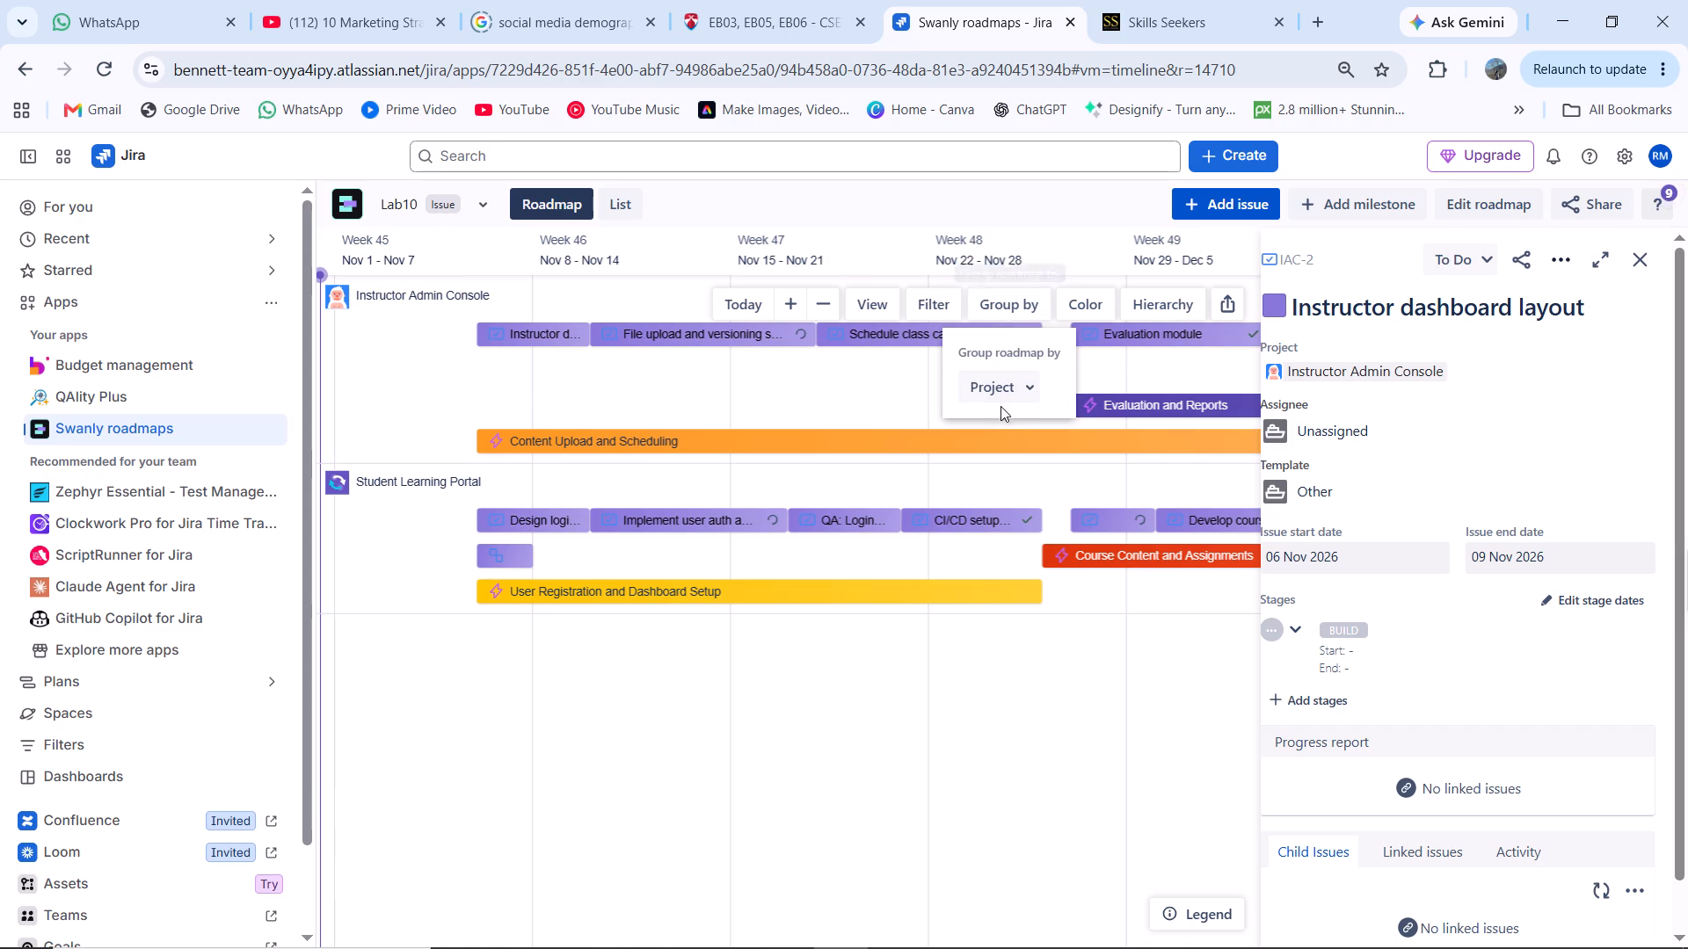
{"action": "left_click", "coordinate": [1022, 391]}
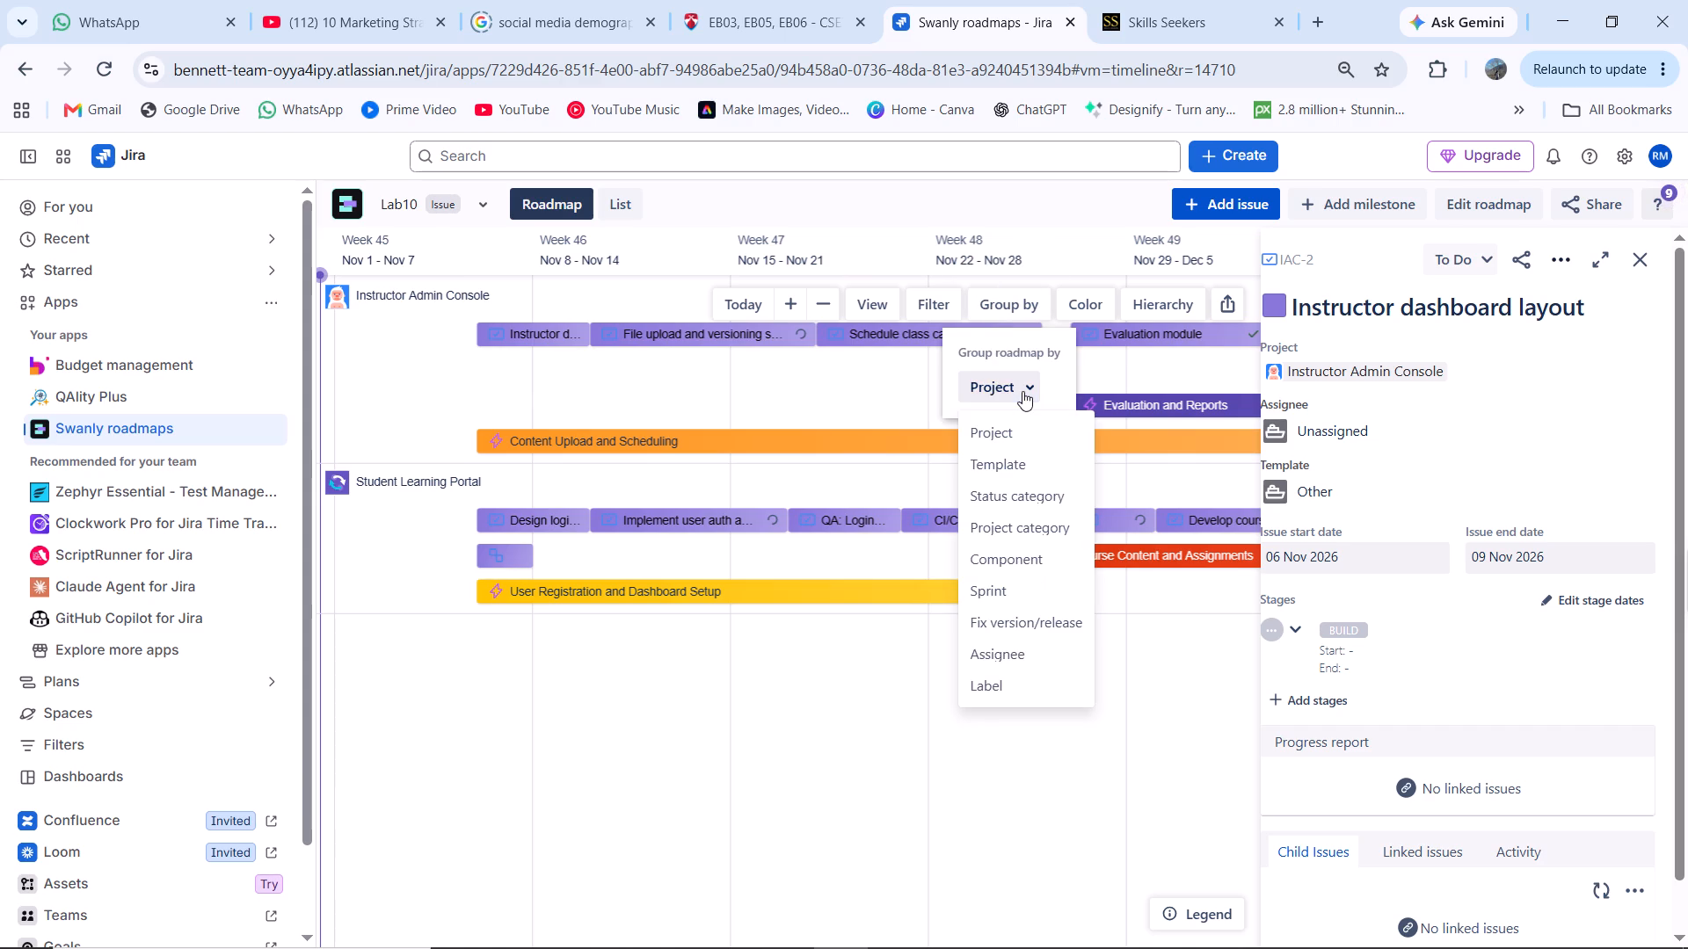
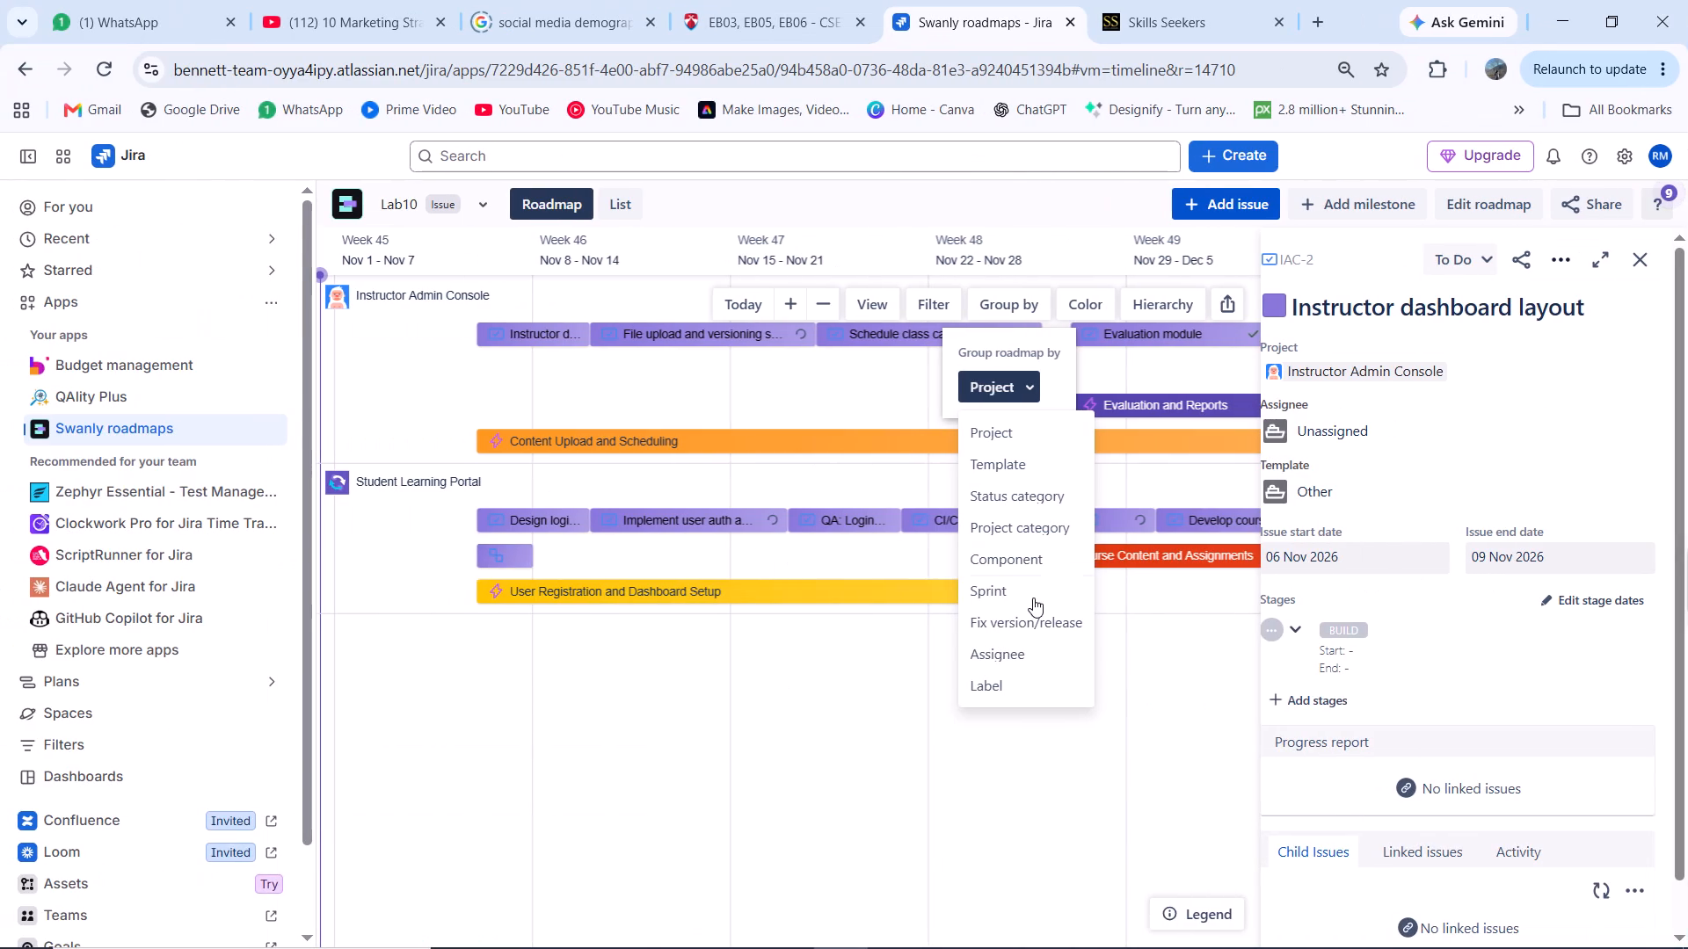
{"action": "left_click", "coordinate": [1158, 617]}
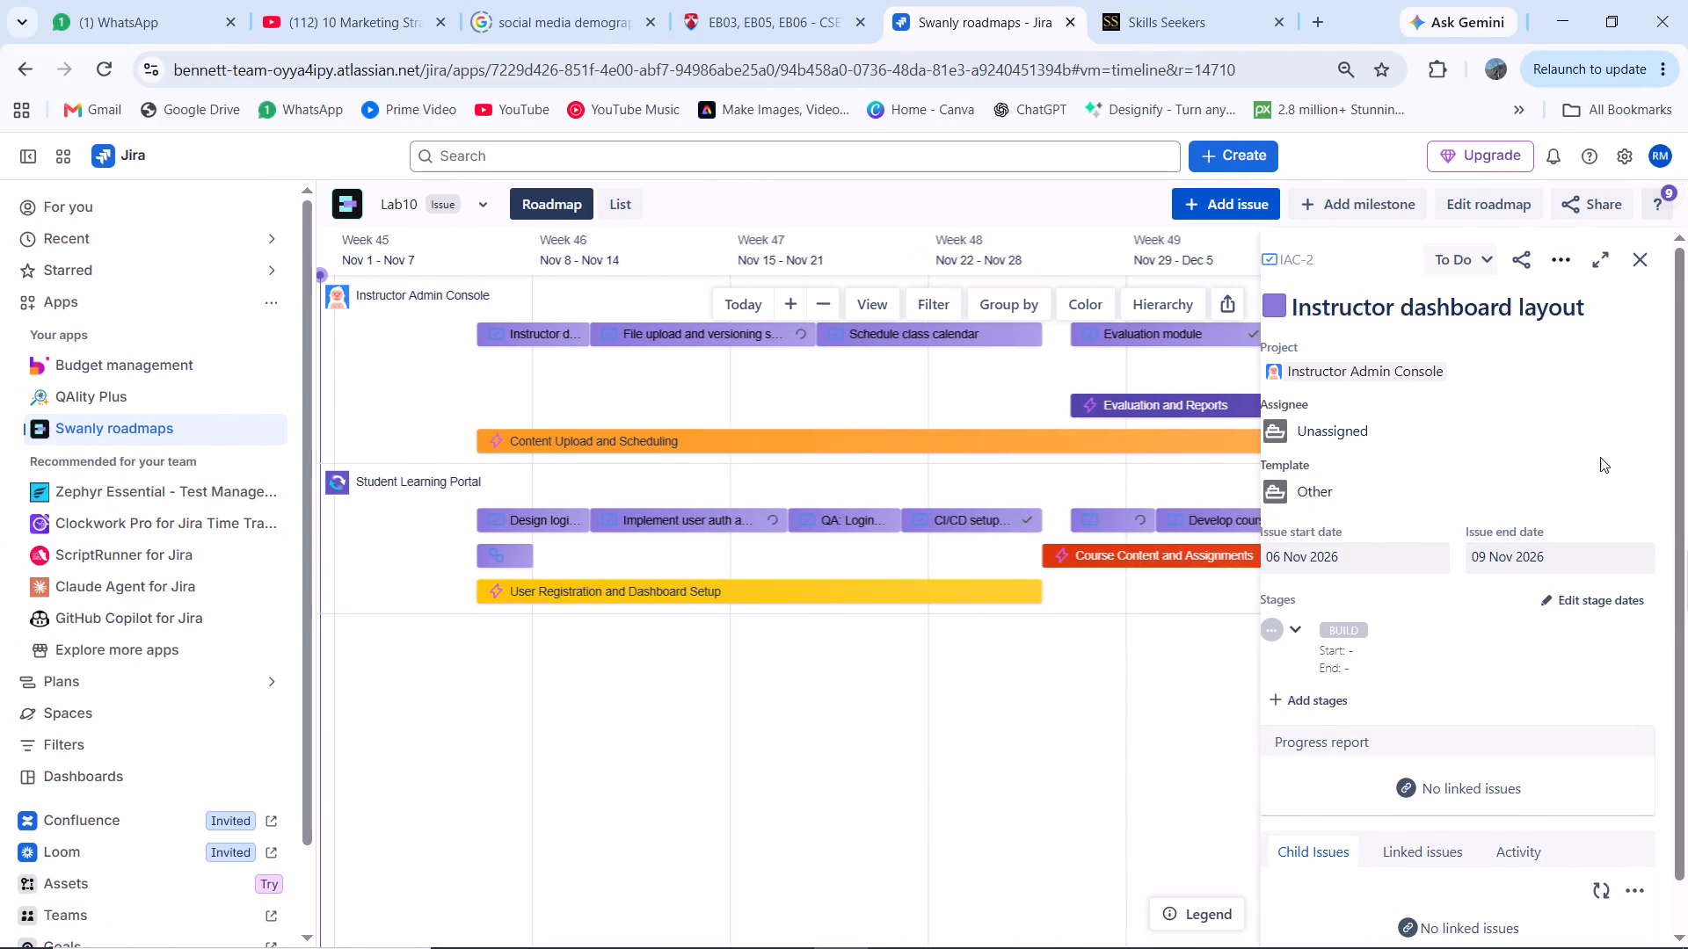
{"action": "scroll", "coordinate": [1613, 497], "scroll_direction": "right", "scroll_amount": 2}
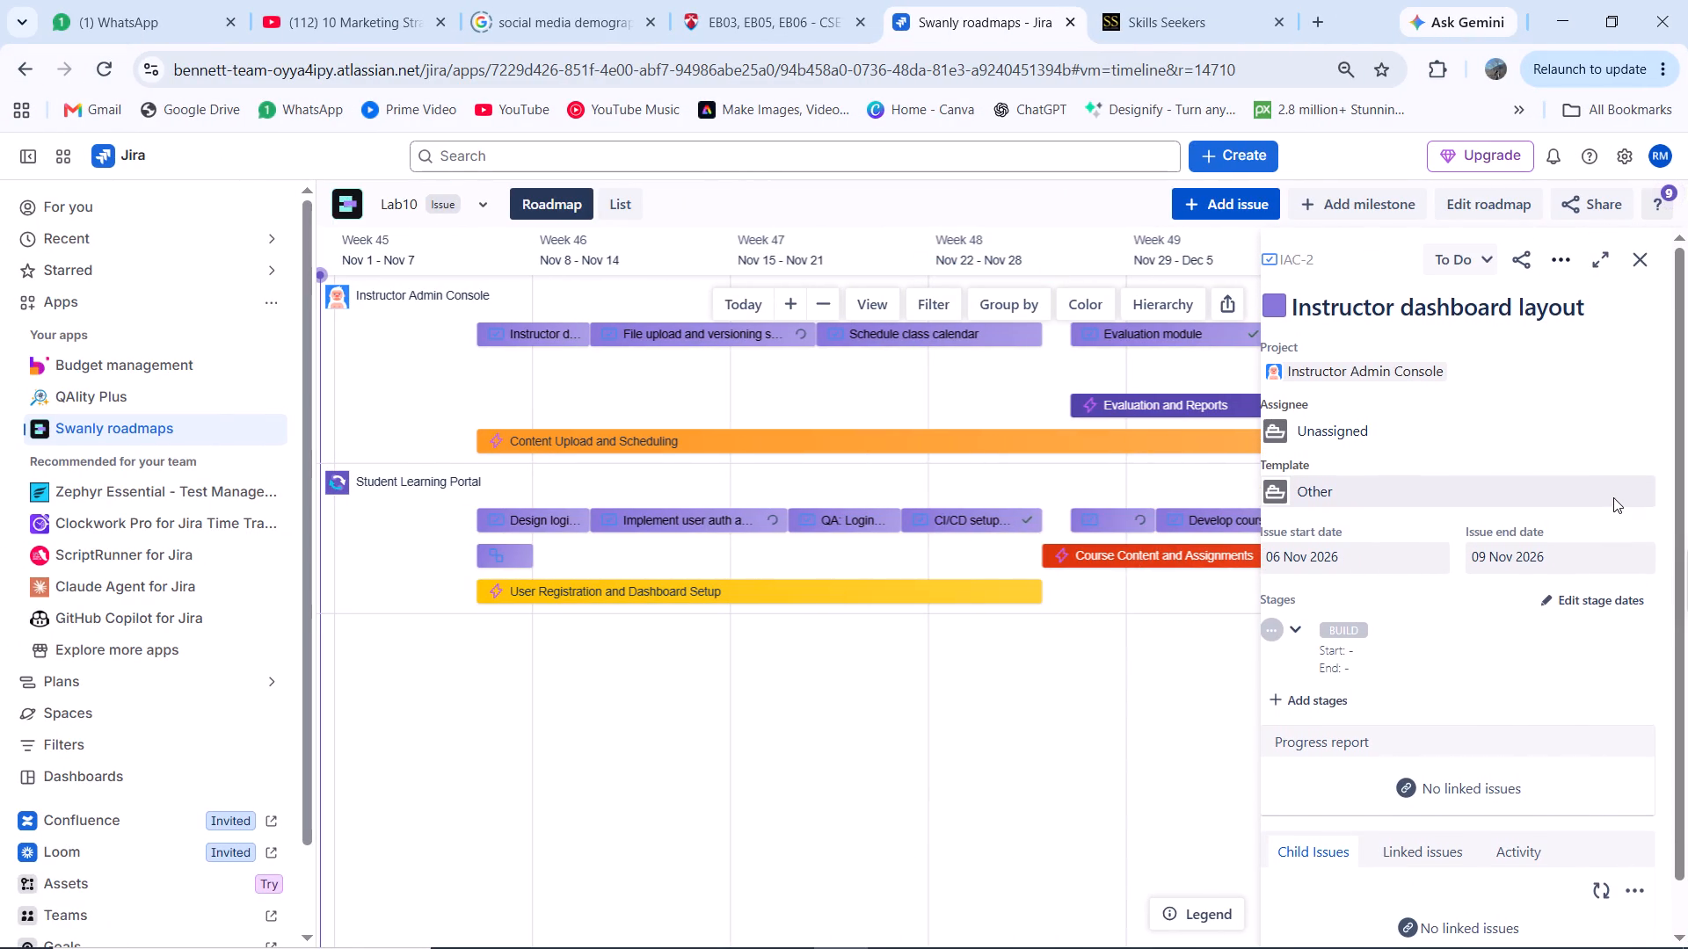
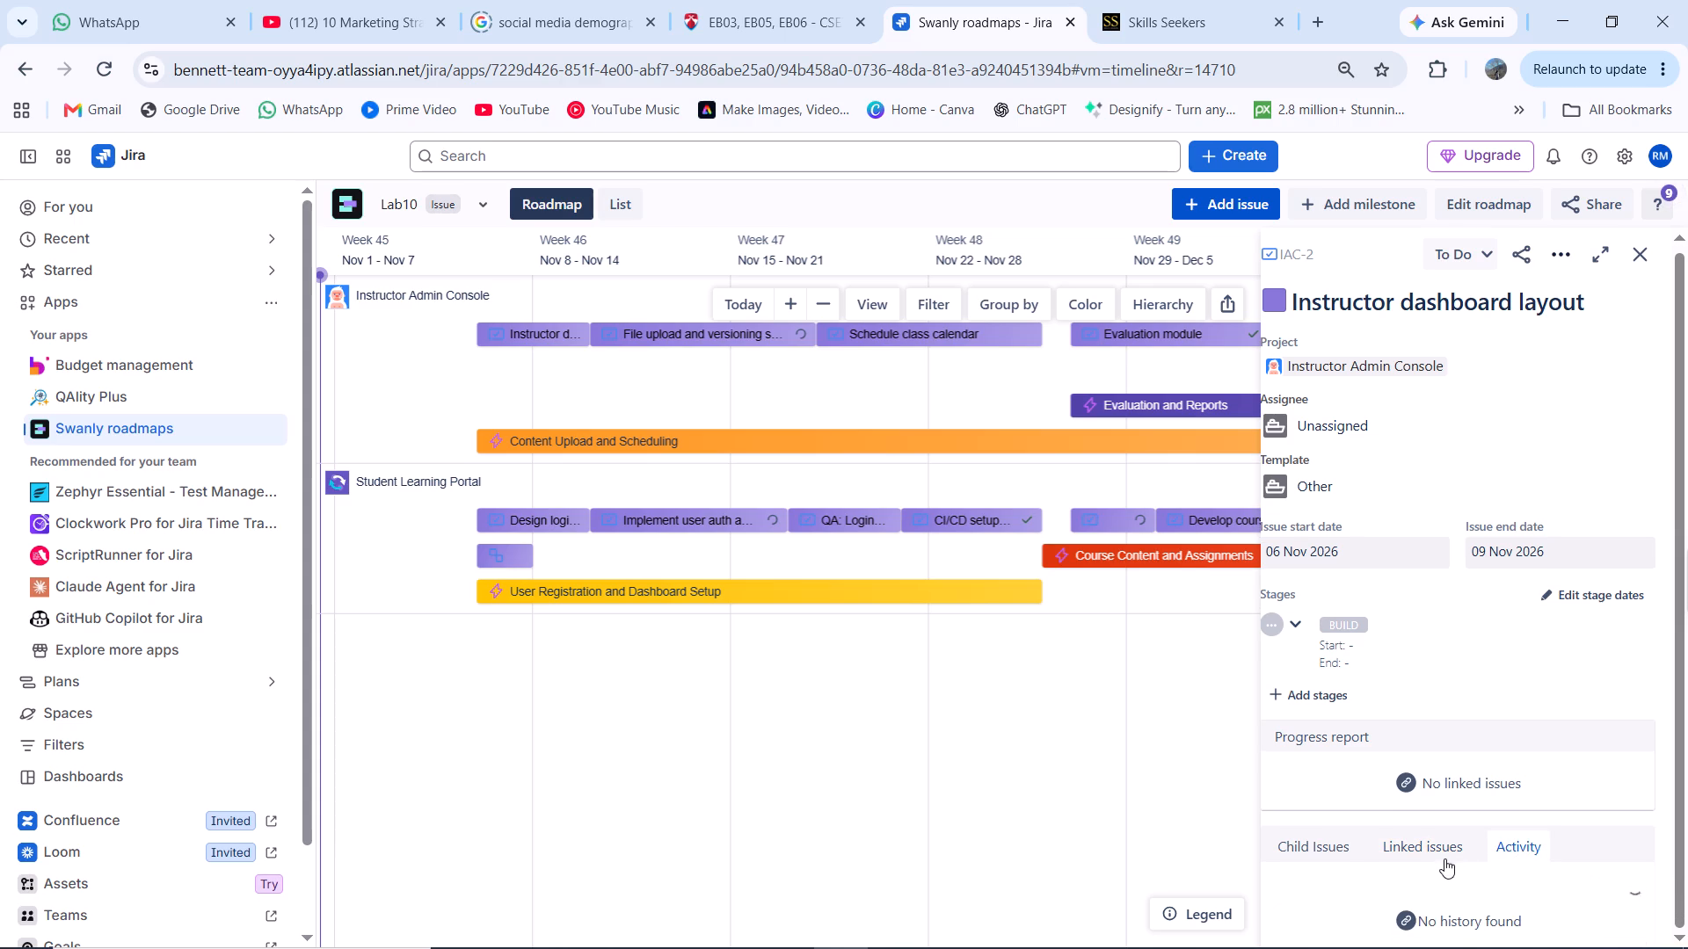
Check the linked issues and child issues of the Instructor dashboard layout issue.
{"action": "left_click", "coordinate": [1438, 855]}
{"action": "scroll", "coordinate": [1438, 855], "scroll_direction": "down", "scroll_amount": 3}
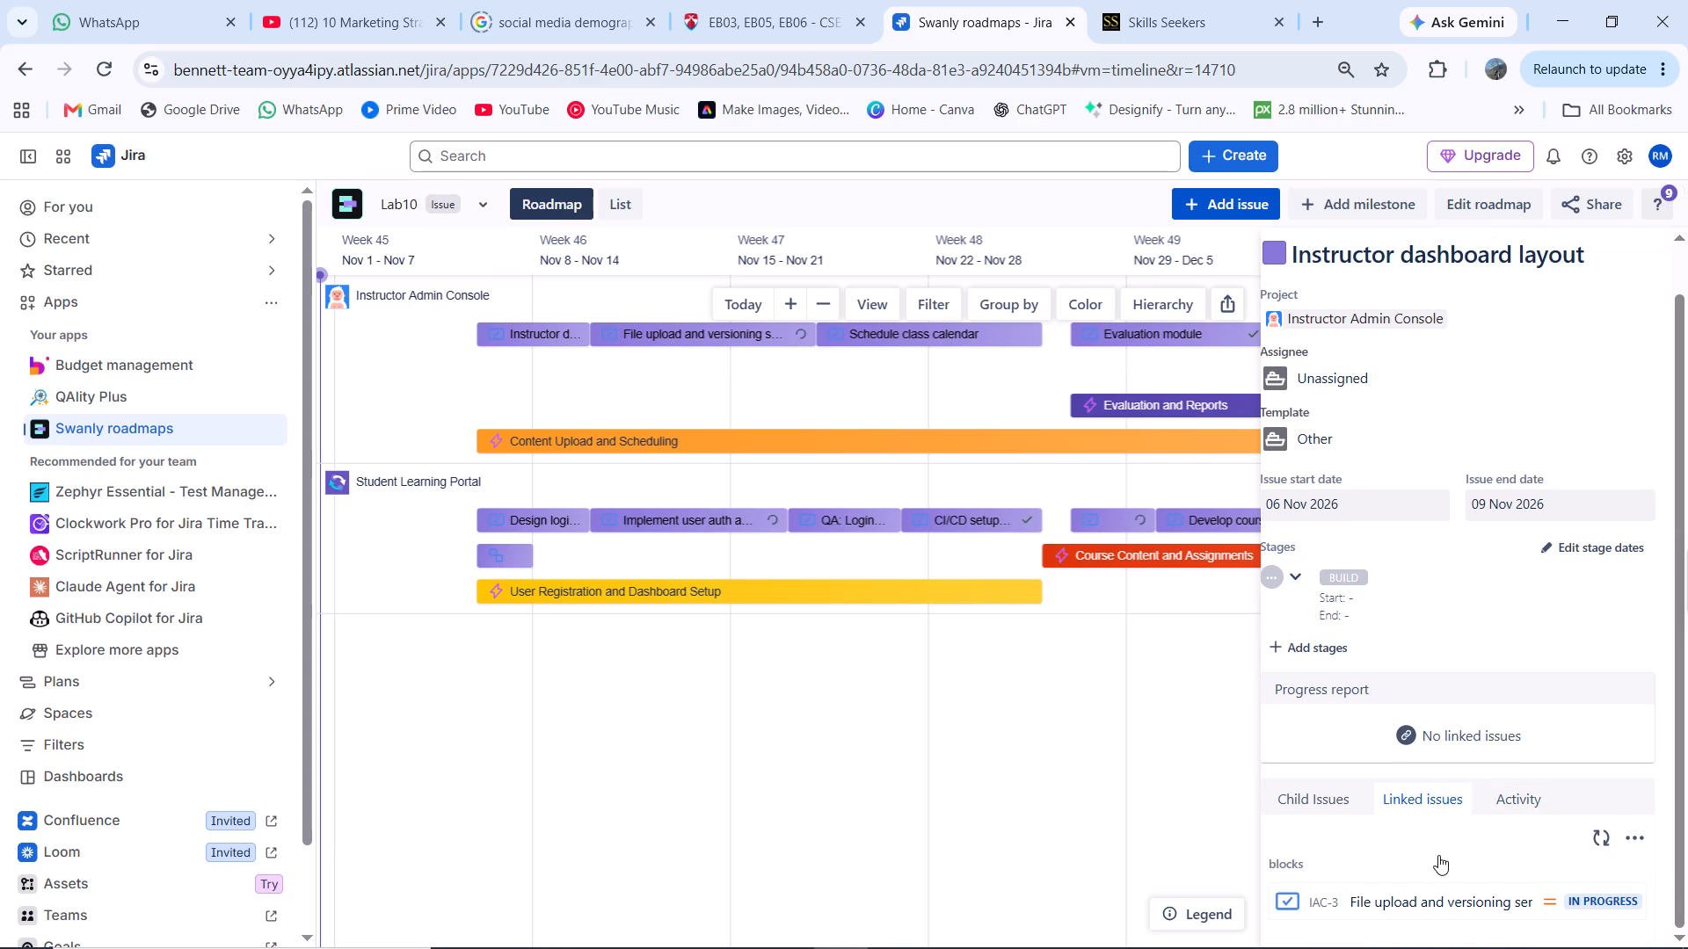
{"action": "left_click", "coordinate": [1320, 799]}
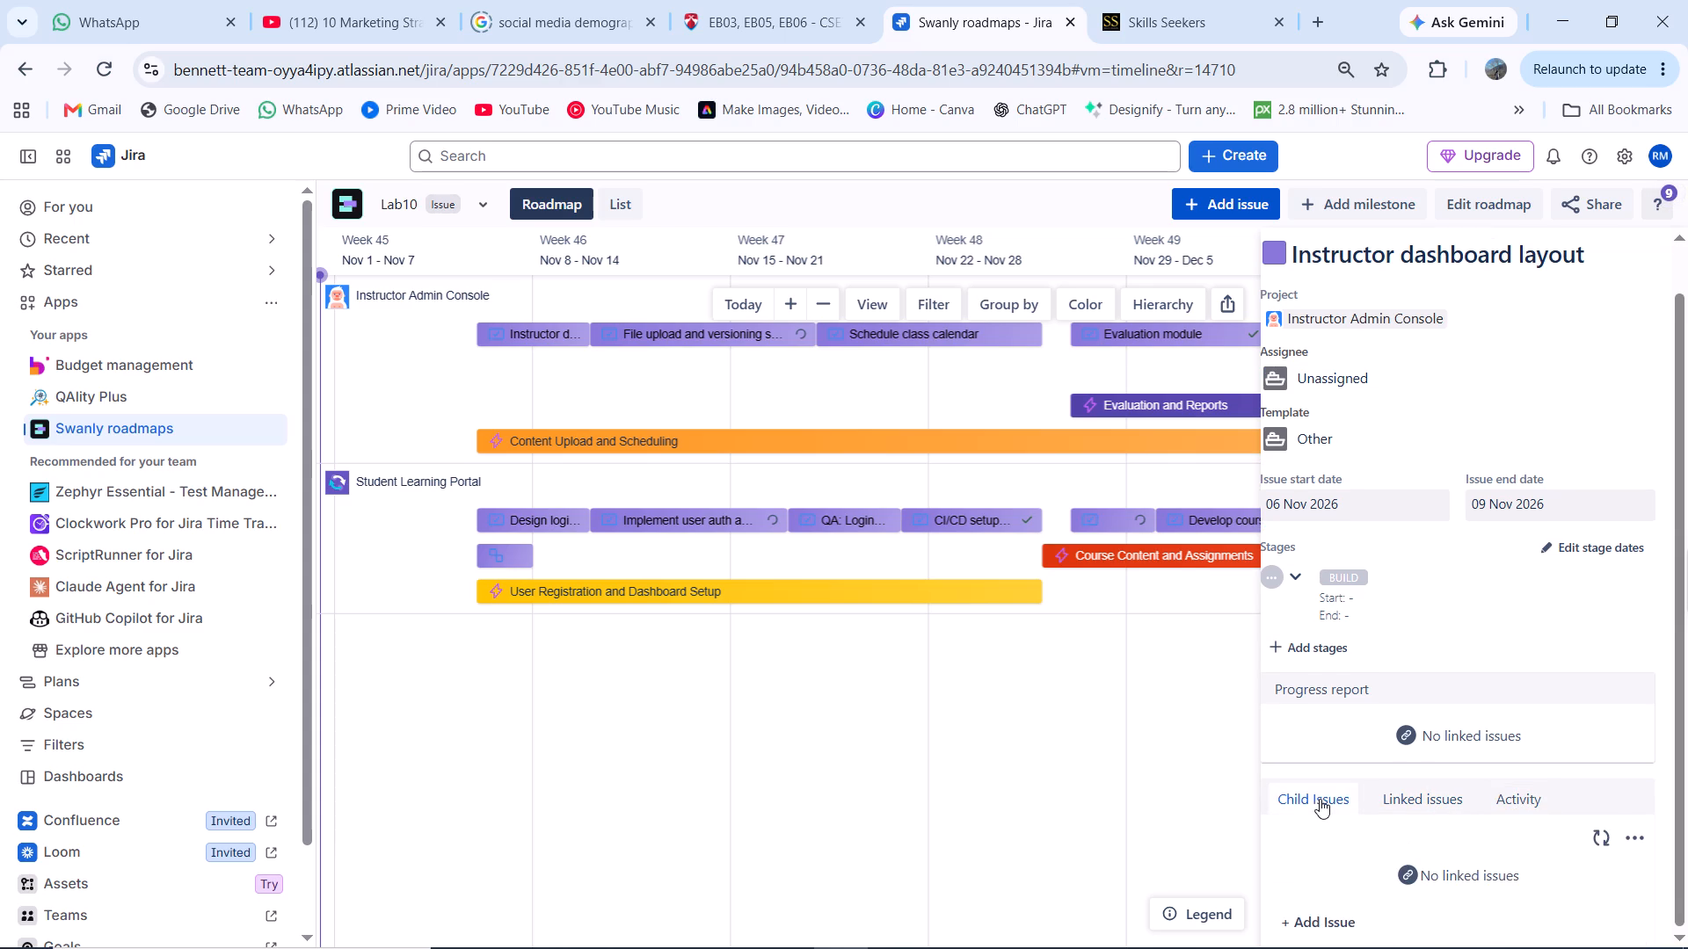
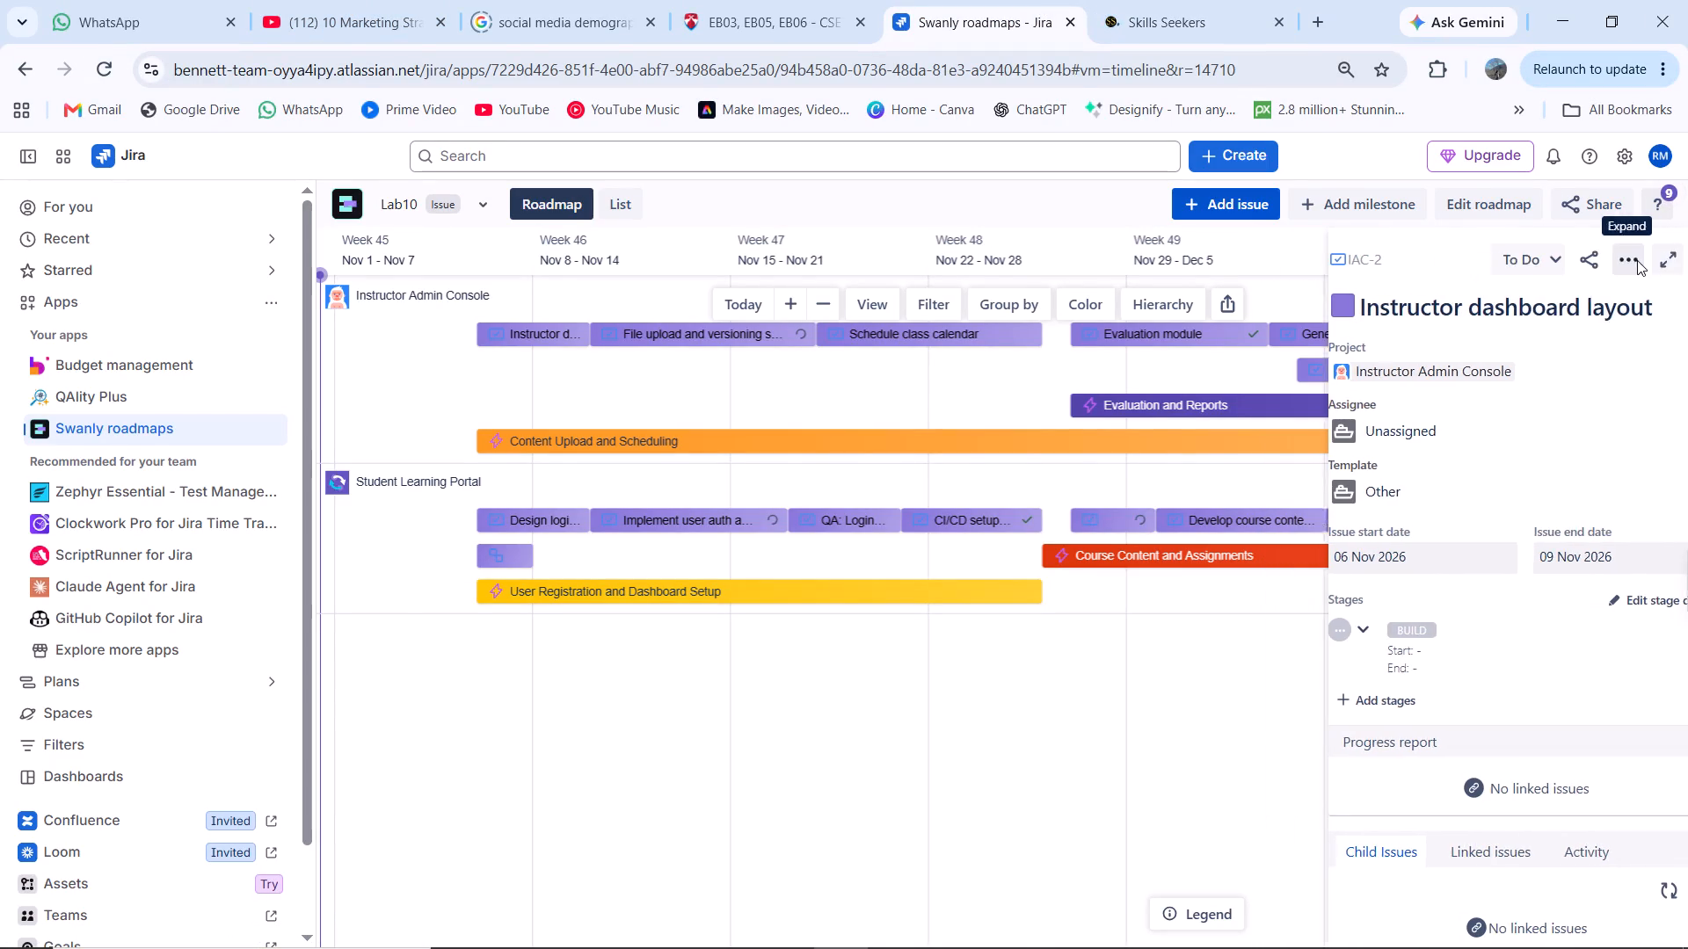
Switch to the Skills Seekers website and open its Dashboard page of enrolled courses.
{"action": "left_click", "coordinate": [1230, 6]}
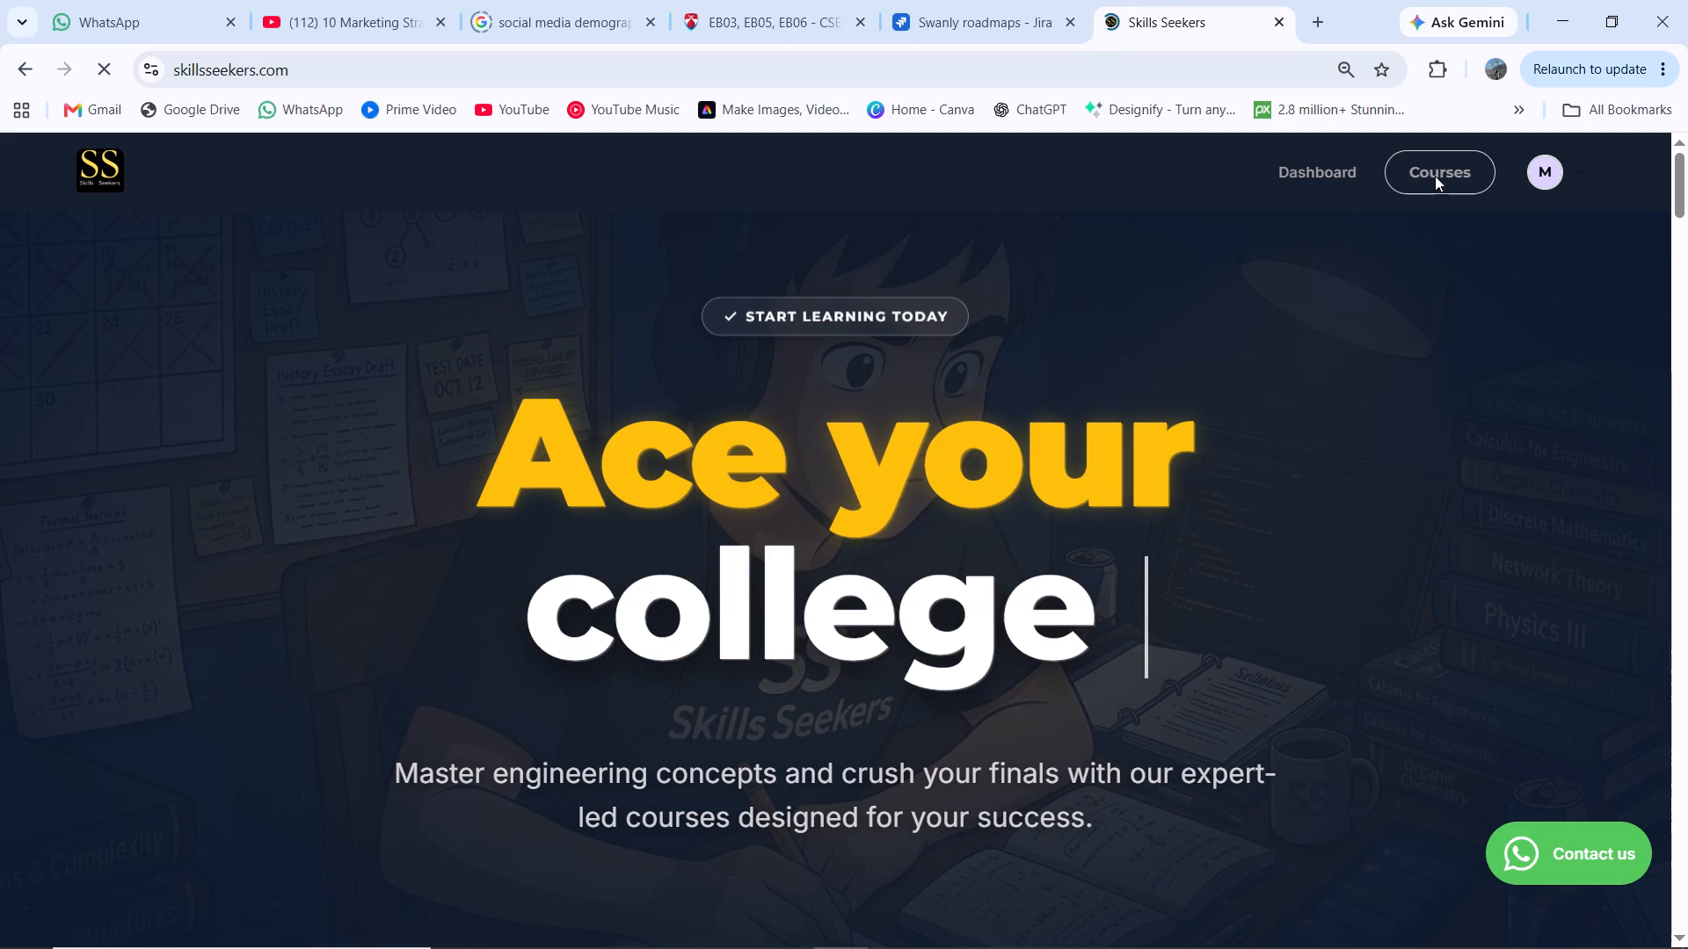
{"action": "left_click", "coordinate": [1327, 174]}
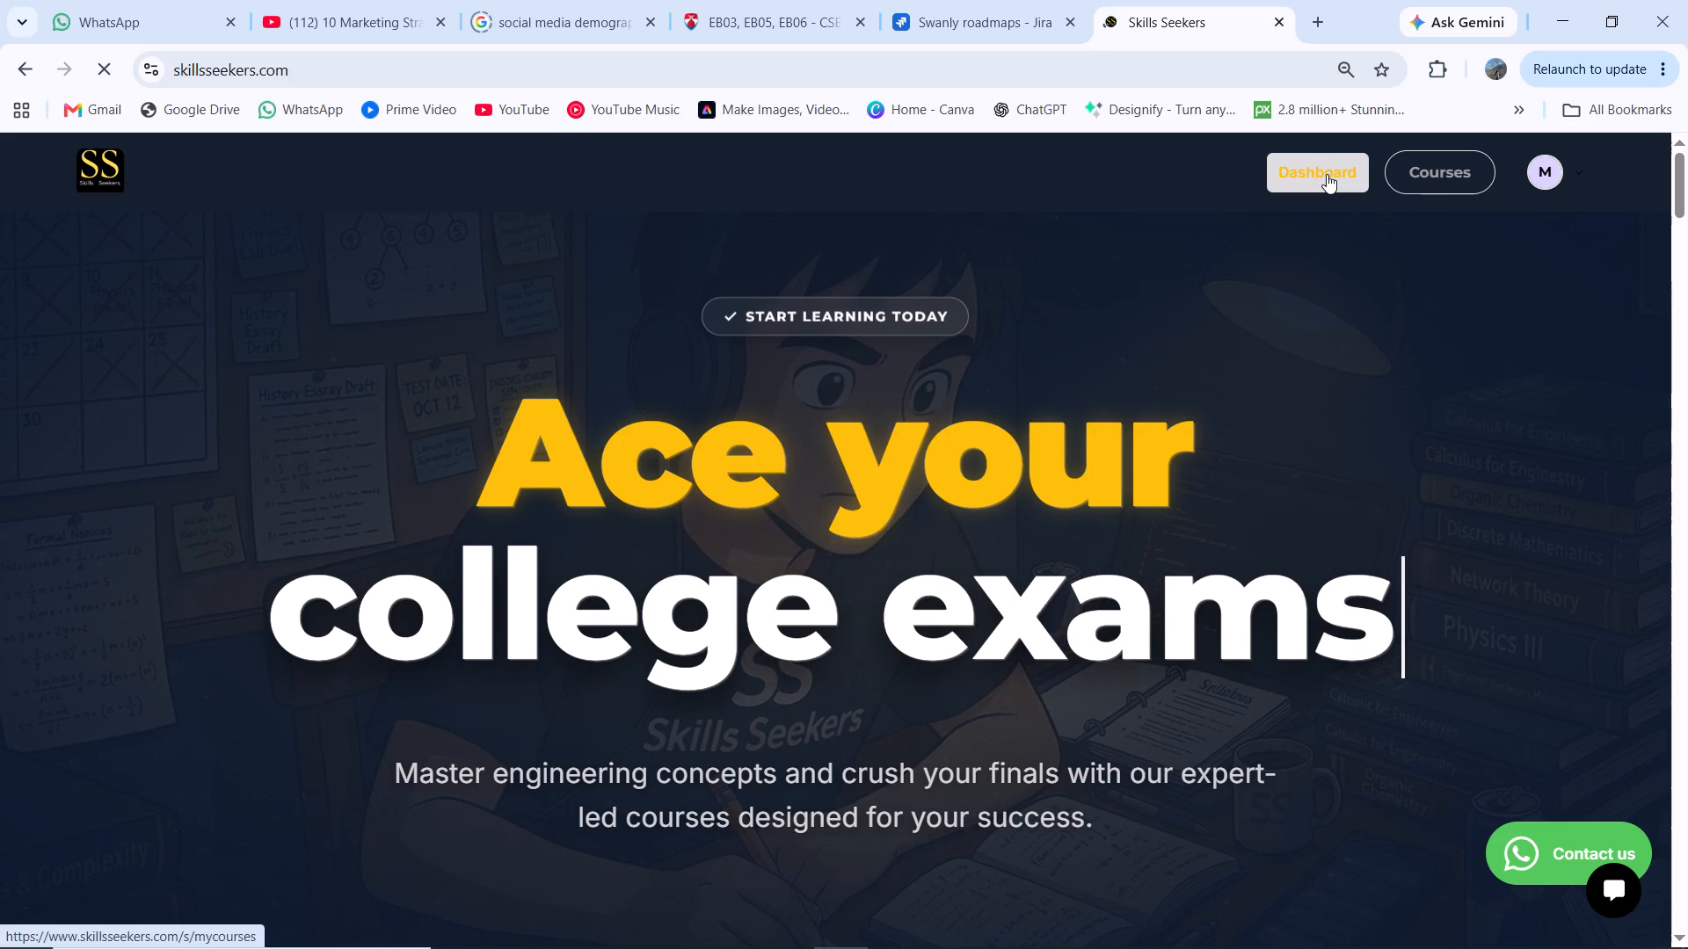
{"action": "left_click", "coordinate": [1322, 179]}
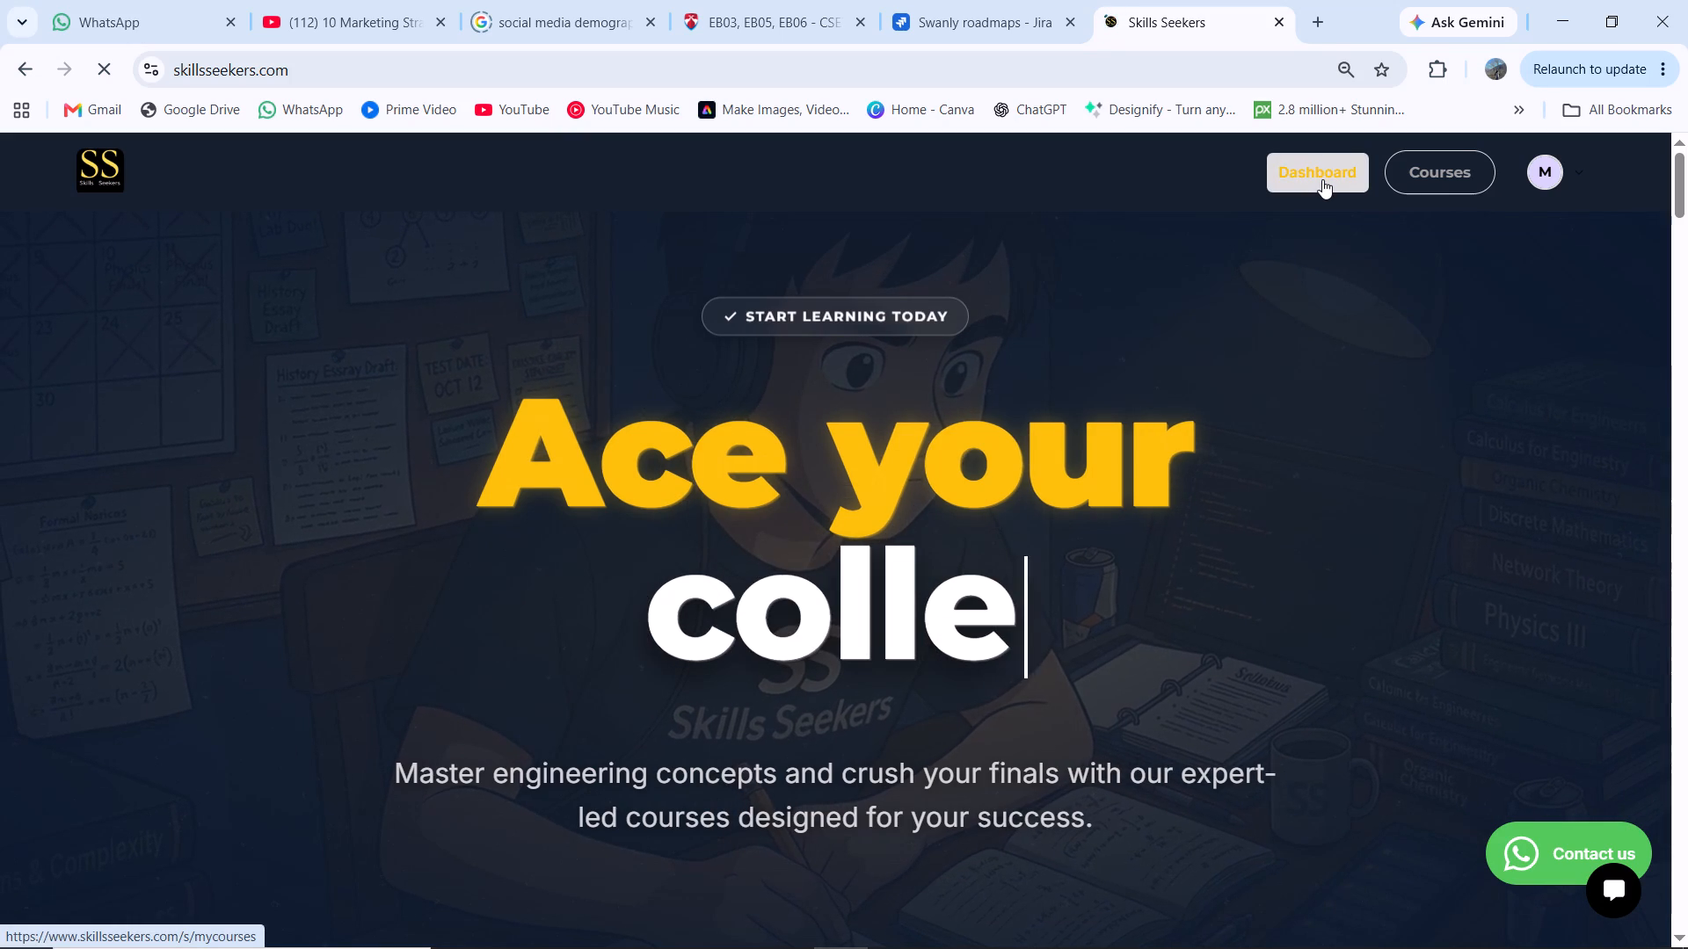
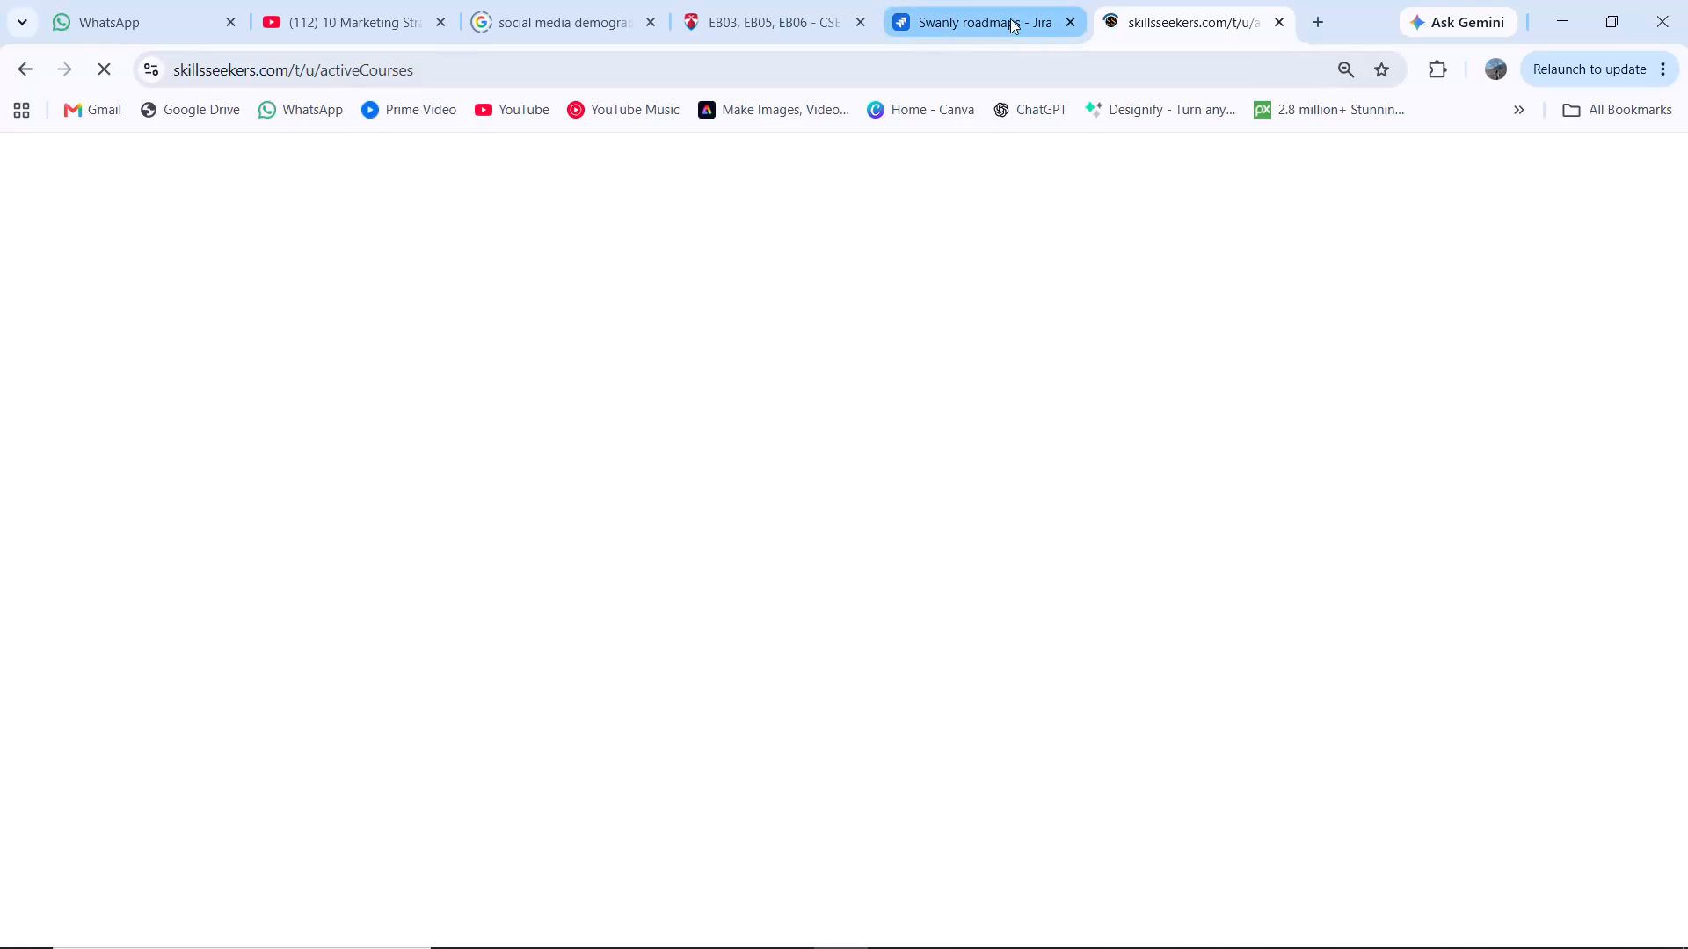
Check the remaining roadmap instructions in Word and open issue IAC-4 QA: Content & calendar testing from the Lab10 roadmap in Jira.
{"action": "left_click", "coordinate": [1010, 18]}
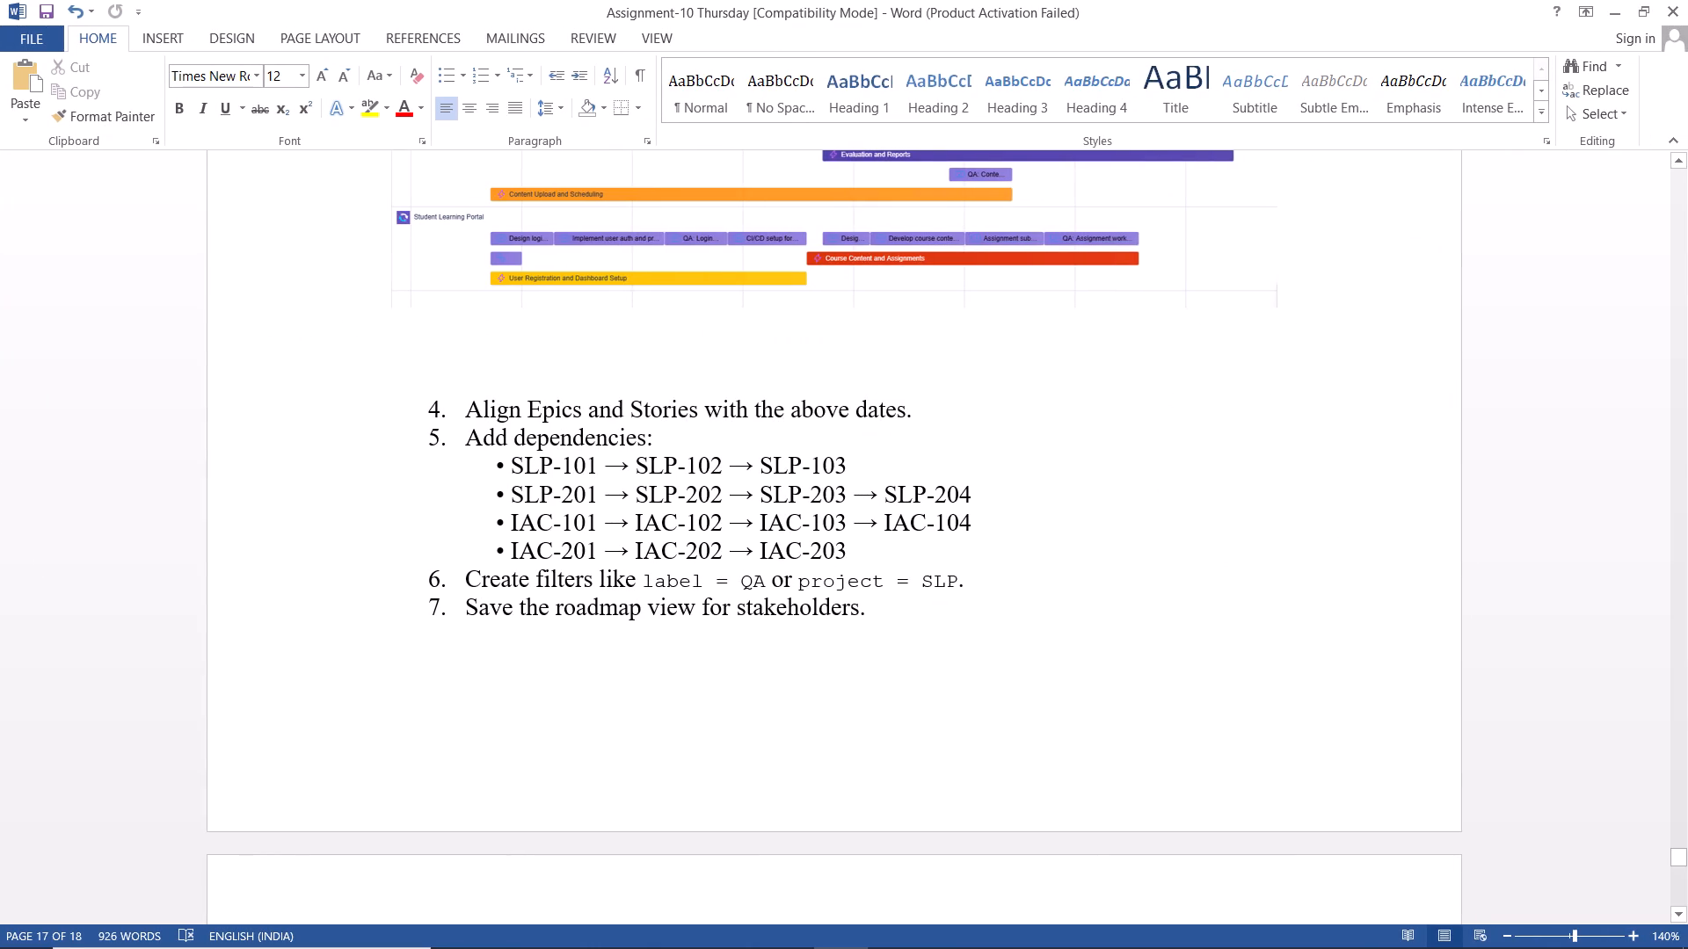
{"action": "scroll", "coordinate": [1146, 388], "scroll_direction": "down", "scroll_amount": 1}
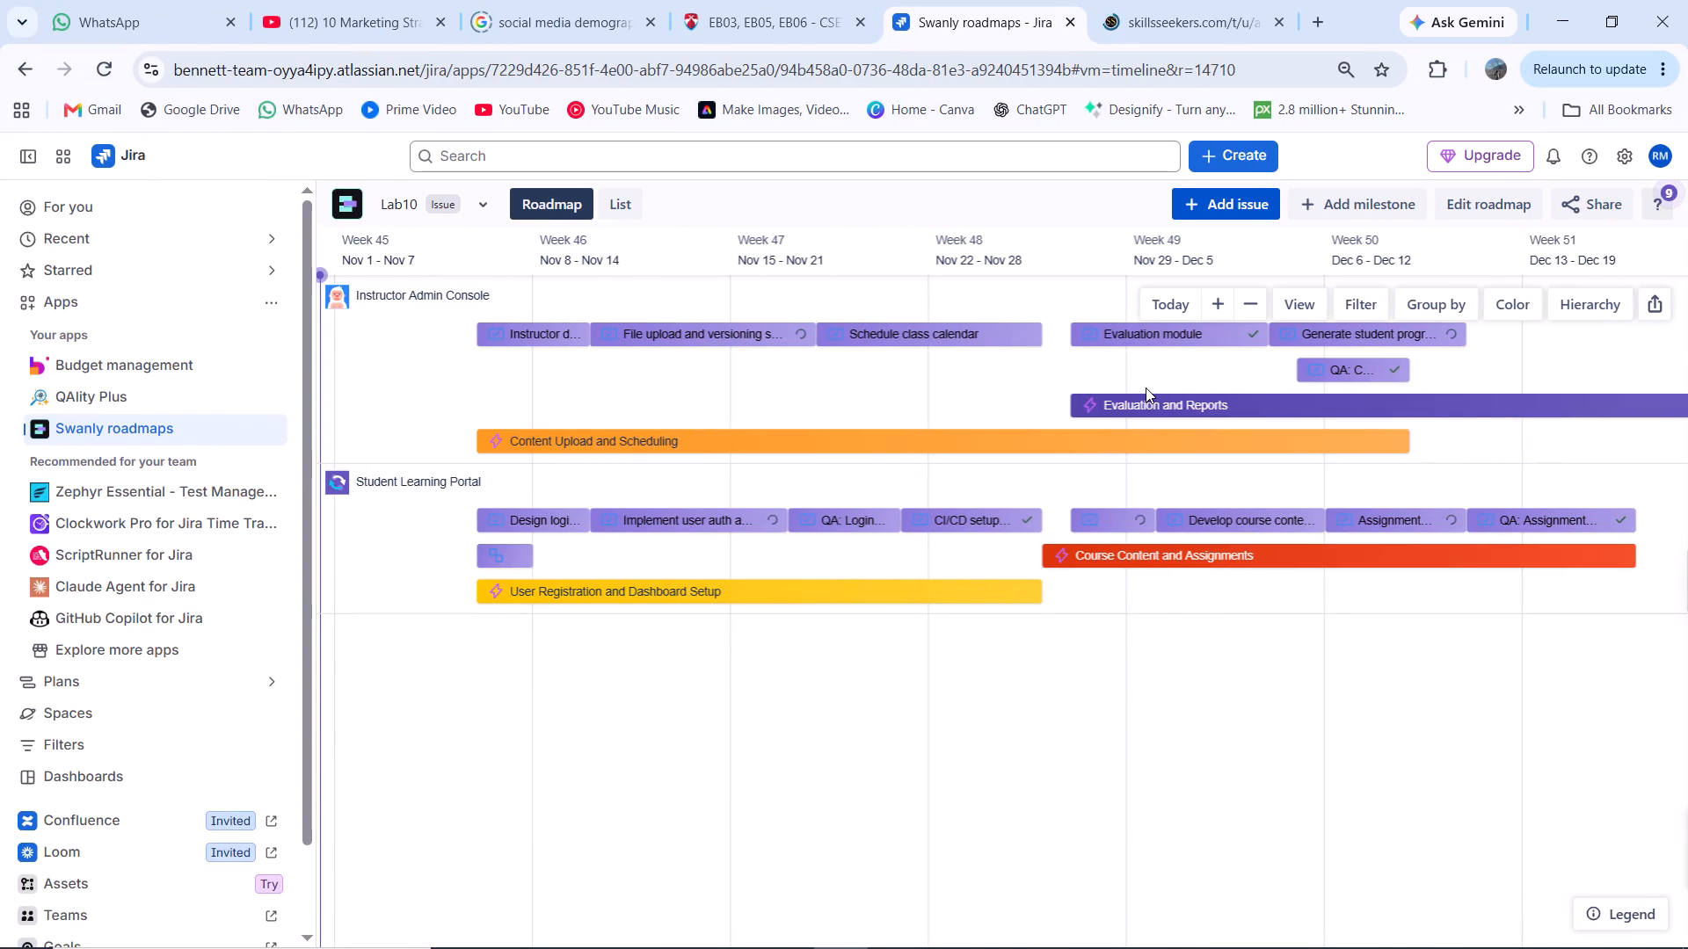
{"action": "left_click", "coordinate": [1325, 373]}
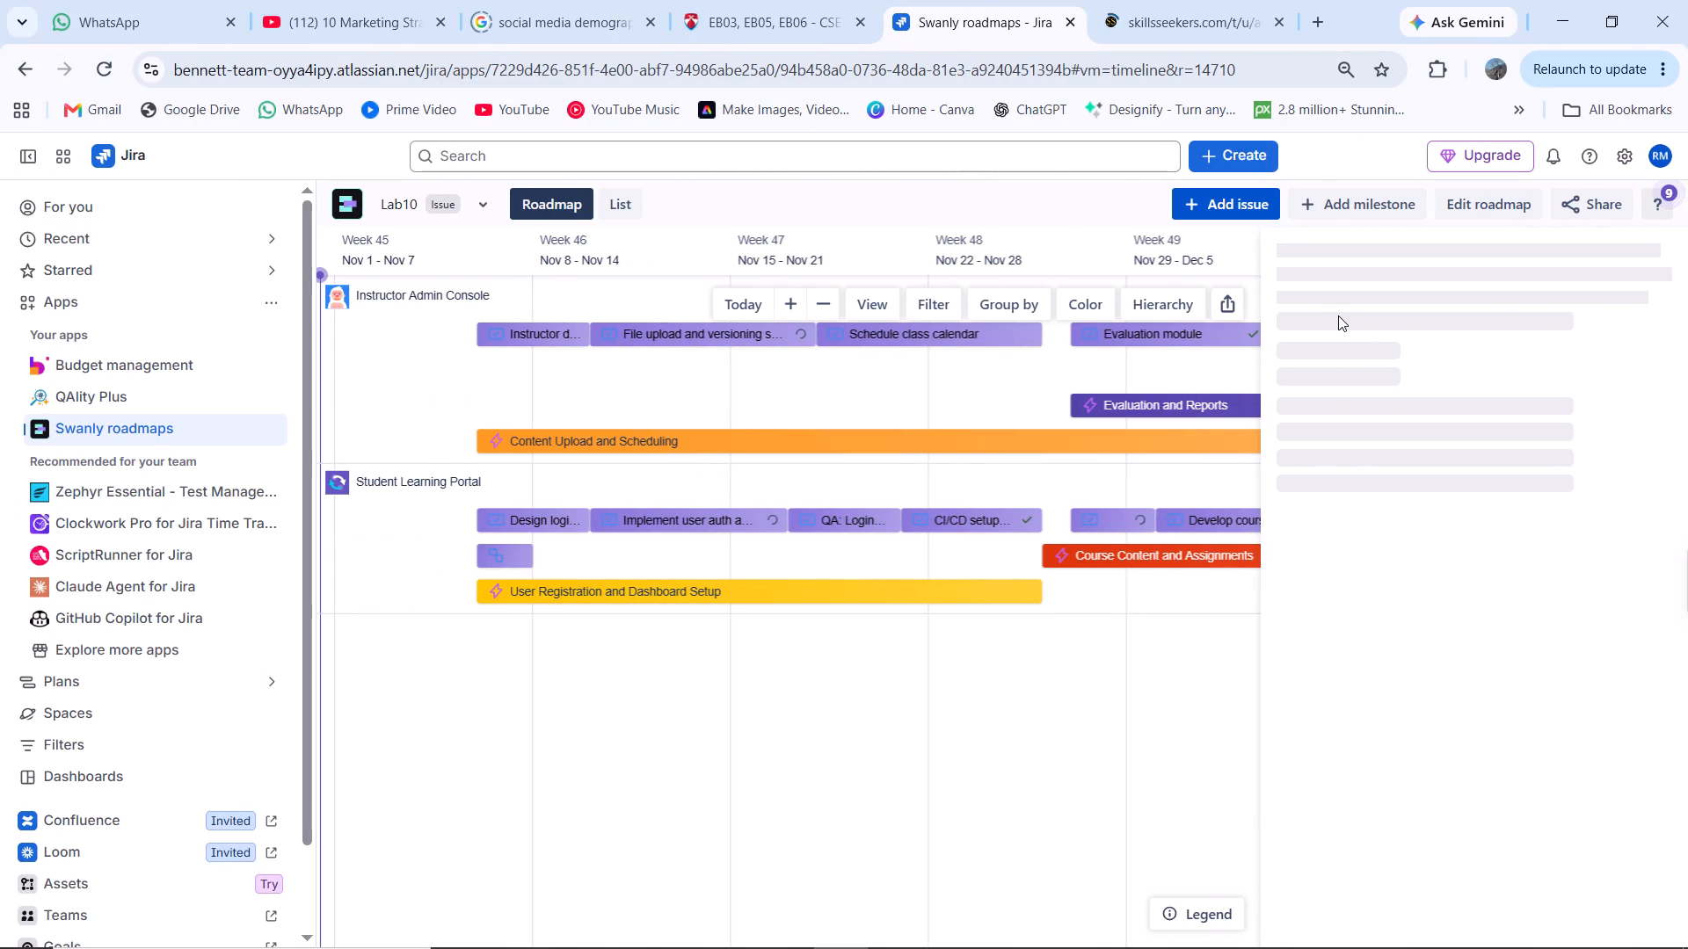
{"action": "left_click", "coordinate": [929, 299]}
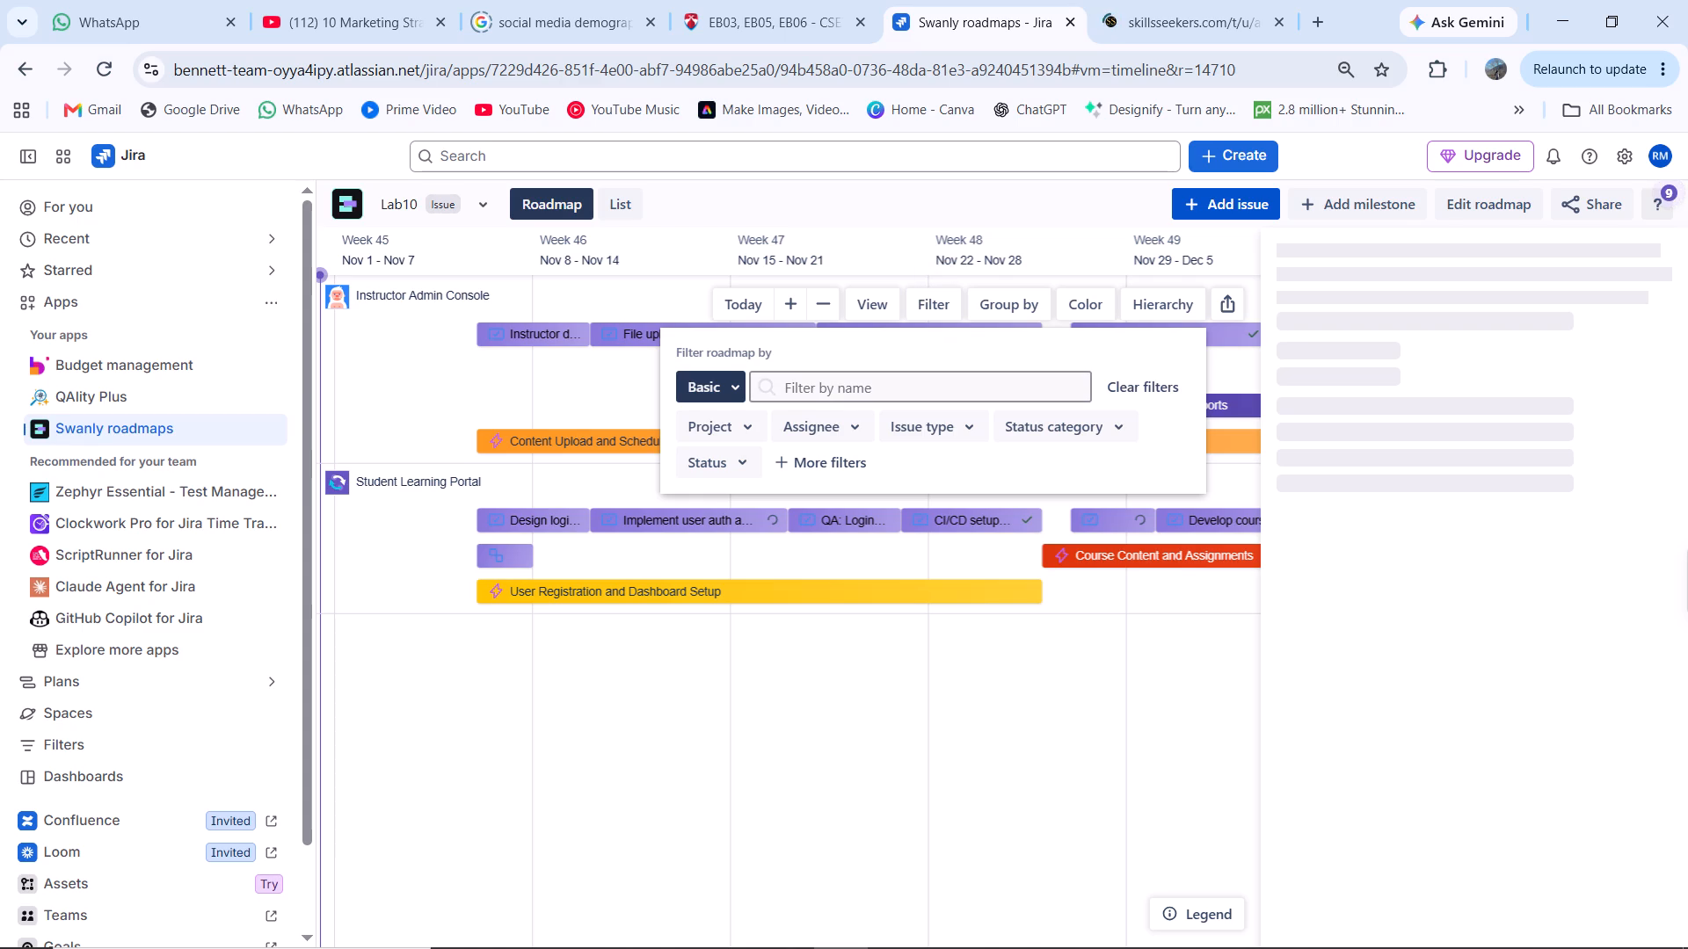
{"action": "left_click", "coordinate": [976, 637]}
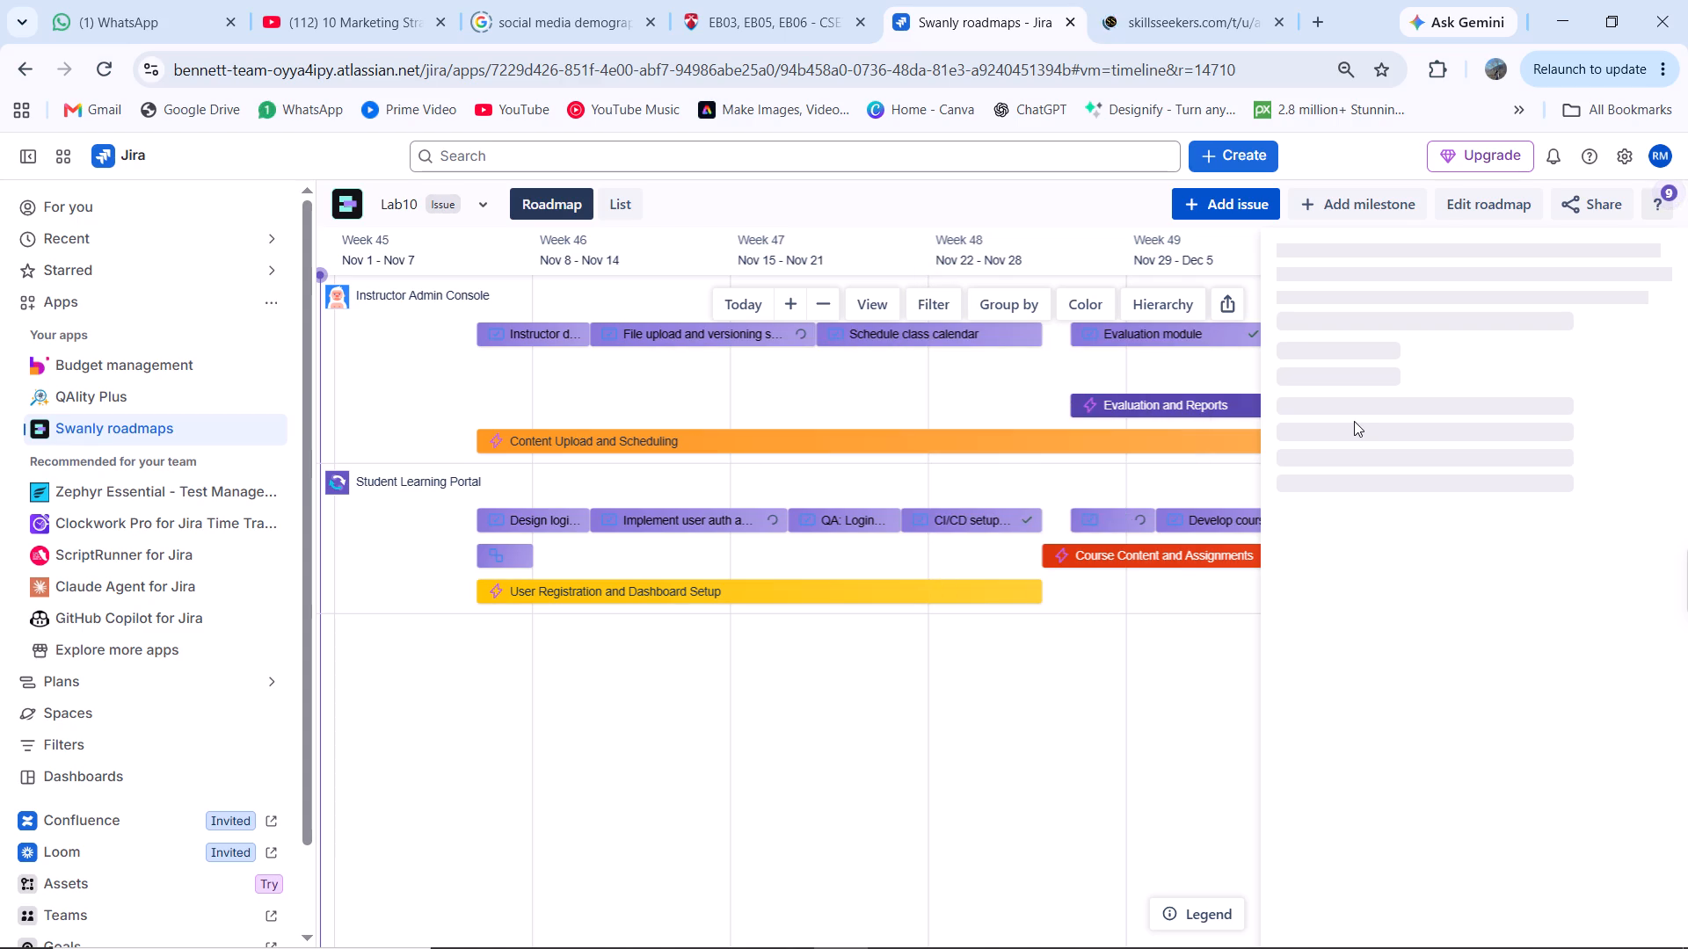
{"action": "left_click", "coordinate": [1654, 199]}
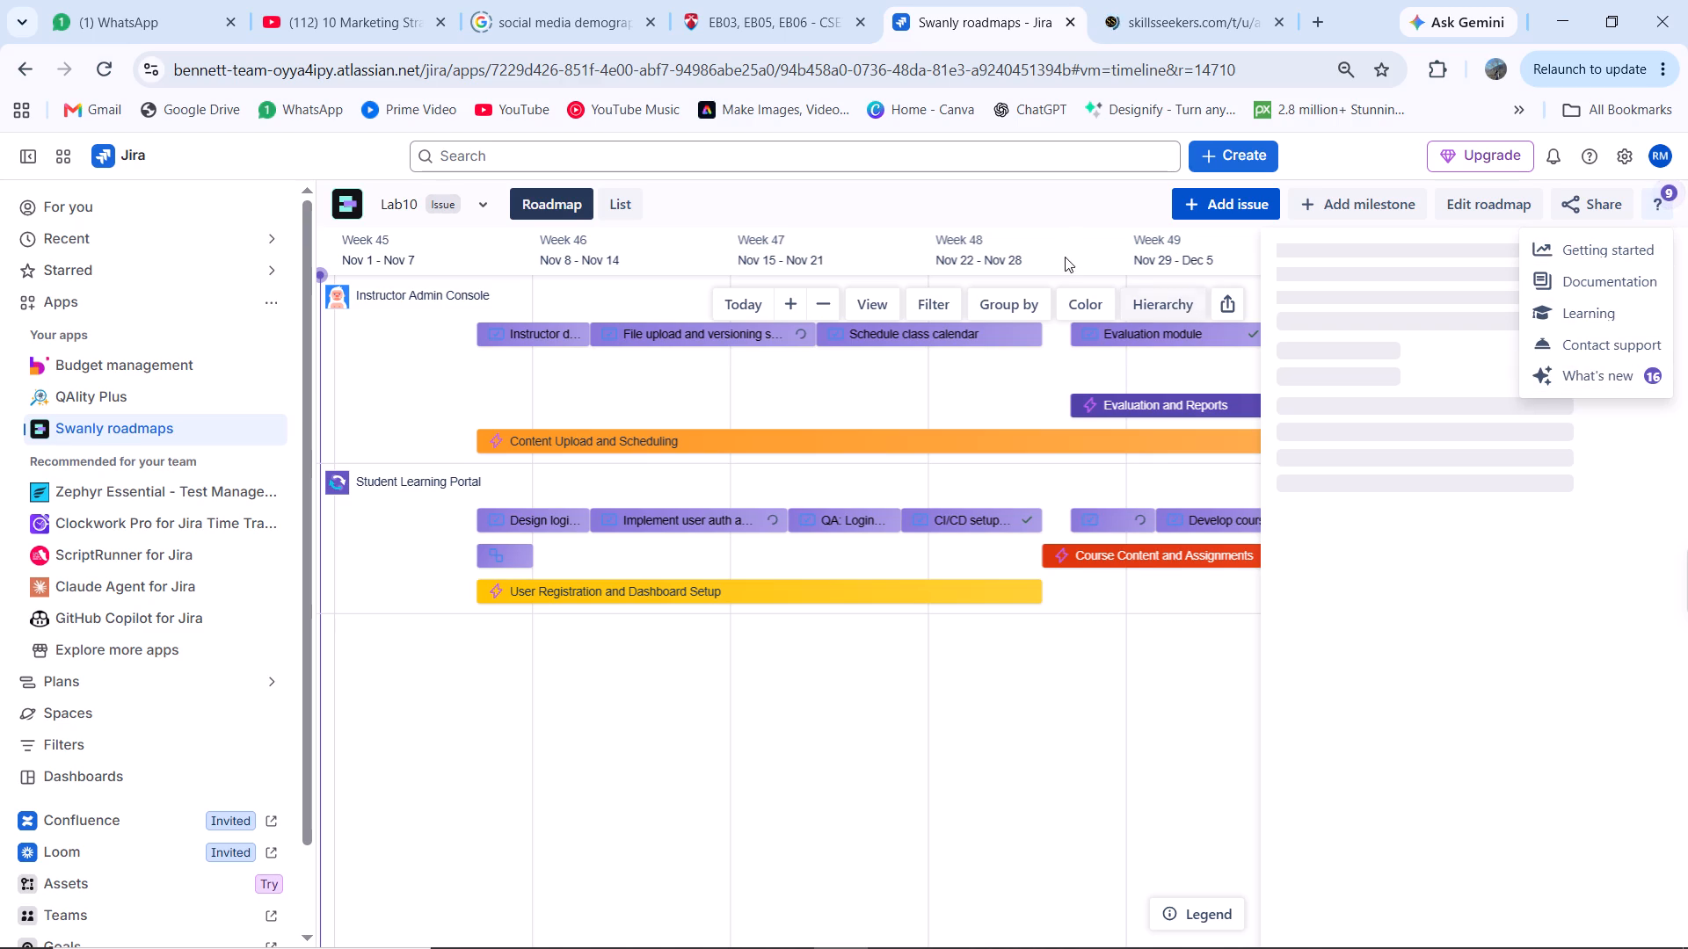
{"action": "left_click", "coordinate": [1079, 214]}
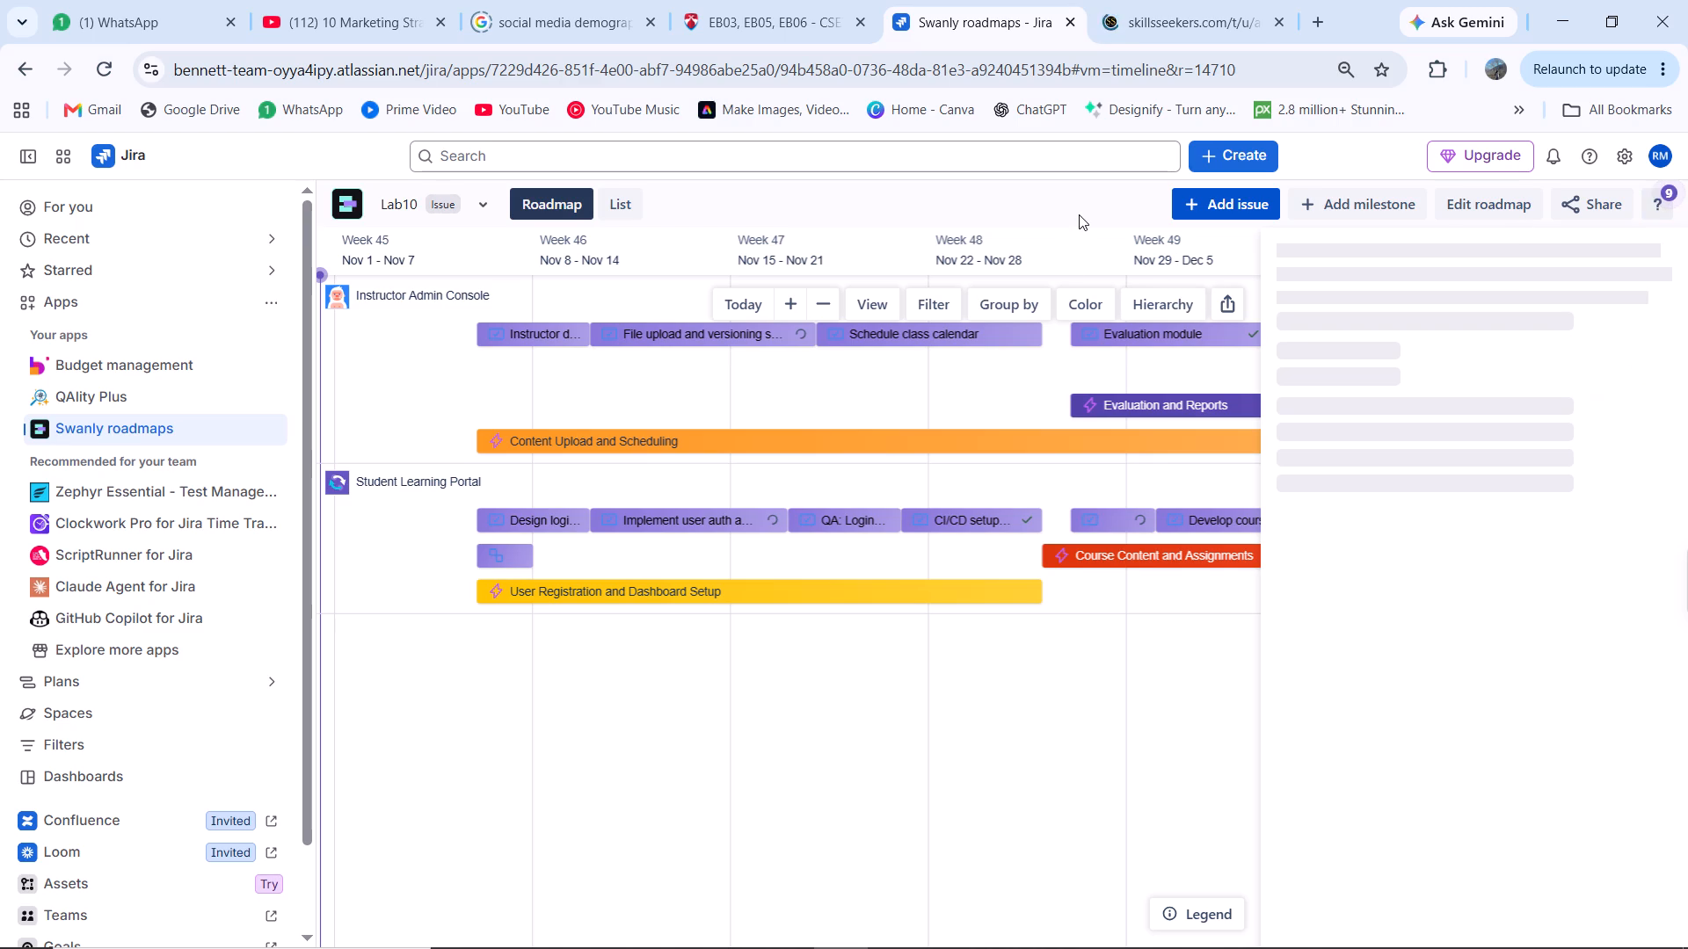
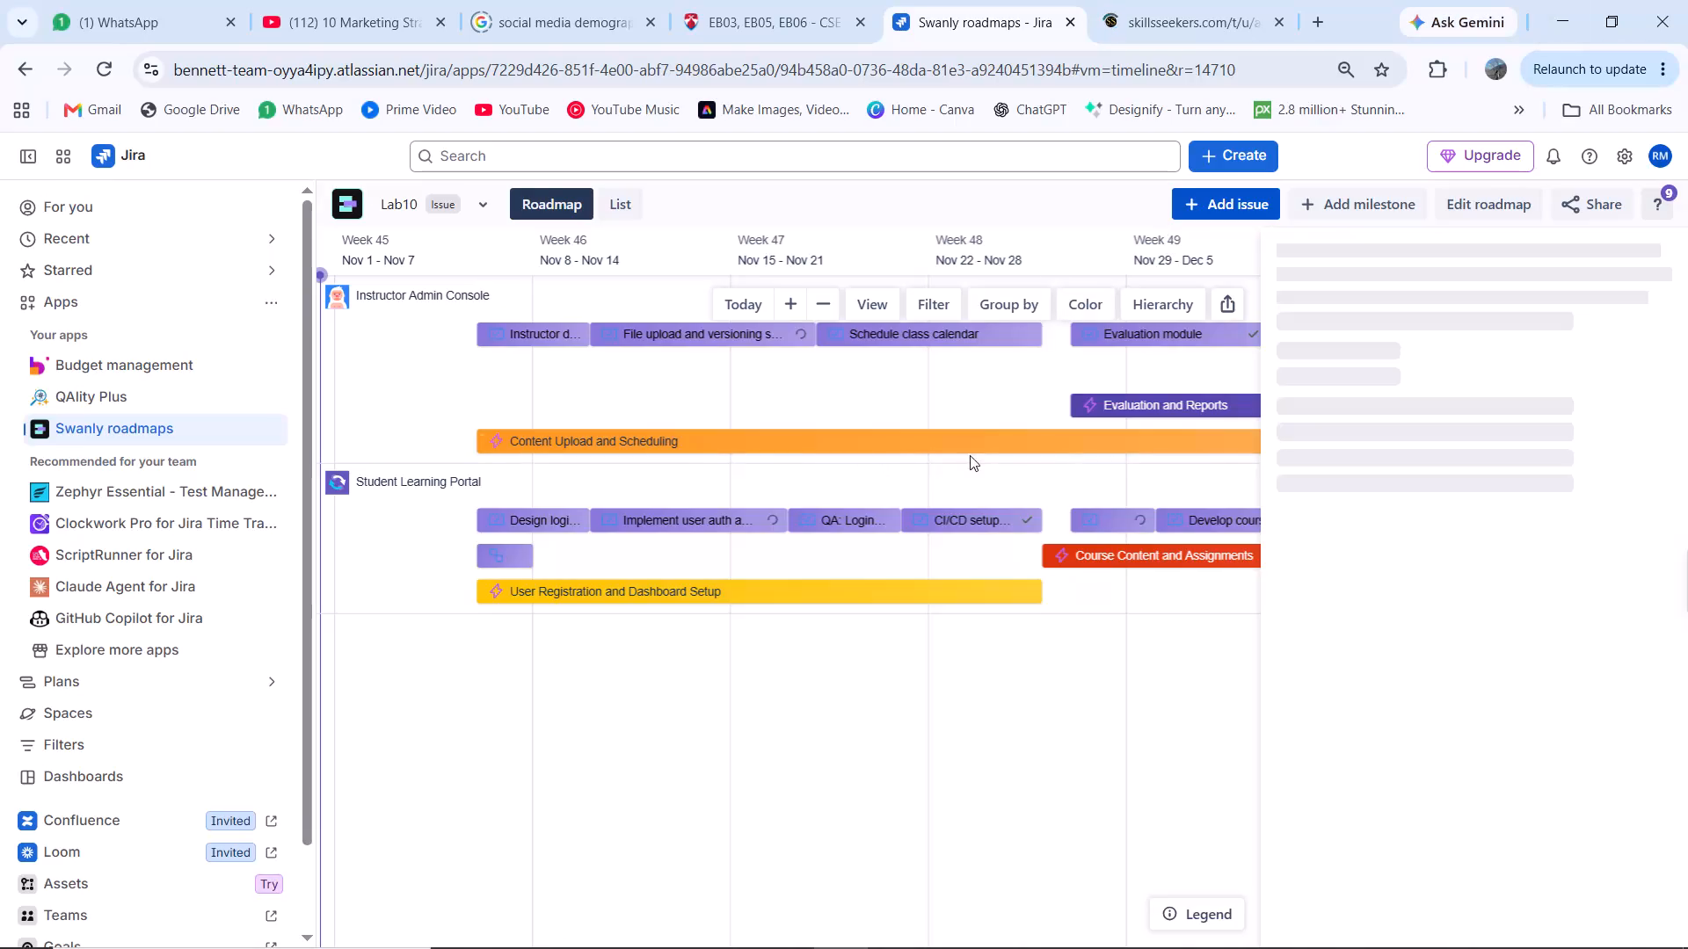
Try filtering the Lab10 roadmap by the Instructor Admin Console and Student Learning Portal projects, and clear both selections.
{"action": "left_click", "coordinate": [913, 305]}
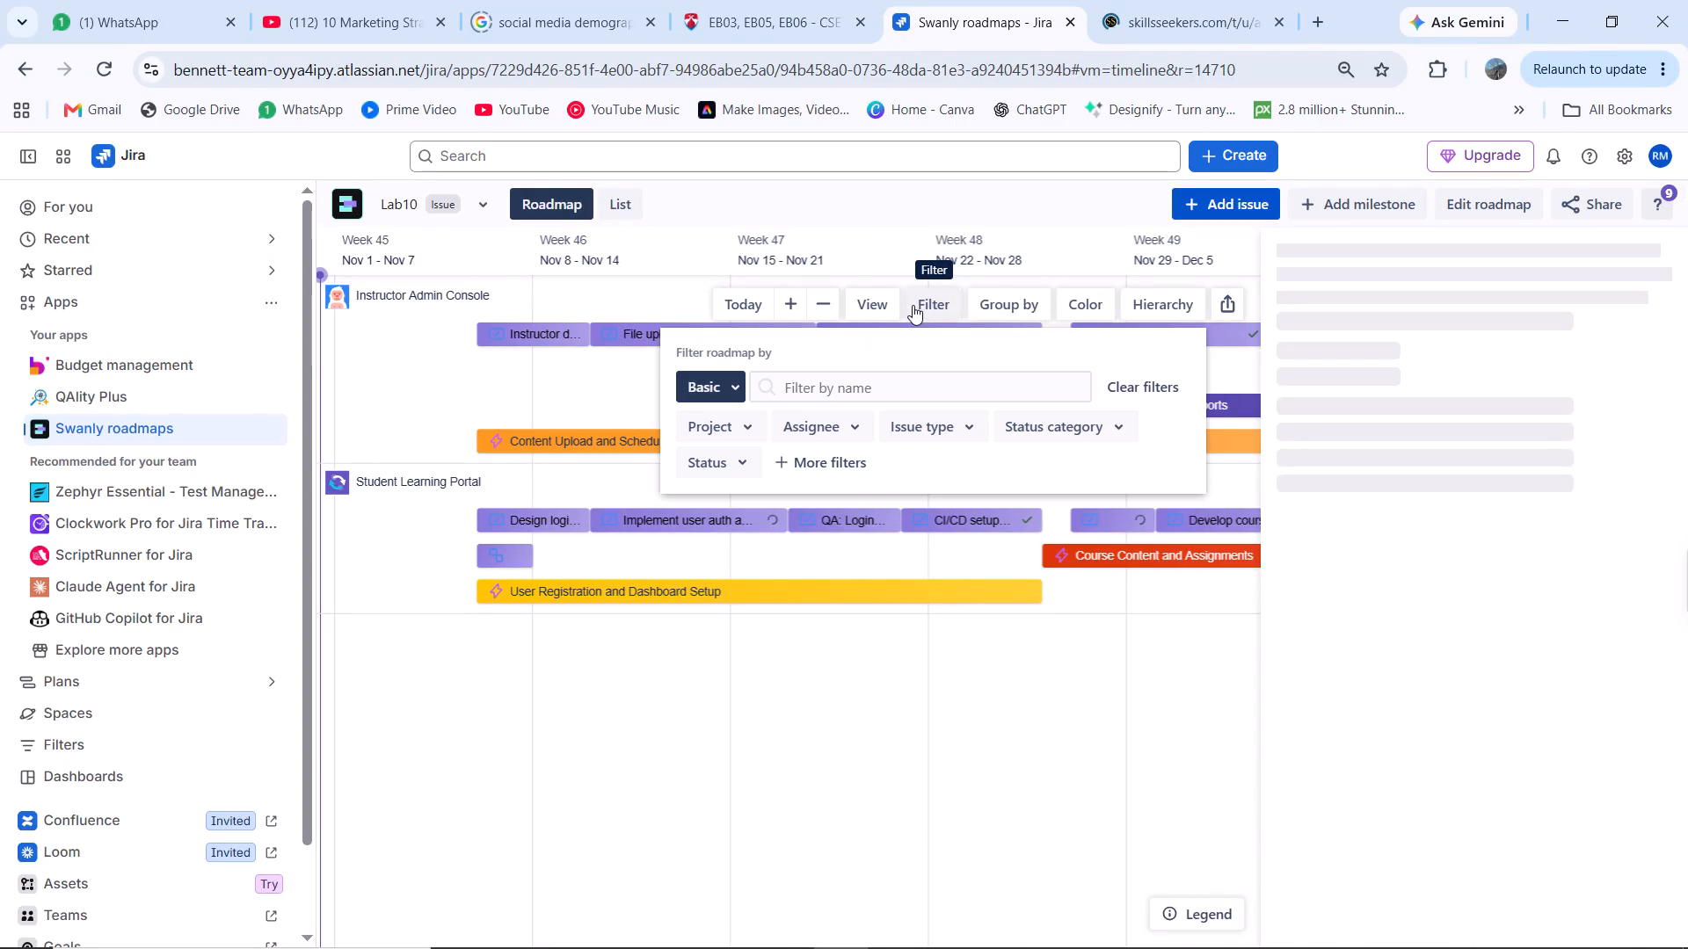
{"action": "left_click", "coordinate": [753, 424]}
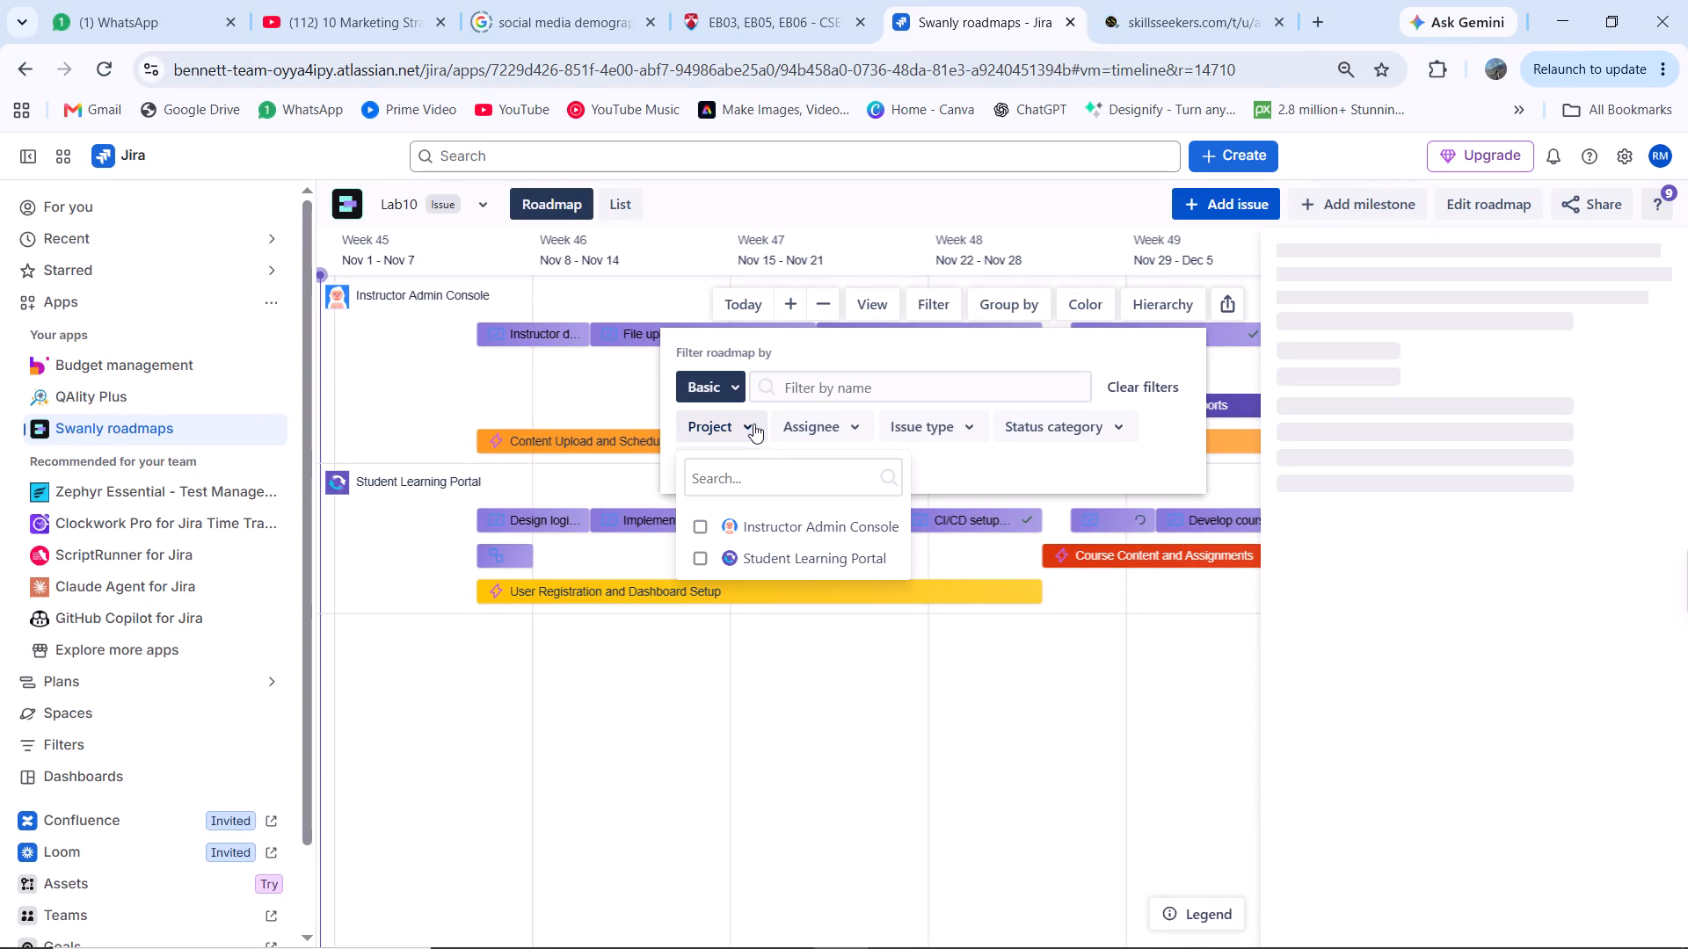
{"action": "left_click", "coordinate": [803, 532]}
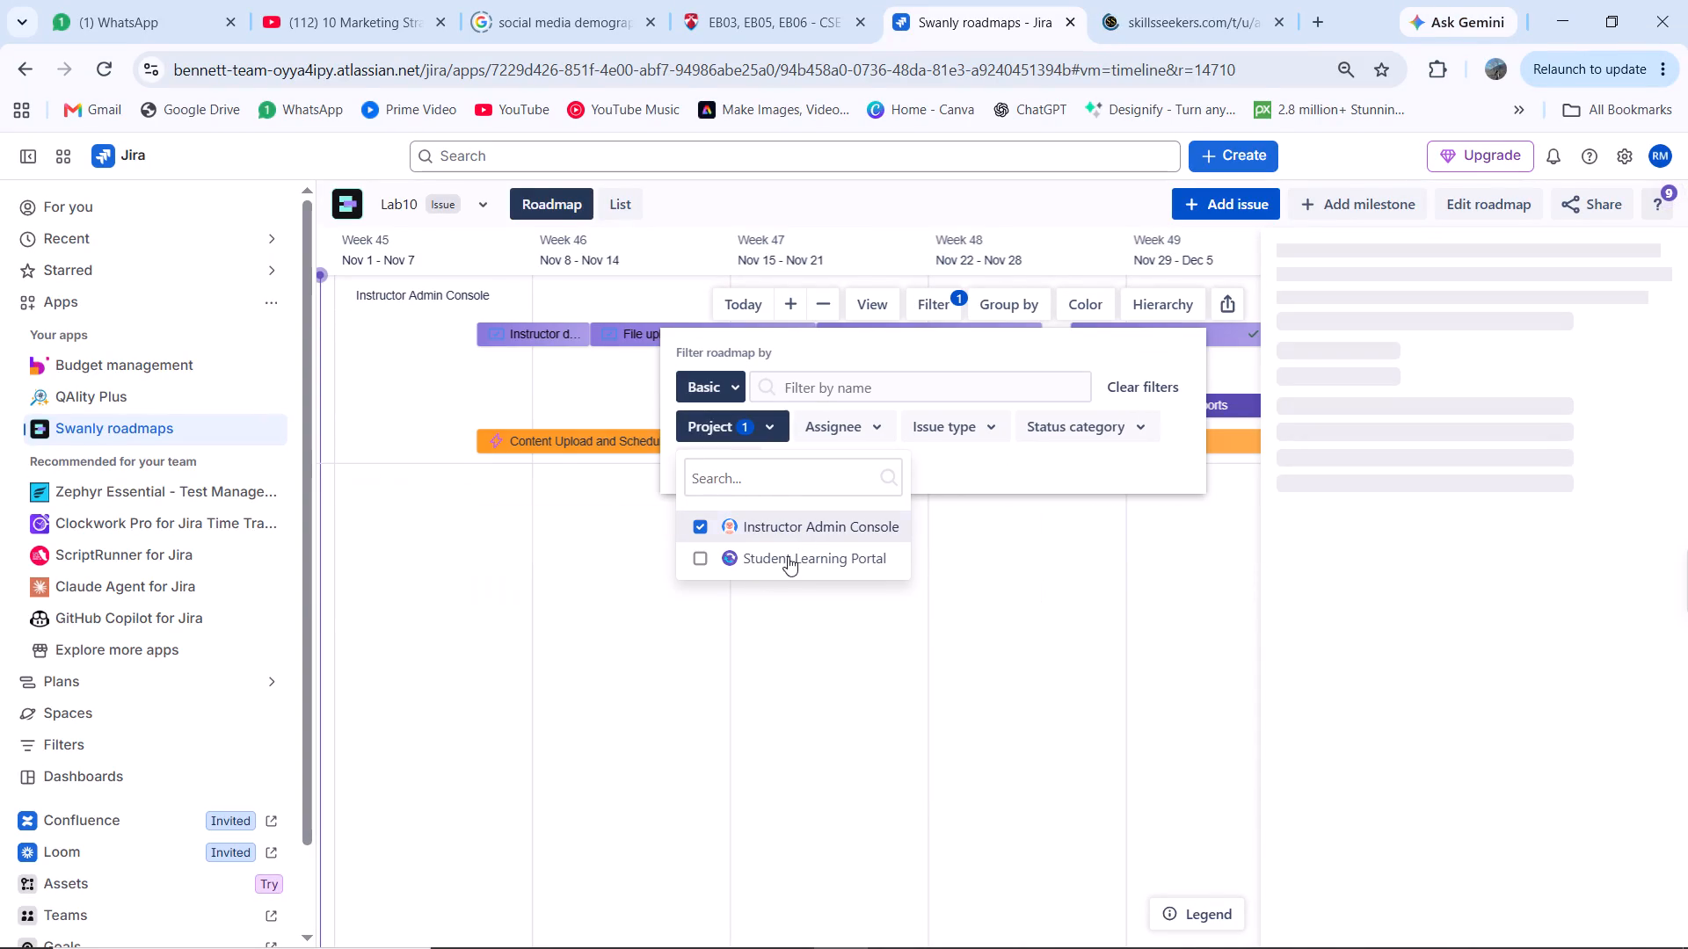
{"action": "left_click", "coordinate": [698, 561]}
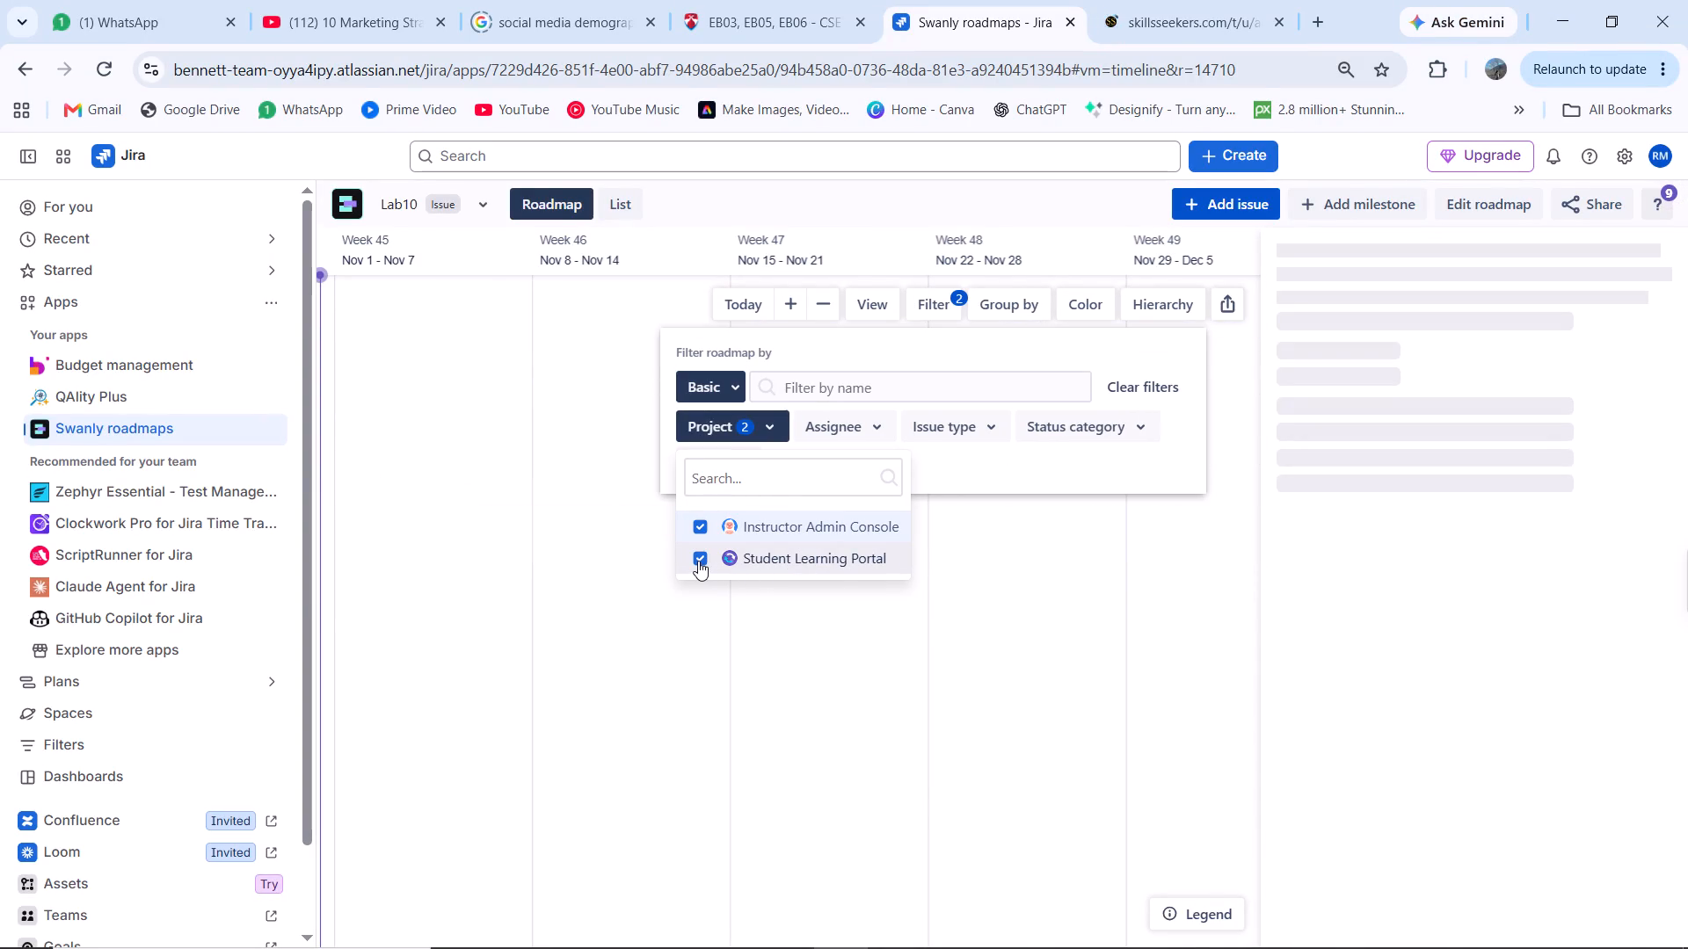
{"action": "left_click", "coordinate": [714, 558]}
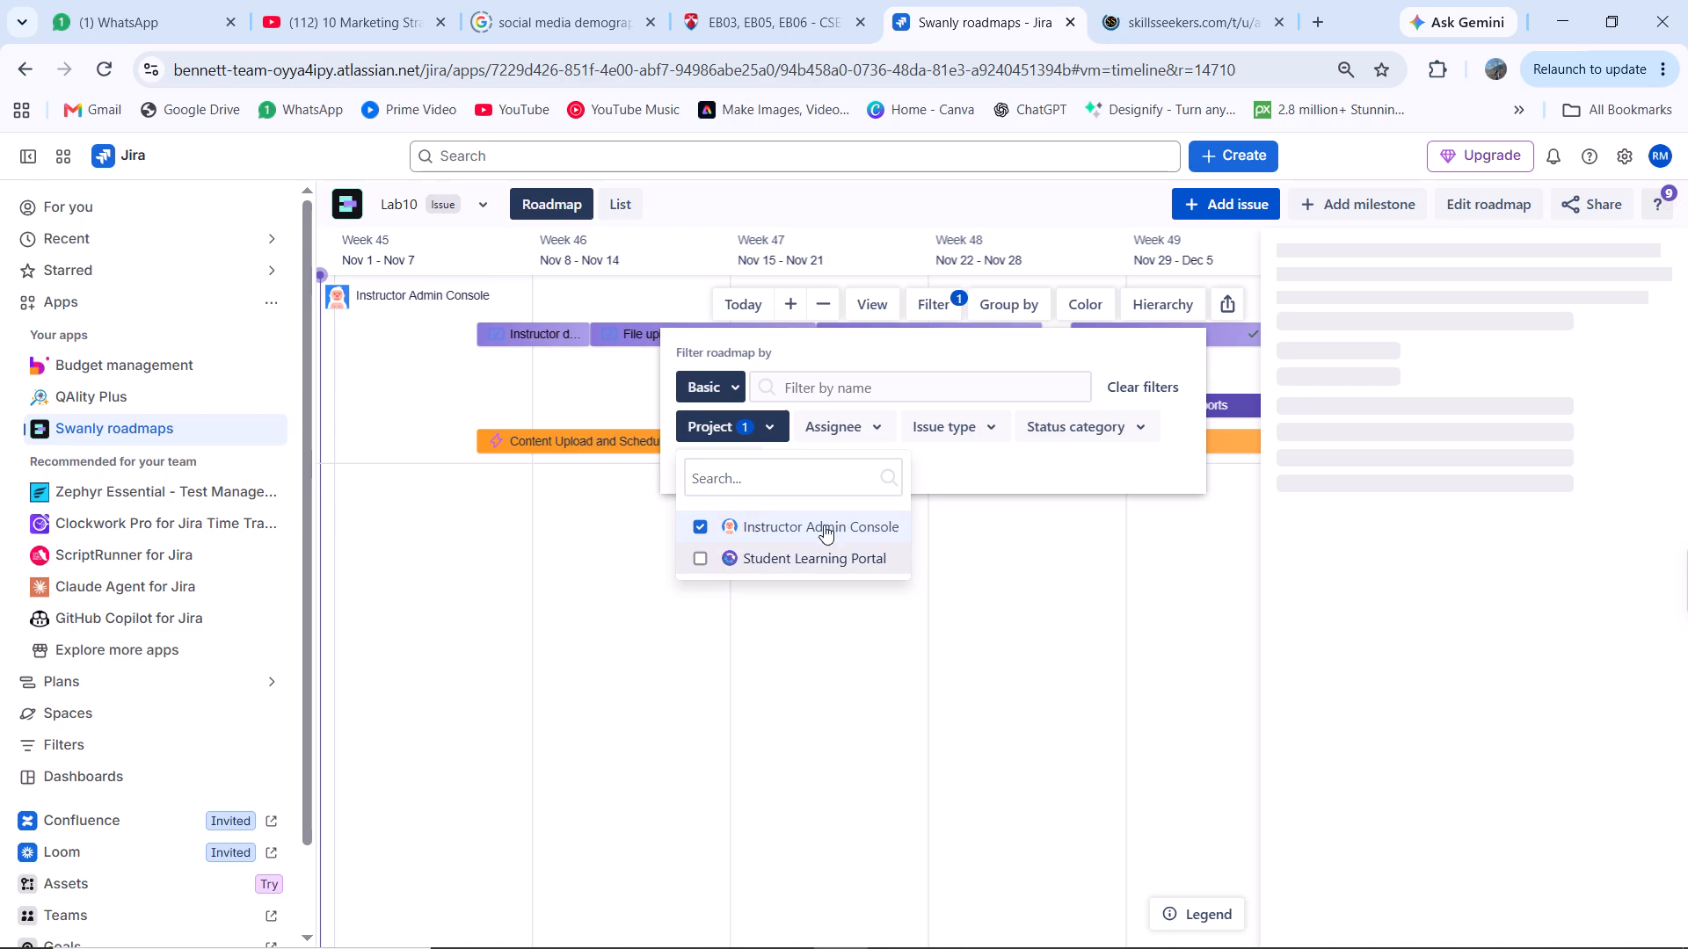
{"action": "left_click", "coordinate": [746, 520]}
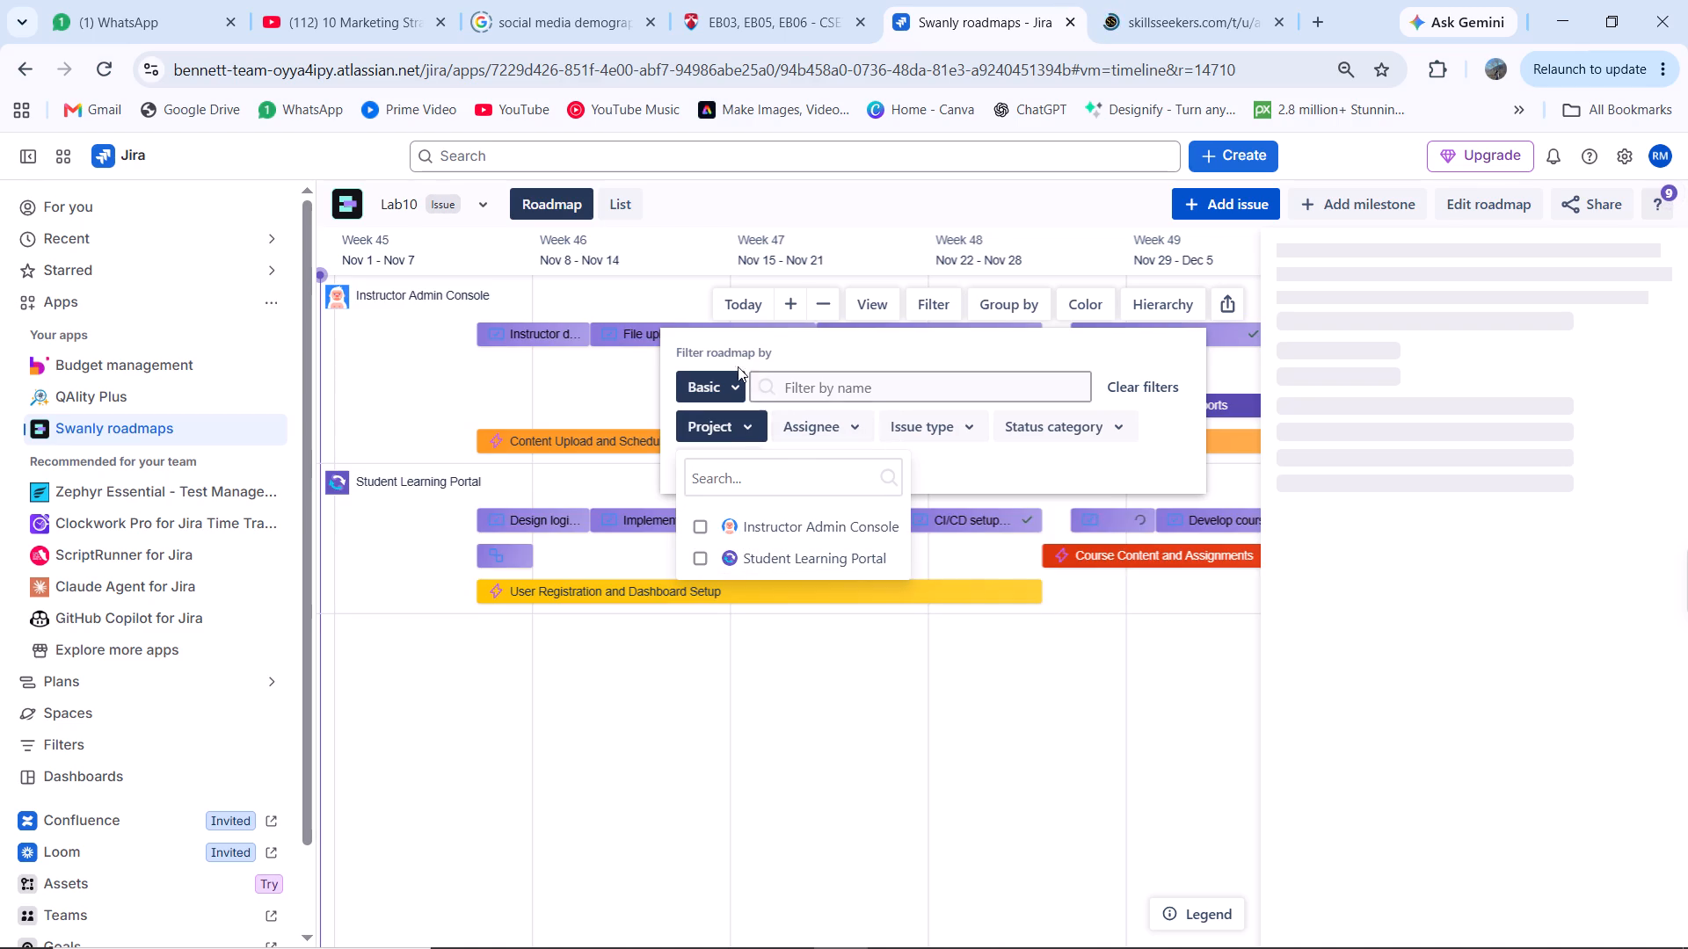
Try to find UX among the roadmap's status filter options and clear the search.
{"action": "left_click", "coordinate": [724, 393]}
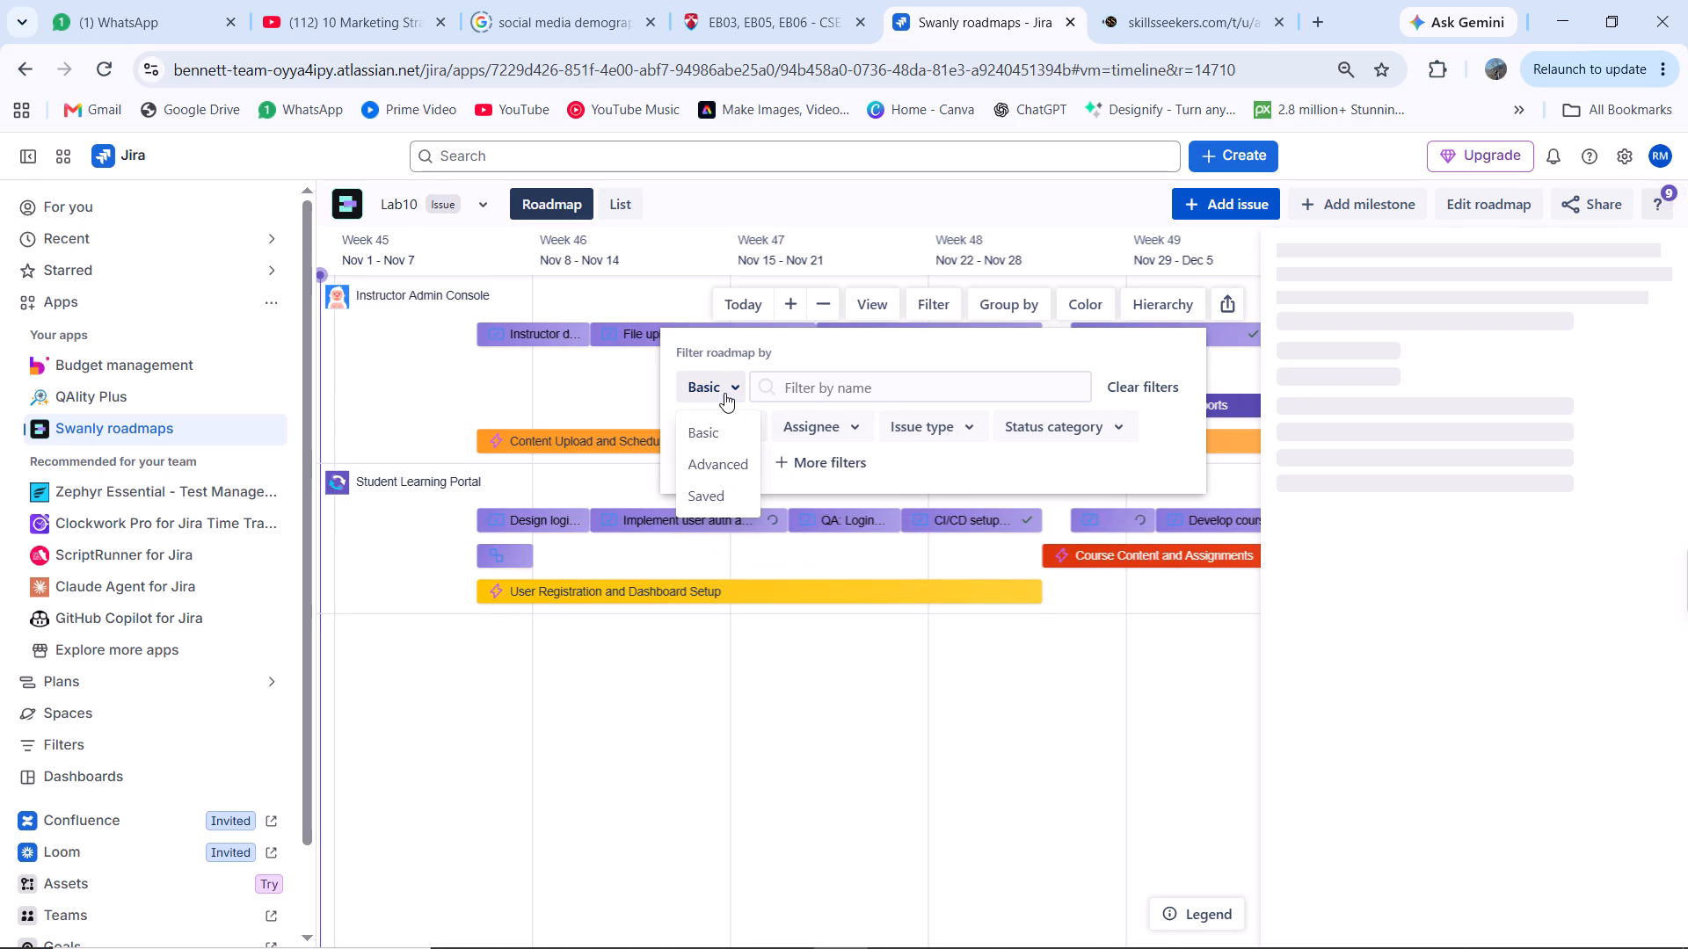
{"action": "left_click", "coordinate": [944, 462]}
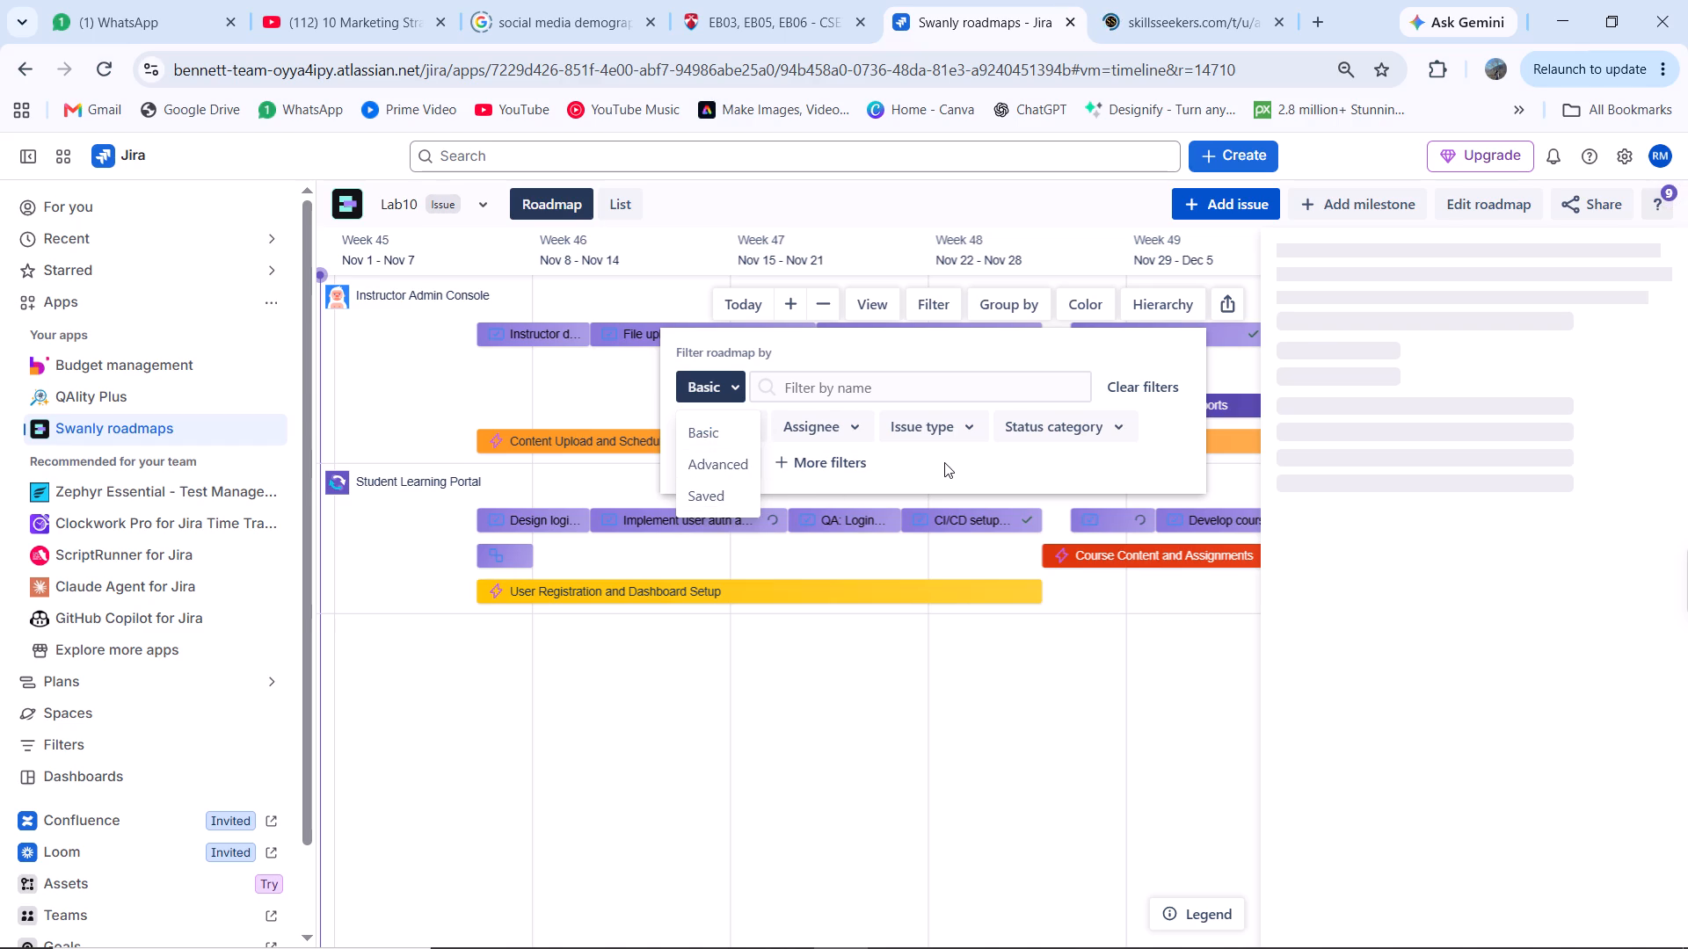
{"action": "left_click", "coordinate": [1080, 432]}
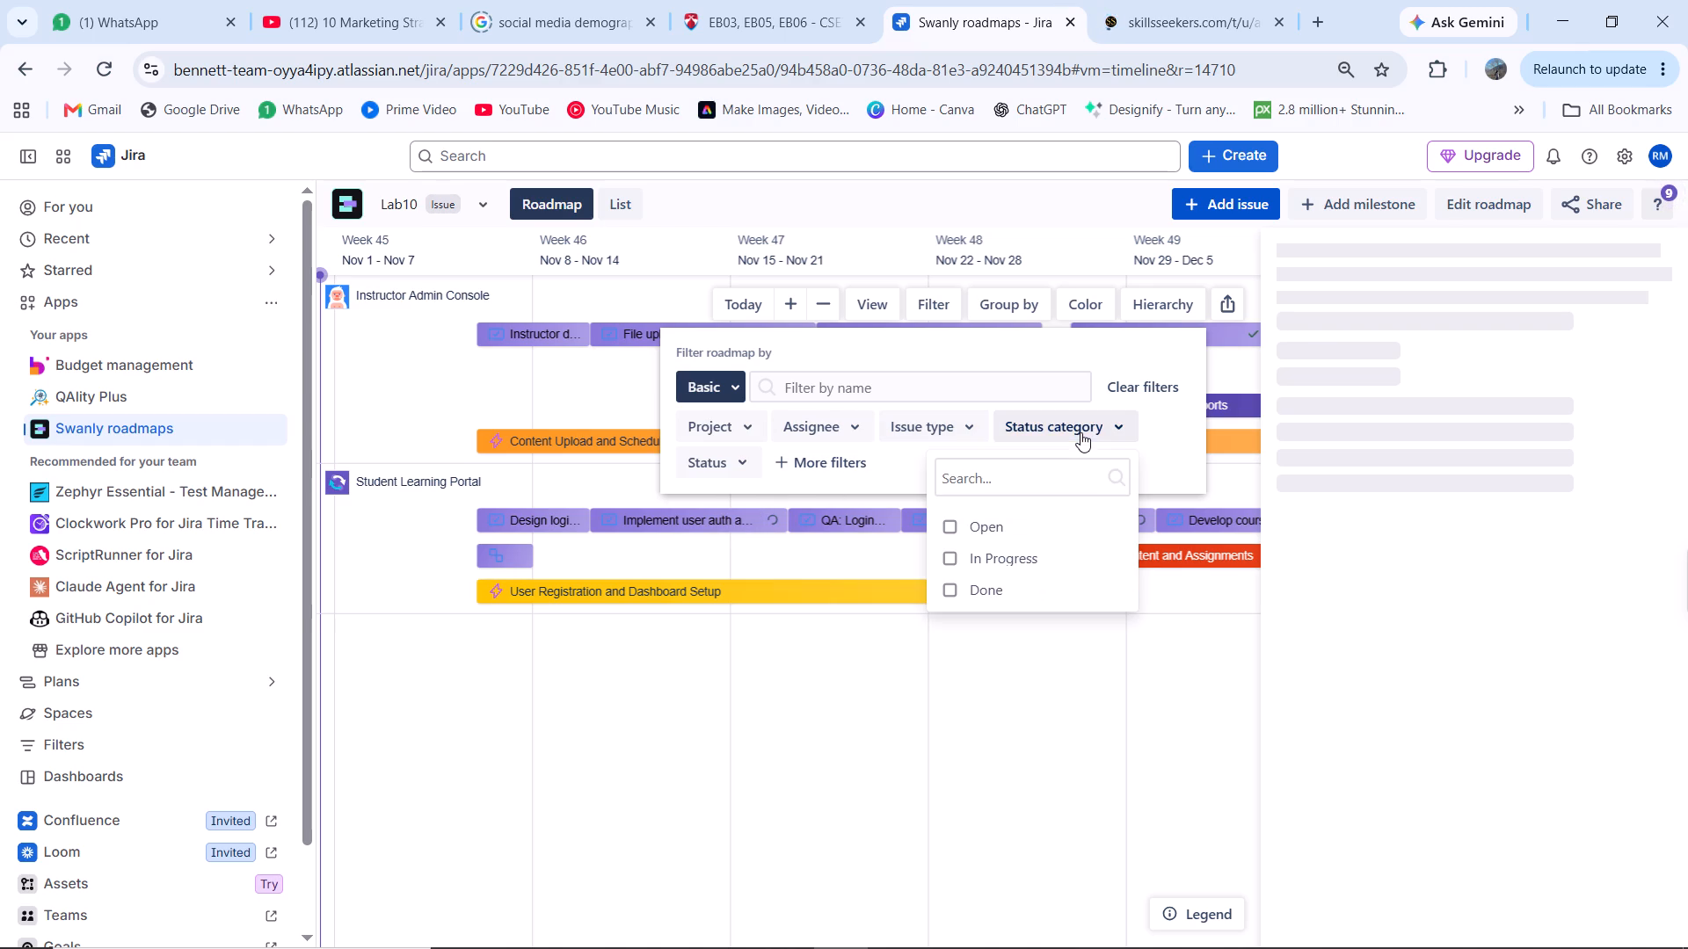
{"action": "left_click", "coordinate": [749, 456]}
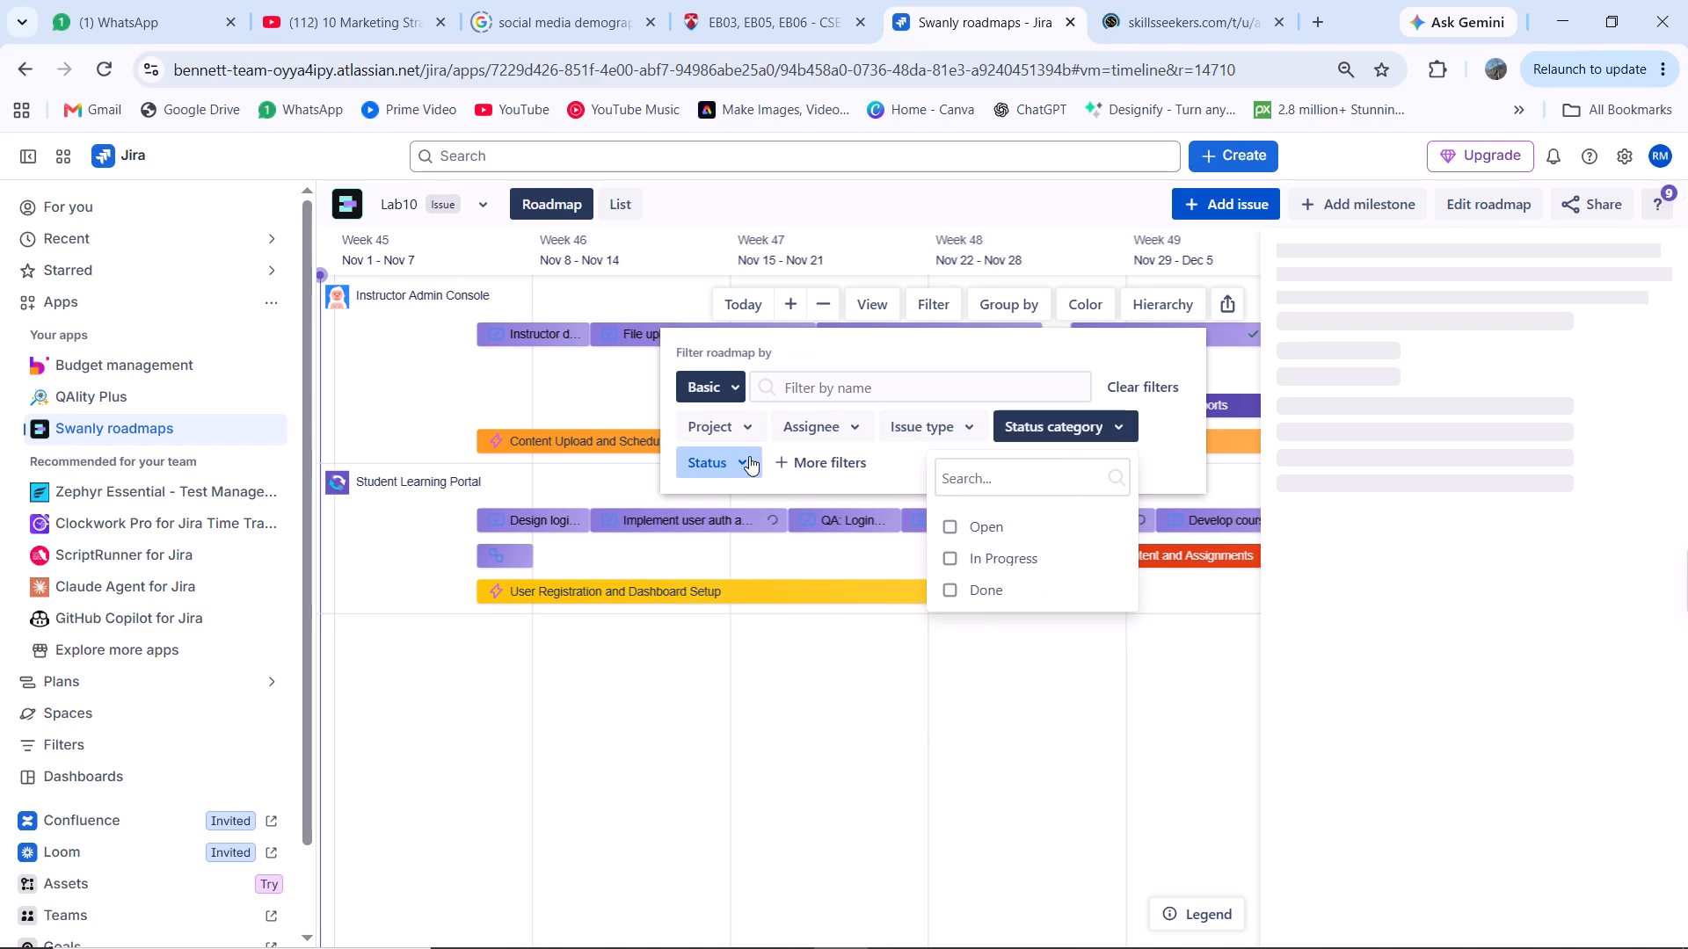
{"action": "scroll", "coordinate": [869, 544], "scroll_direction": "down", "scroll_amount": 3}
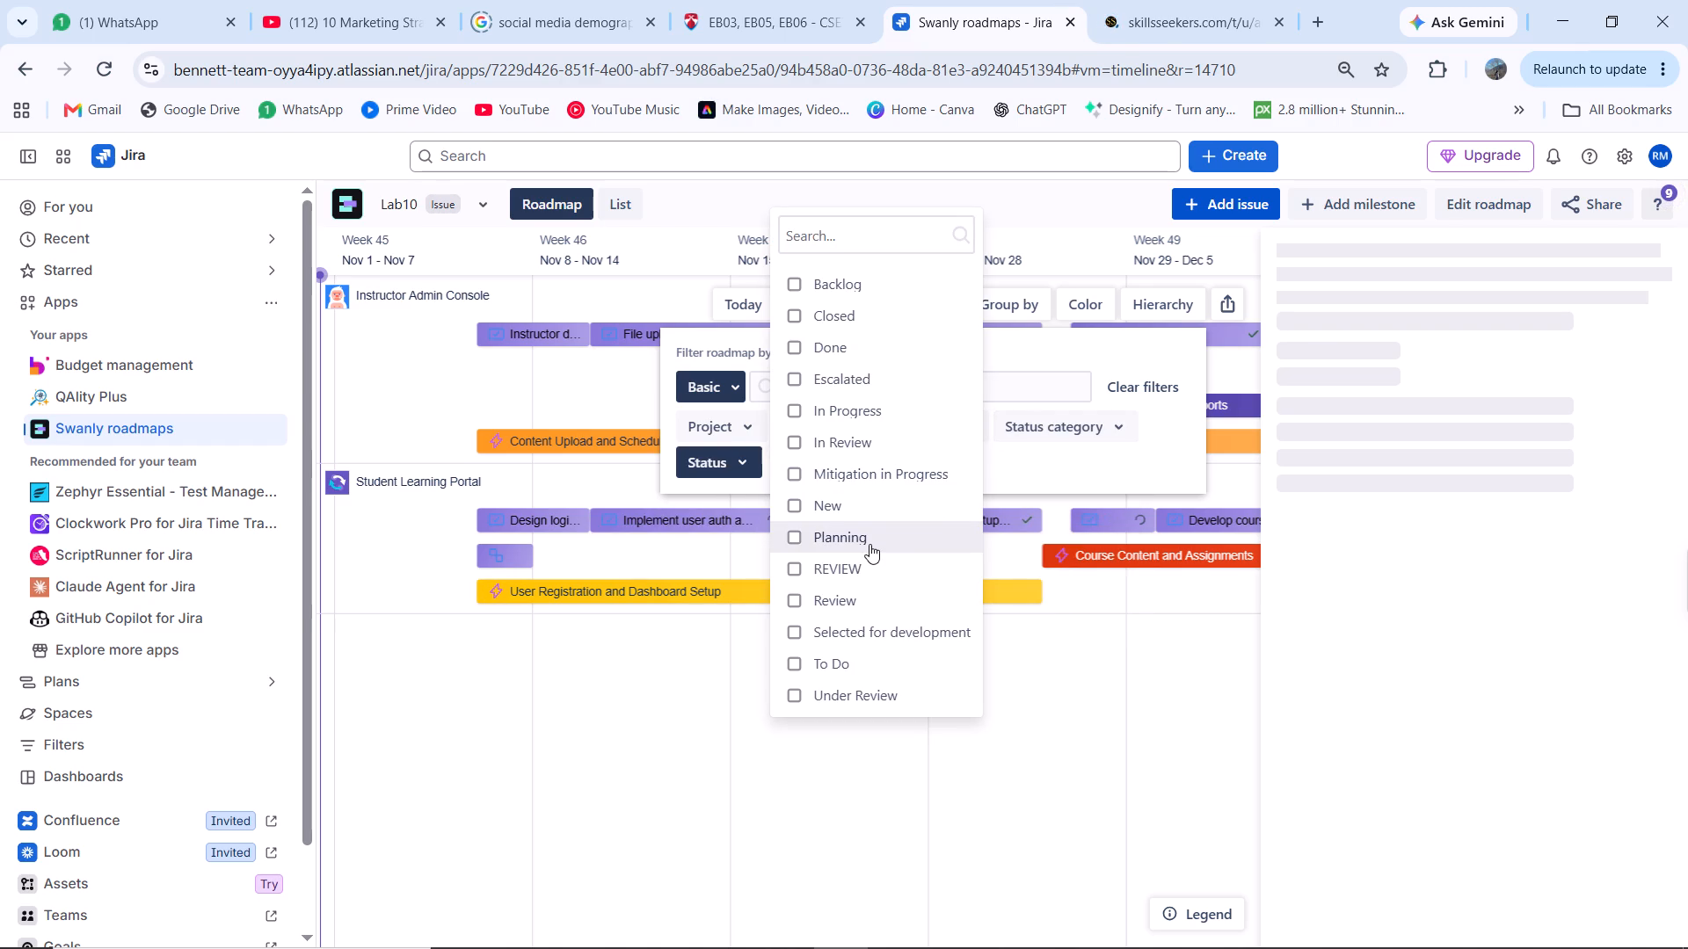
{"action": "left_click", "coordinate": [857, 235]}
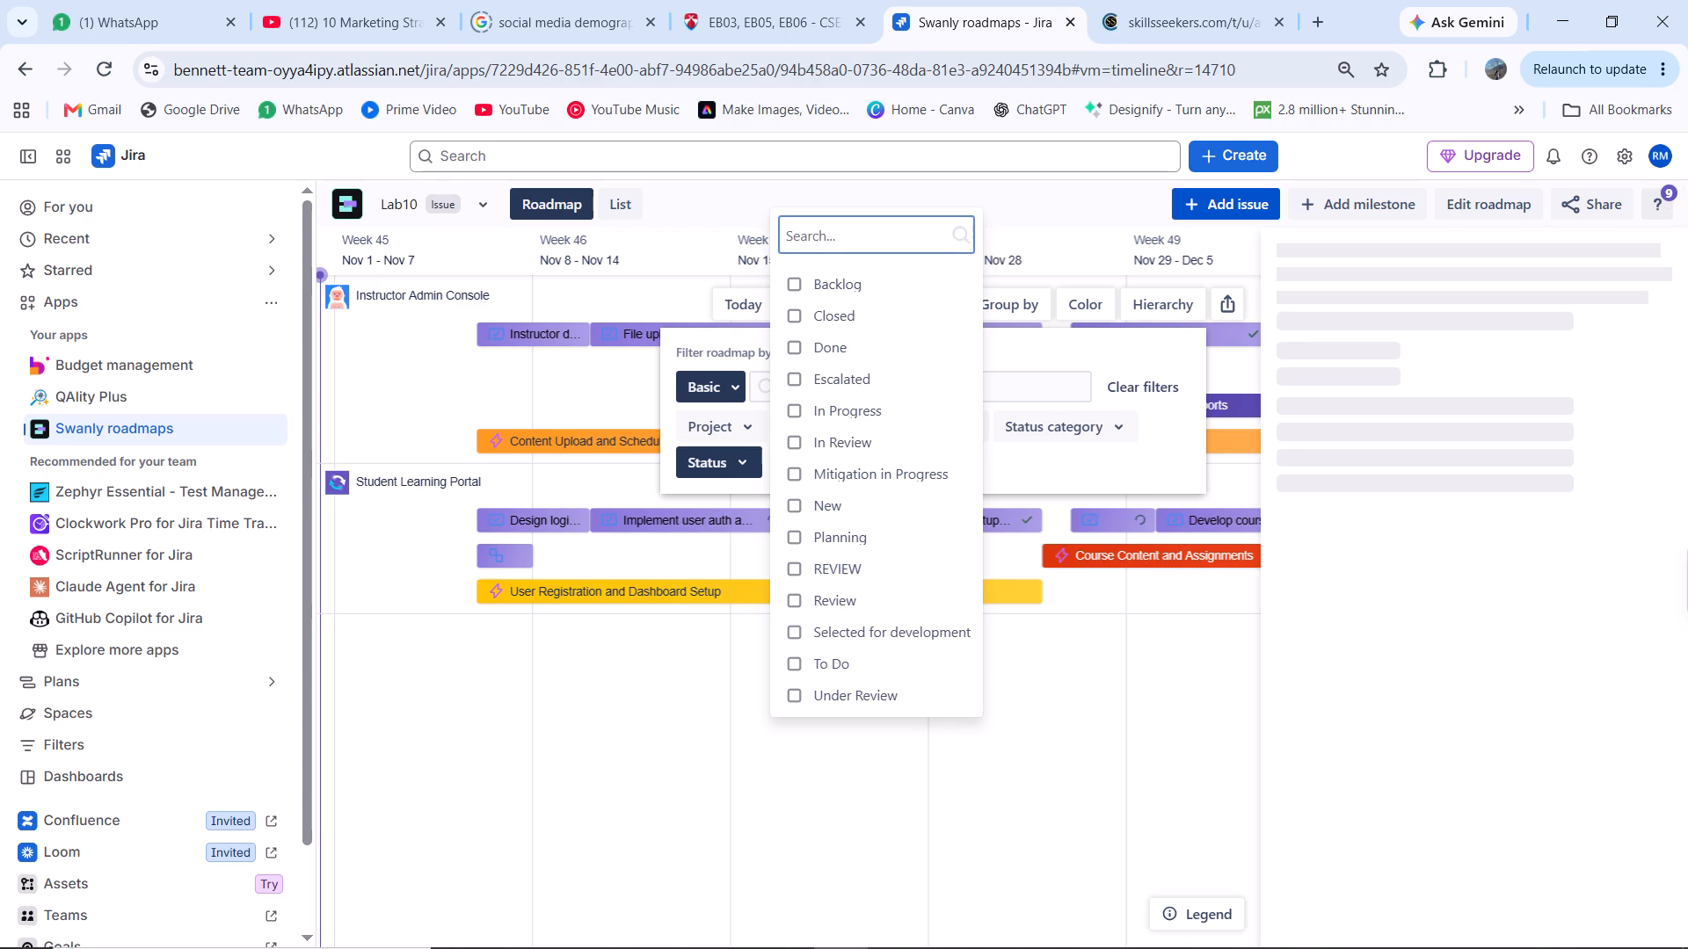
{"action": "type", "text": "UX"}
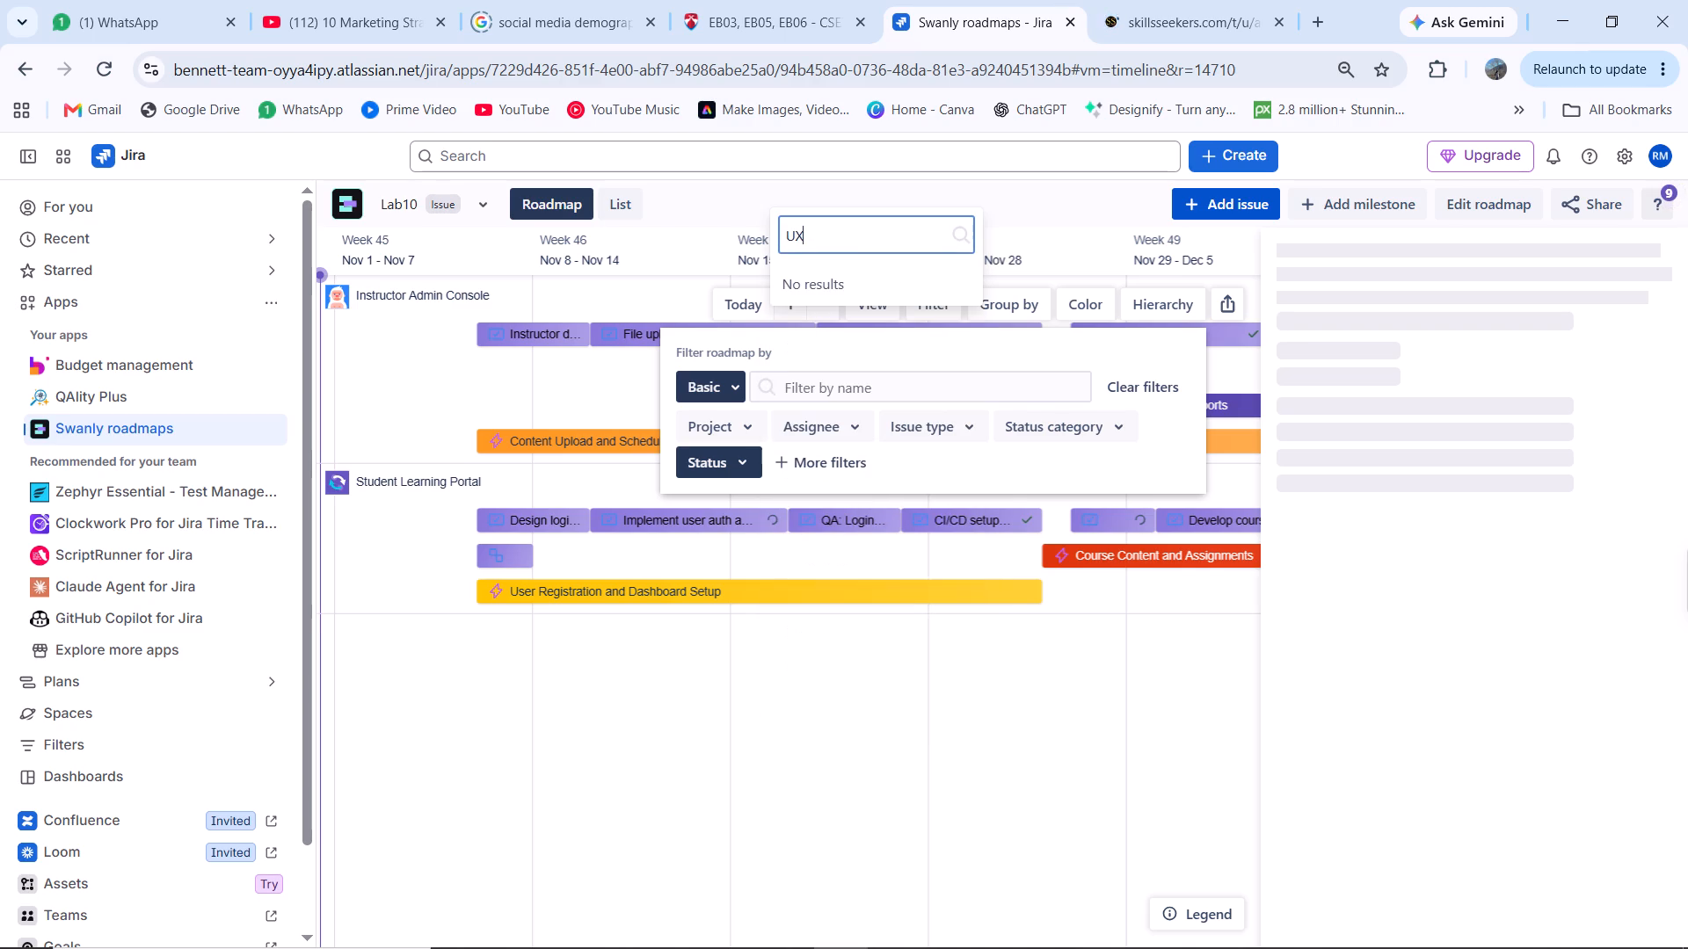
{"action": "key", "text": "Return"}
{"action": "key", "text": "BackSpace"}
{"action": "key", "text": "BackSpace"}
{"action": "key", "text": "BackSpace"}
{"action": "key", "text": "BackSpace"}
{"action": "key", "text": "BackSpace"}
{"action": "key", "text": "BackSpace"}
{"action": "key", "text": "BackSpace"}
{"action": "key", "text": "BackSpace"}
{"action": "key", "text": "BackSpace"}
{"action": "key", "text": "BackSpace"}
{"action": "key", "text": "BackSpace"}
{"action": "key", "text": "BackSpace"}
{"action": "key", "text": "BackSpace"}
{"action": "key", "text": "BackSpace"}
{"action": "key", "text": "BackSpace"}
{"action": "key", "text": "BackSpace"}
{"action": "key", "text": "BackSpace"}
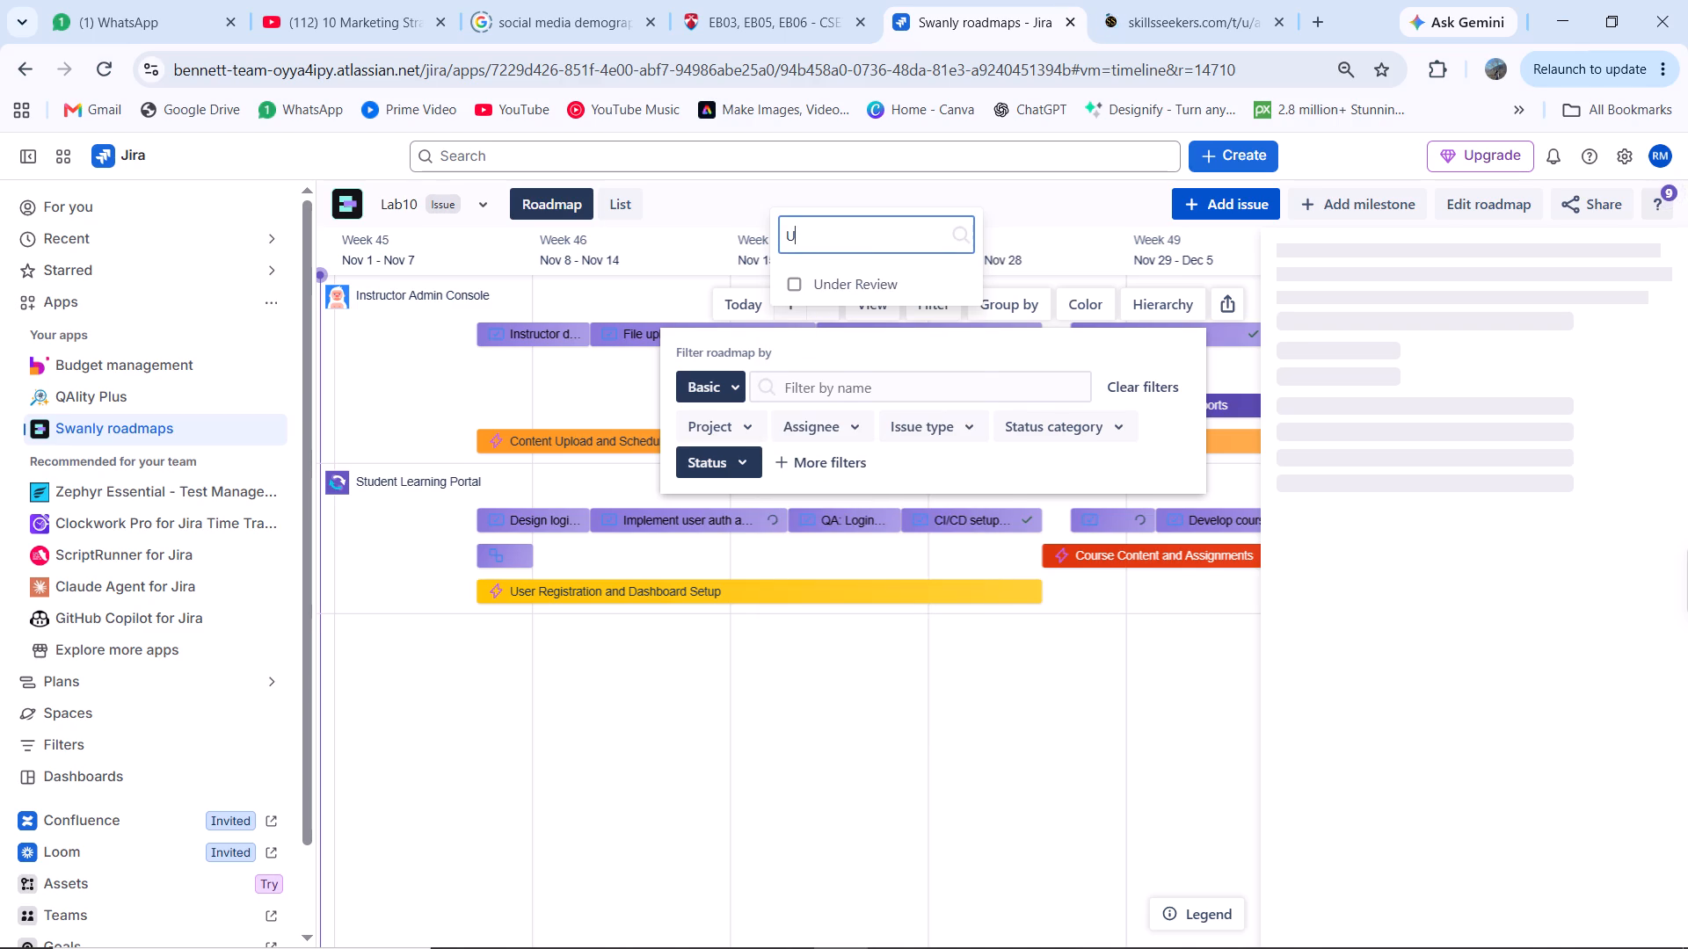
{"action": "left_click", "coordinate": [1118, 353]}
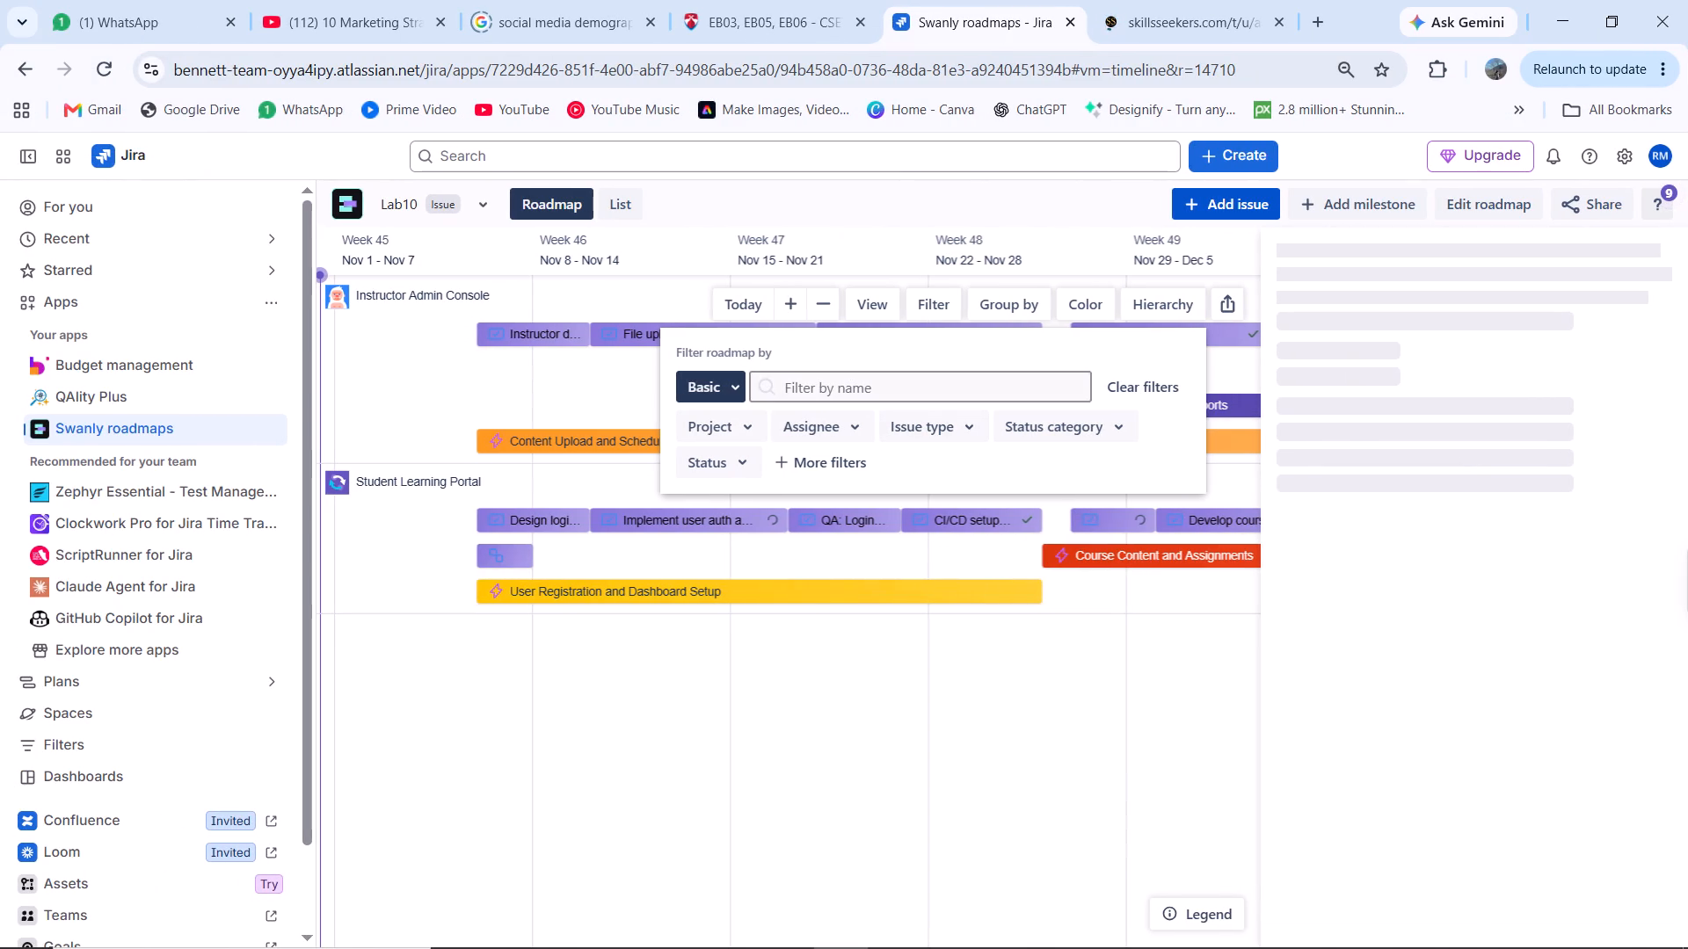
Add a Label filter to the Lab10 roadmap and show only items labelled UX.
{"action": "left_click", "coordinate": [835, 460]}
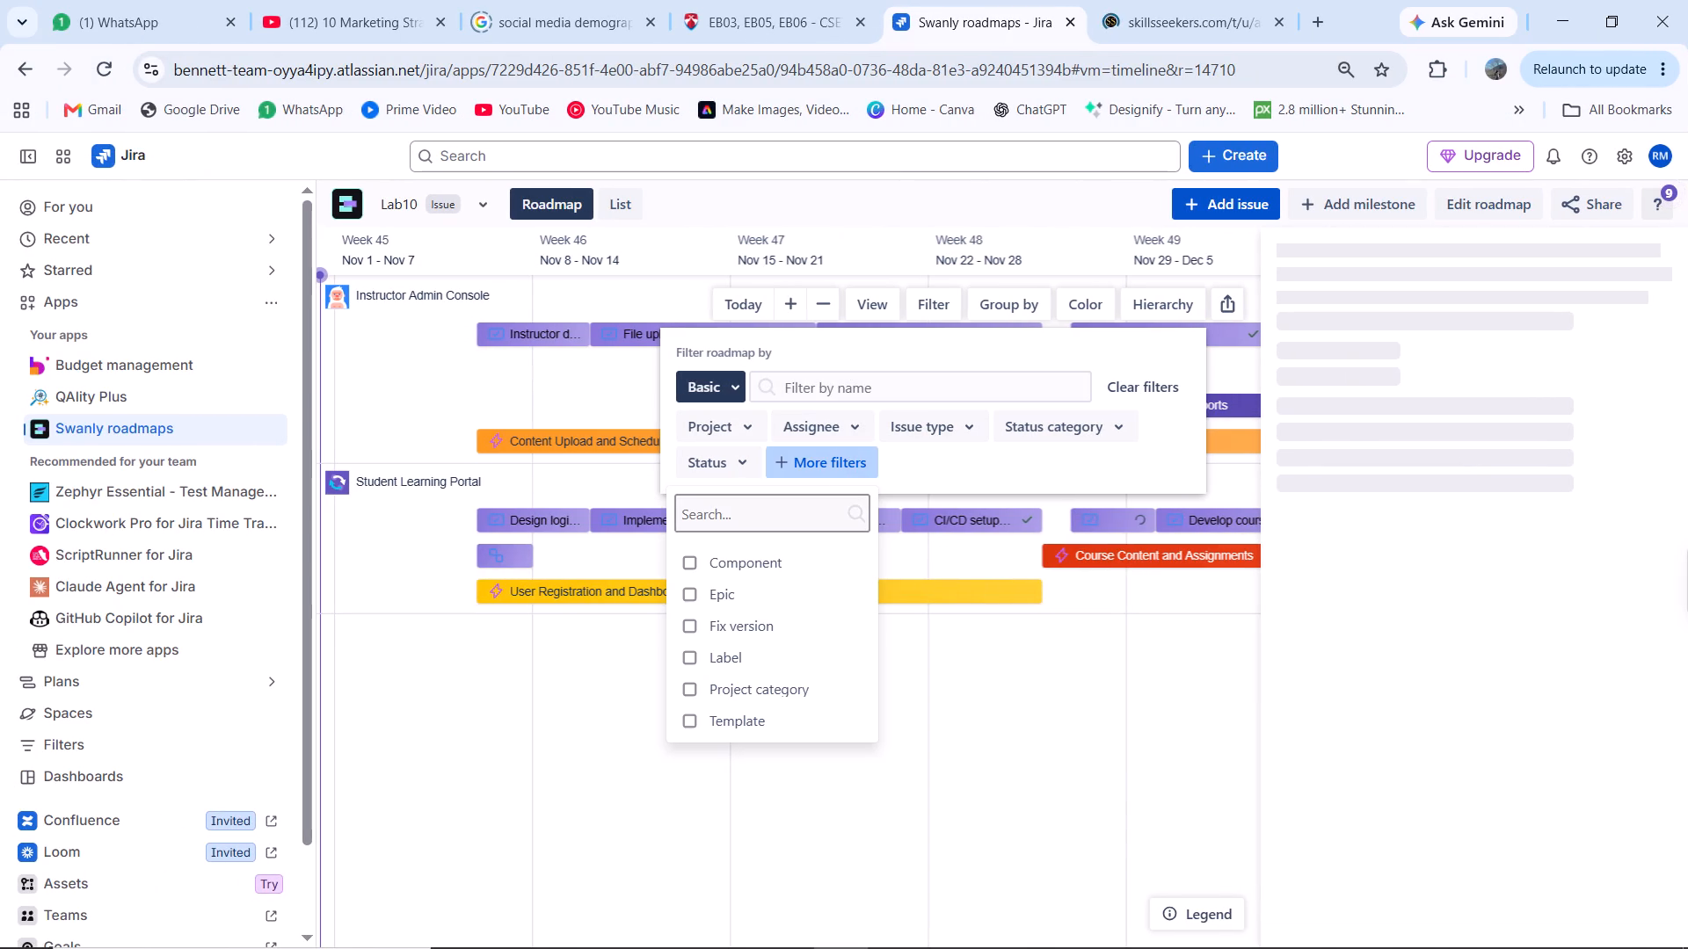
{"action": "left_click", "coordinate": [765, 655]}
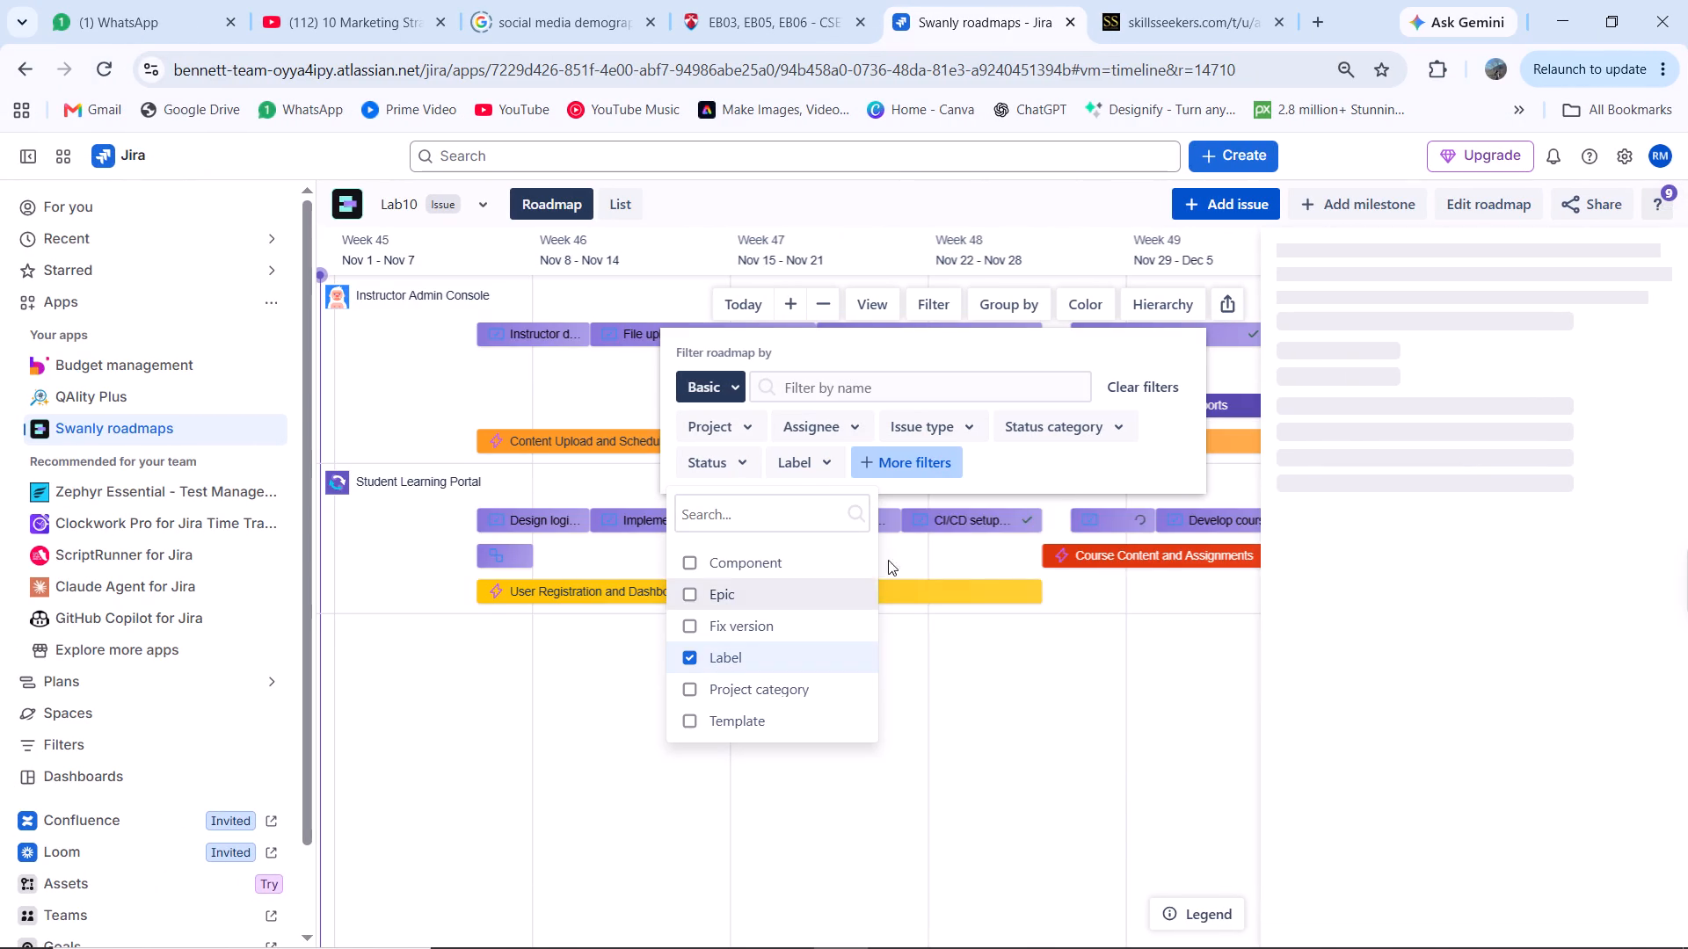
{"action": "left_click", "coordinate": [812, 459]}
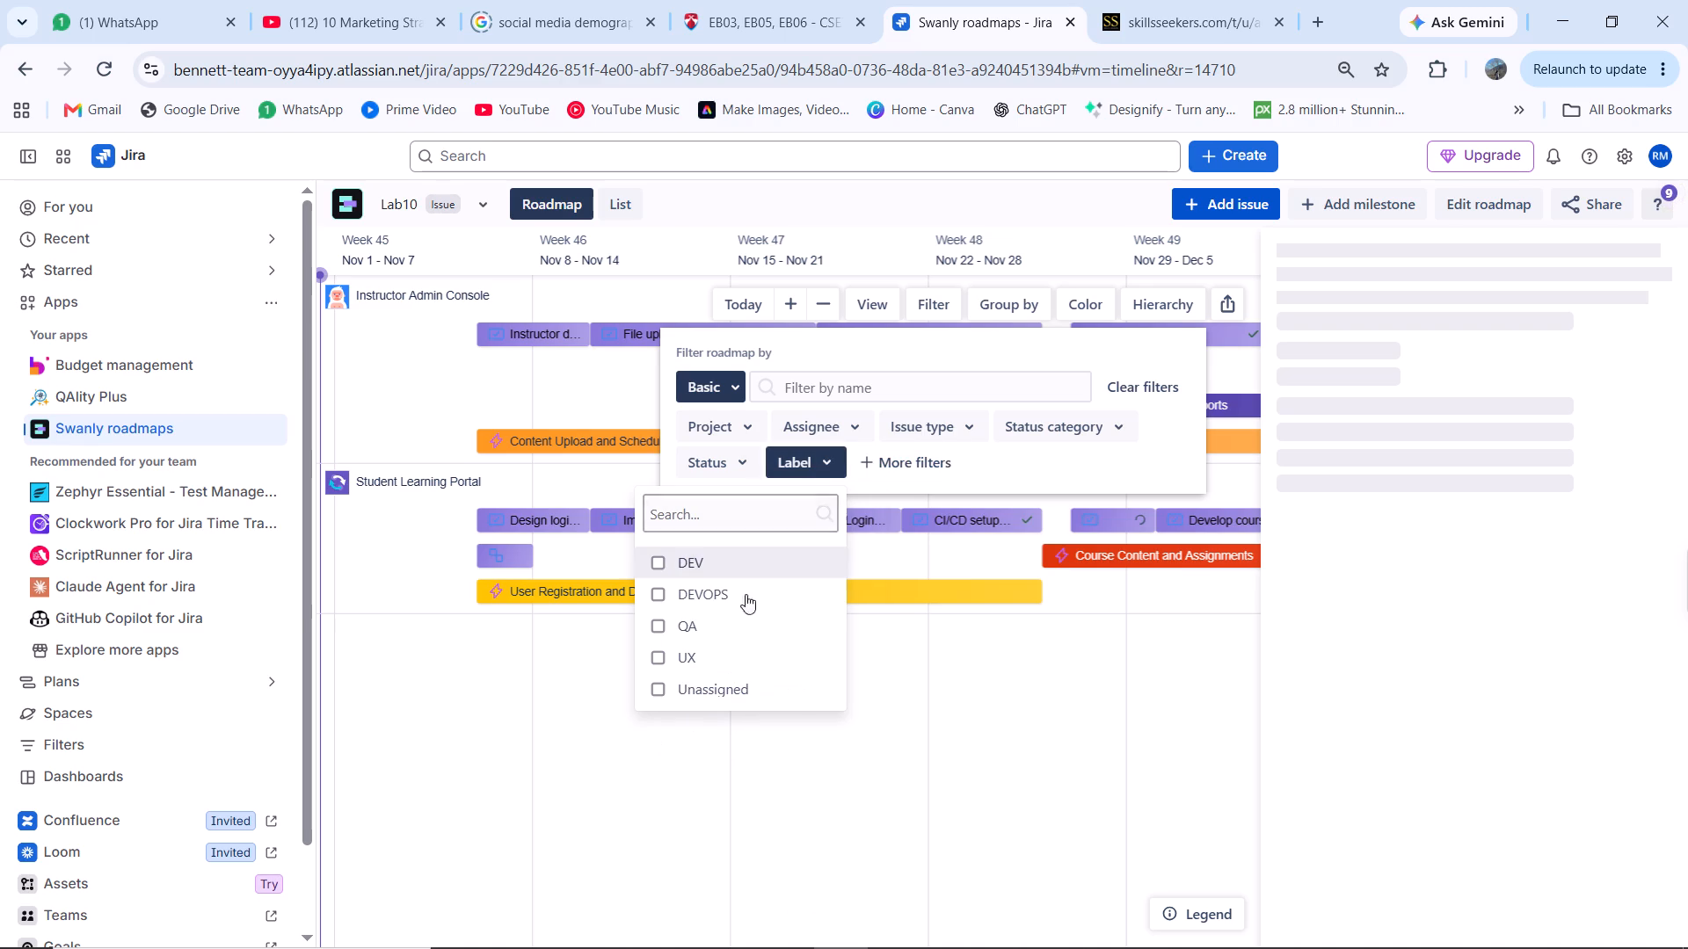
{"action": "left_click", "coordinate": [701, 665]}
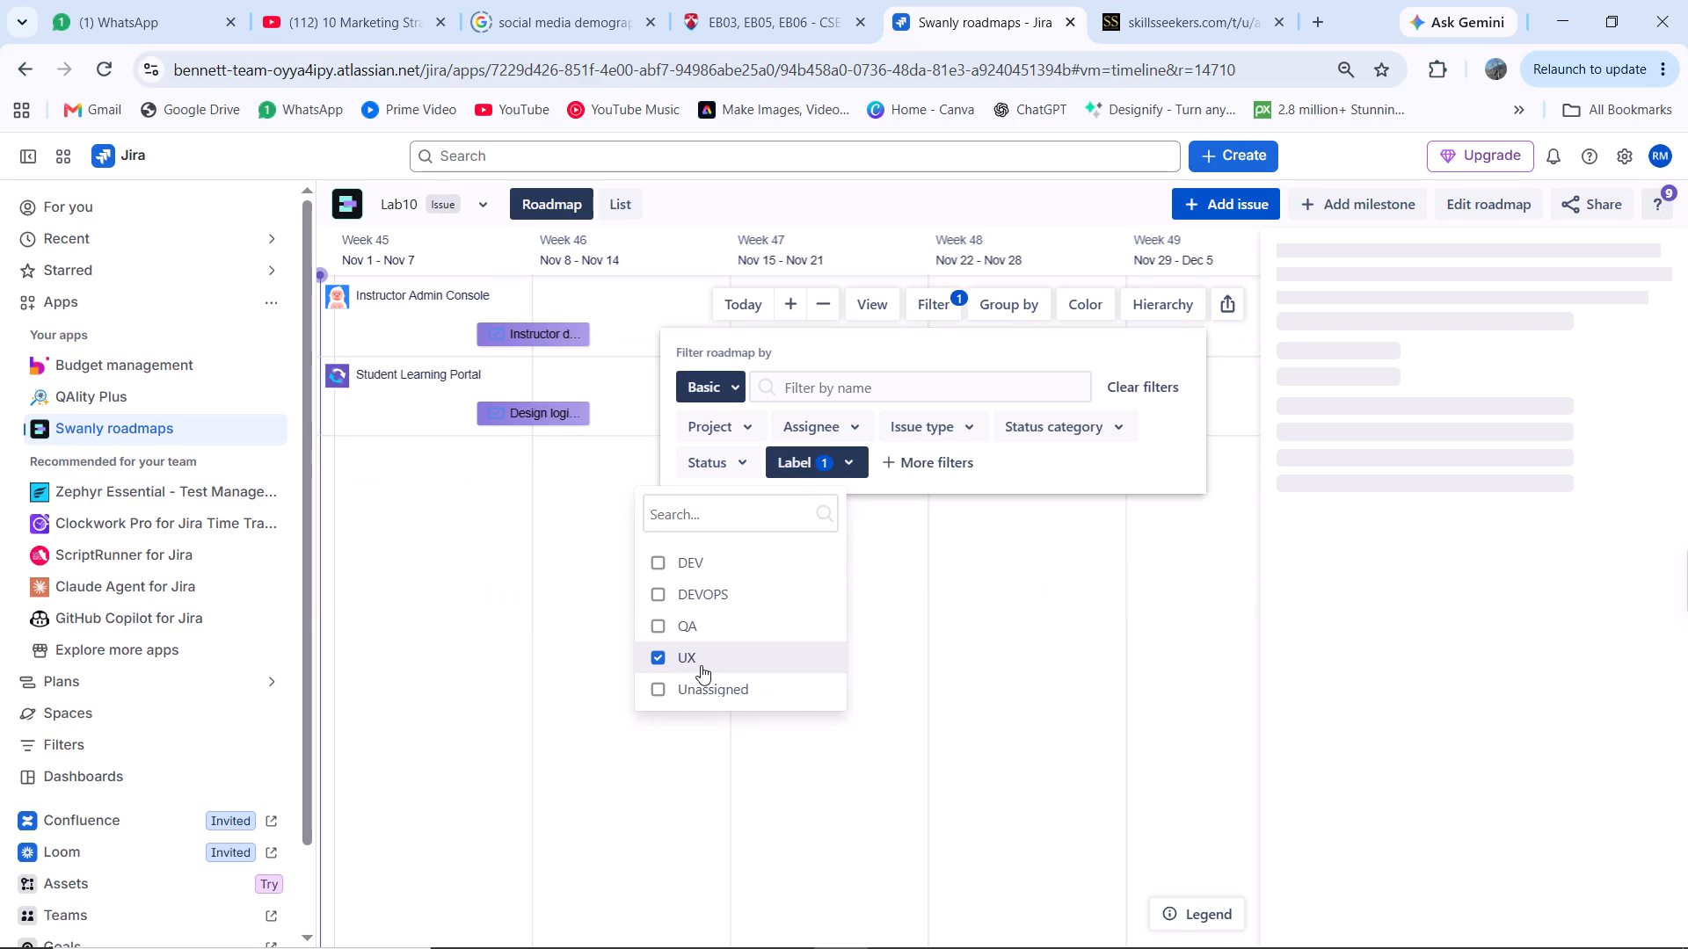
{"action": "left_click", "coordinate": [962, 582]}
{"action": "scroll", "coordinate": [906, 489], "scroll_direction": "down", "scroll_amount": 1}
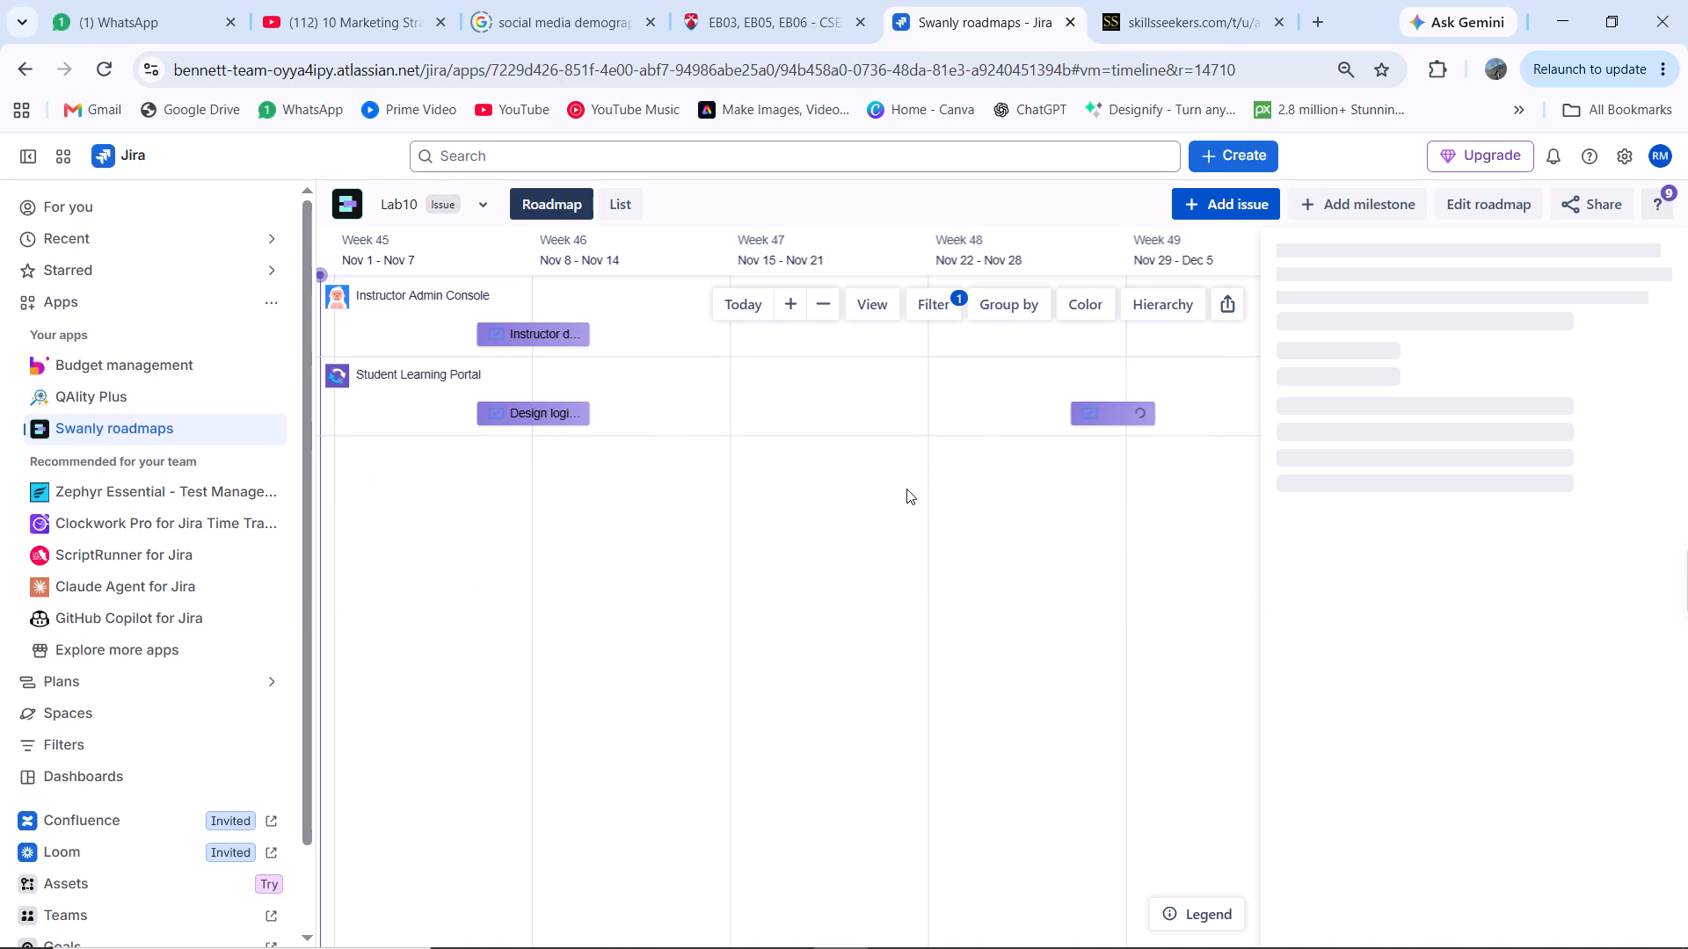
{"action": "left_click", "coordinate": [1062, 511]}
Switch the roadmap's Label filter from UX to DEV and view the DEV items across the timeline.
{"action": "left_click", "coordinate": [921, 303]}
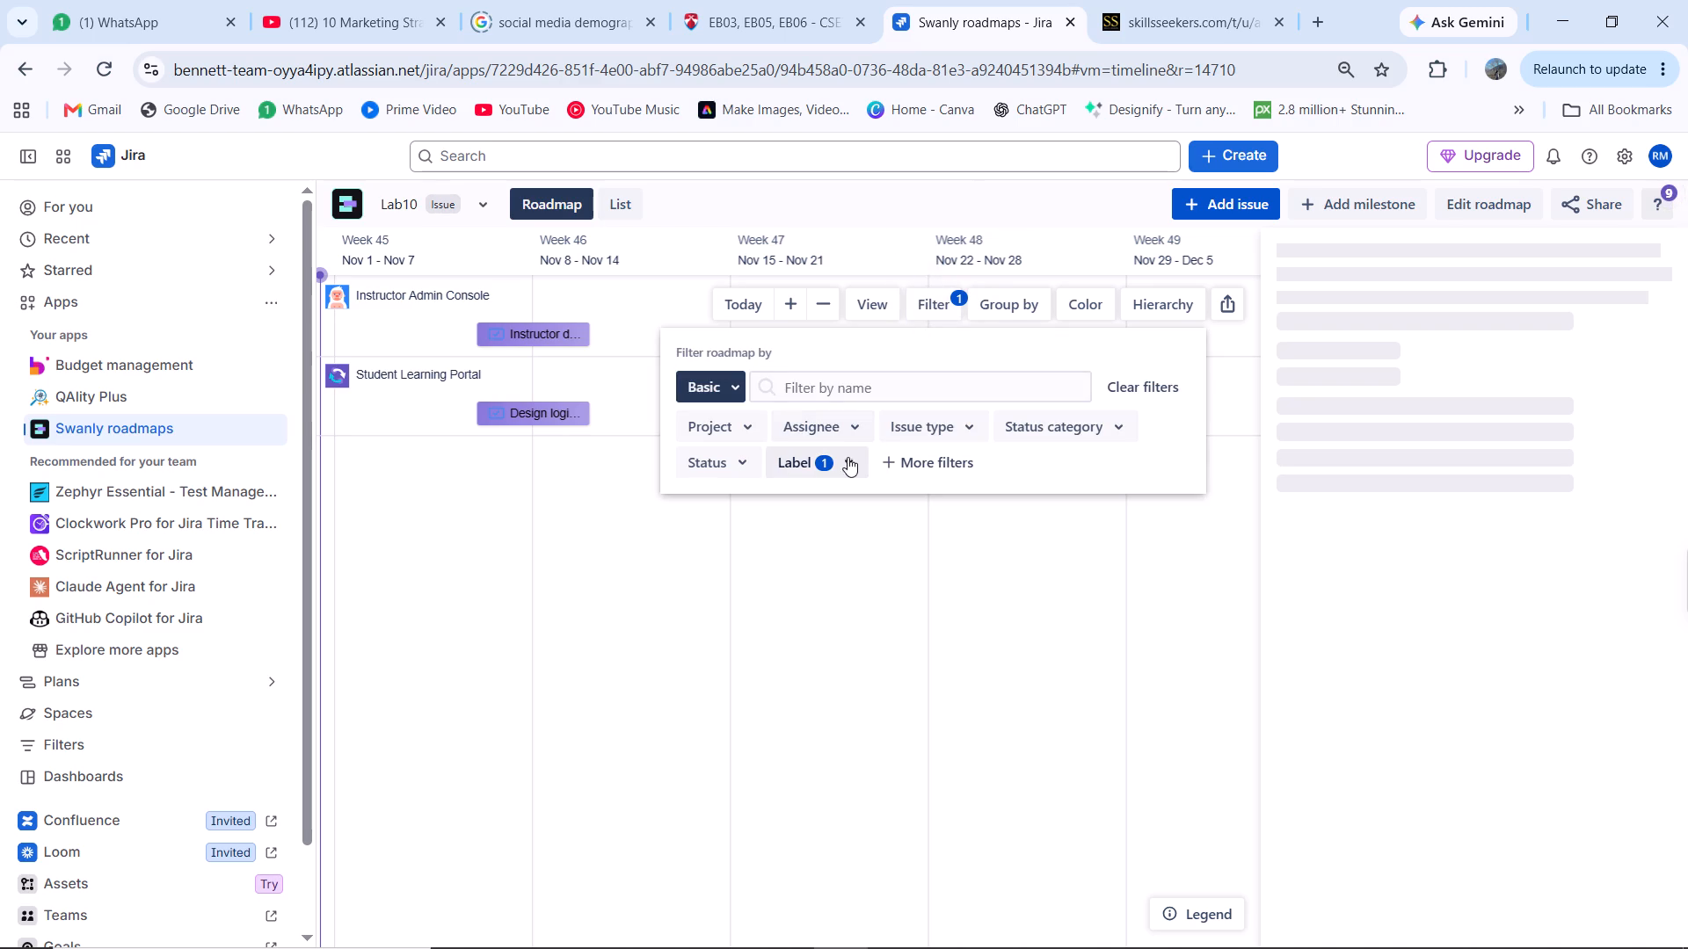
{"action": "left_click", "coordinate": [846, 461]}
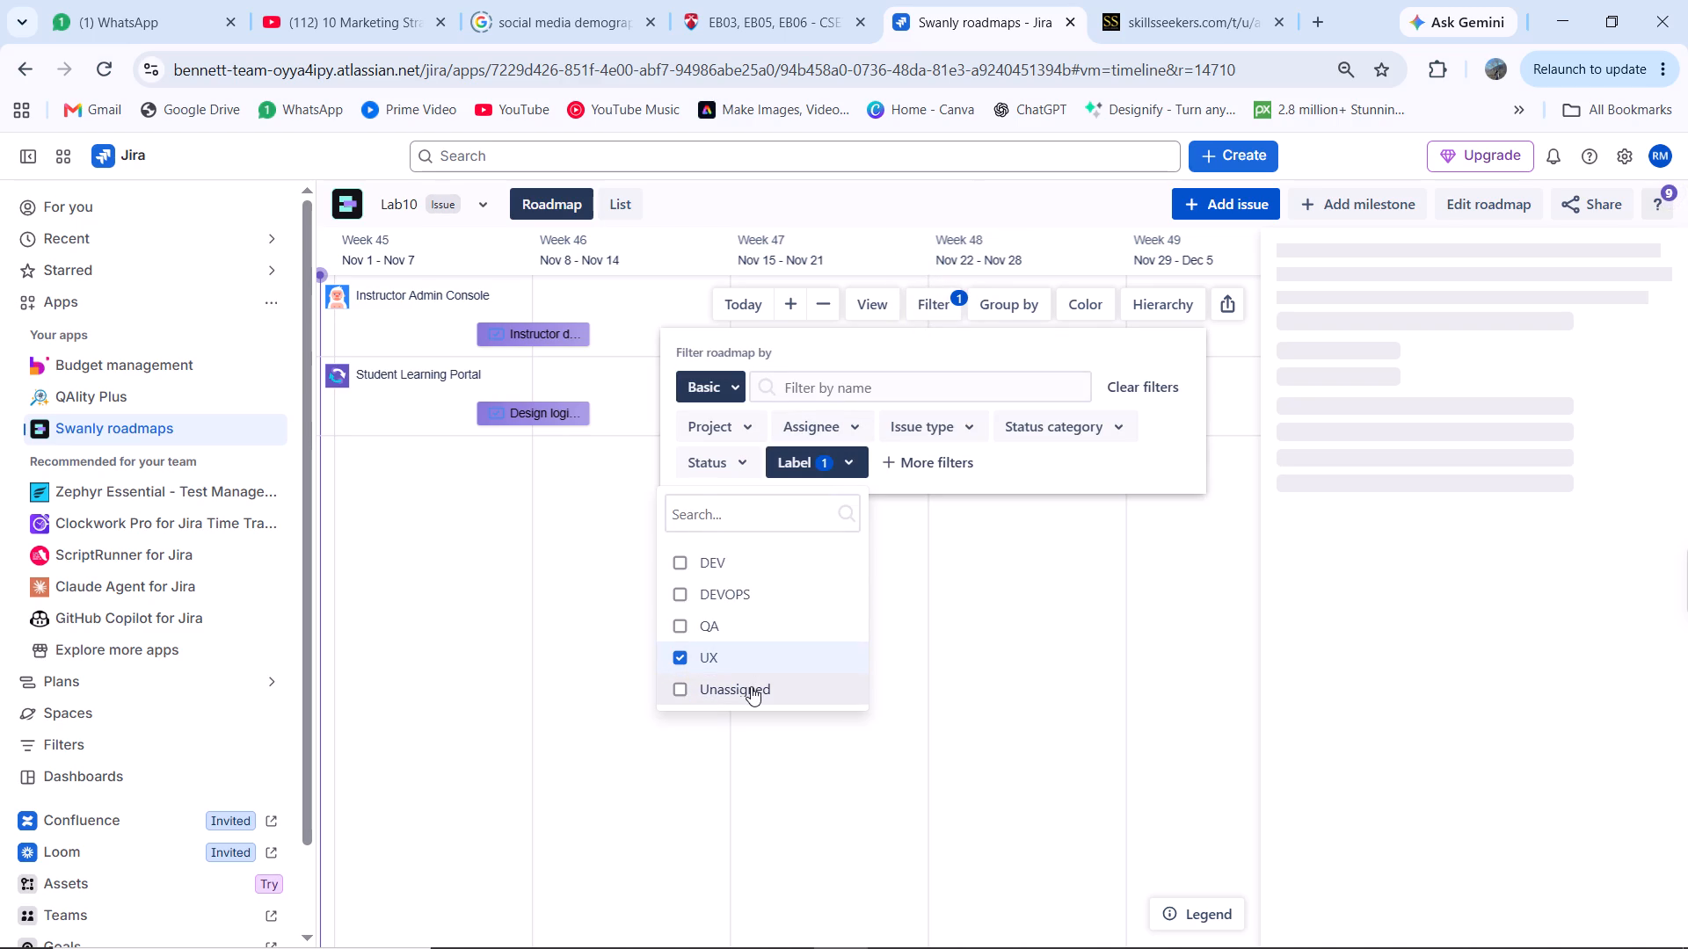
{"action": "left_click", "coordinate": [751, 686]}
{"action": "left_click", "coordinate": [752, 652]}
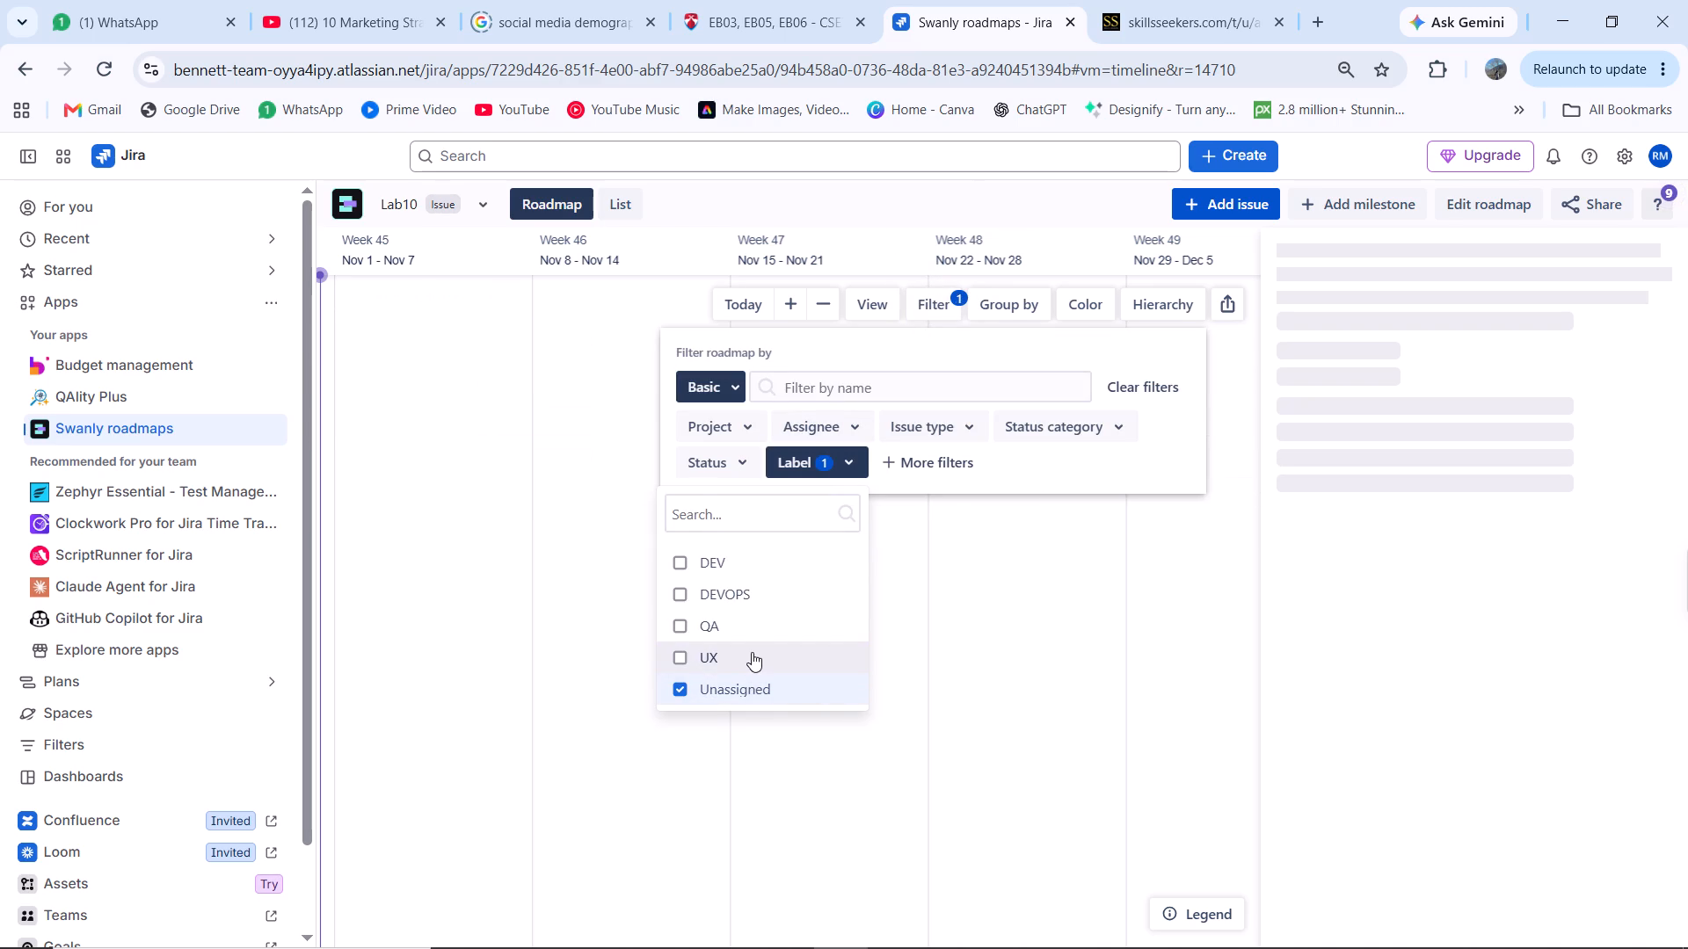
{"action": "left_click", "coordinate": [731, 562]}
{"action": "left_click", "coordinate": [718, 683]}
{"action": "scroll", "coordinate": [591, 589], "scroll_direction": "up", "scroll_amount": 5}
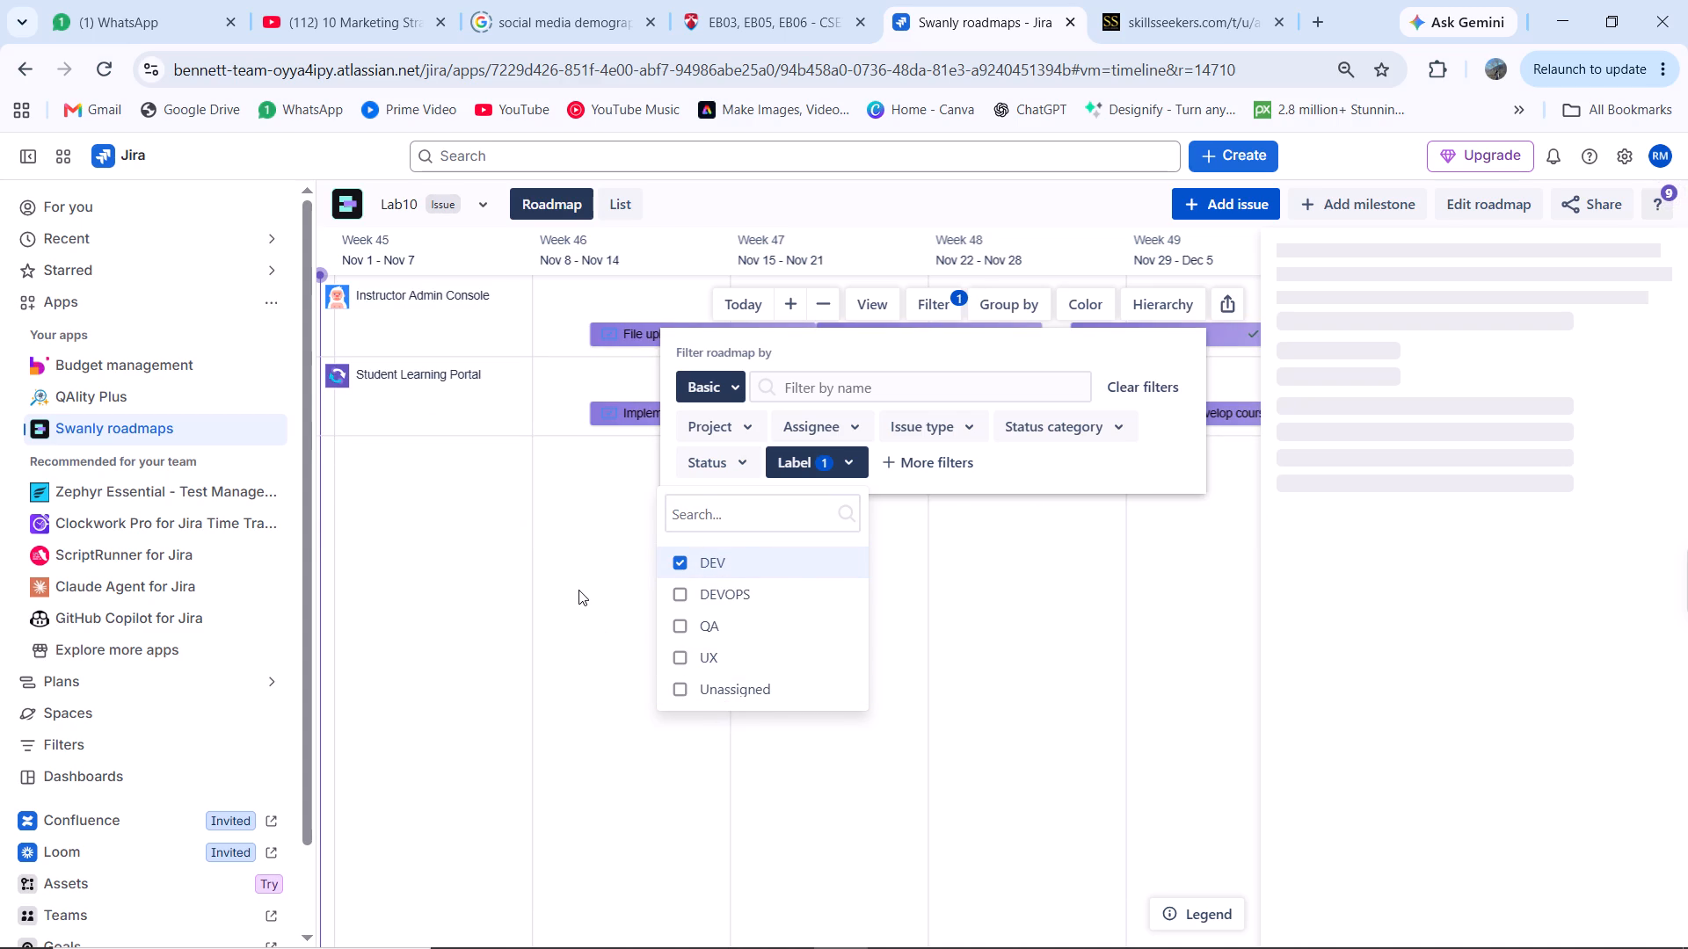
{"action": "left_click", "coordinate": [578, 590]}
{"action": "scroll", "coordinate": [933, 477], "scroll_direction": "left", "scroll_amount": 2}
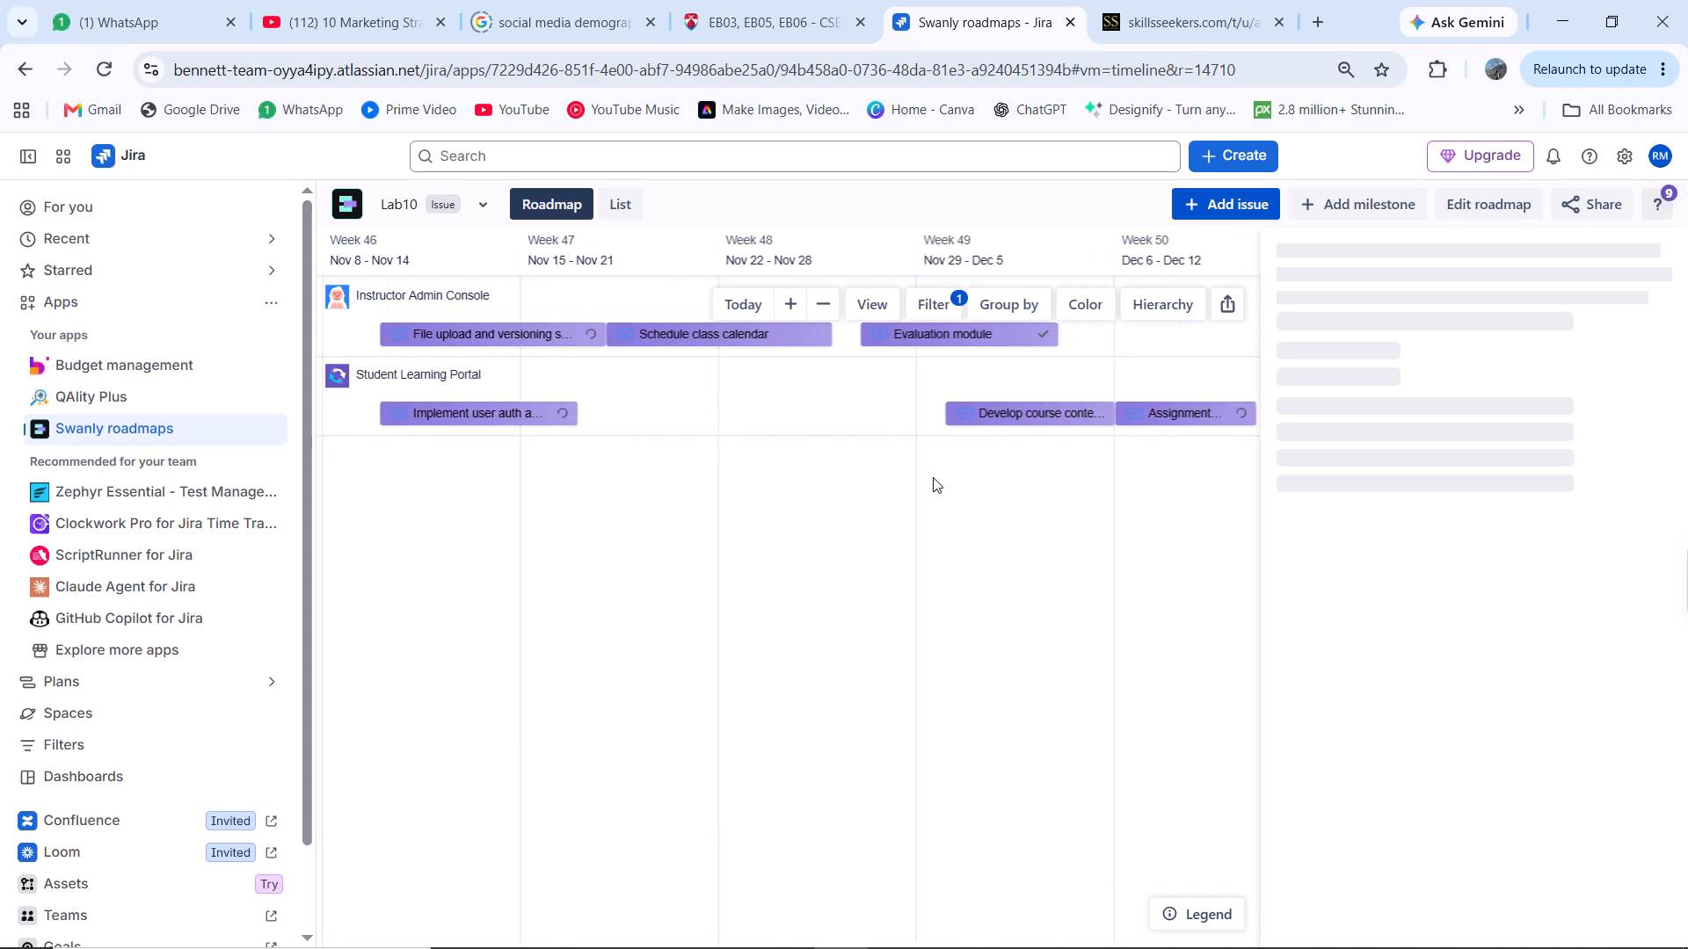
{"action": "scroll", "coordinate": [933, 477], "scroll_direction": "left", "scroll_amount": 1}
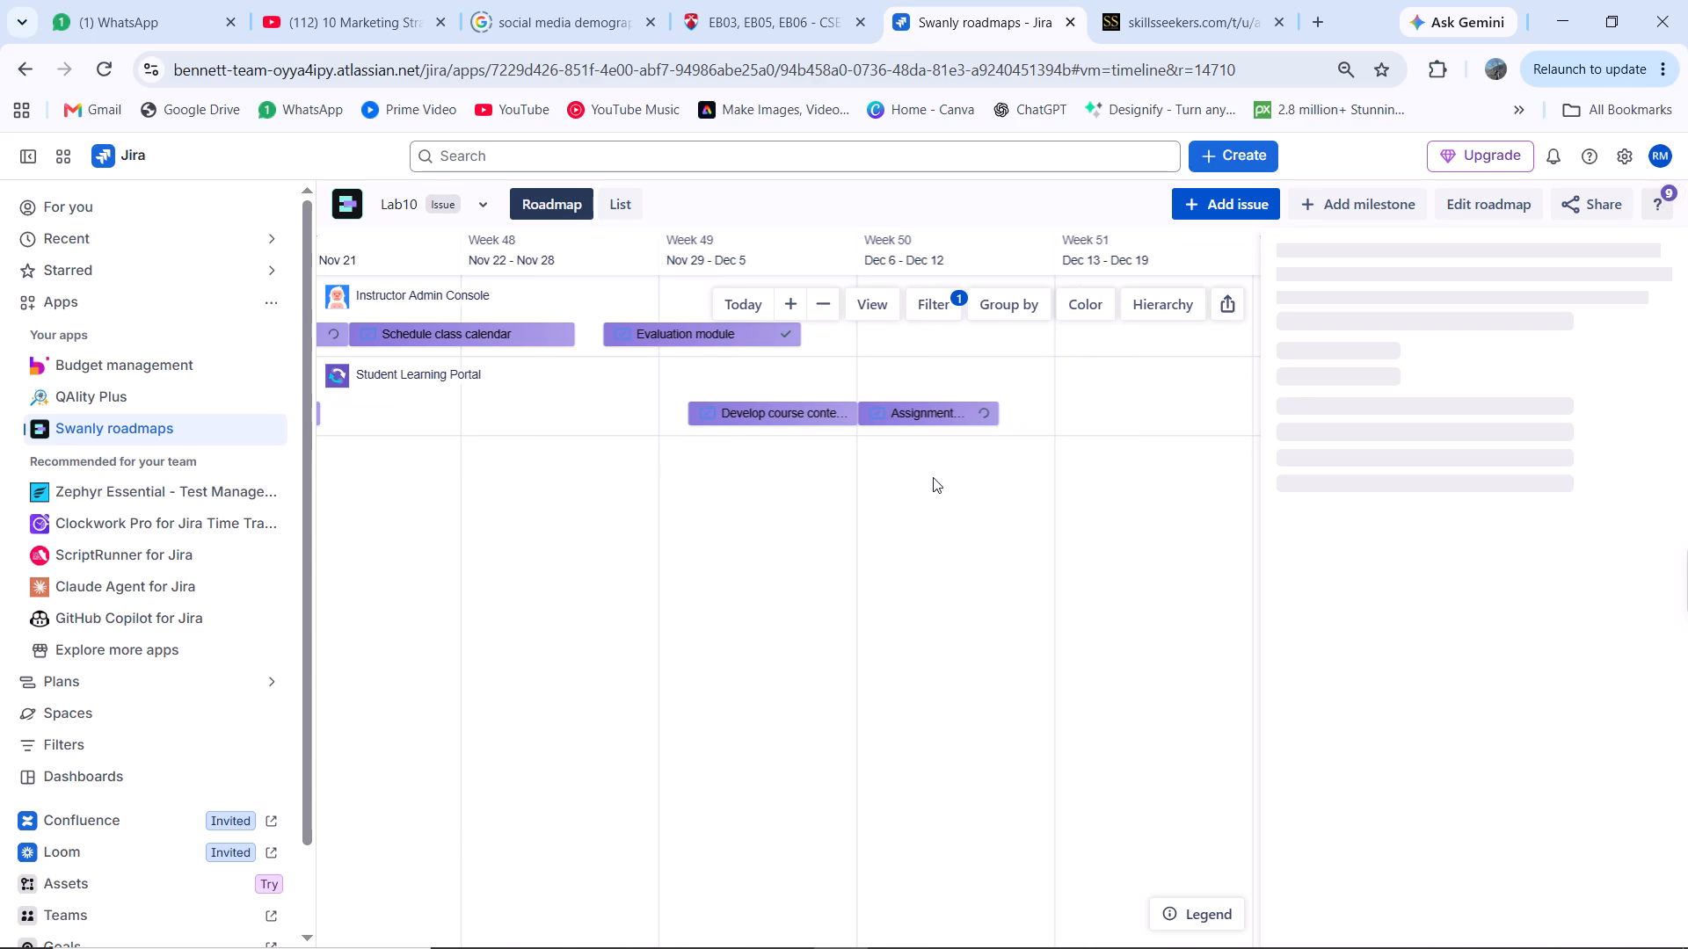
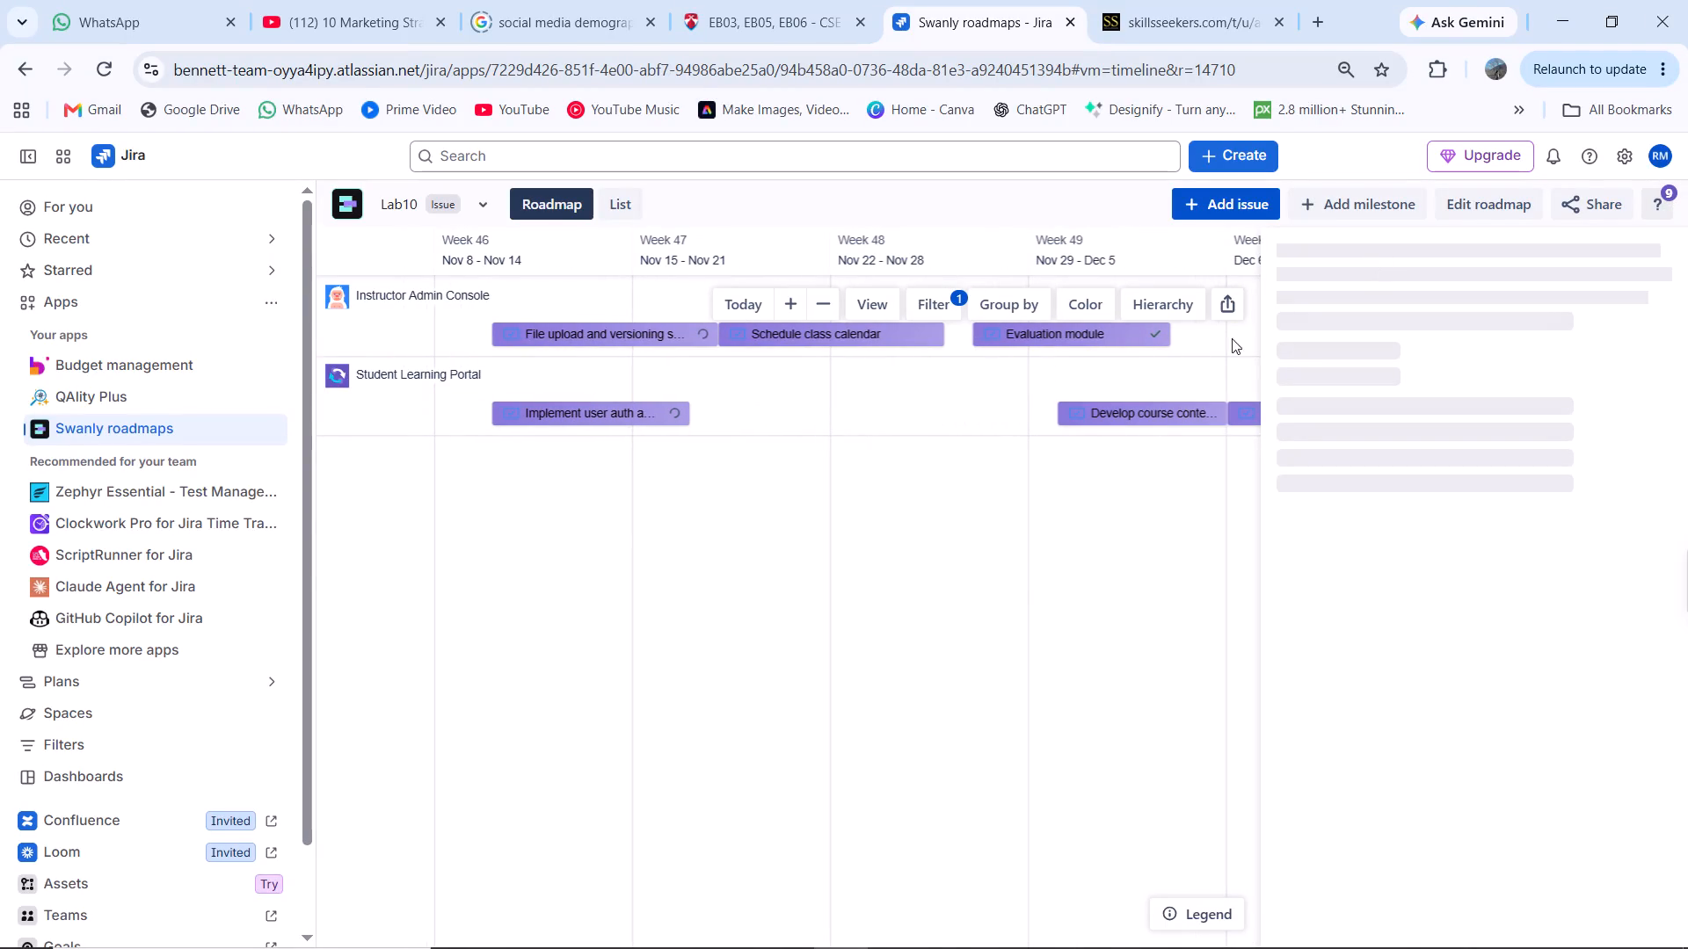
Reload the Lab10 roadmap page.
{"action": "left_click", "coordinate": [113, 77]}
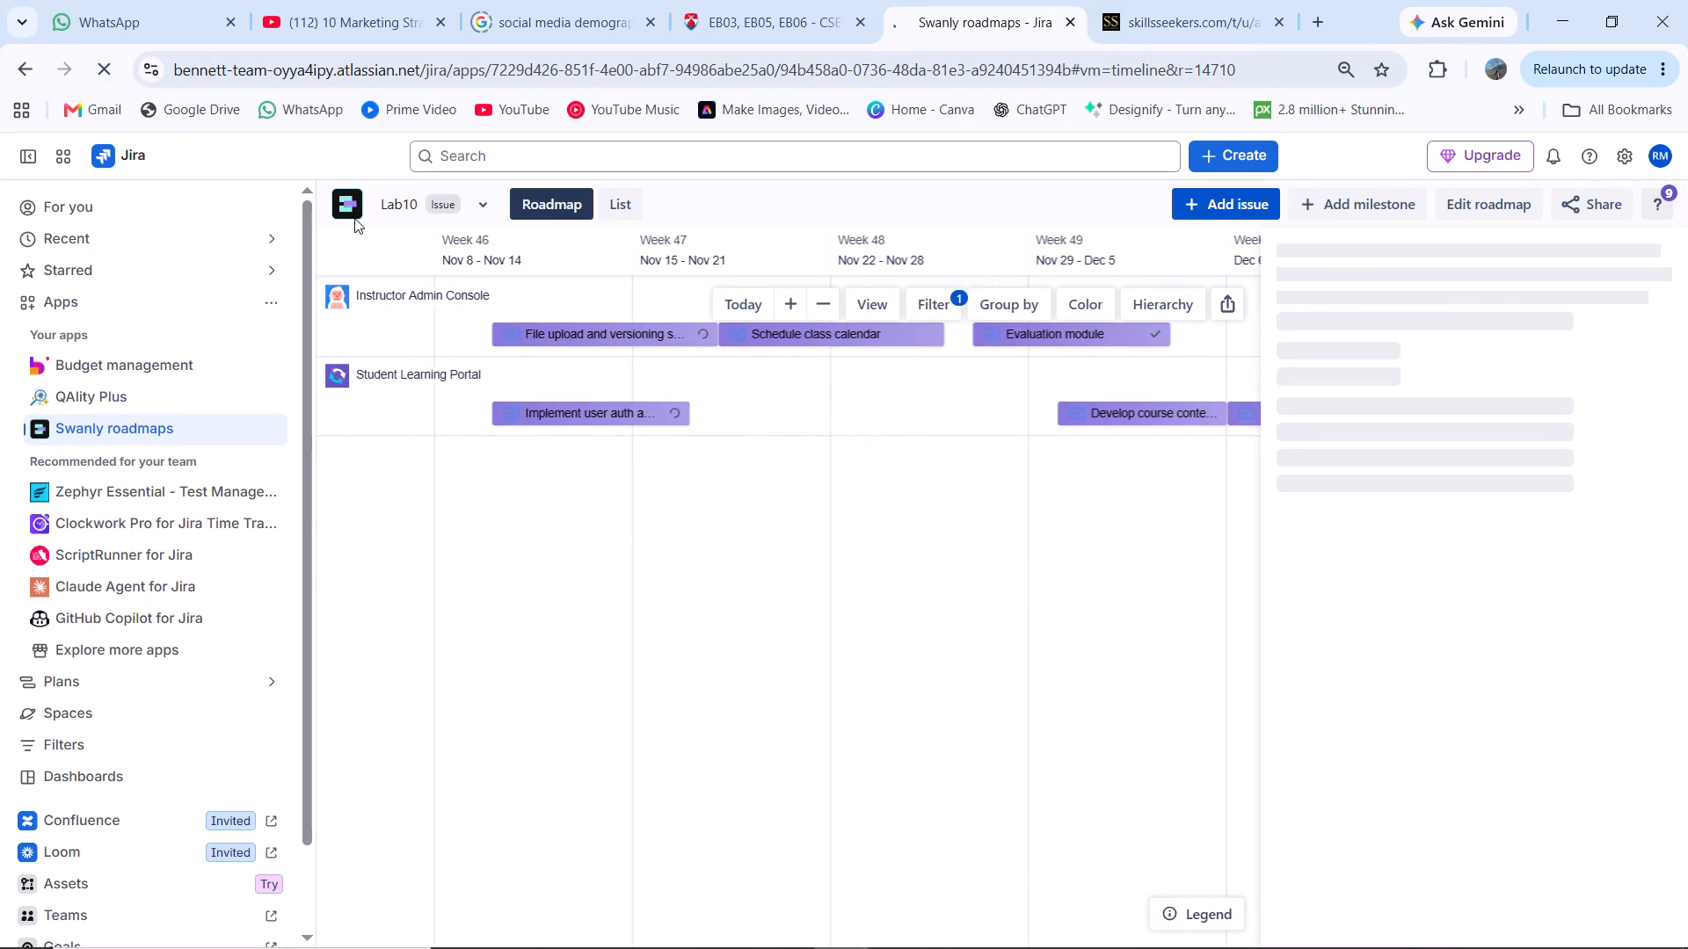
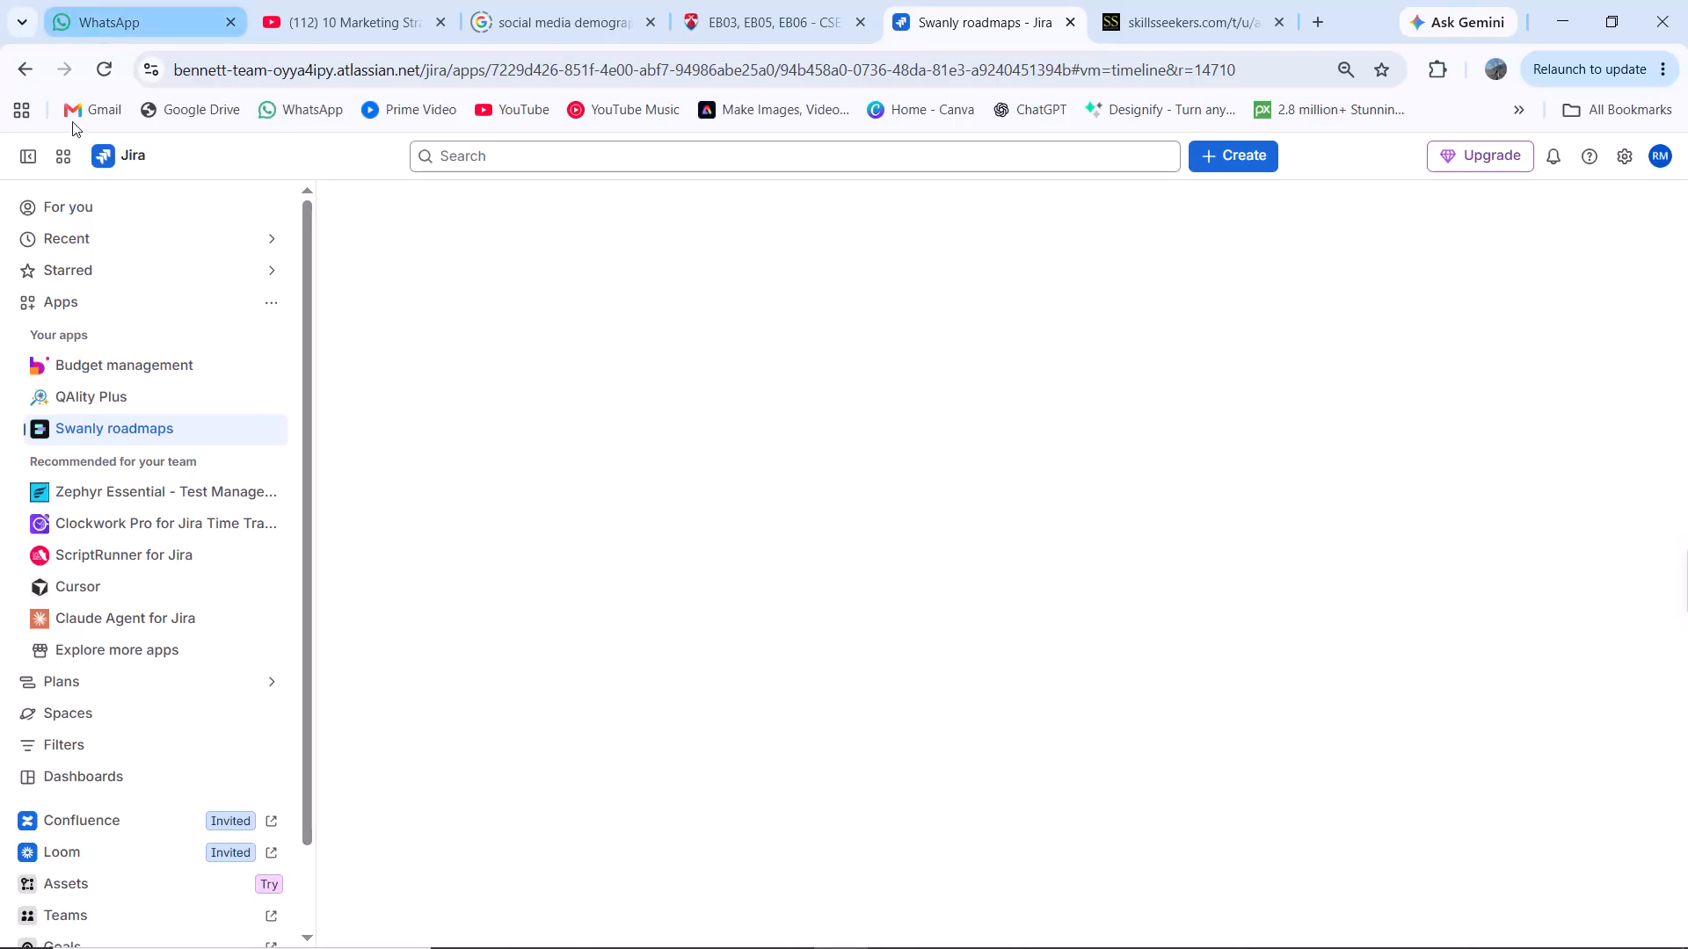
Reload the blank Swanly roadmaps page again.
{"action": "left_click", "coordinate": [109, 79]}
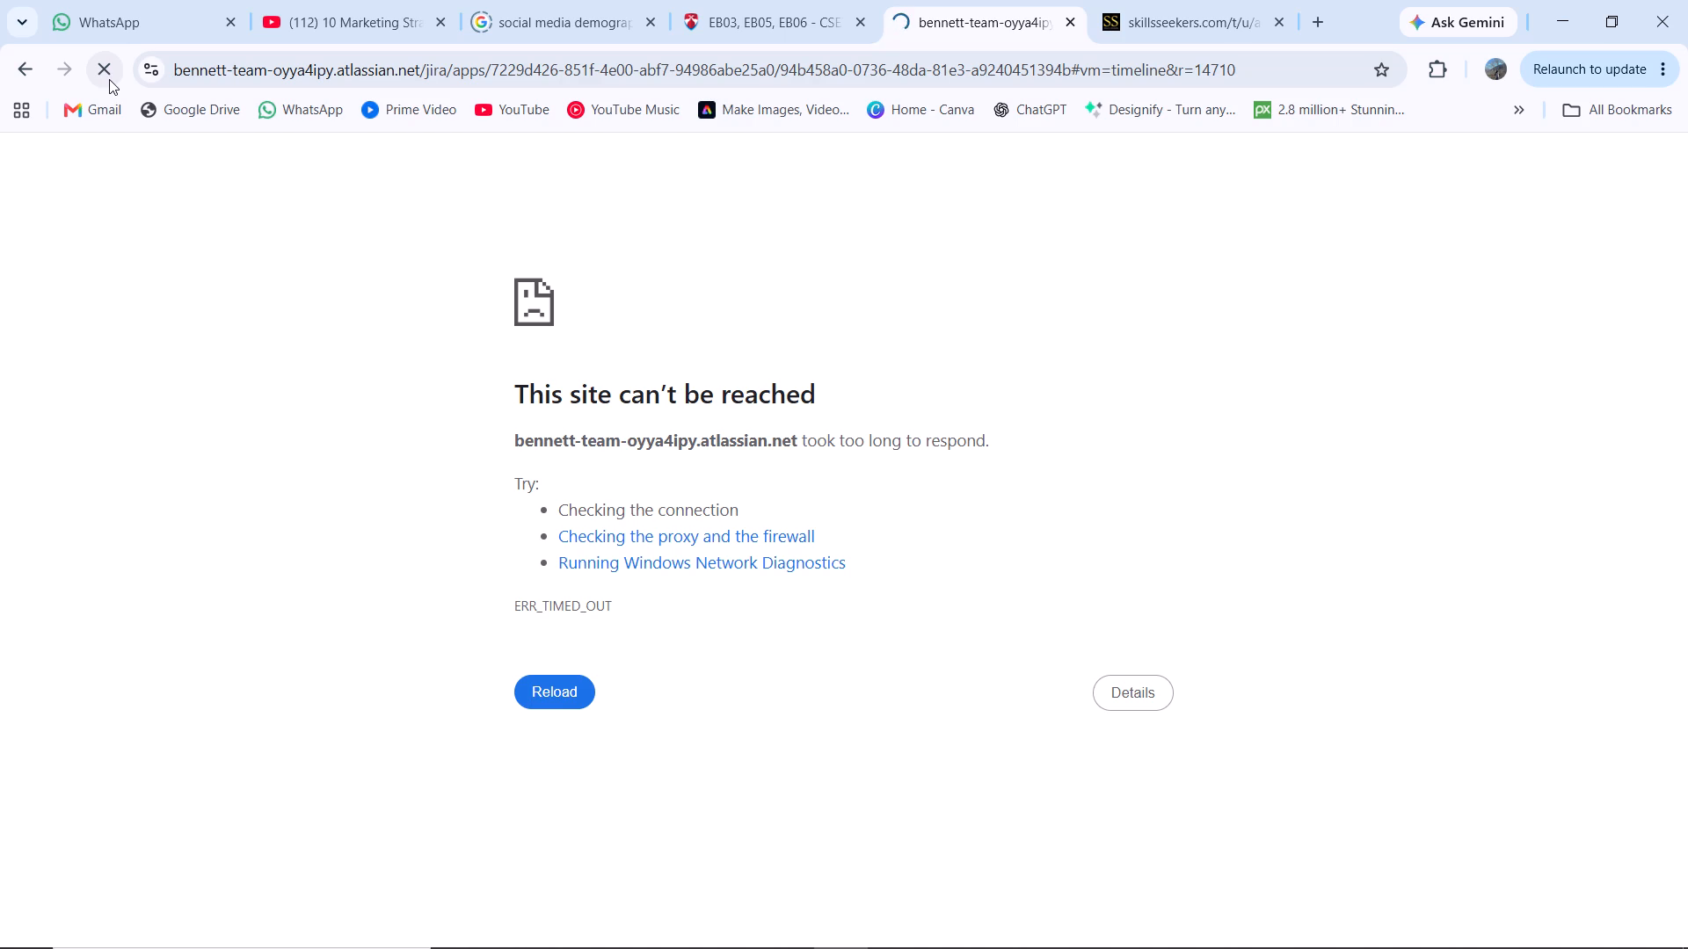
Retry loading the Lab10 roadmap timeline page from the connection error page.
{"action": "left_click", "coordinate": [553, 692]}
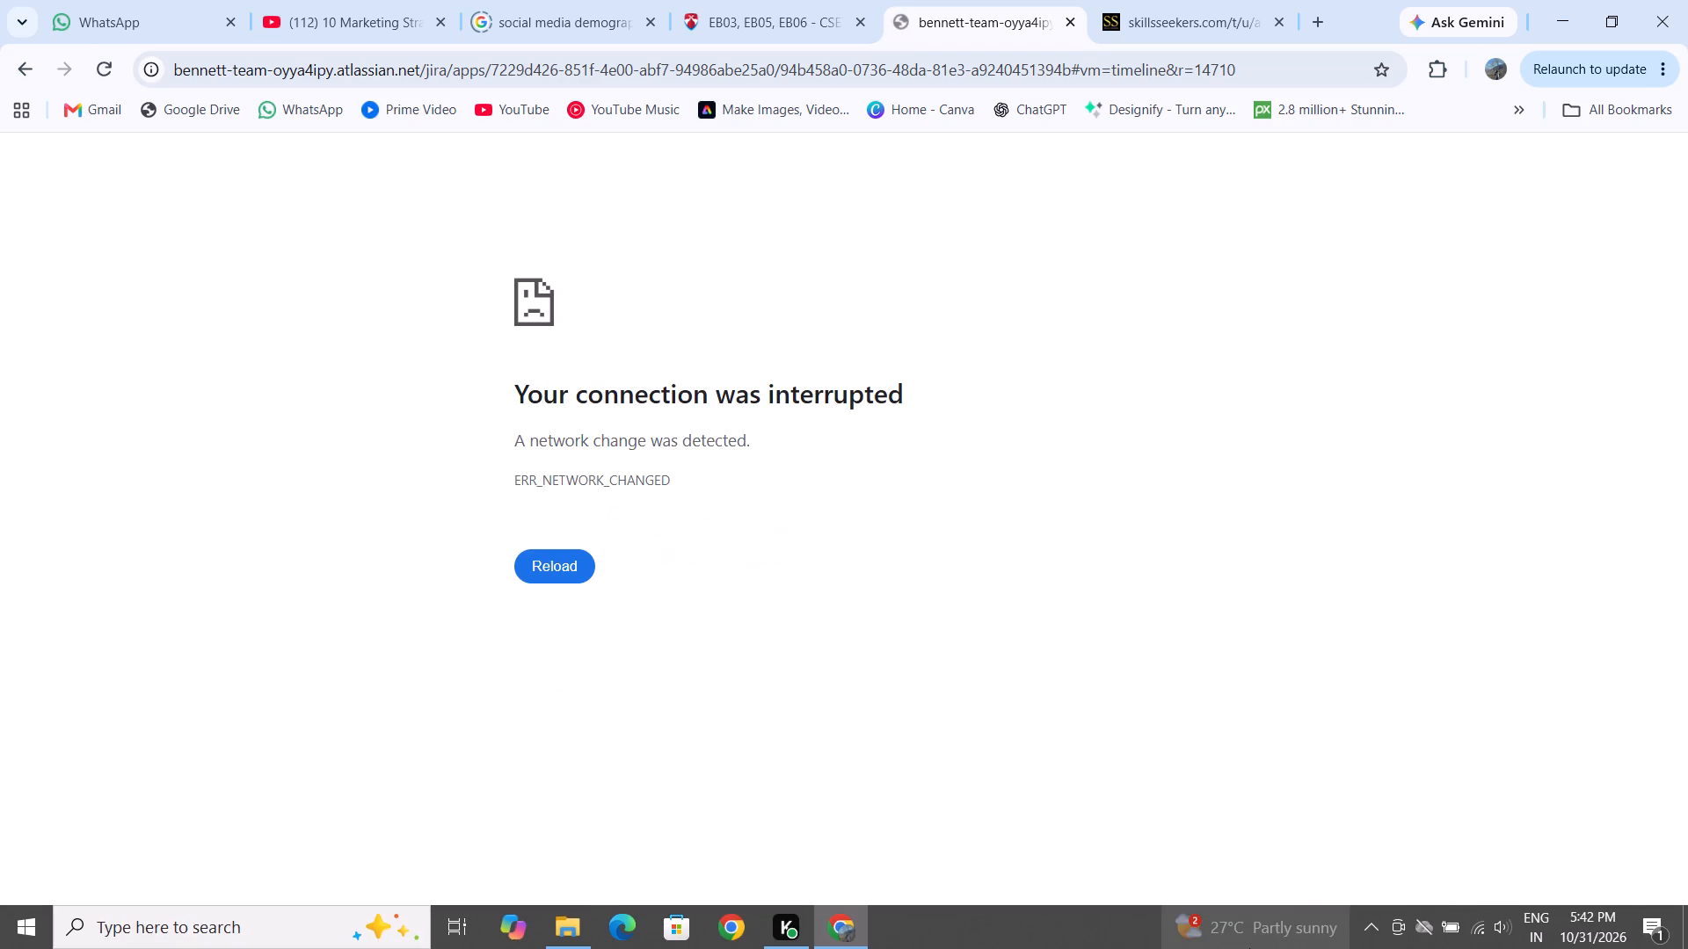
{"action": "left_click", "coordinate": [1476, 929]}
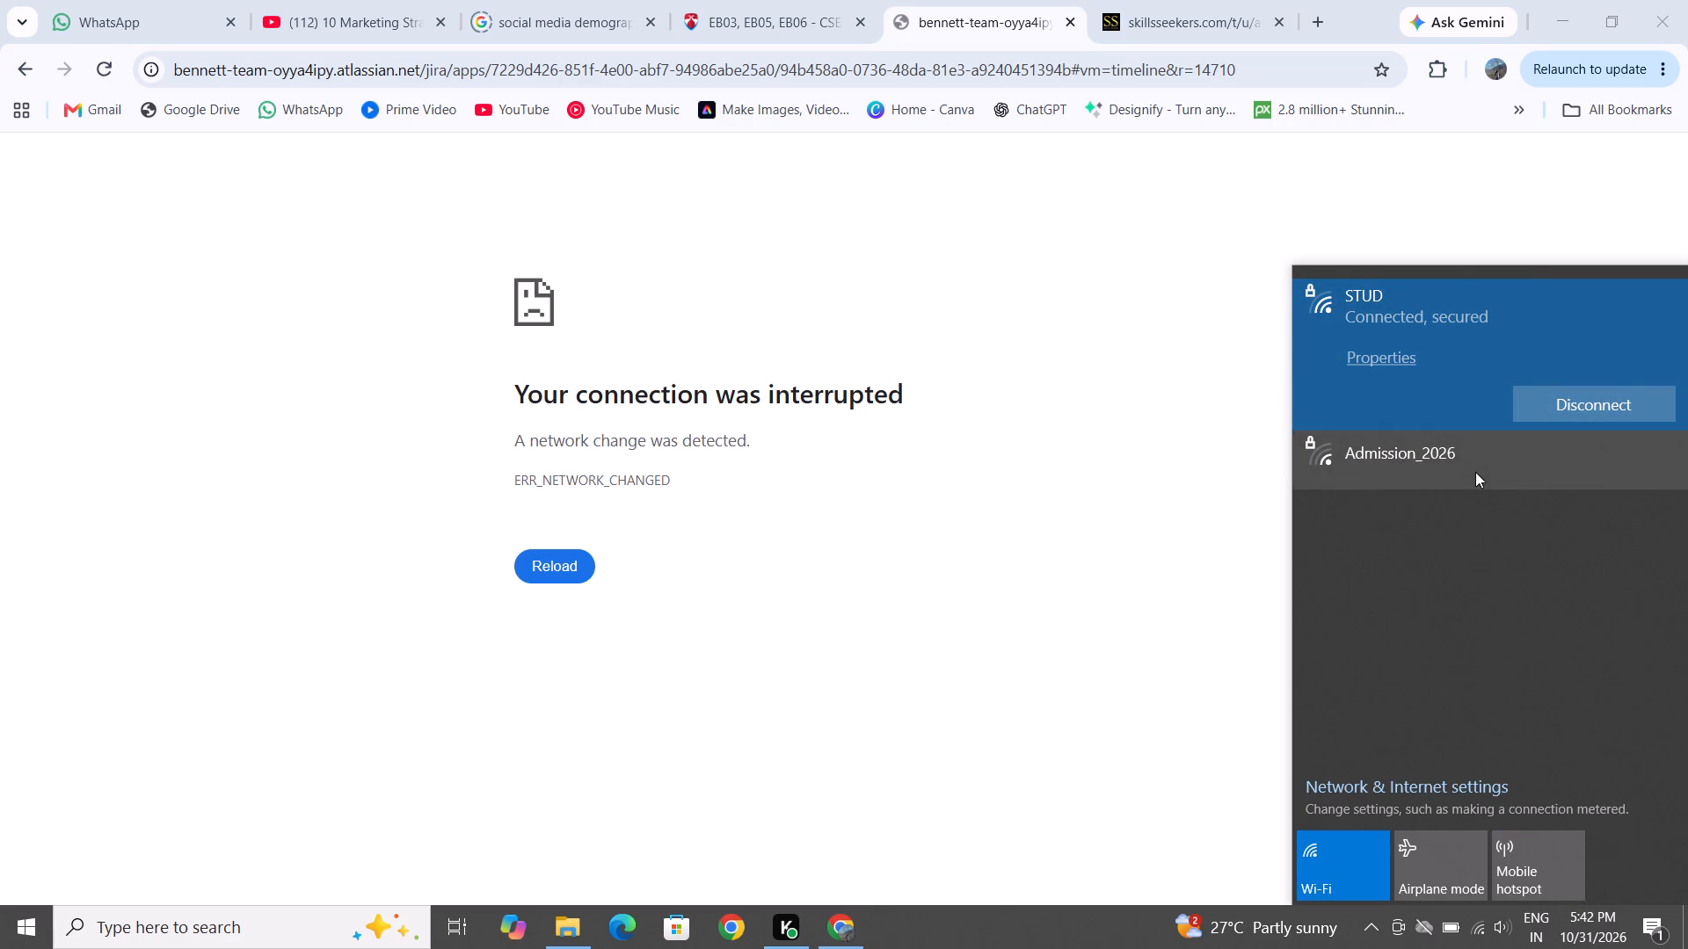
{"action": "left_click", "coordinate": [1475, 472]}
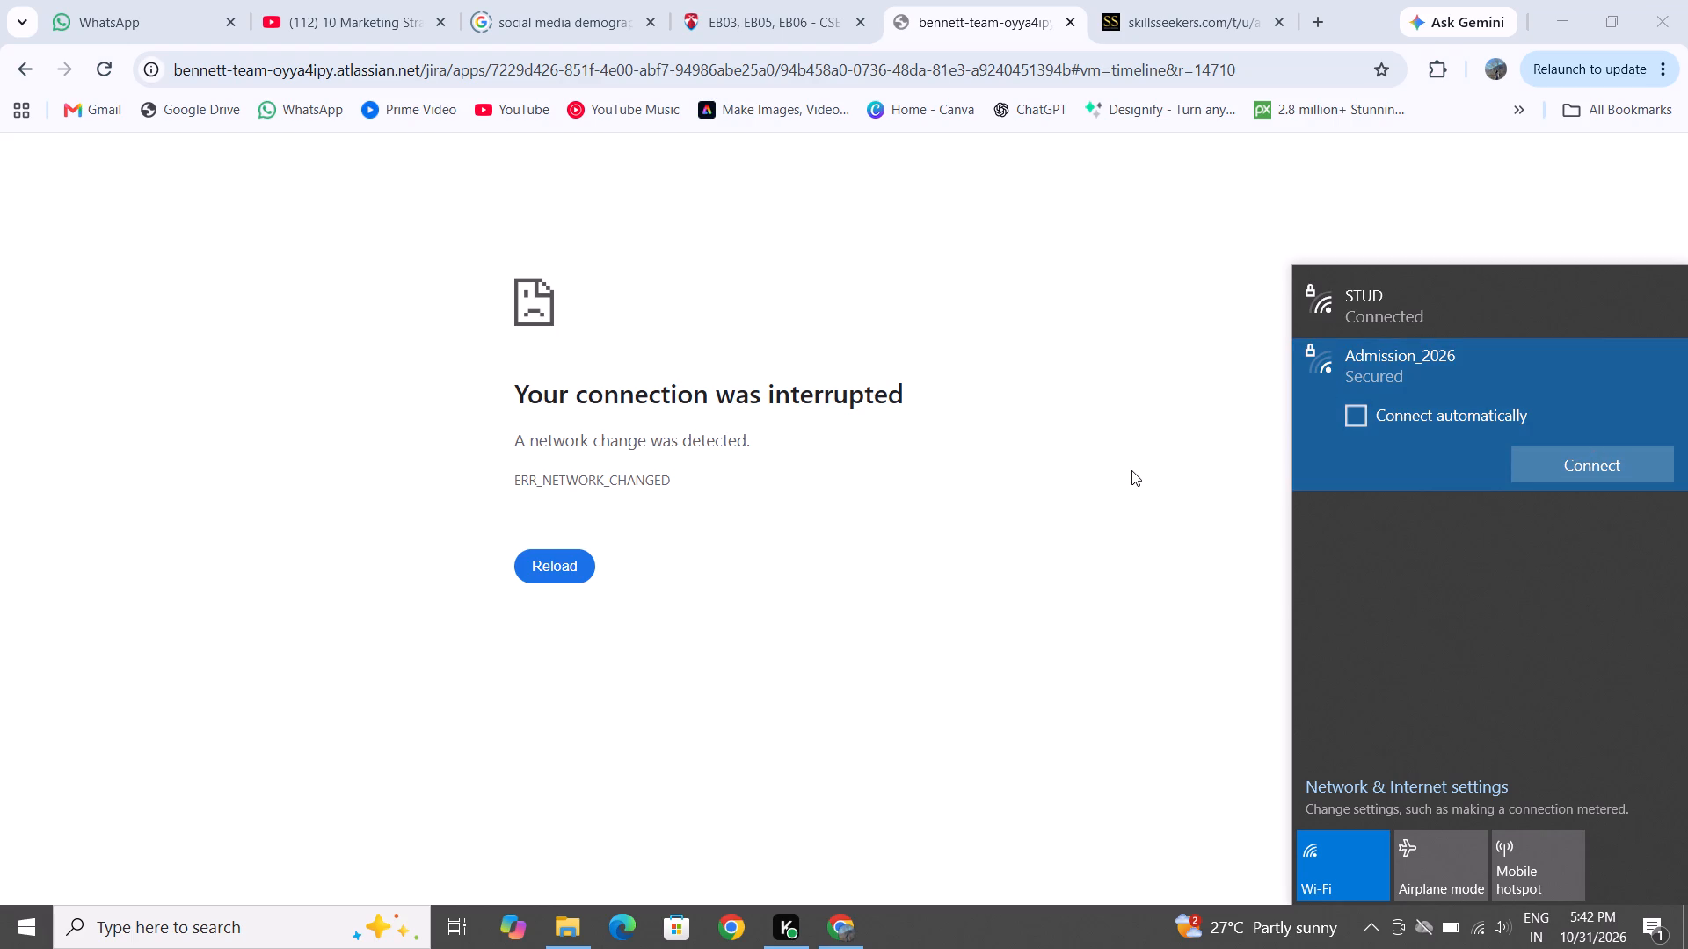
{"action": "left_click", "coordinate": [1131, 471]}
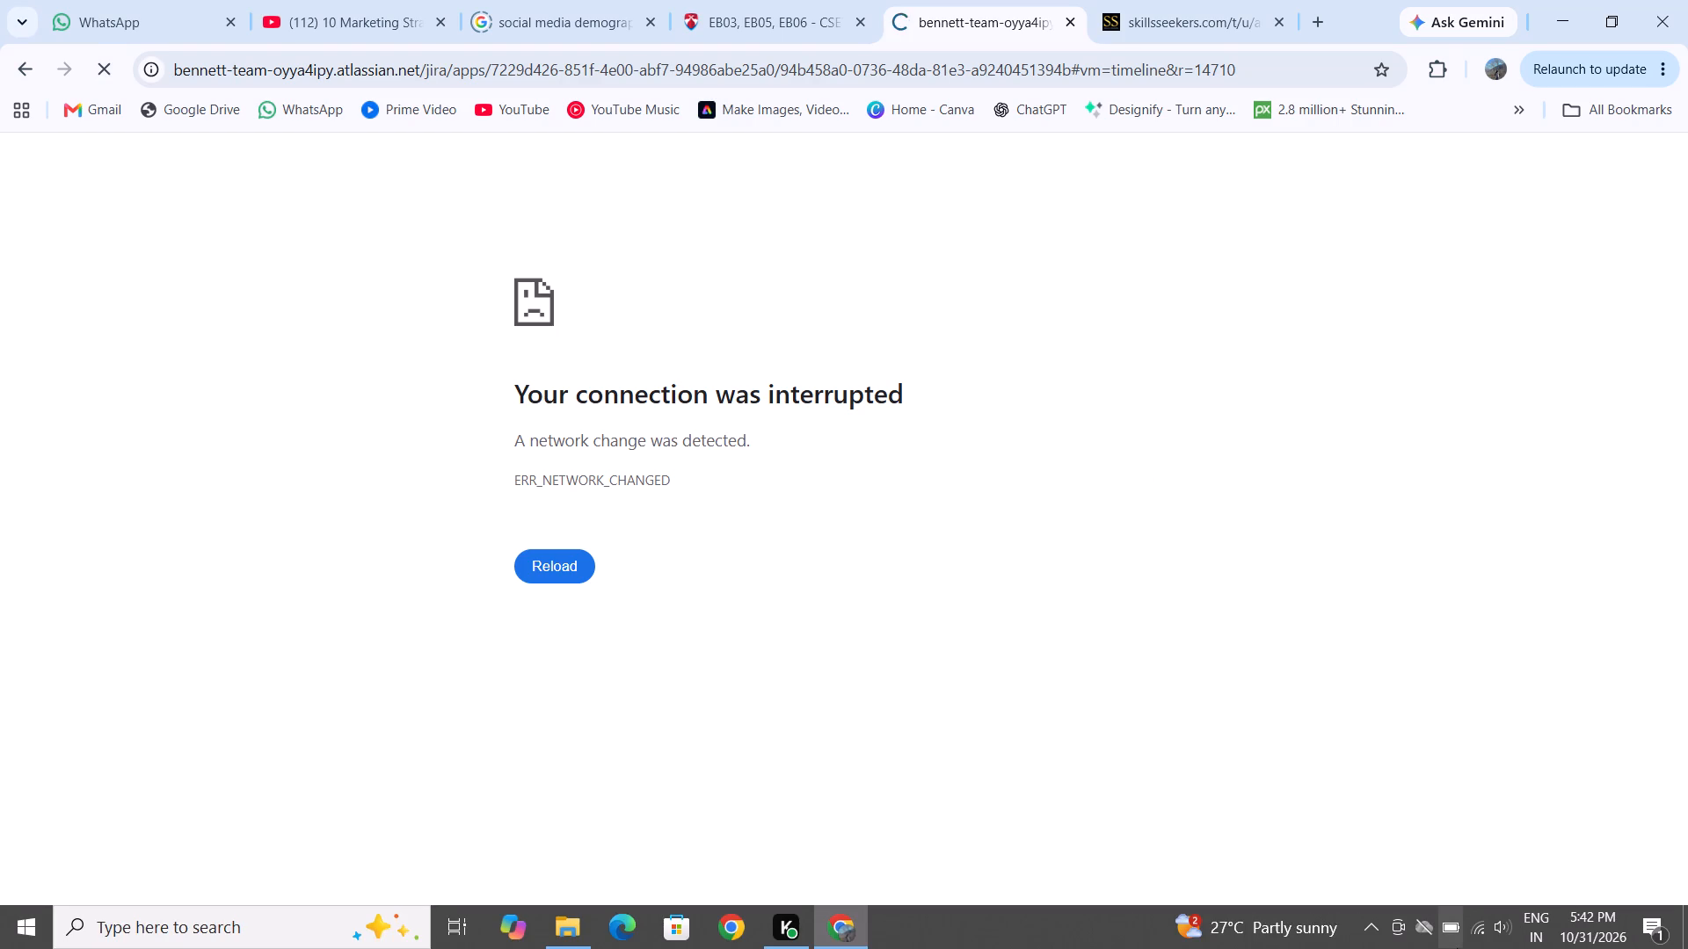
Switch the computer's Wi-Fi connection from STUD to the Admission network.
{"action": "left_click", "coordinate": [1480, 934]}
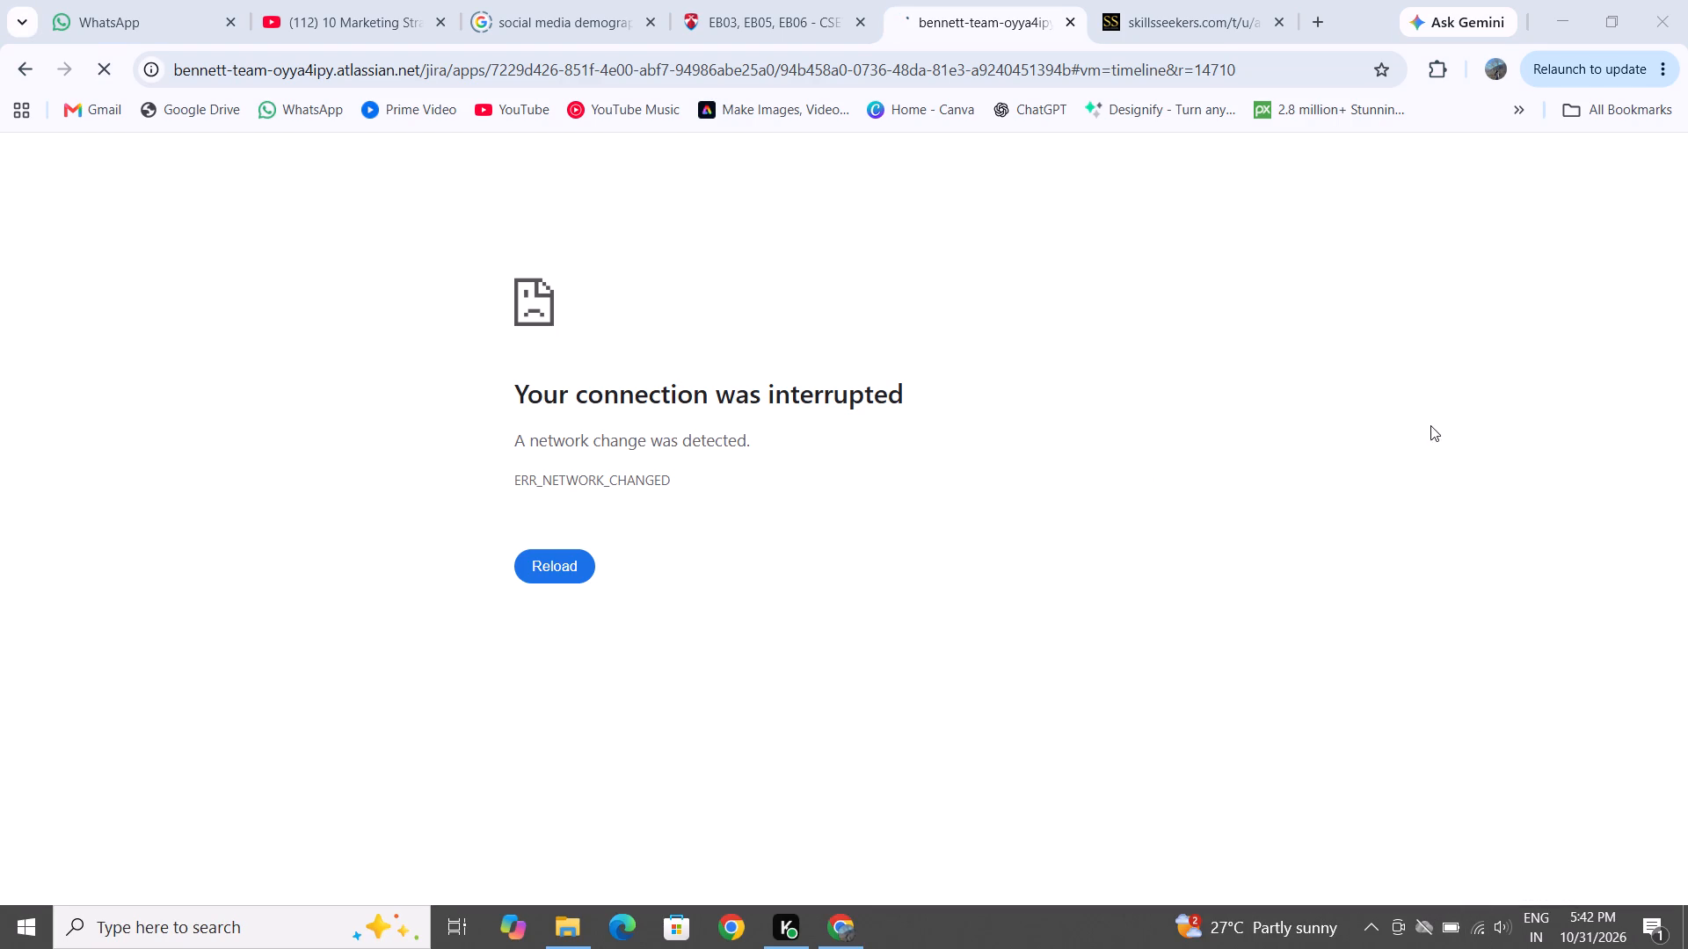
{"action": "left_click", "coordinate": [1432, 458]}
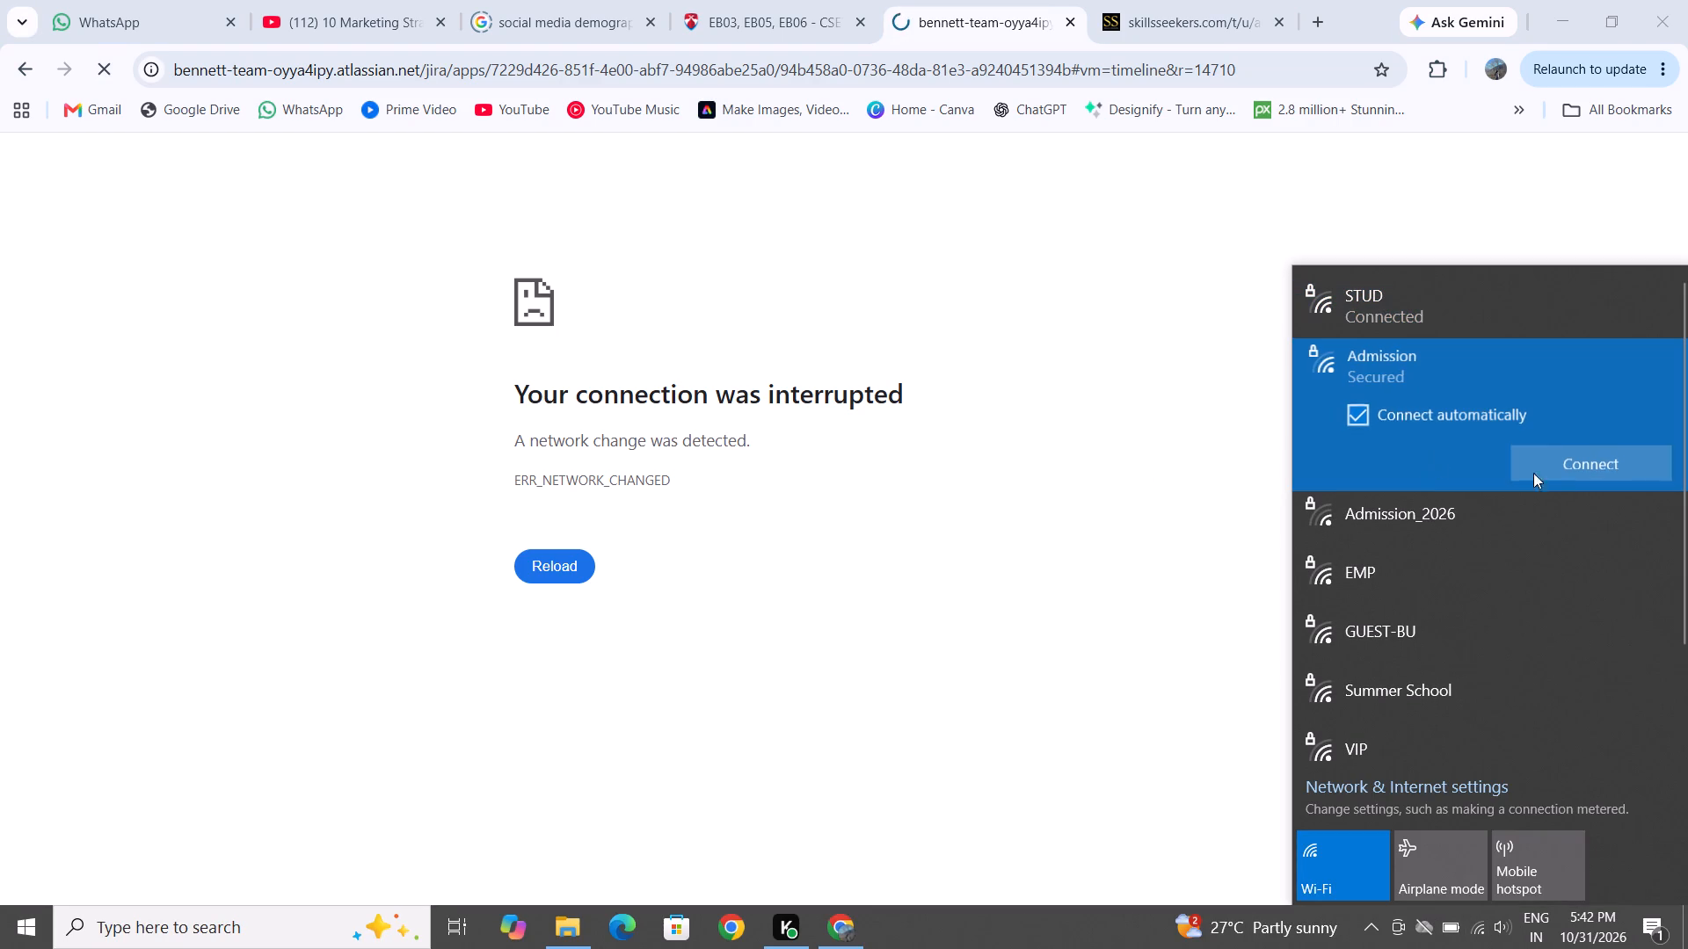
{"action": "left_click", "coordinate": [1603, 475]}
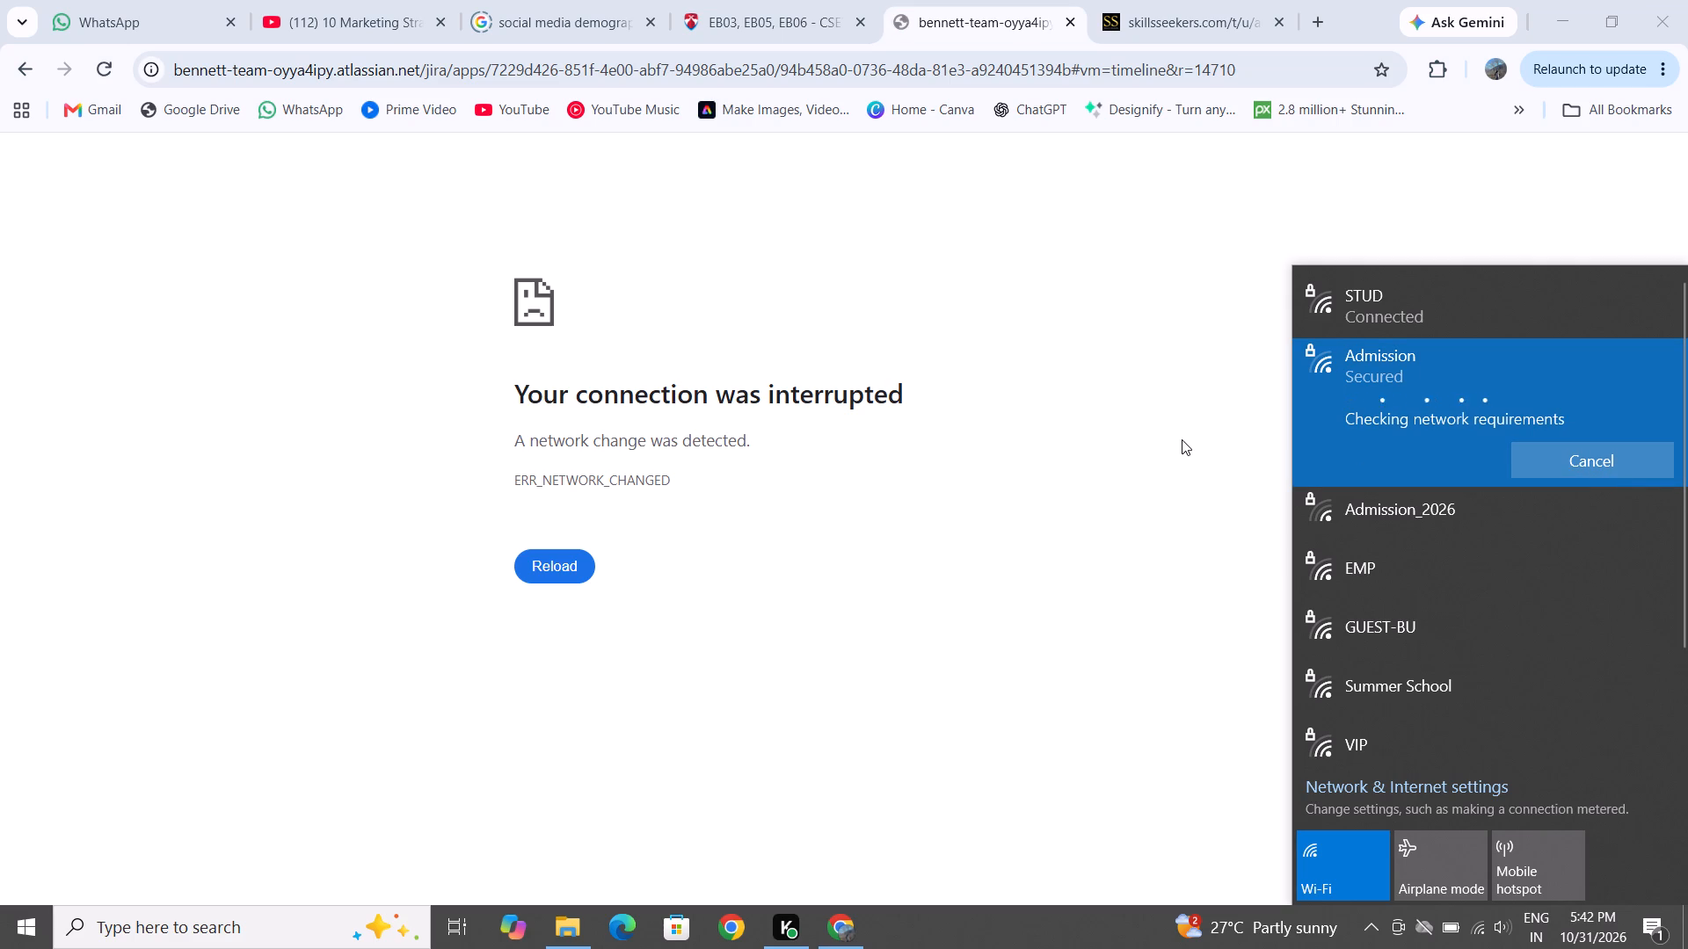
{"action": "left_click", "coordinate": [1175, 431]}
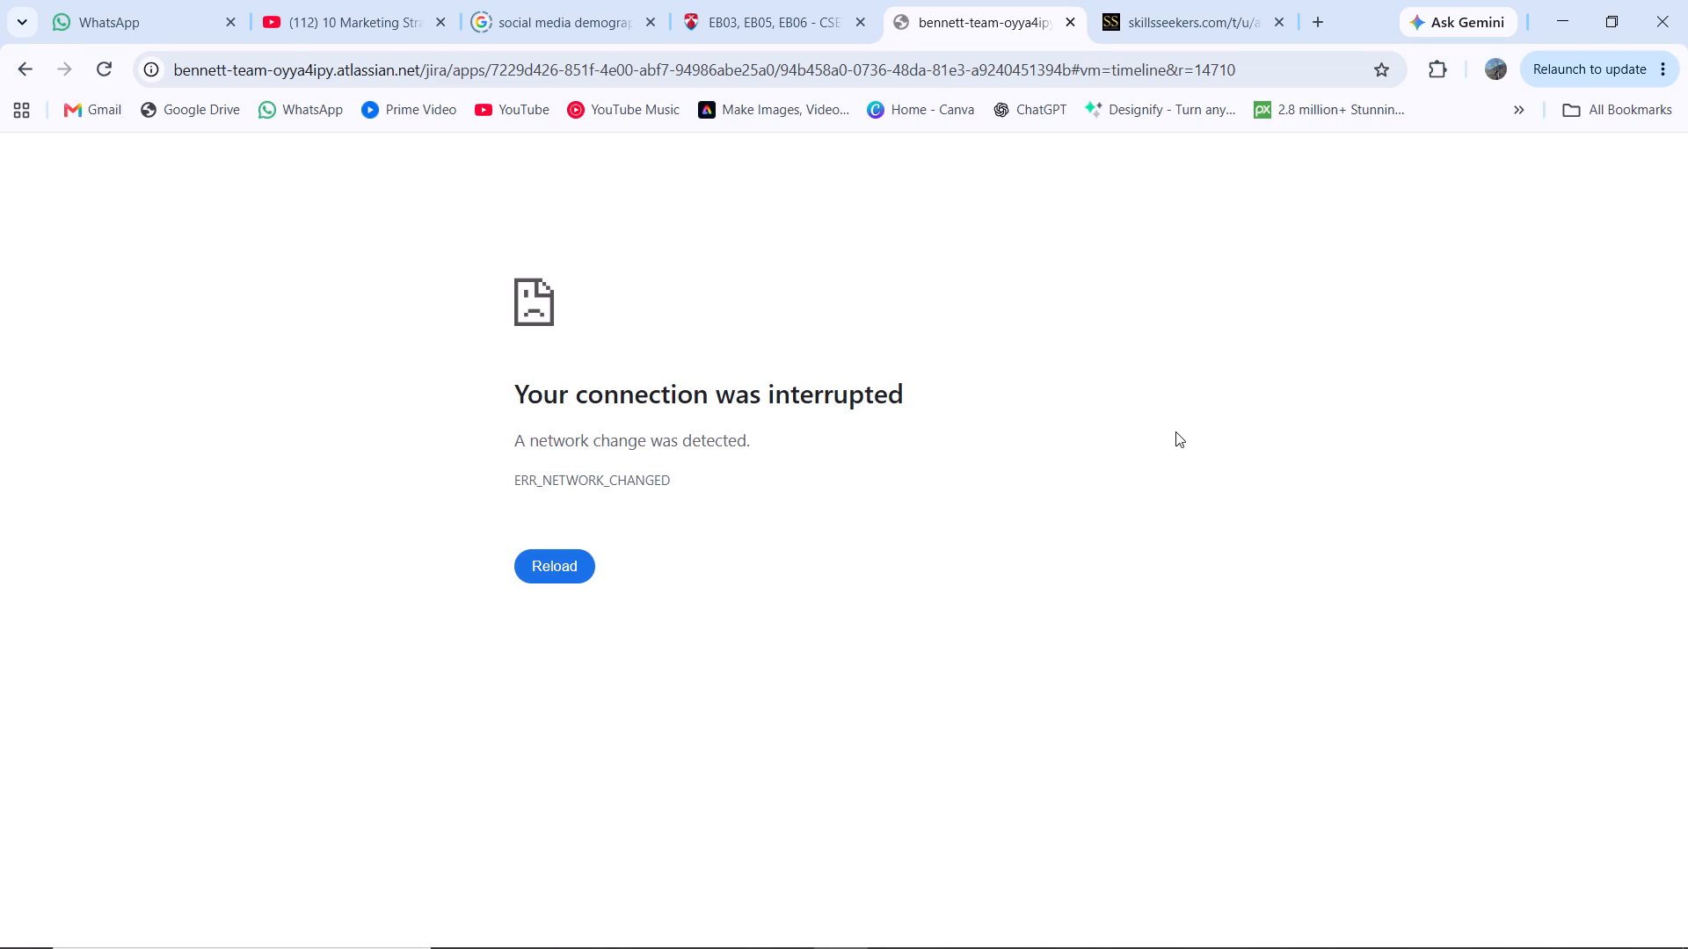
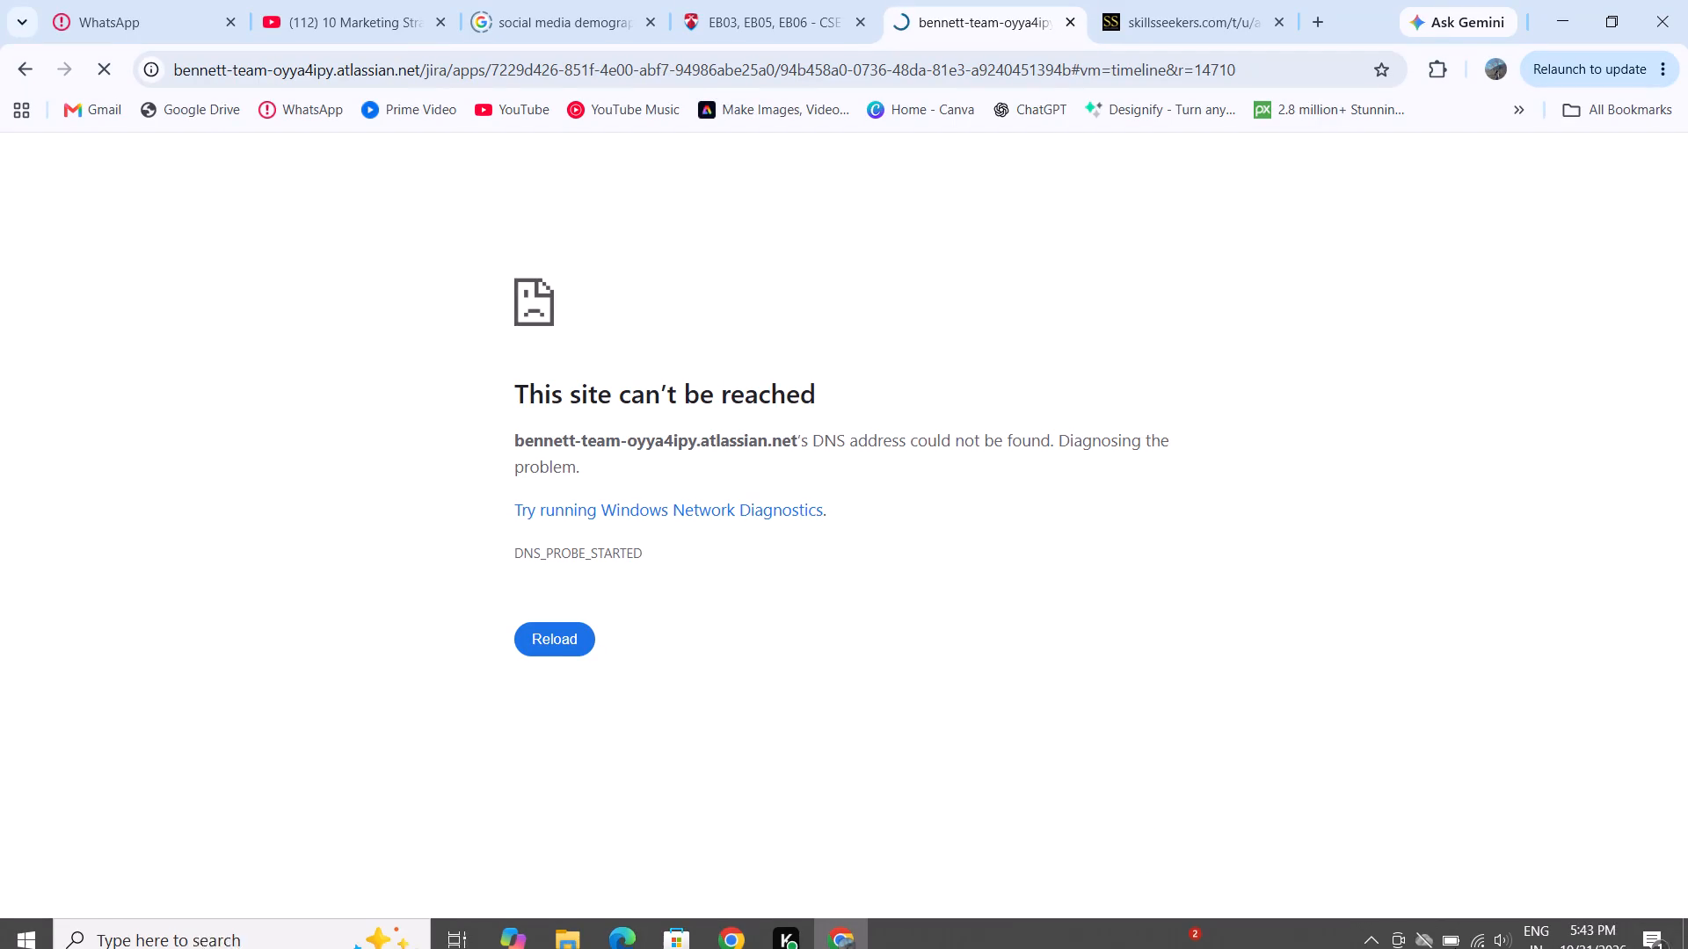
Disconnect from the Admission Wi-Fi network and toggle its option to connect automatically.
{"action": "left_click", "coordinate": [1475, 924]}
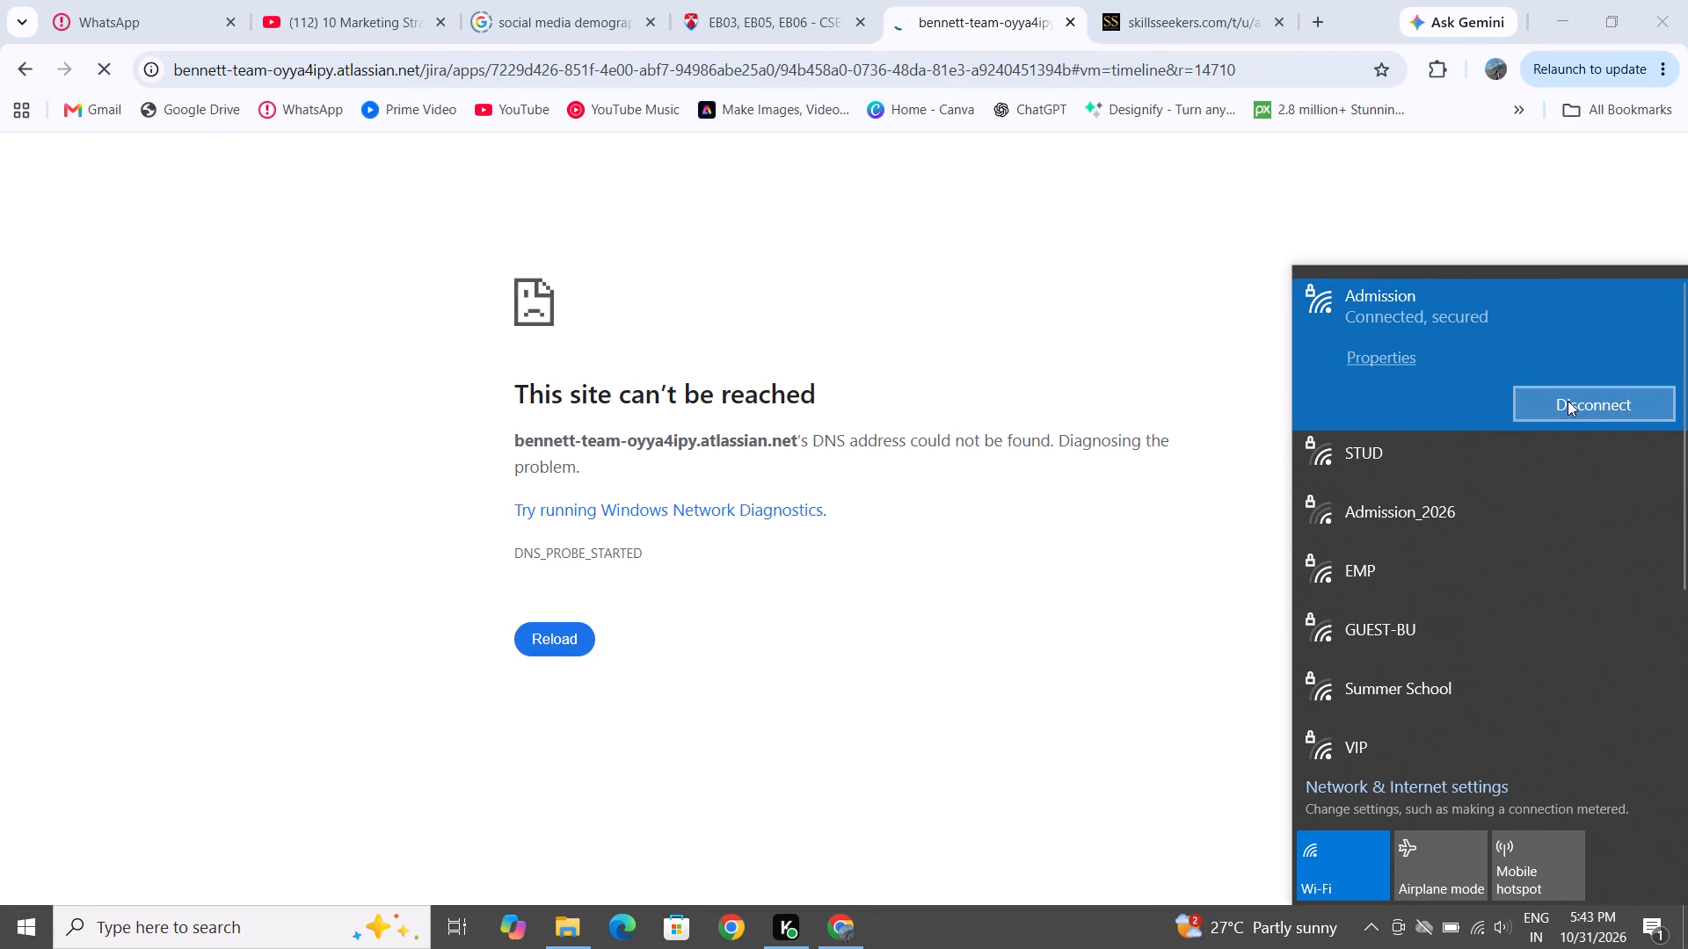
{"action": "left_click", "coordinate": [1568, 401]}
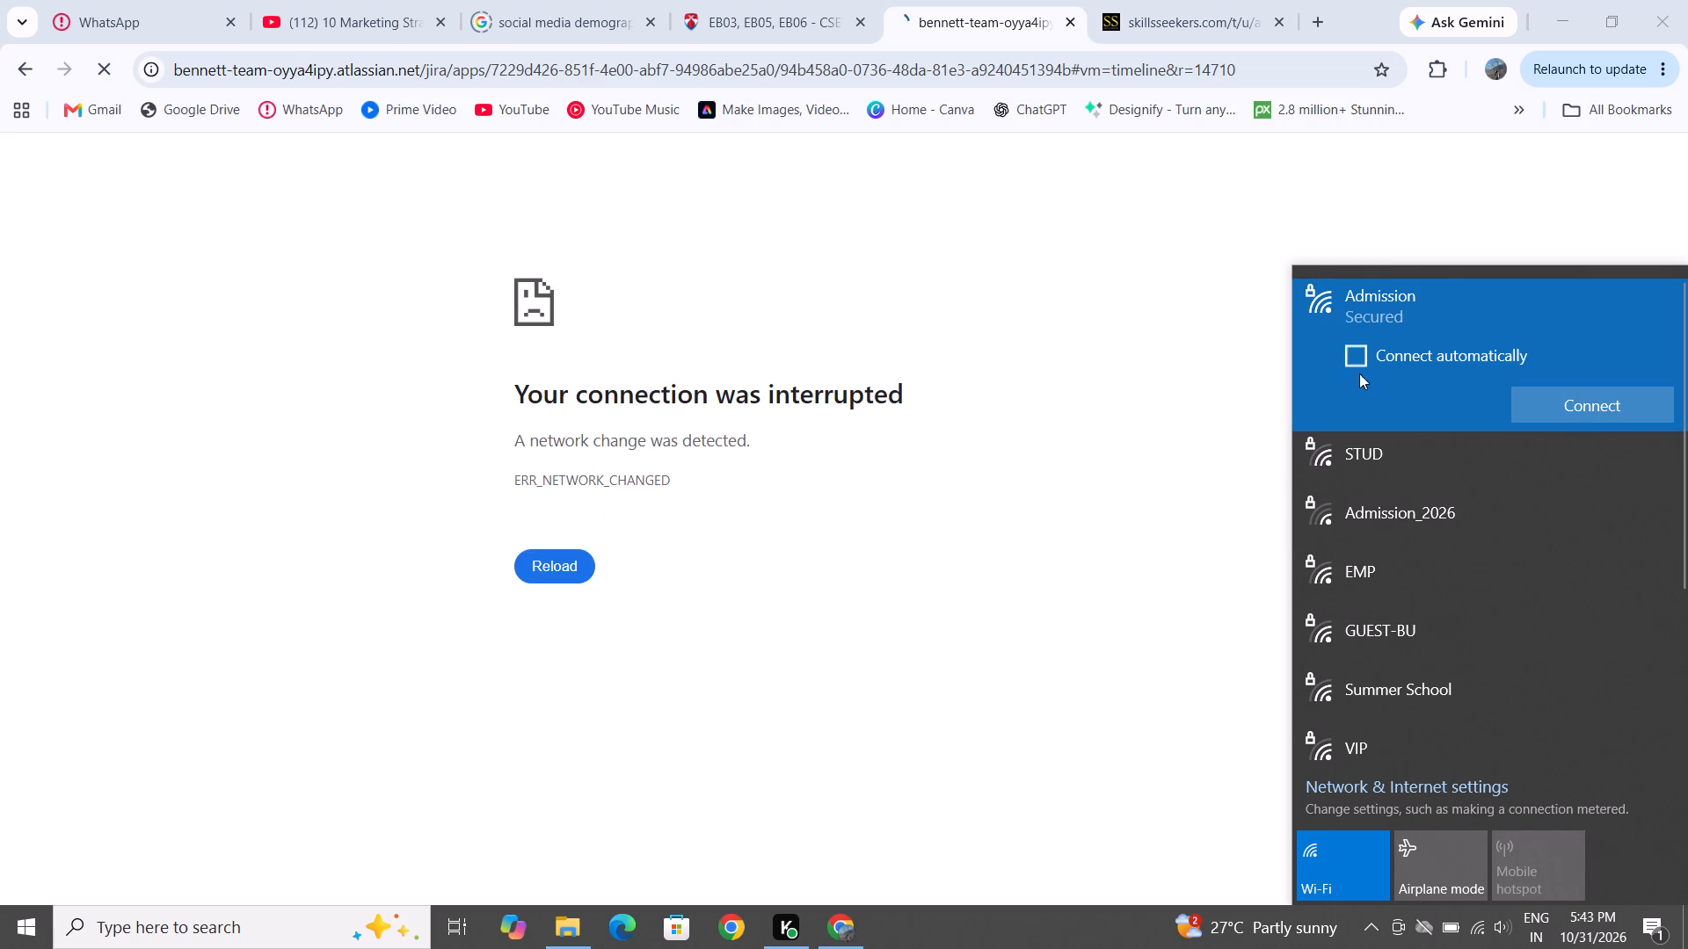
{"action": "left_click", "coordinate": [1352, 366]}
{"action": "left_click", "coordinate": [1361, 409]}
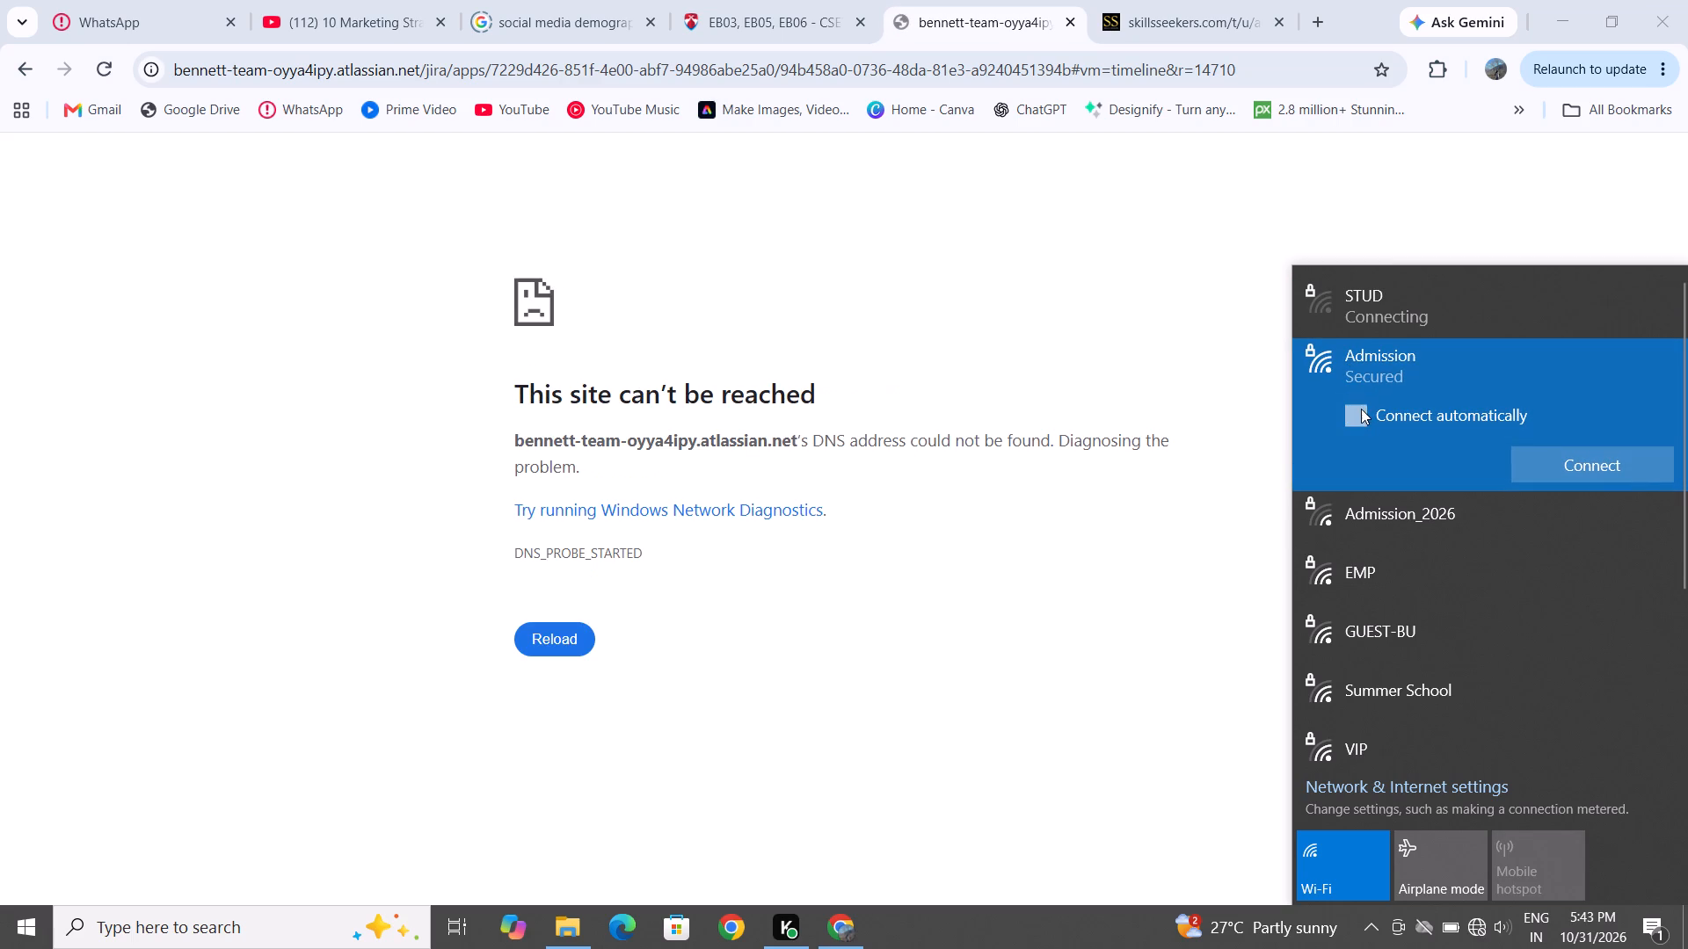
{"action": "left_click", "coordinate": [1073, 357]}
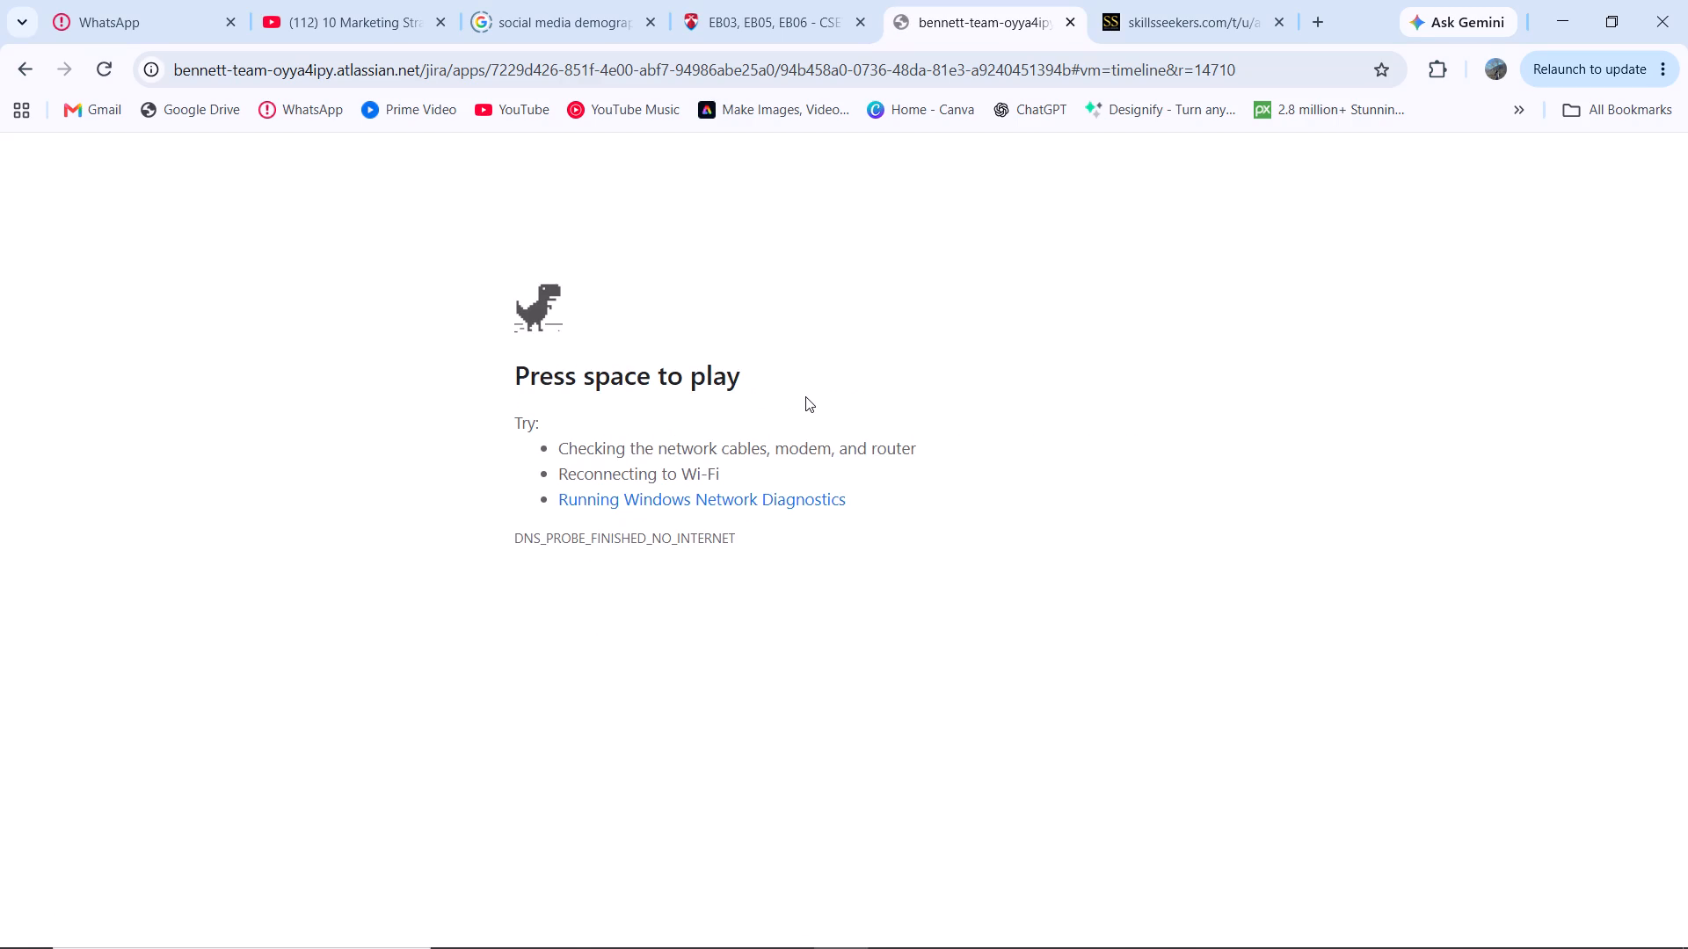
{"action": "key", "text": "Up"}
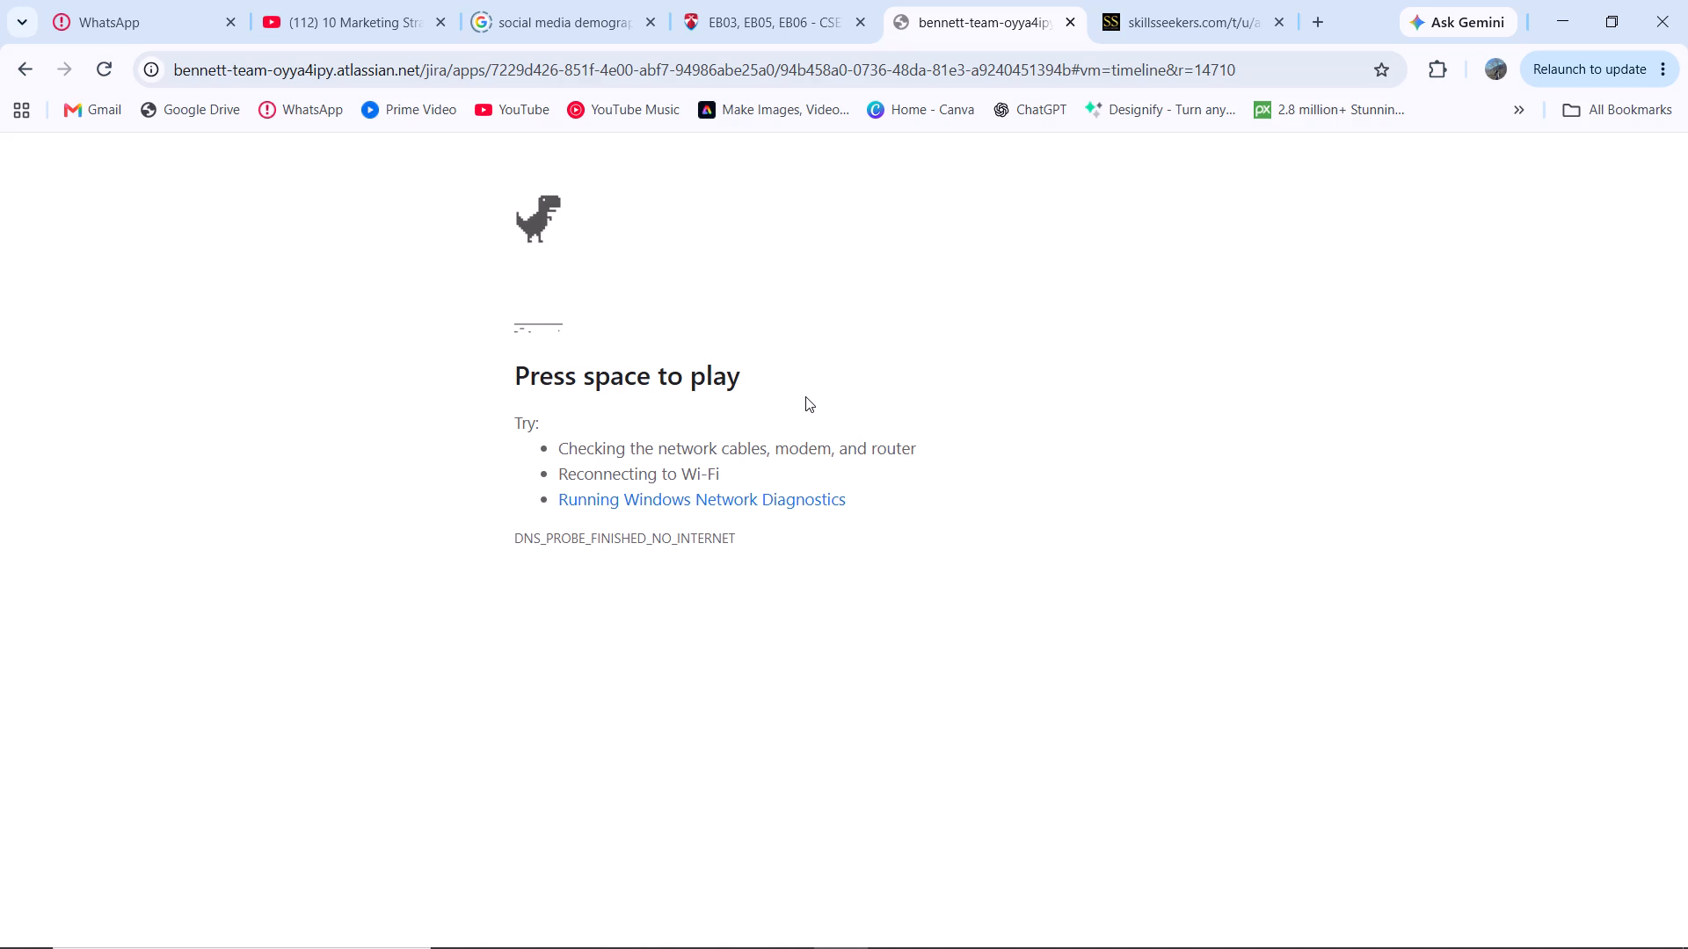
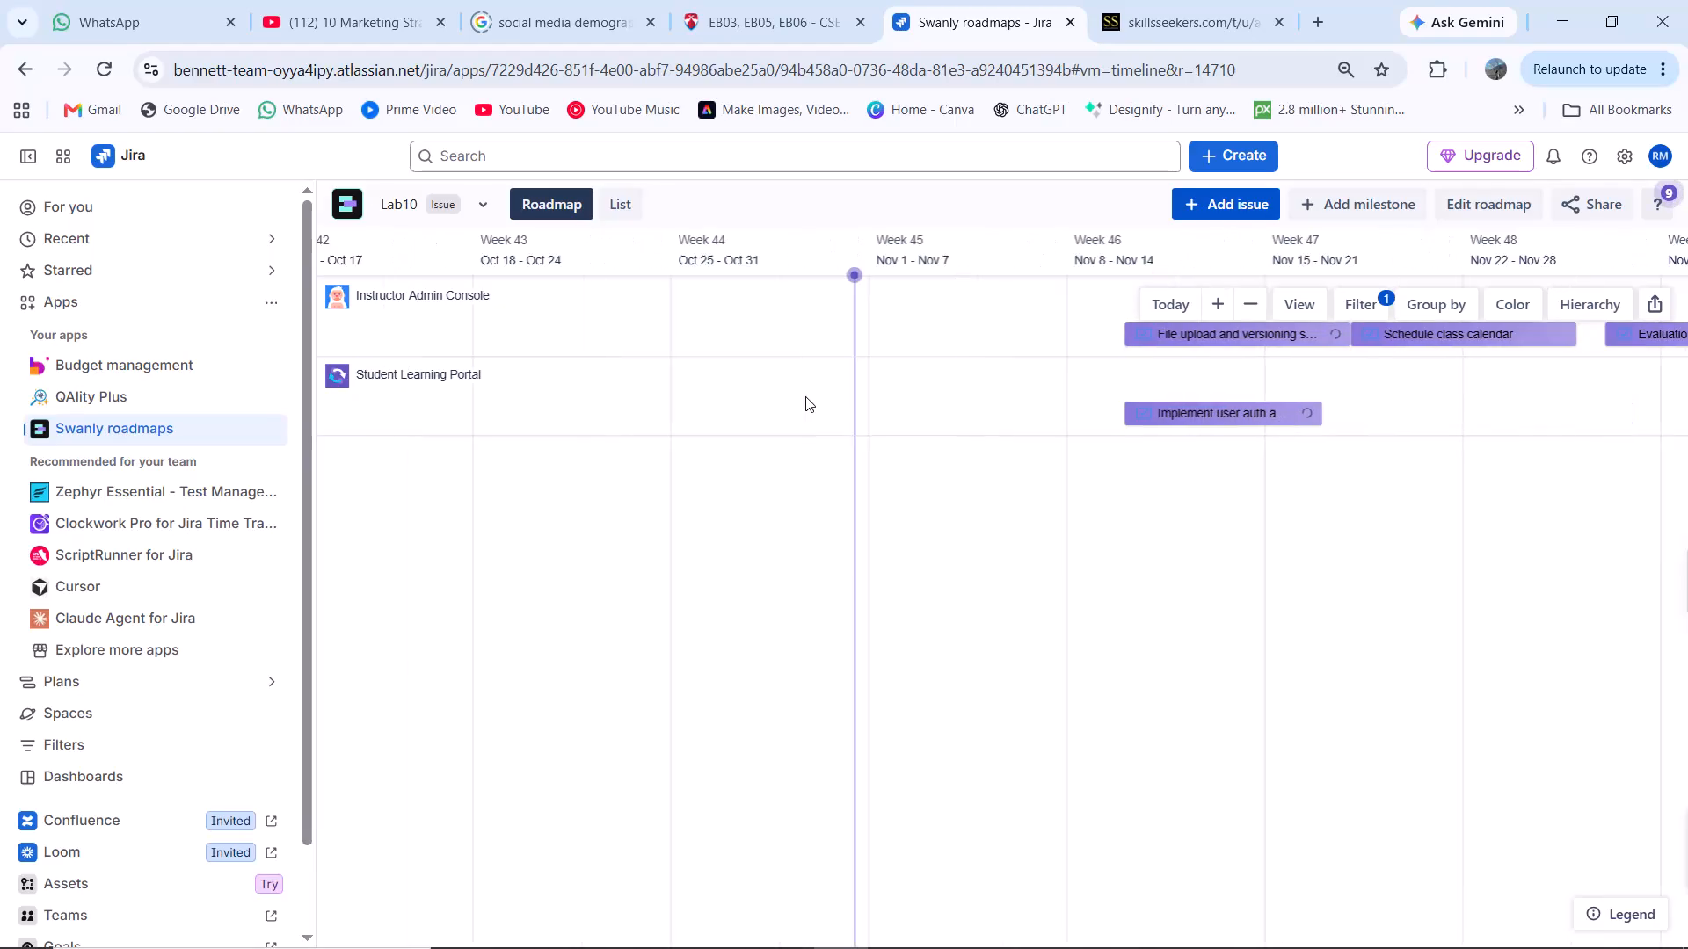
Capture a screenshot of the Lab10 roadmap's filter options with the label list open and DEV selected.
{"action": "scroll", "coordinate": [805, 396], "scroll_direction": "left", "scroll_amount": 3}
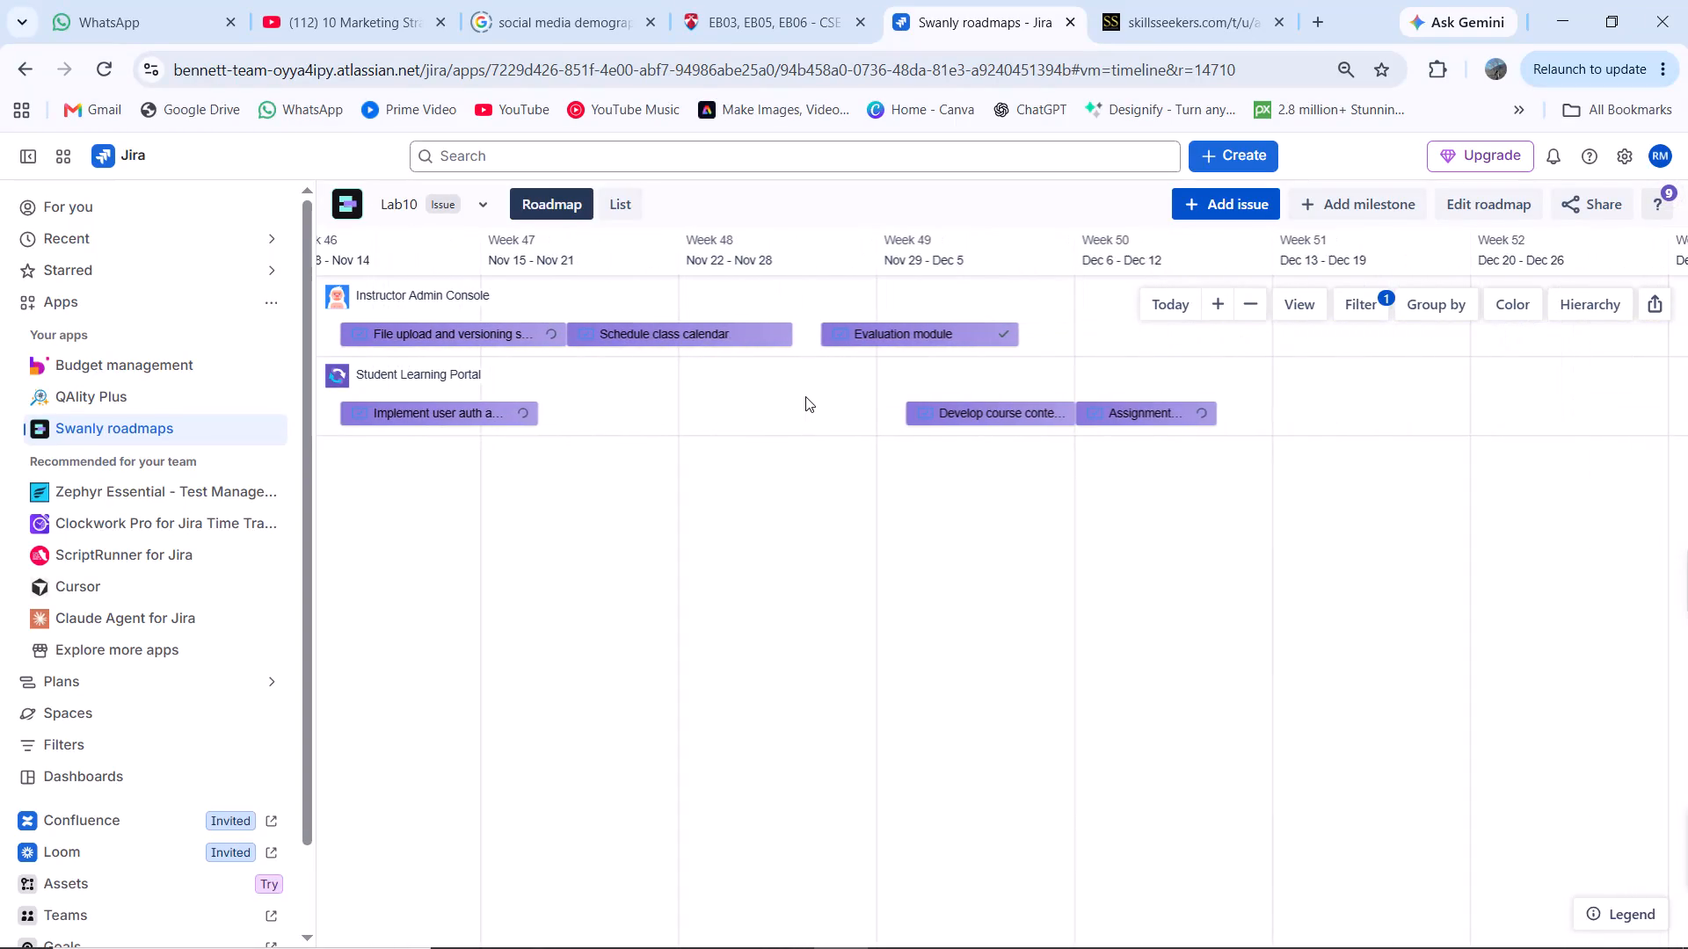
{"action": "scroll", "coordinate": [805, 396], "scroll_direction": "right", "scroll_amount": 1}
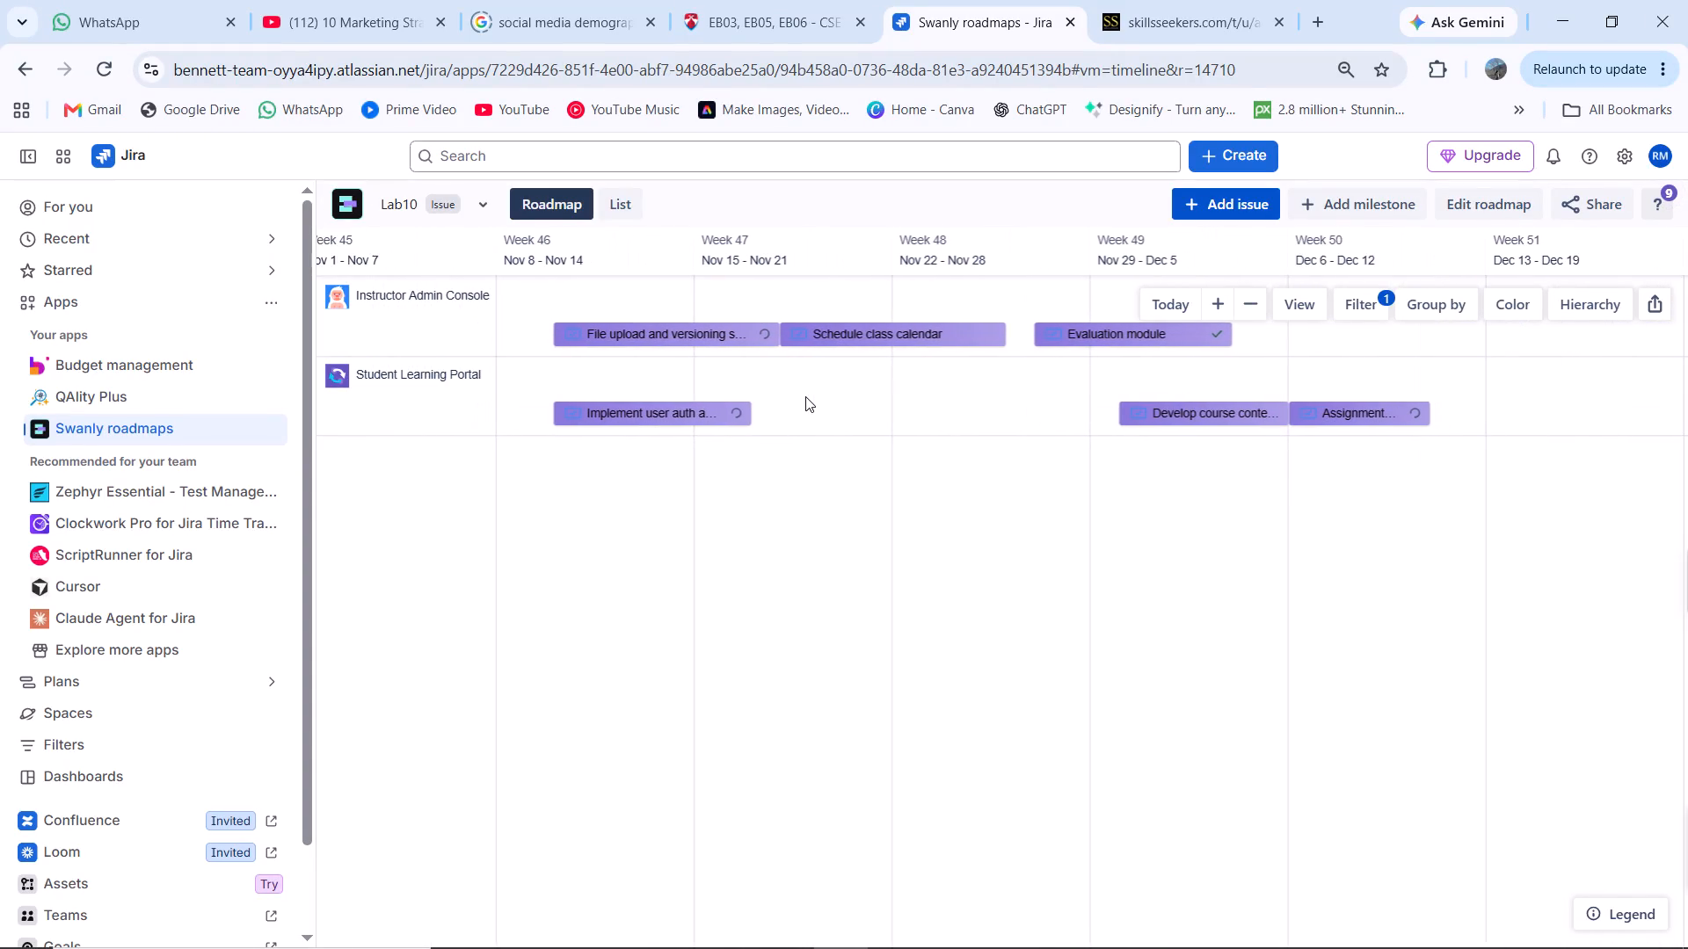
{"action": "scroll", "coordinate": [805, 396], "scroll_direction": "right", "scroll_amount": 1}
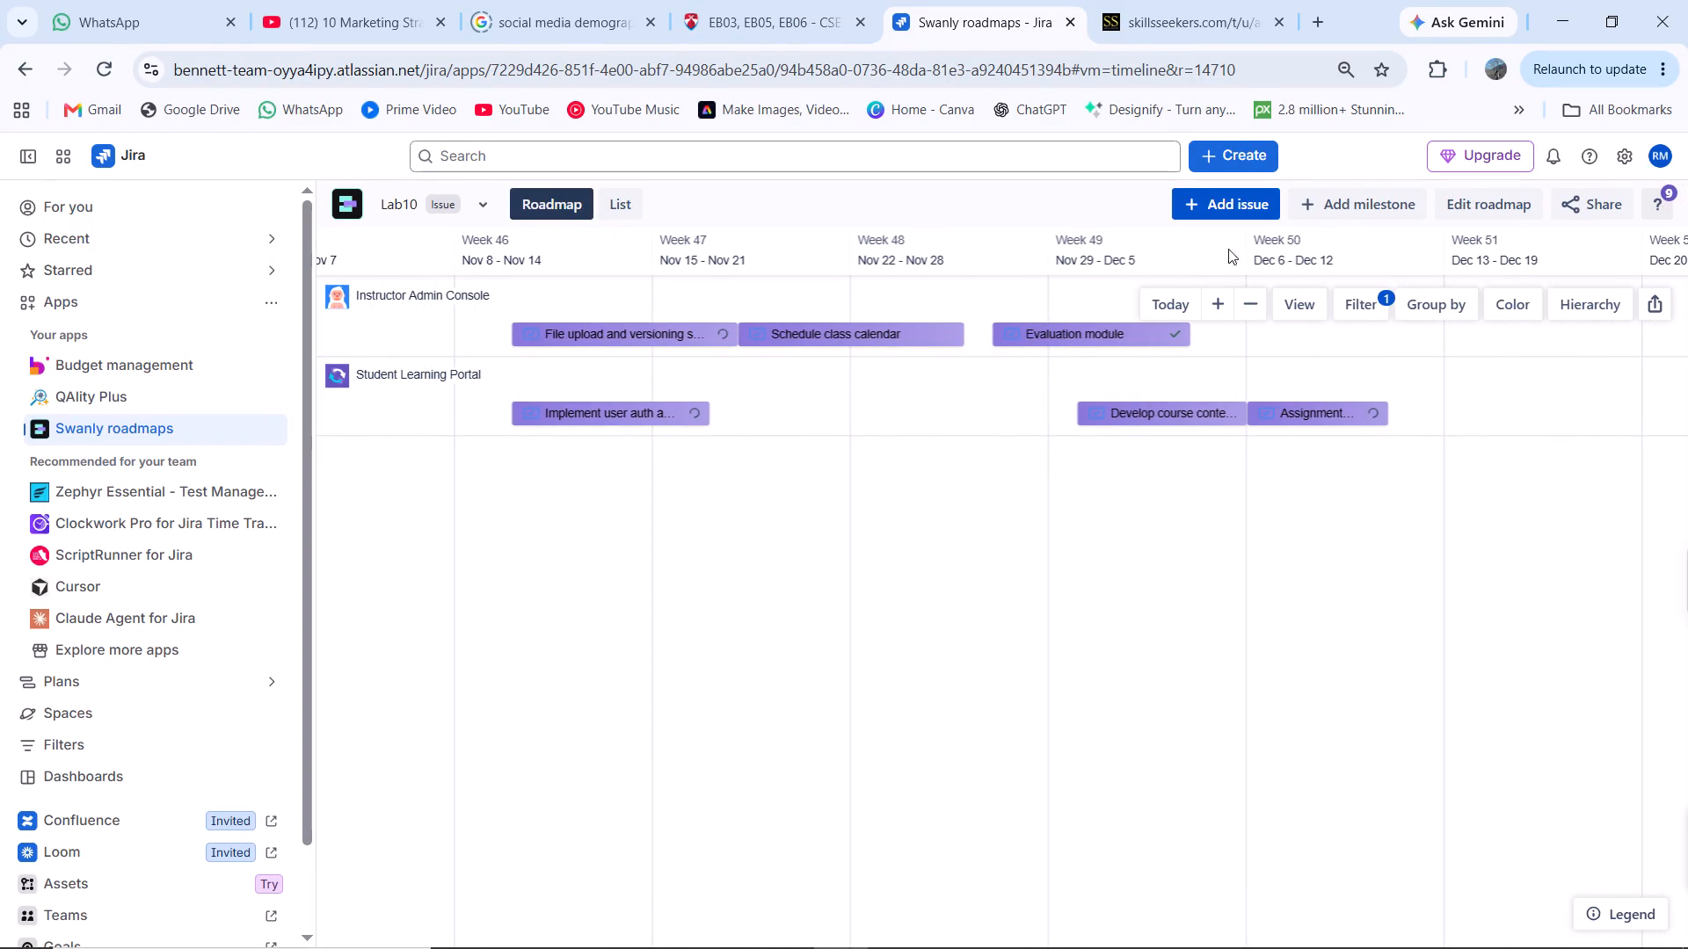
{"action": "left_click", "coordinate": [1352, 301]}
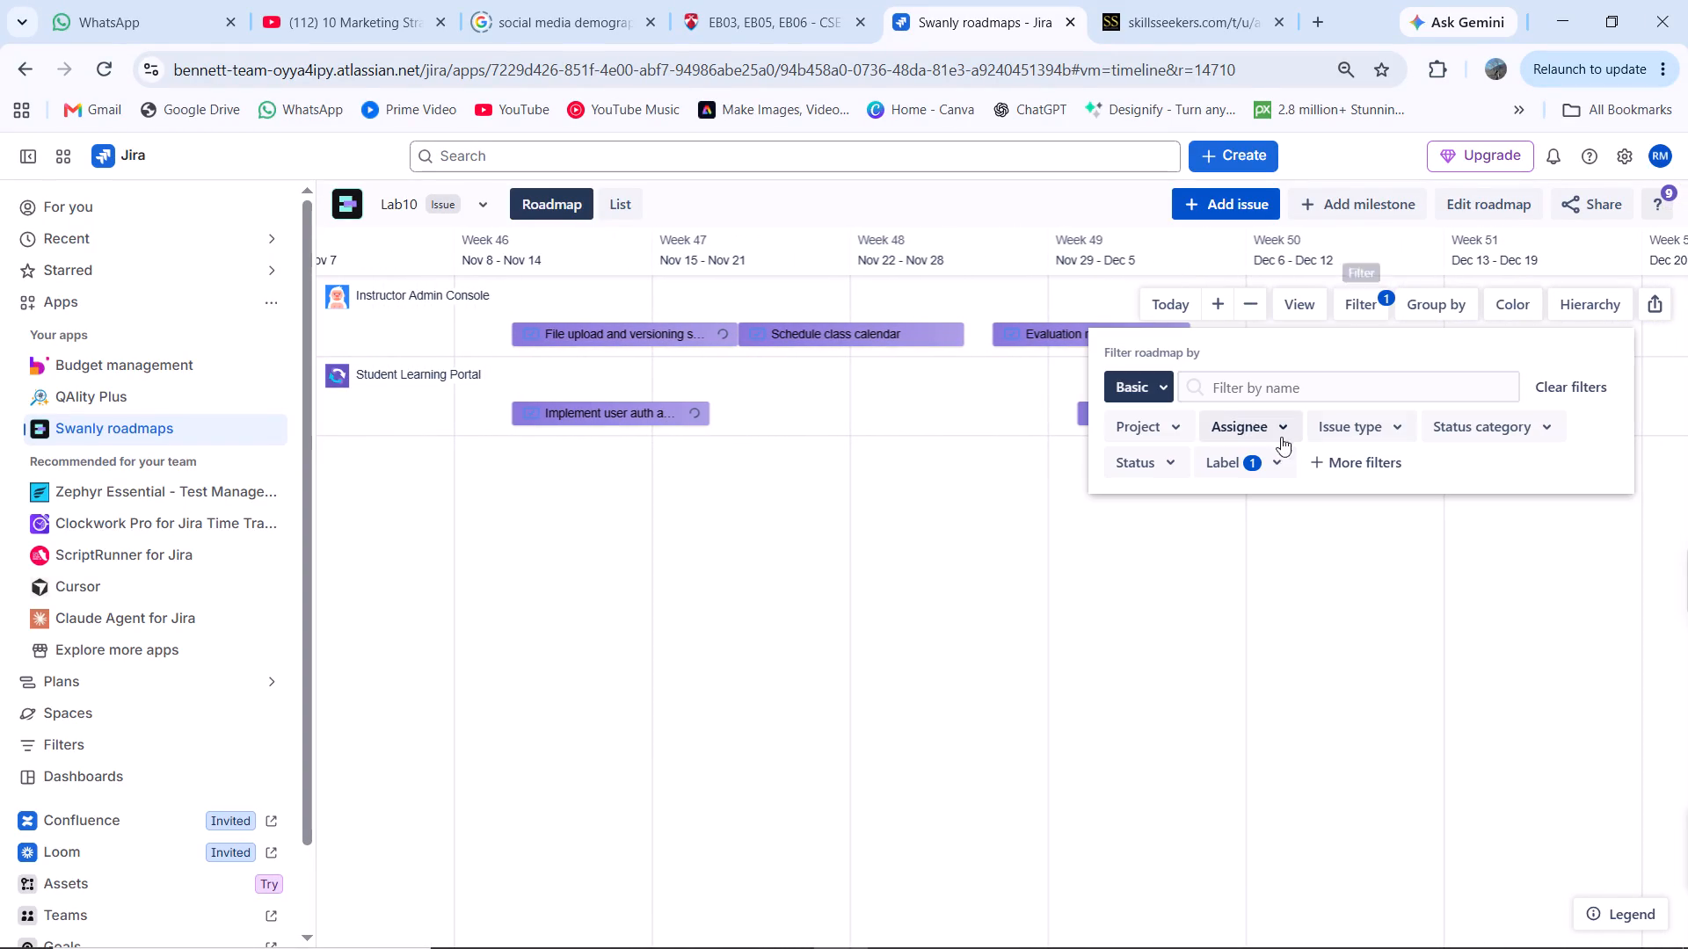
{"action": "left_click", "coordinate": [1277, 465]}
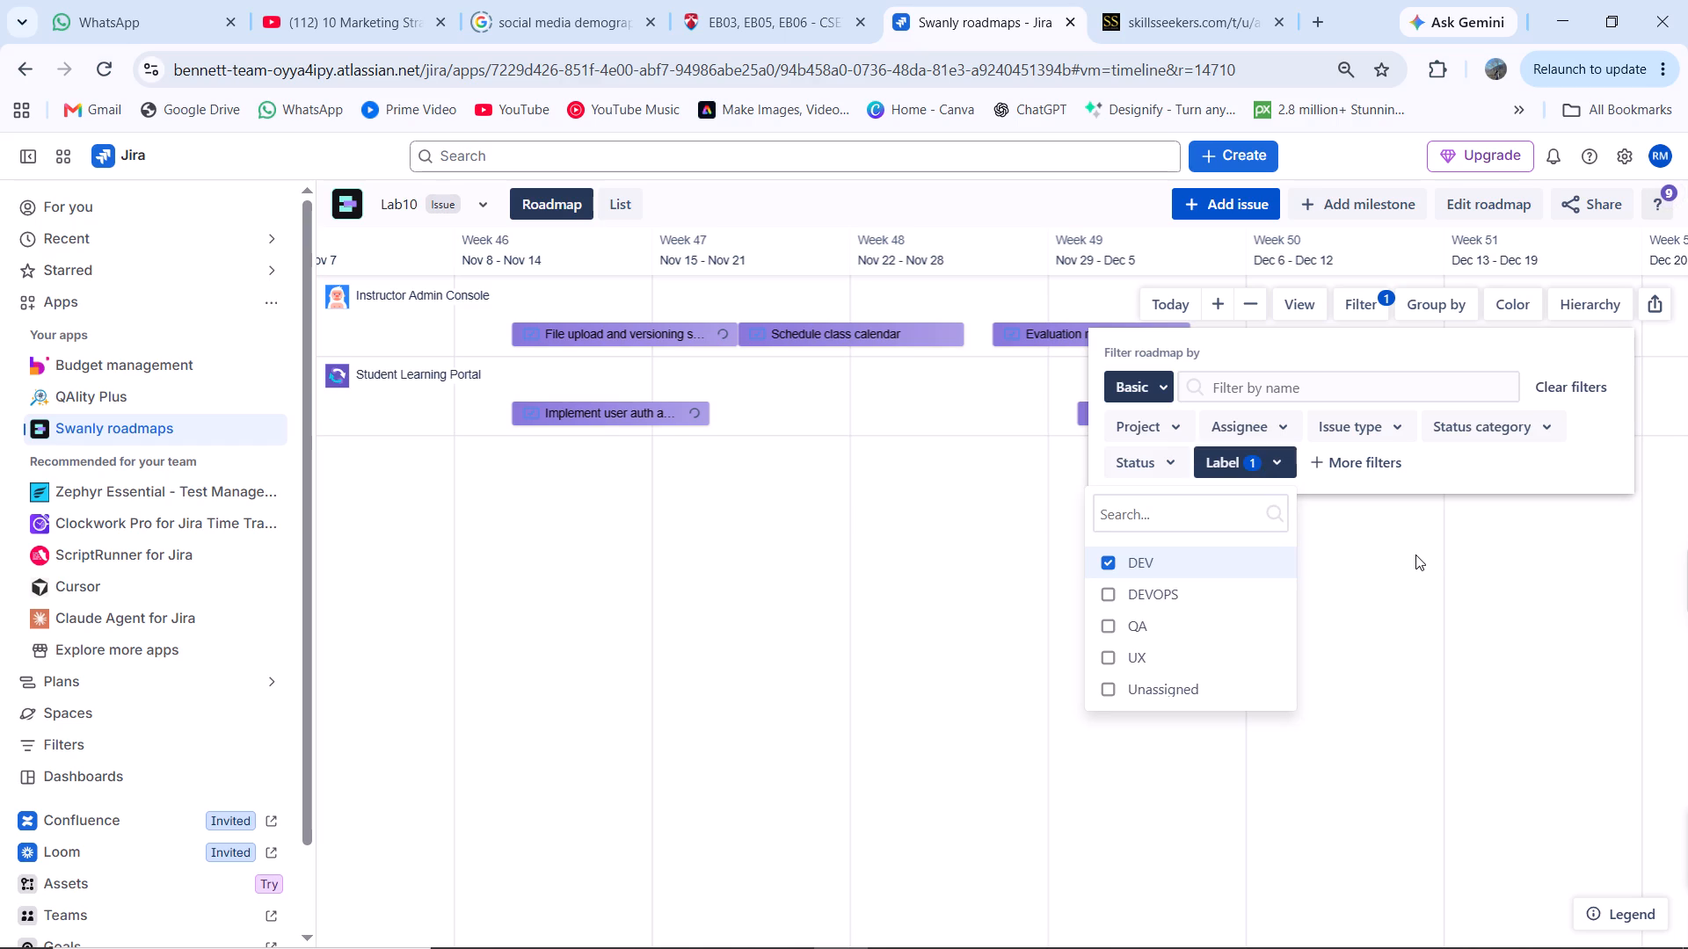
{"action": "key", "text": "shift+super+s"}
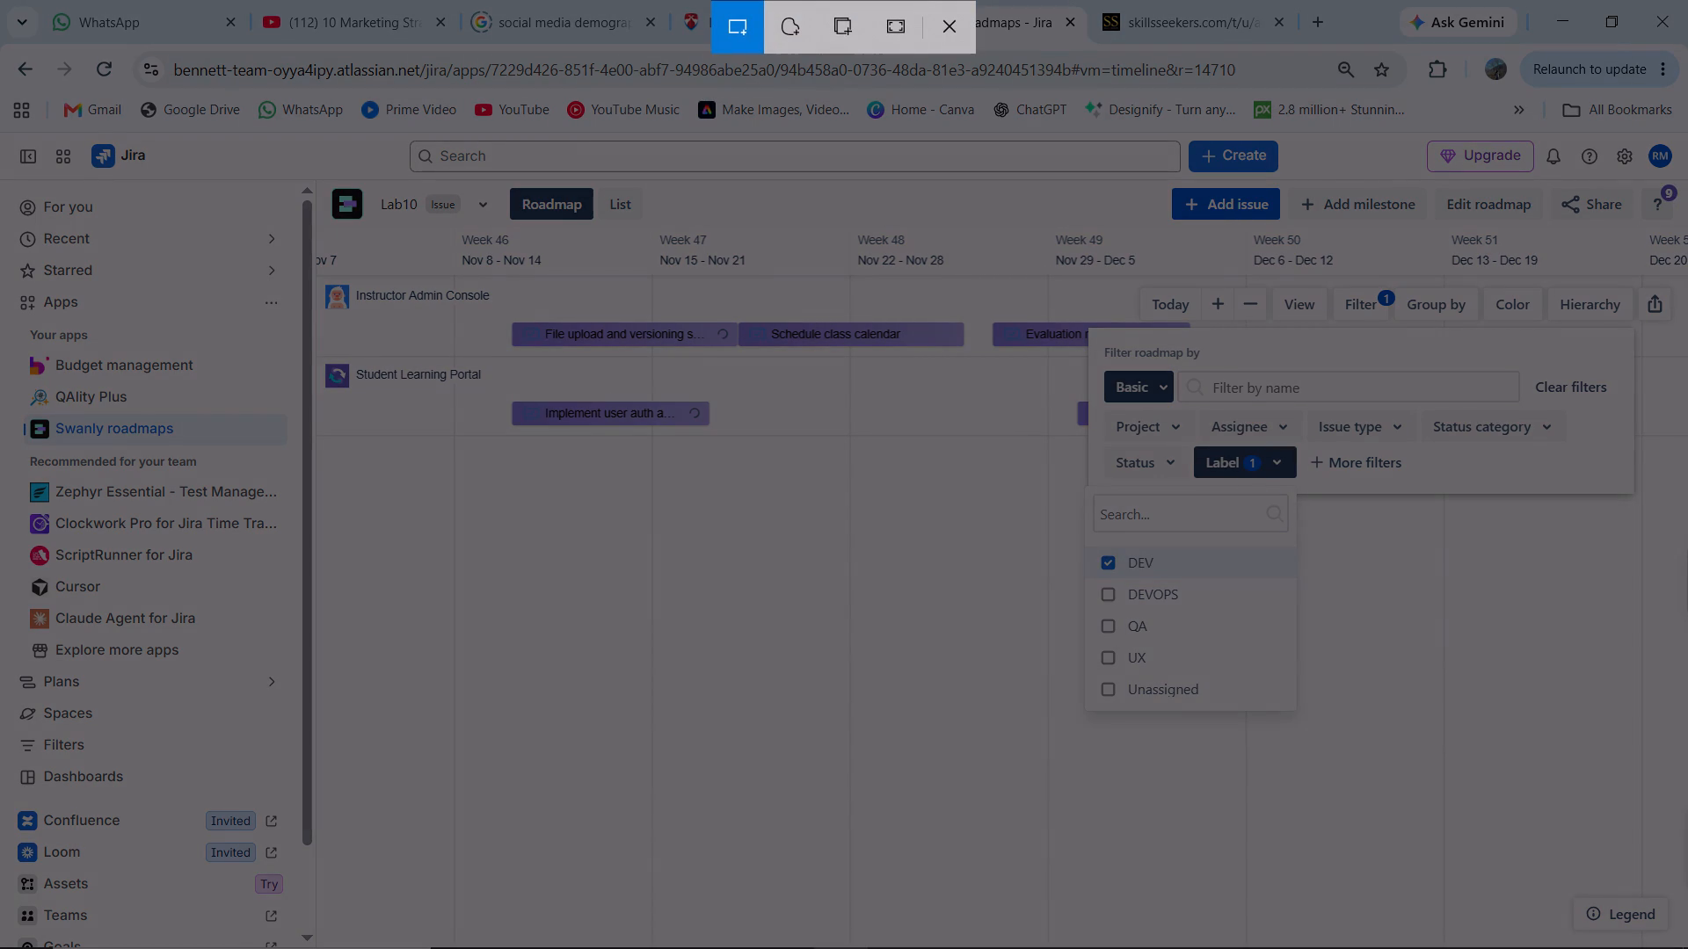
{"action": "left_click_drag", "start_coordinate": [1088, 329], "coordinate": [1582, 733]}
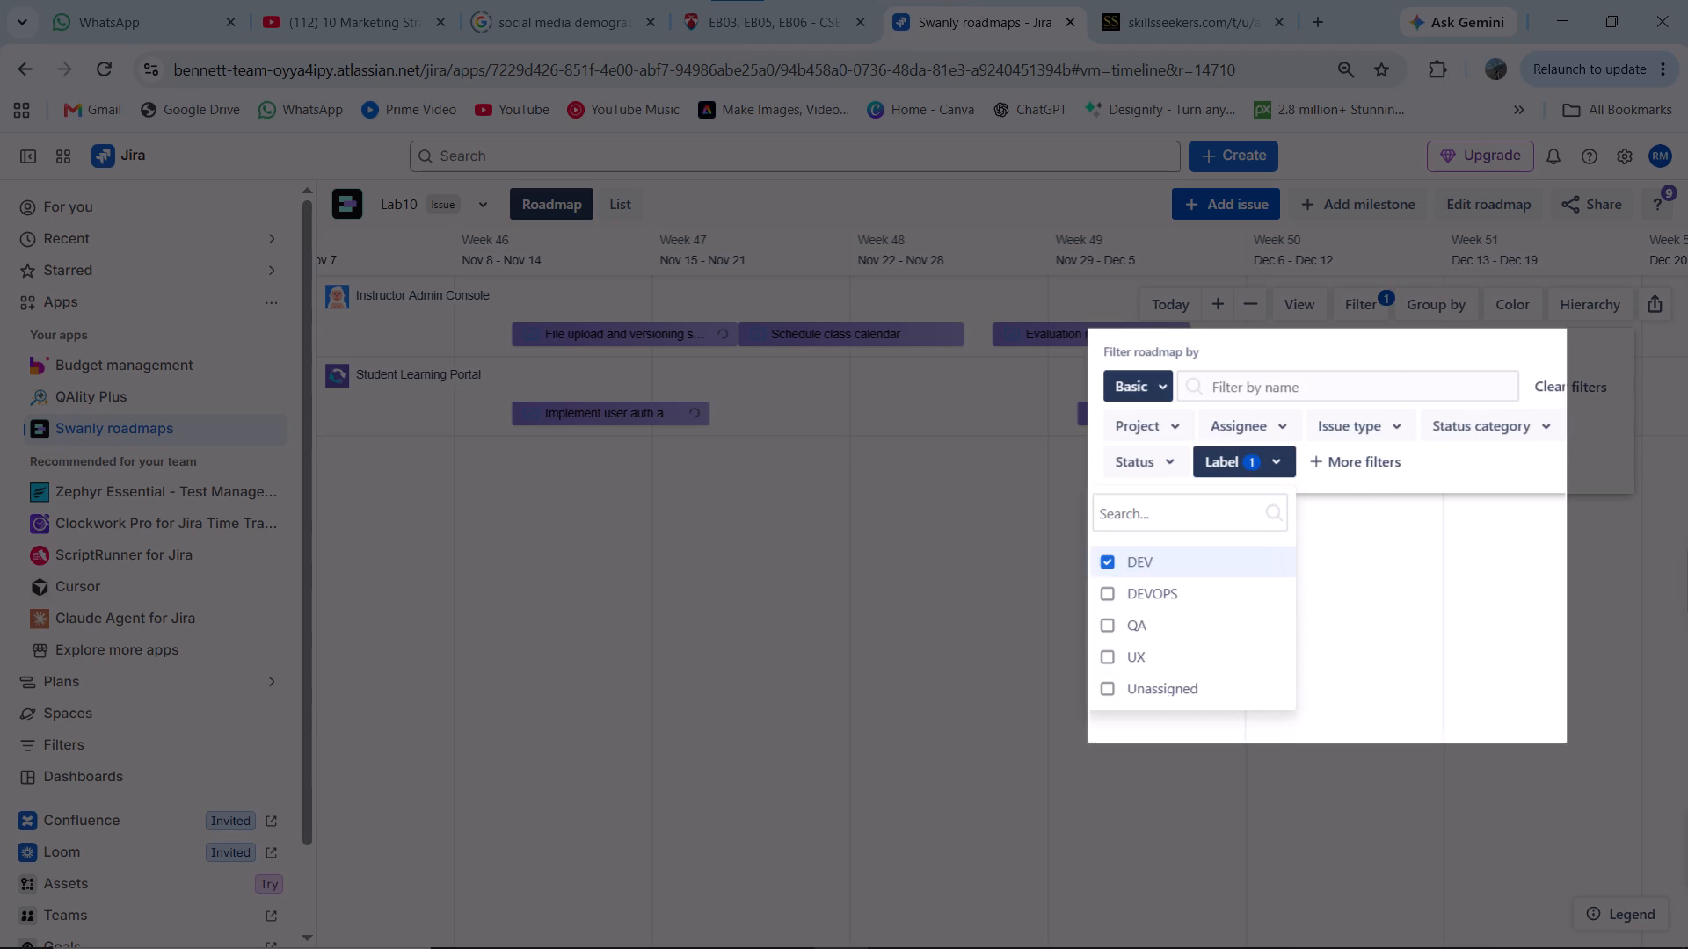
{"action": "left_click_drag", "start_coordinate": [1582, 733], "coordinate": [1635, 708]}
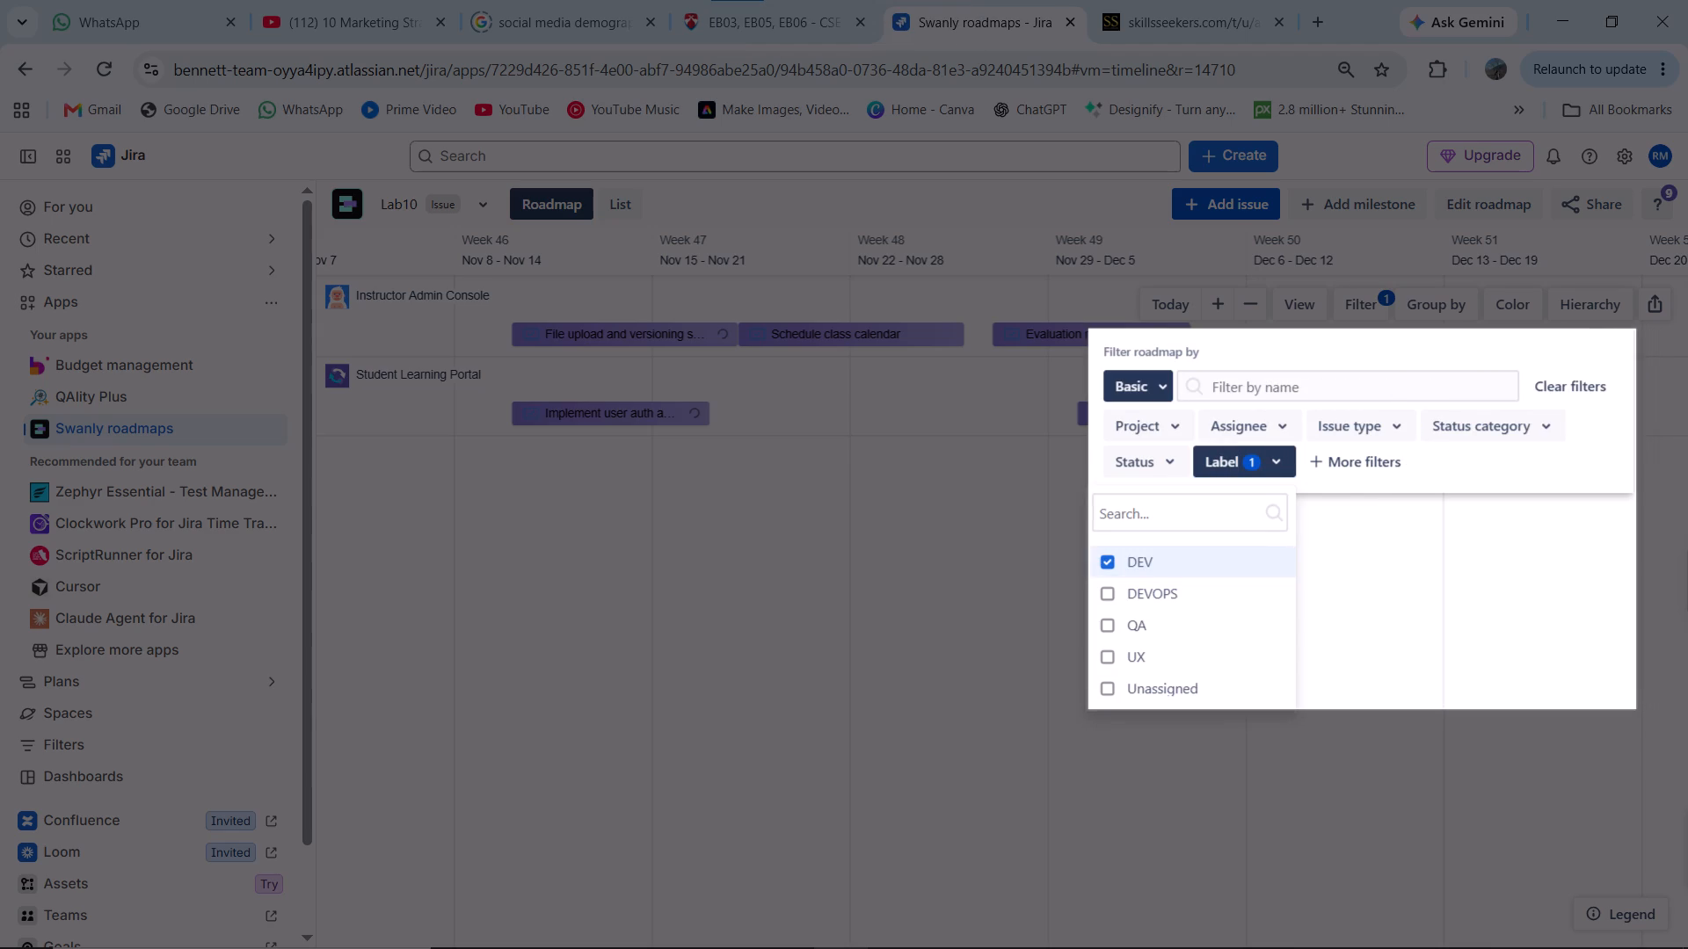
{"action": "left_click_drag", "start_coordinate": [1635, 708], "coordinate": [1635, 711]}
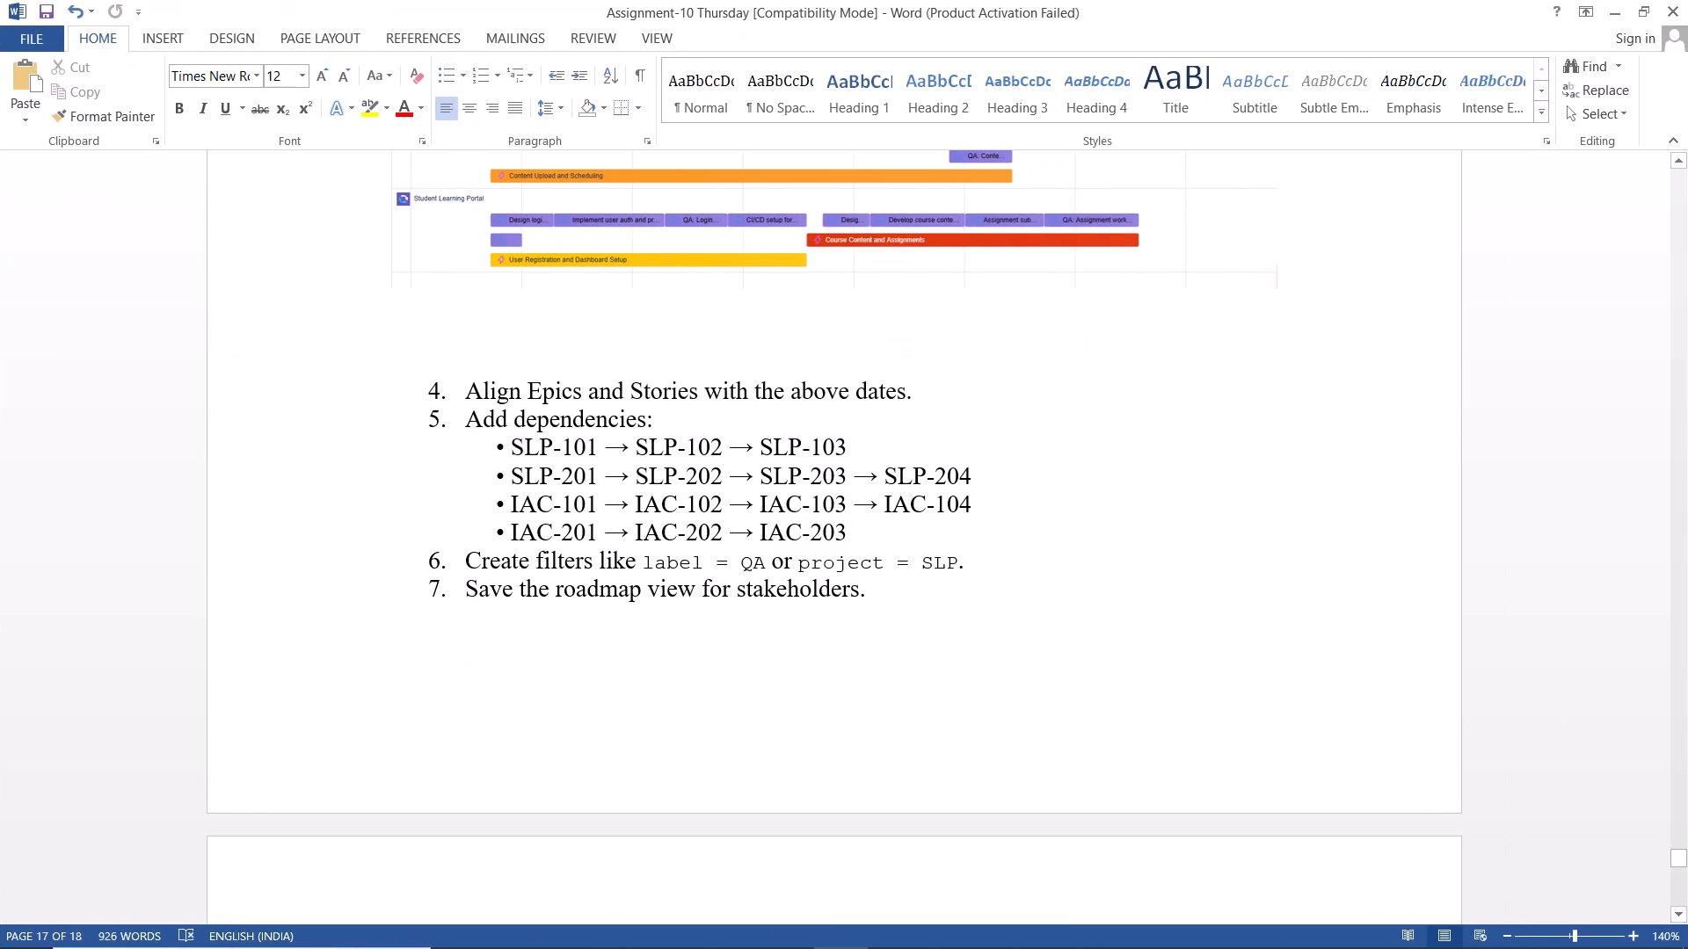
In the Assignment-10 Word document, insert the label filter screenshot below item 6 about creating filters, followed by a blank line.
{"action": "left_click", "coordinate": [999, 561]}
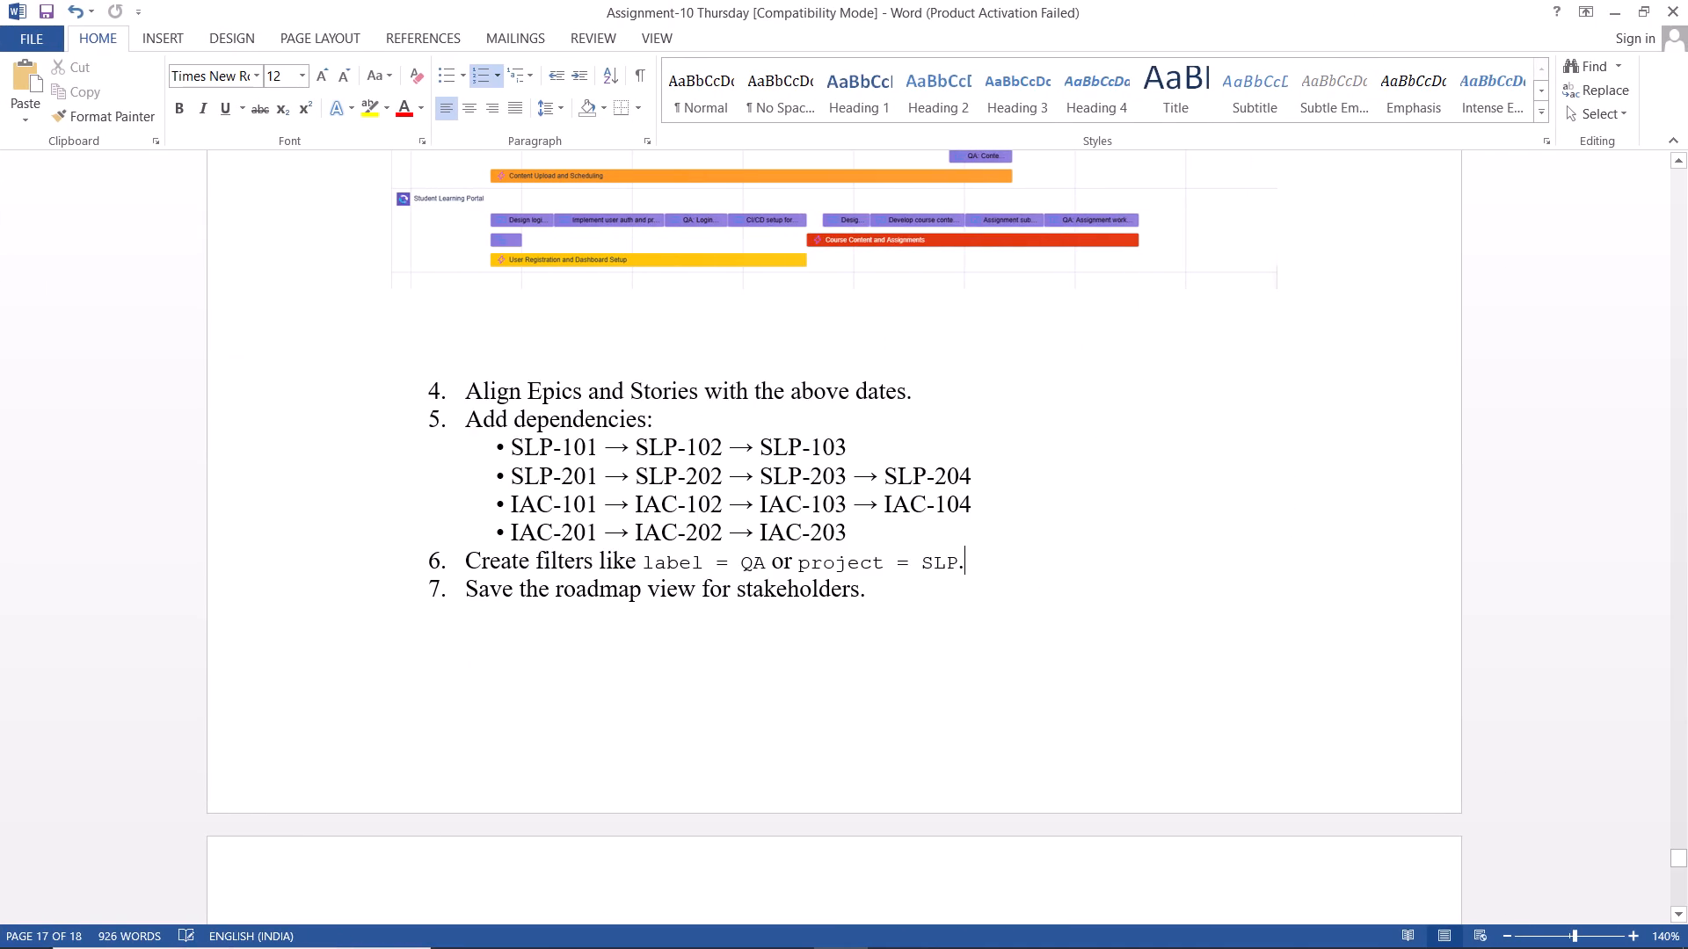
{"action": "key", "text": "Return"}
{"action": "key", "text": "Return"}
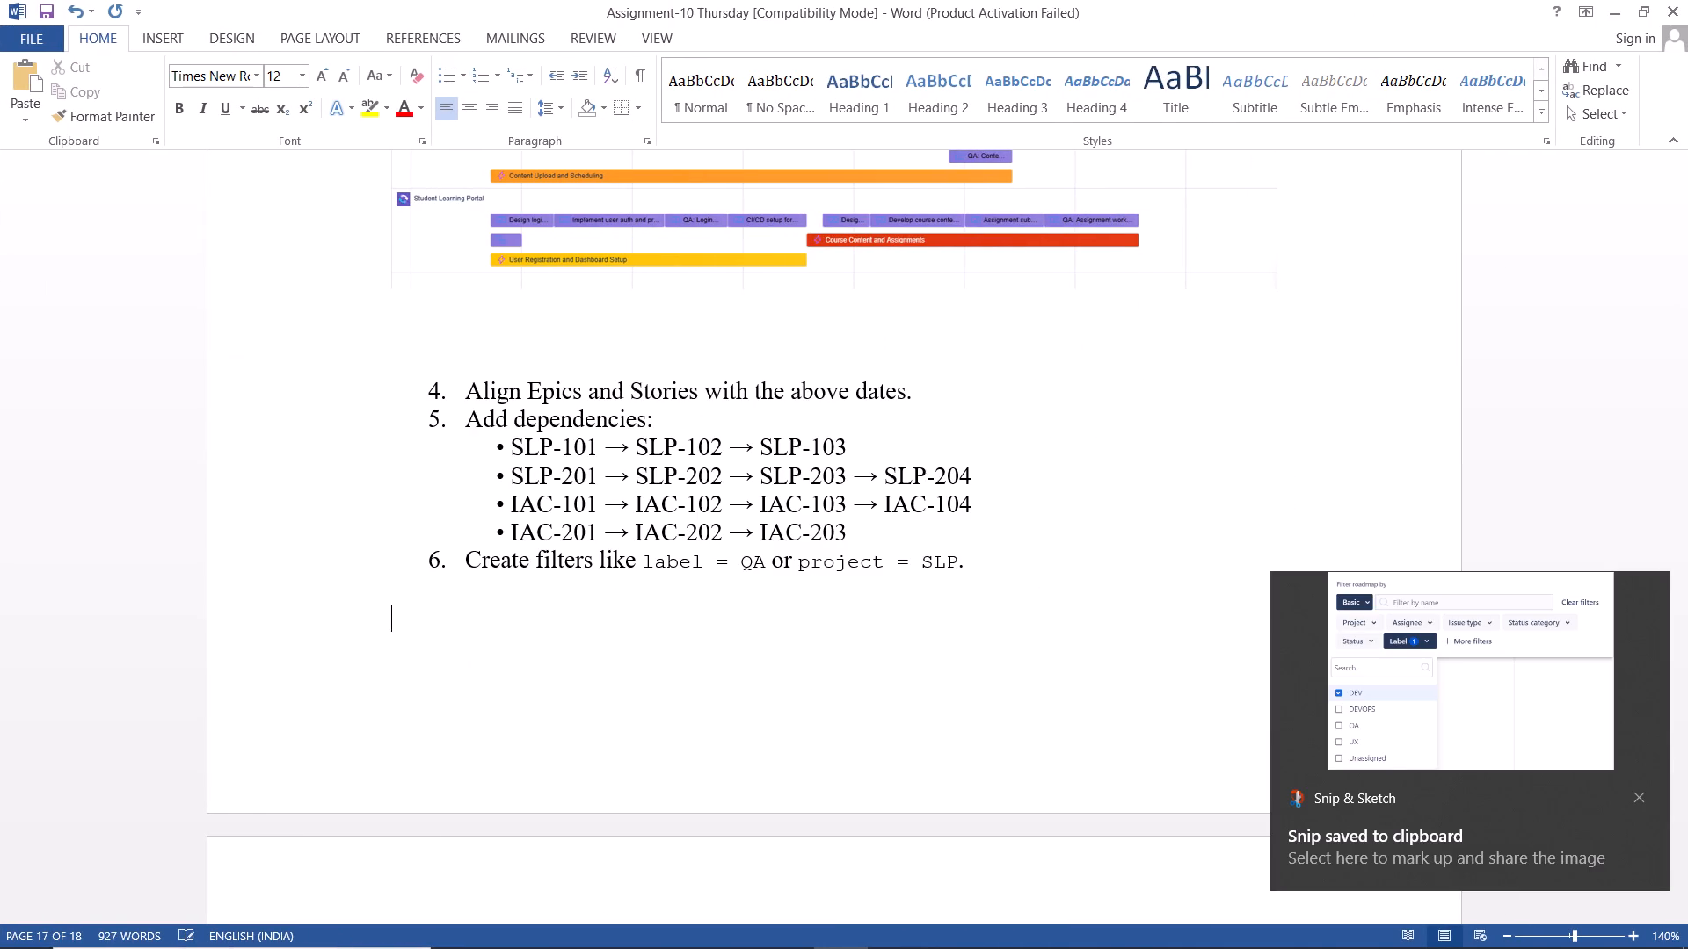
{"action": "key", "text": "ctrl+v"}
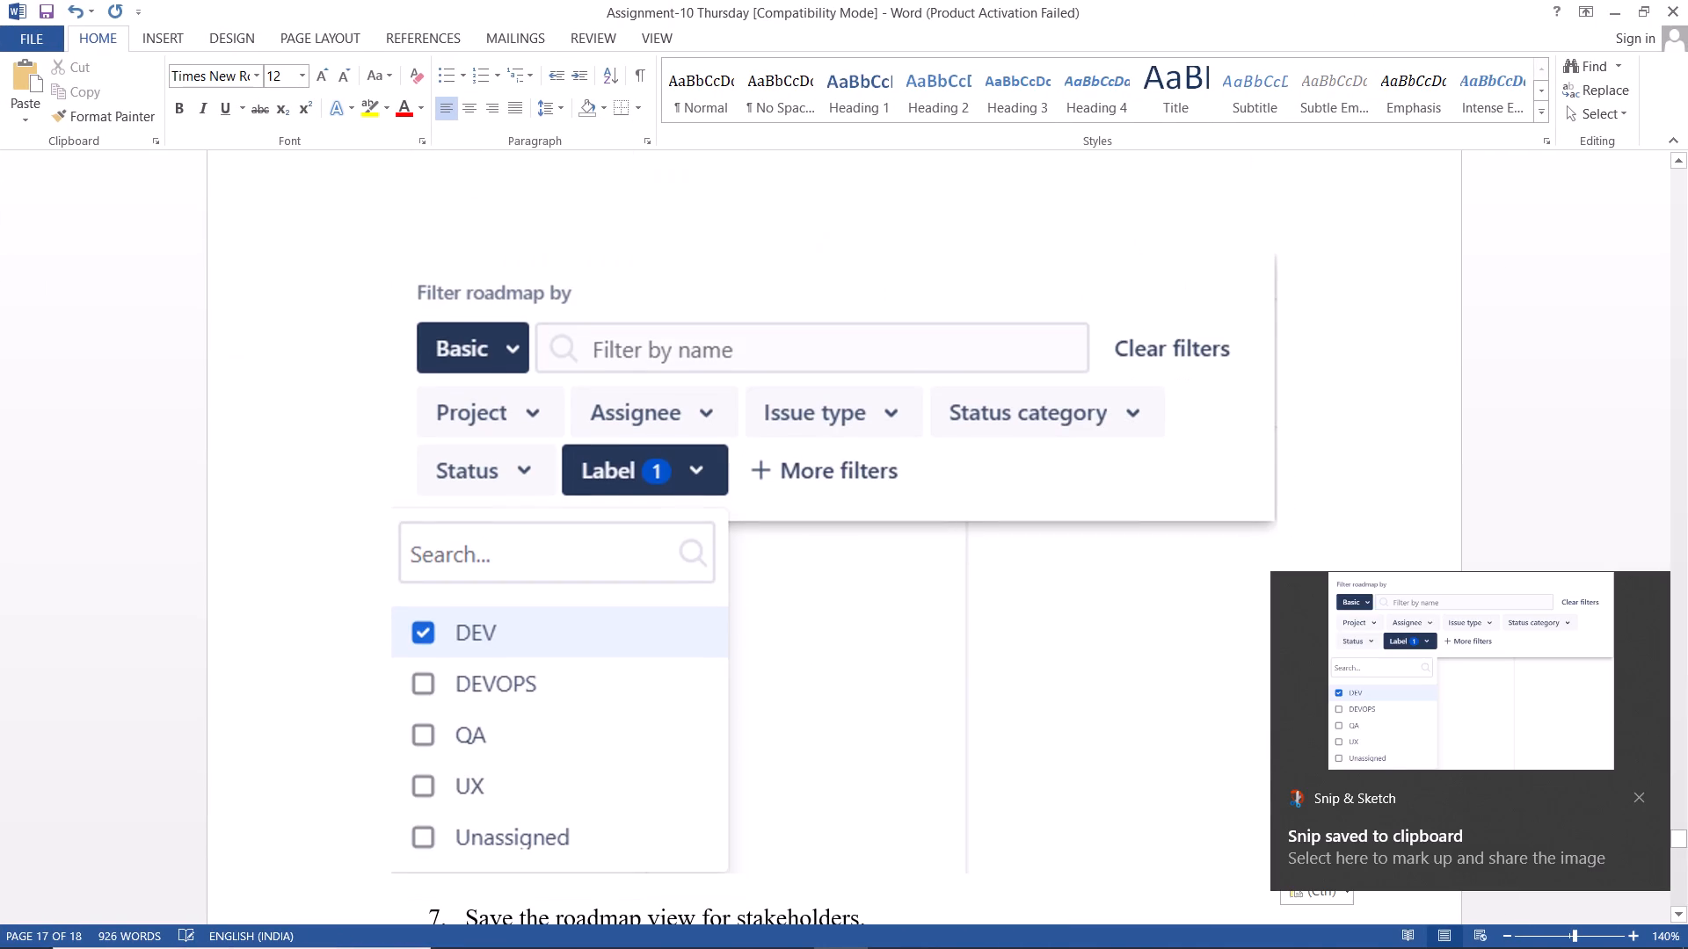
{"action": "scroll", "coordinate": [1205, 778], "scroll_direction": "down", "scroll_amount": 2}
{"action": "key", "text": "Return"}
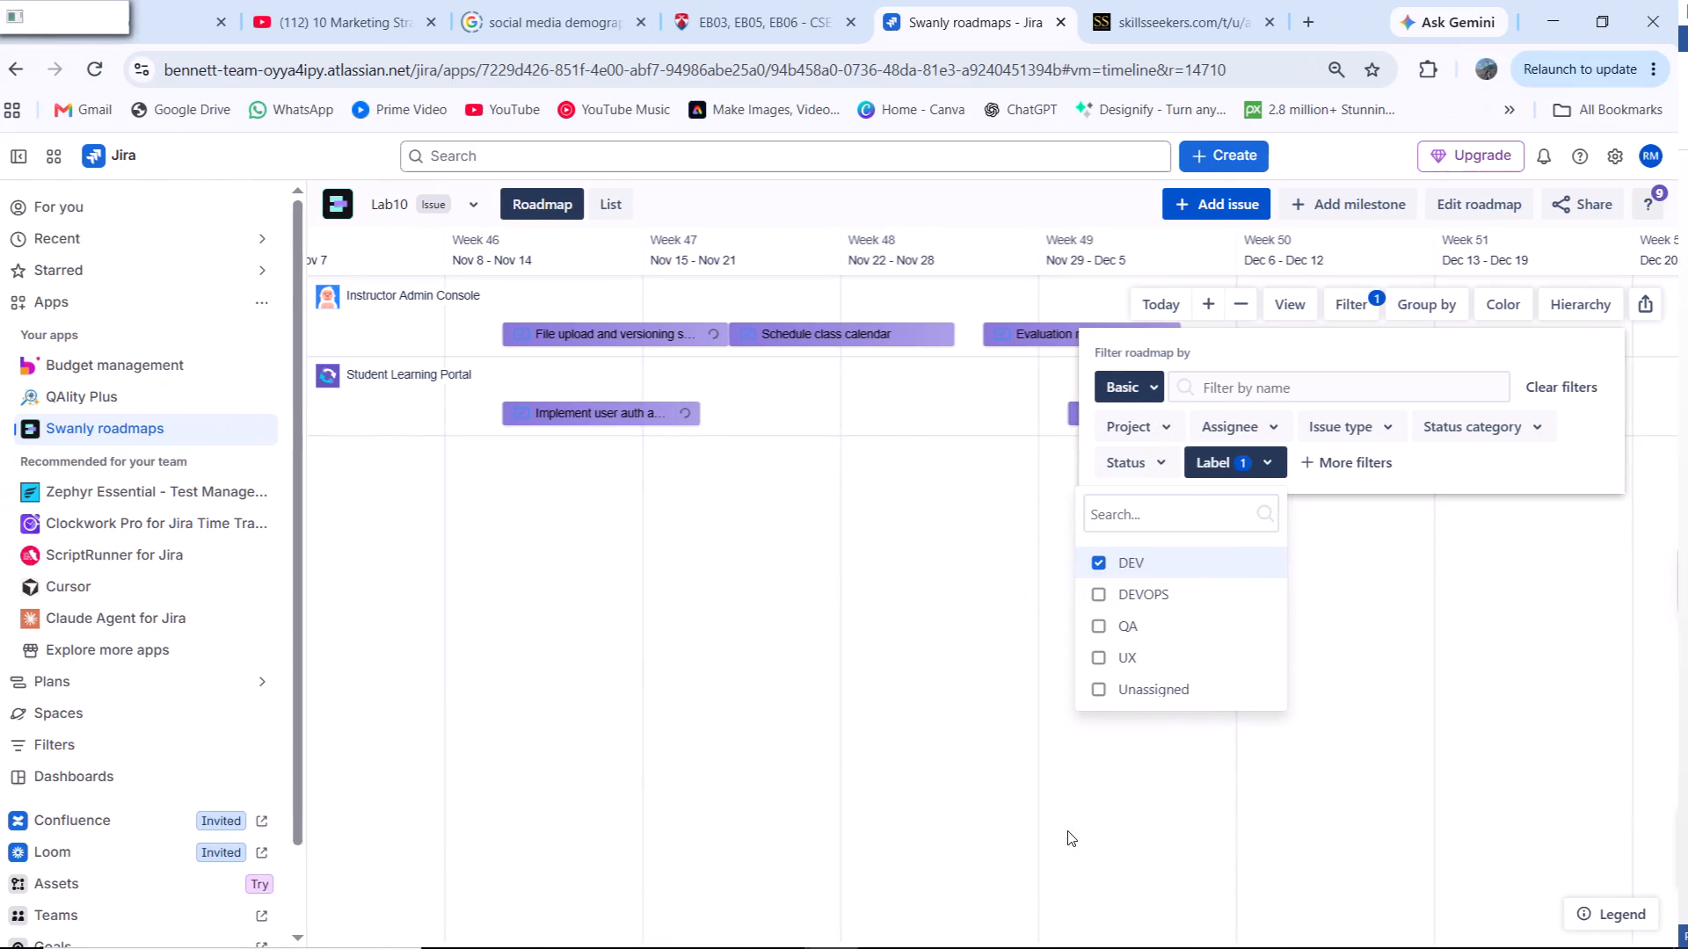
Capture the DEV-filtered Lab10 roadmap in Jira and insert the screenshot below the label filter image in Word.
{"action": "left_click", "coordinate": [848, 844]}
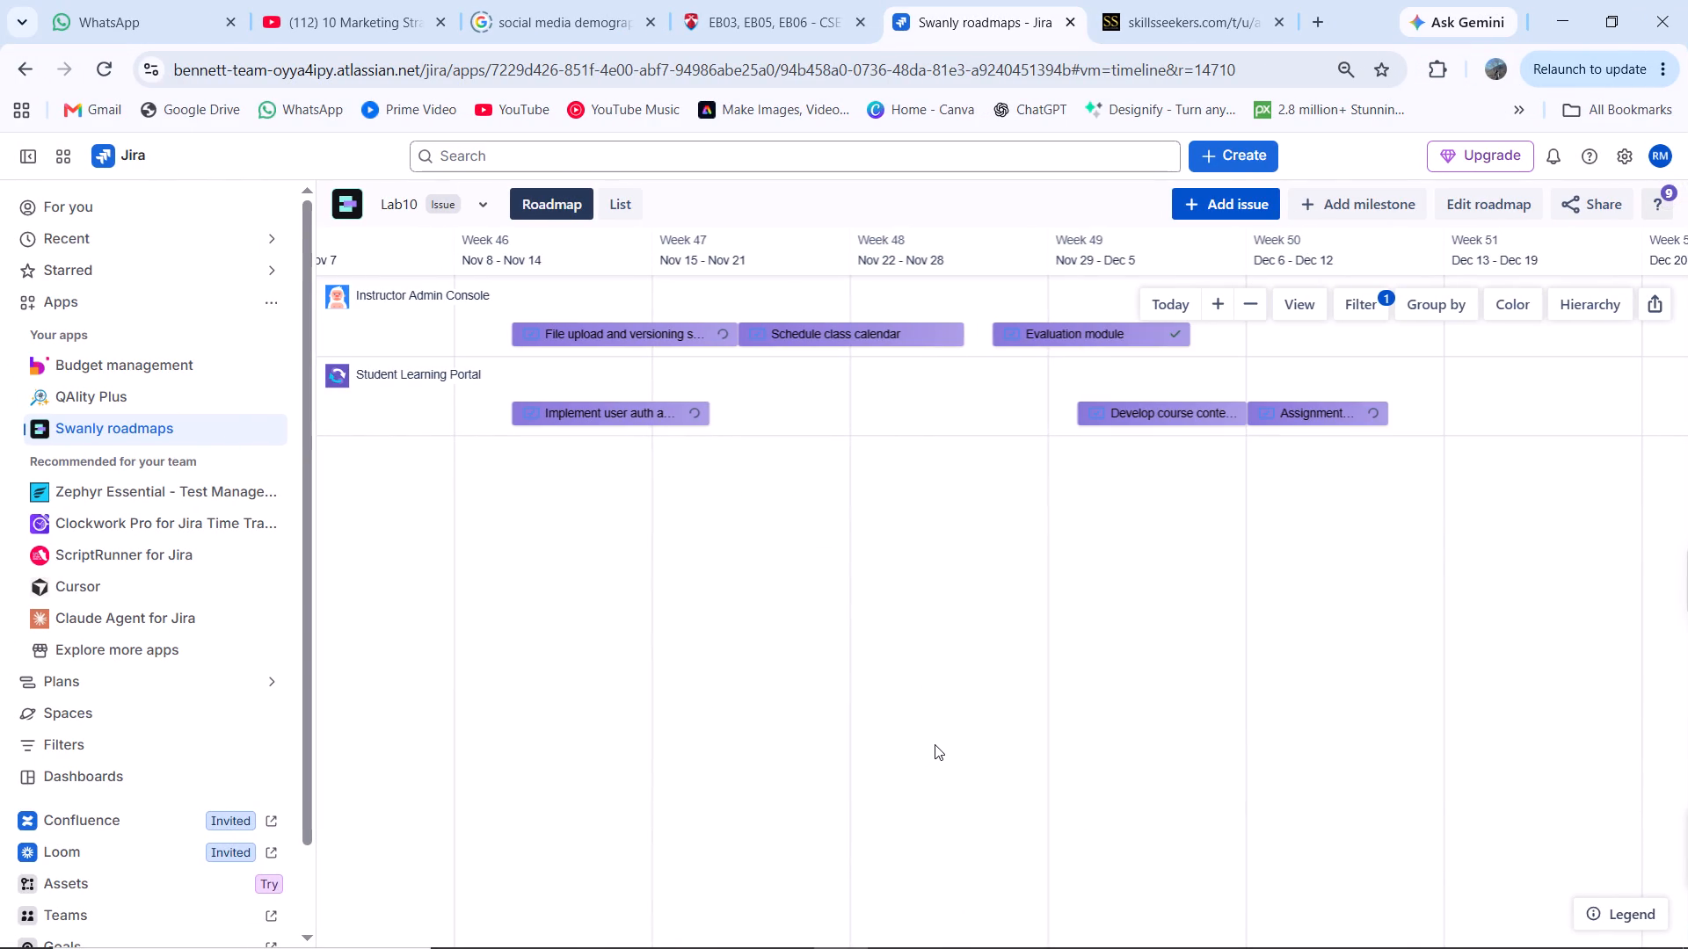
{"action": "key", "text": "shift+super+s"}
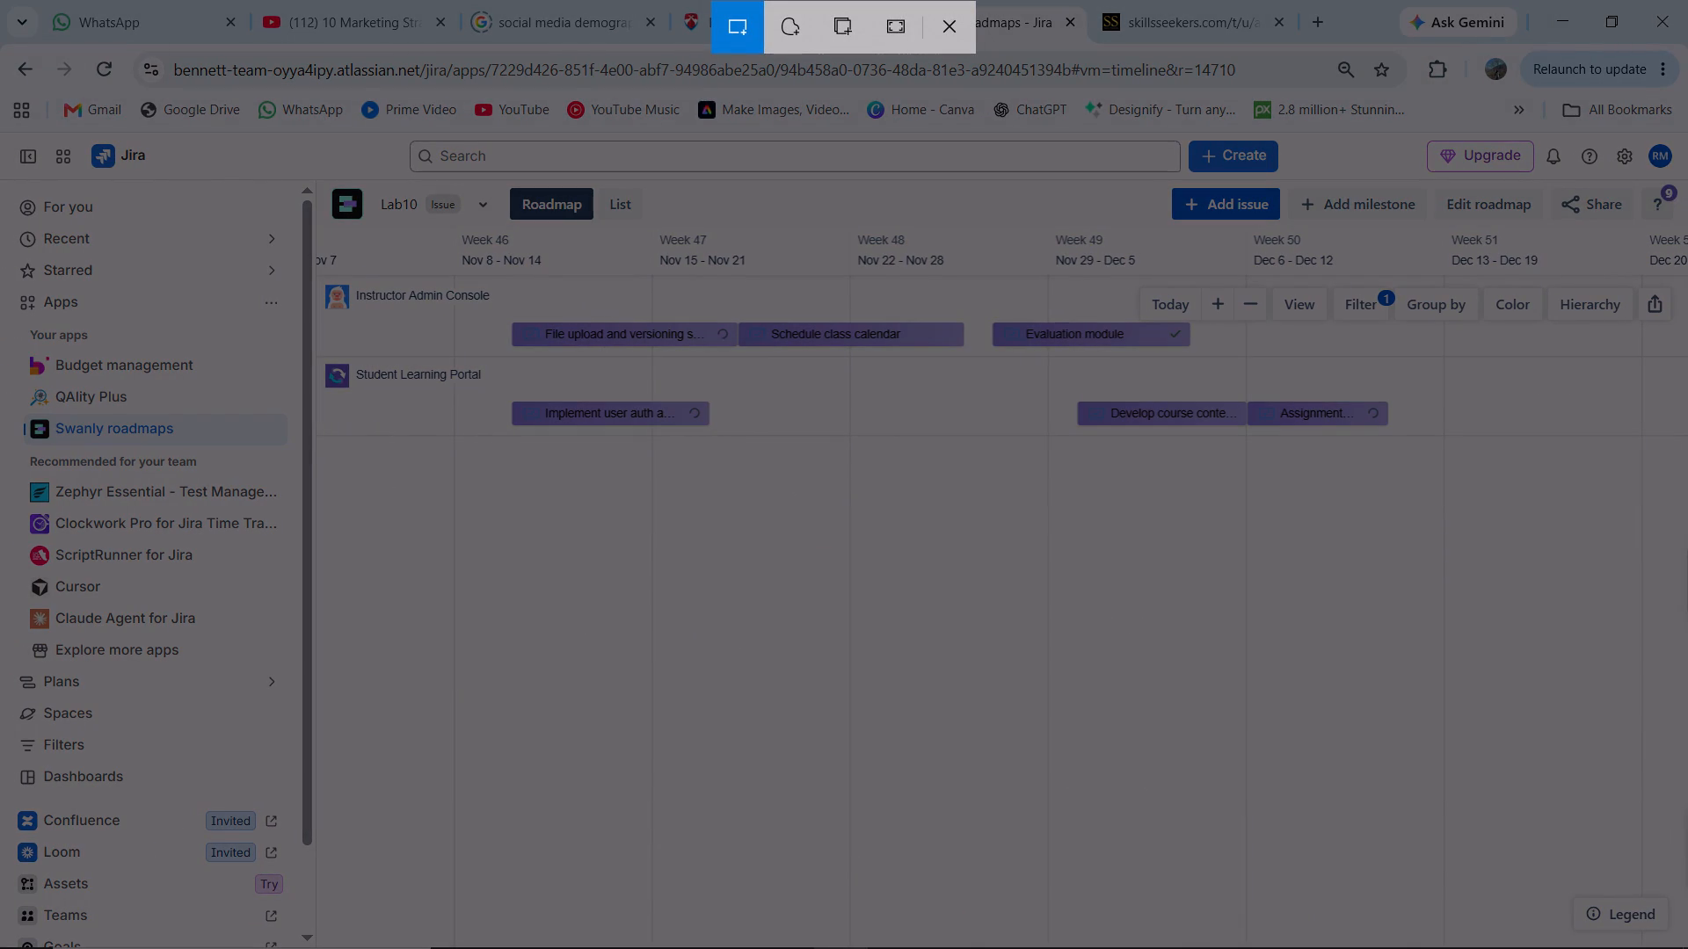
{"action": "left_click_drag", "start_coordinate": [314, 177], "coordinate": [1355, 532]}
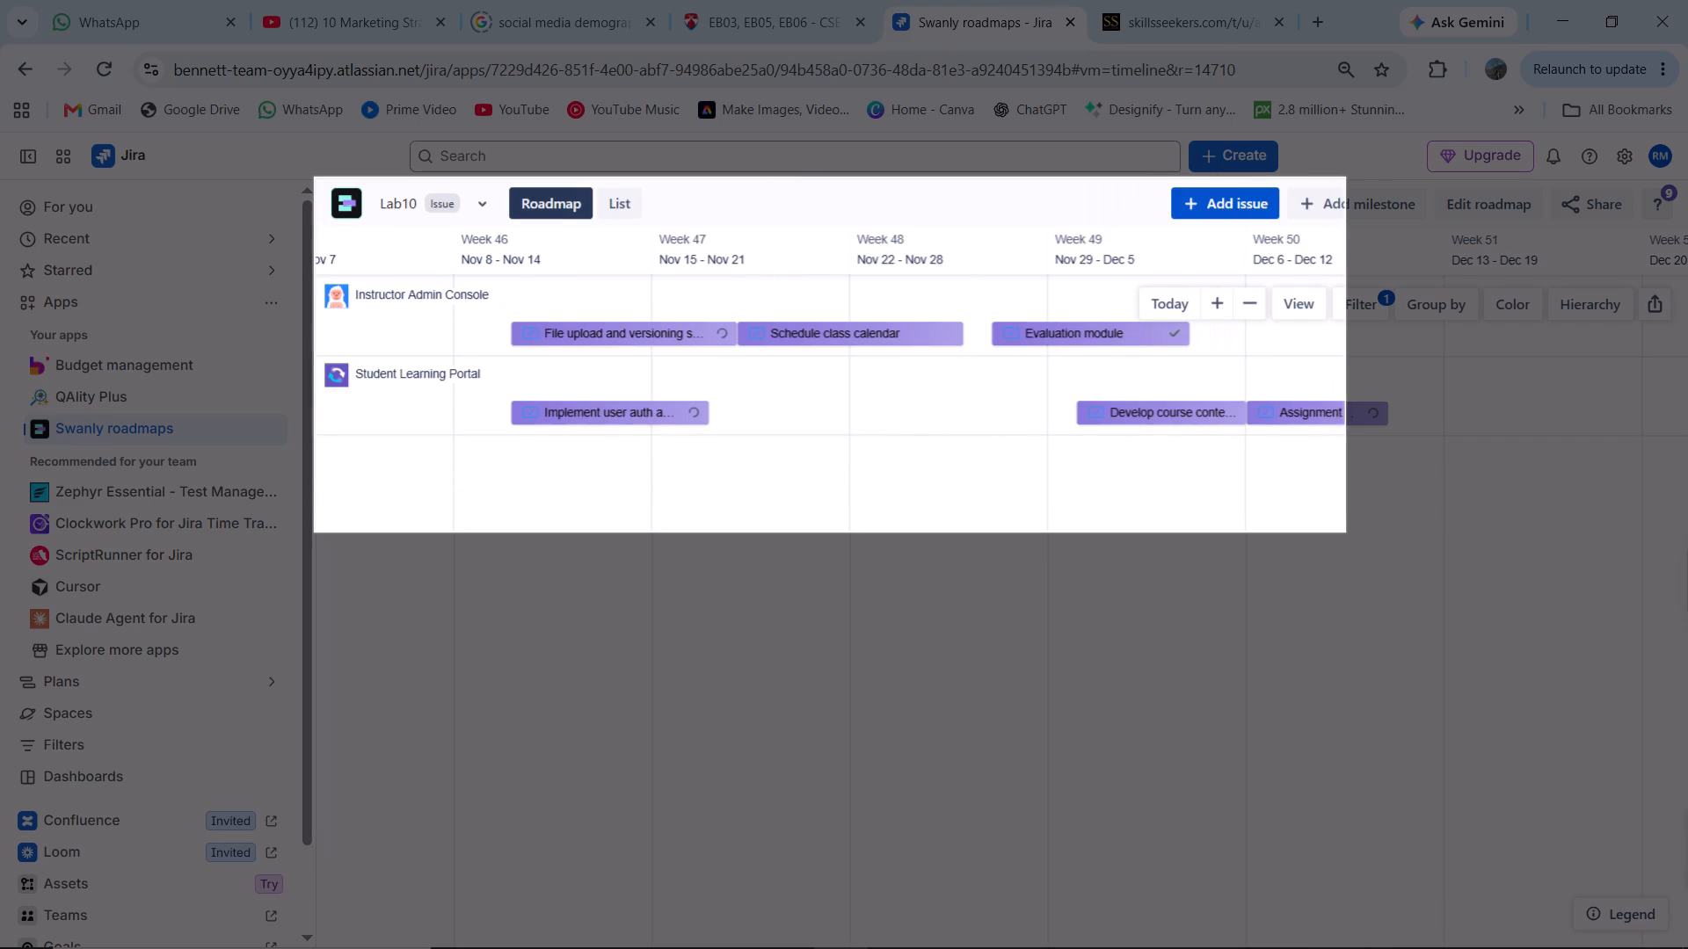
{"action": "left_click_drag", "start_coordinate": [1355, 532], "coordinate": [1687, 532]}
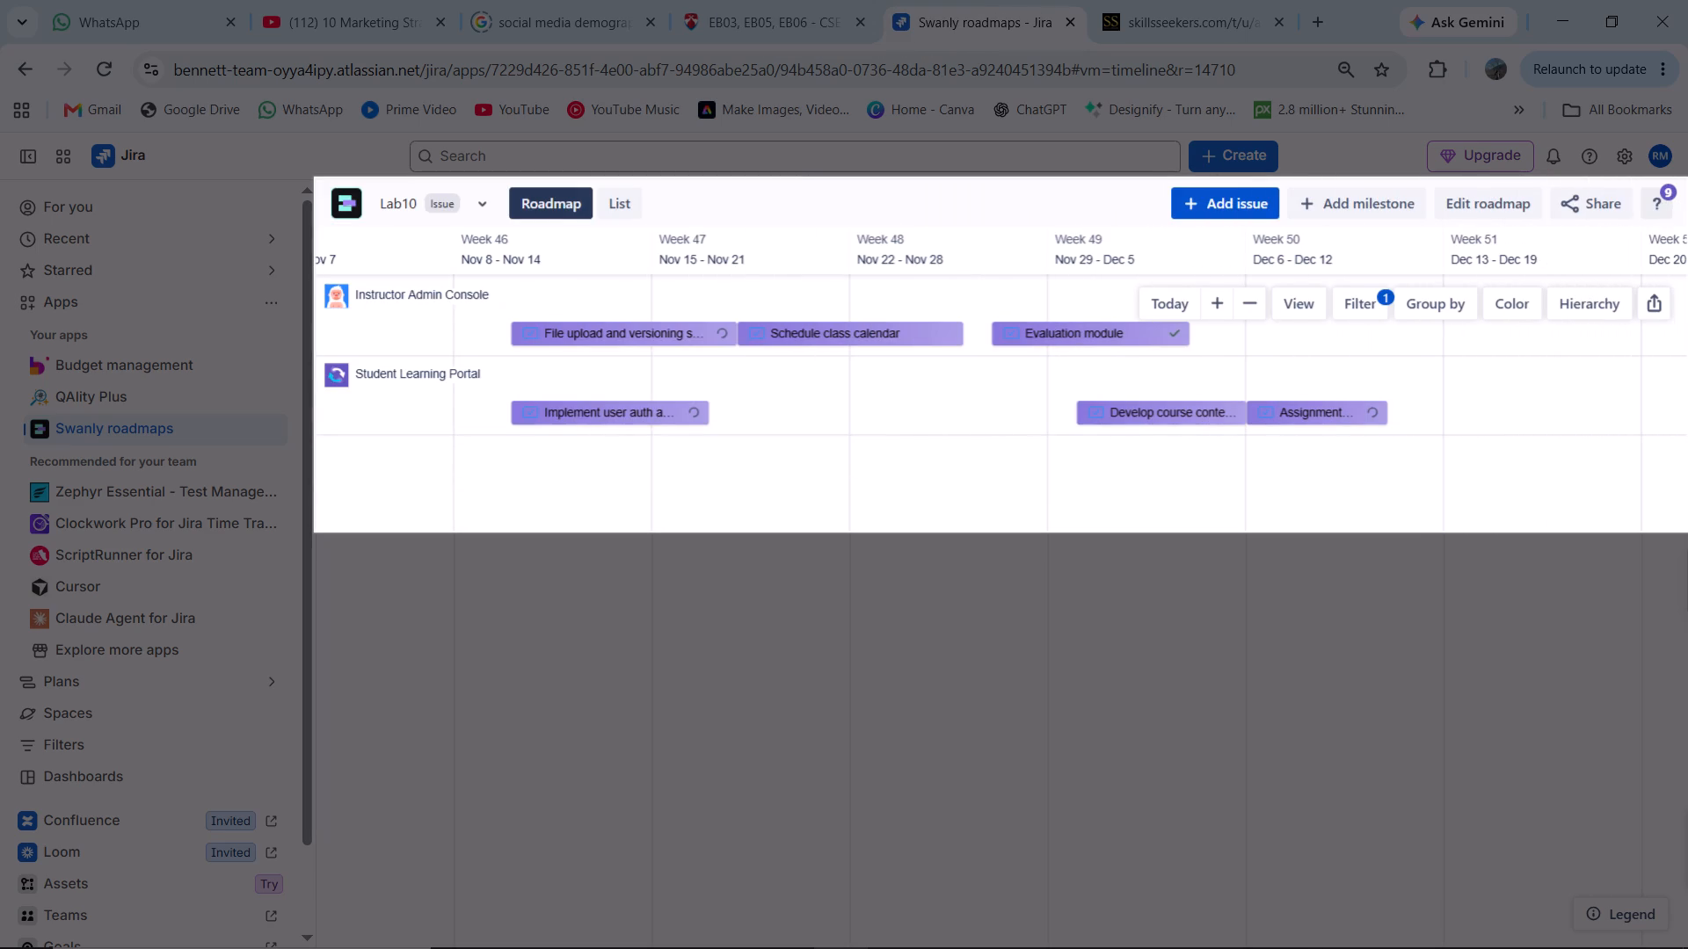
{"action": "left_click_drag", "start_coordinate": [1687, 532], "coordinate": [1687, 529]}
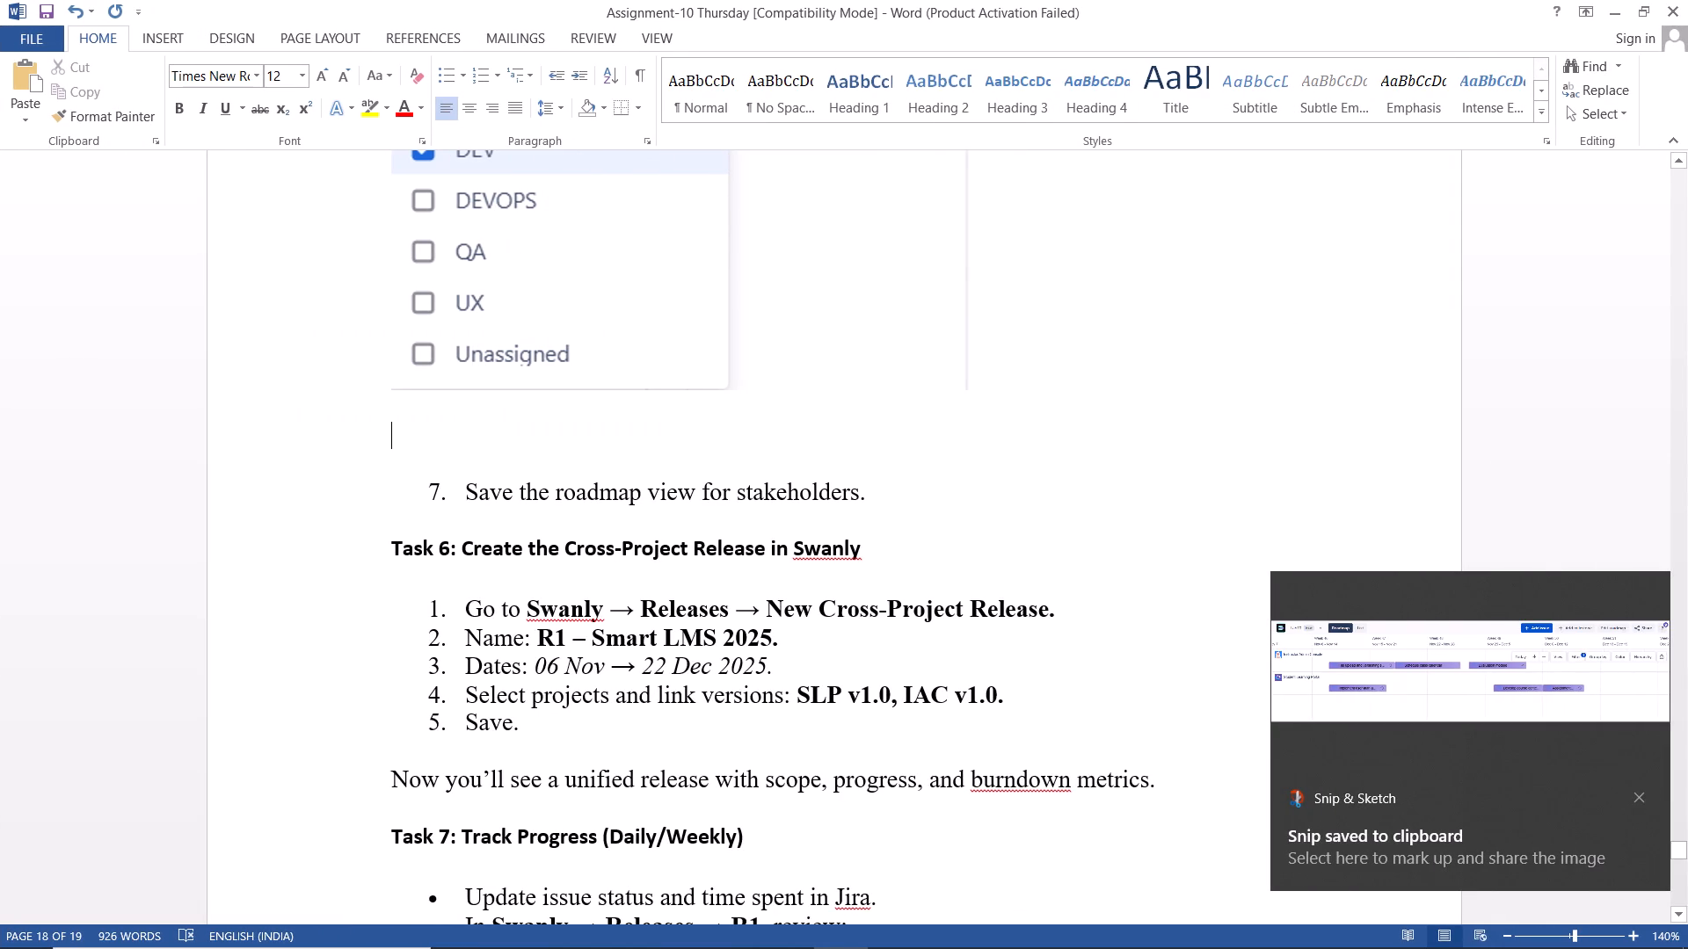
{"action": "key", "text": "ctrl+v"}
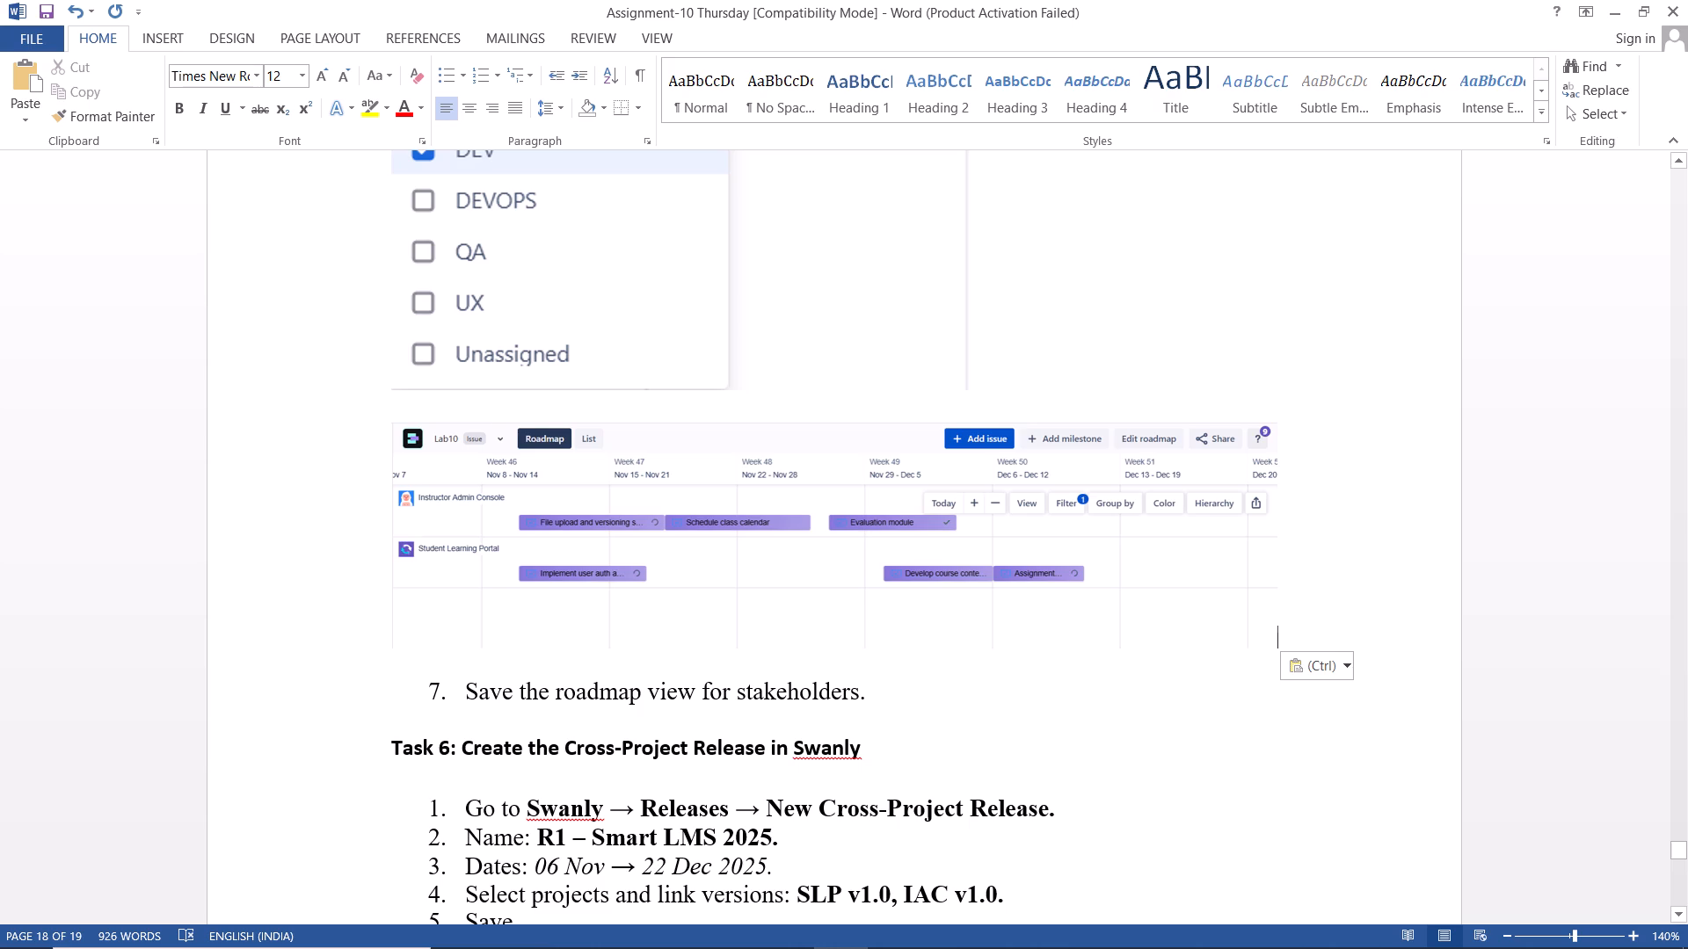
{"action": "key", "text": "Return"}
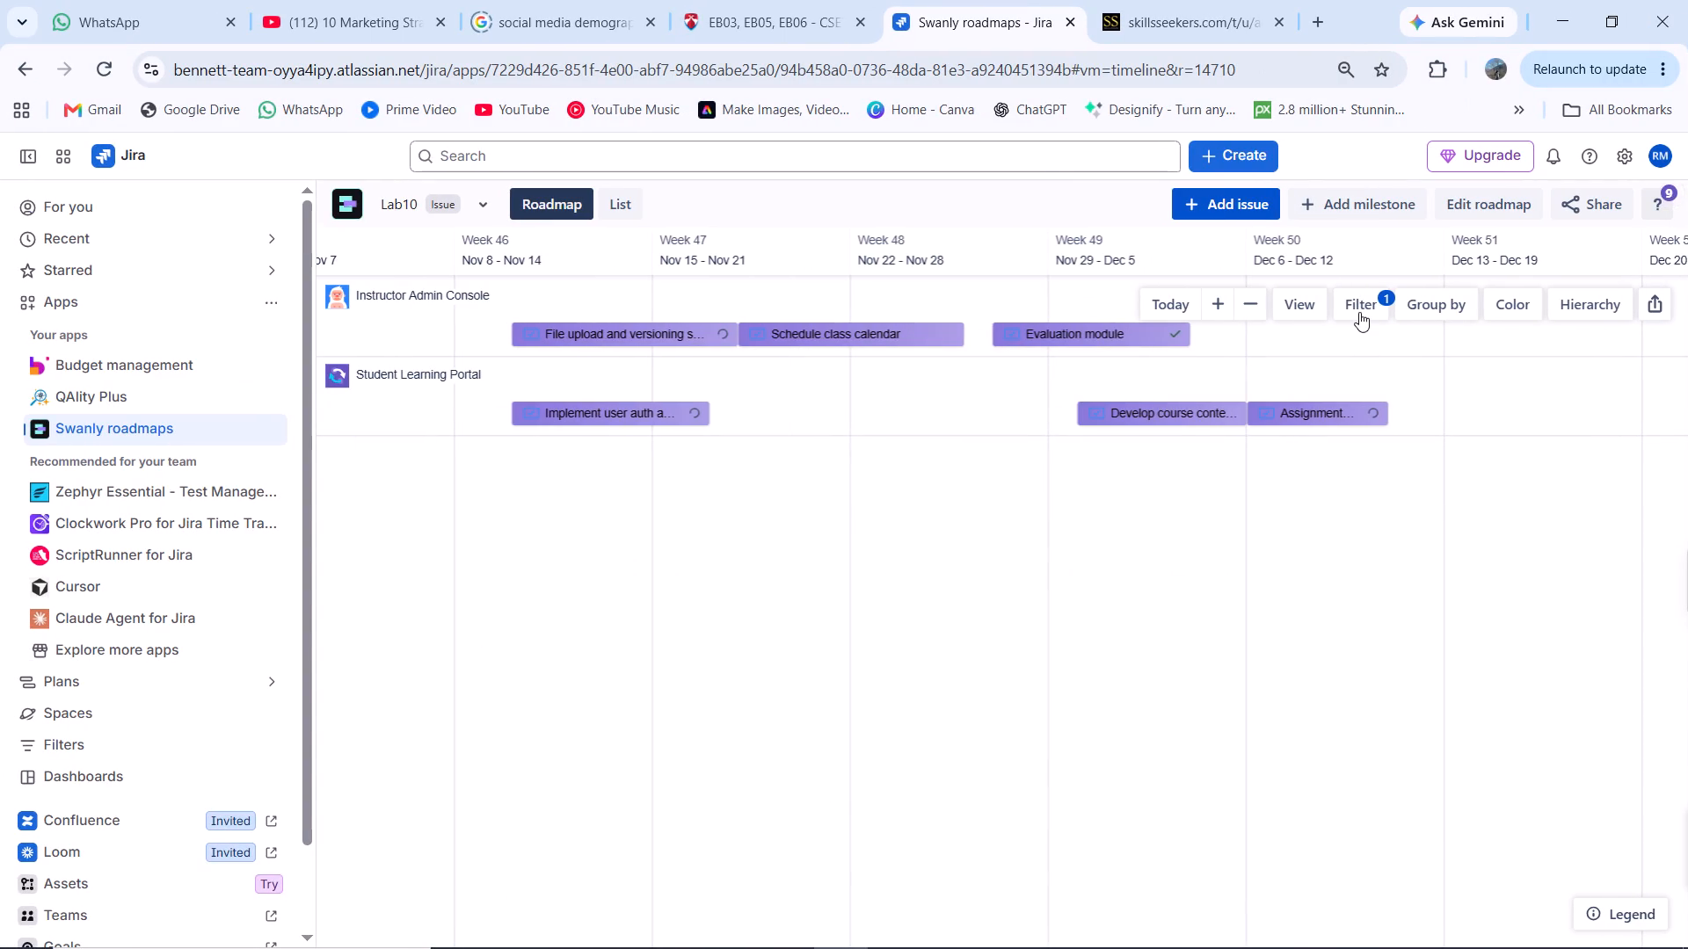
Back in the Lab10 roadmap, remove the DEV label filter and filter by the Instructor Admin Console project.
{"action": "left_click", "coordinate": [1361, 309]}
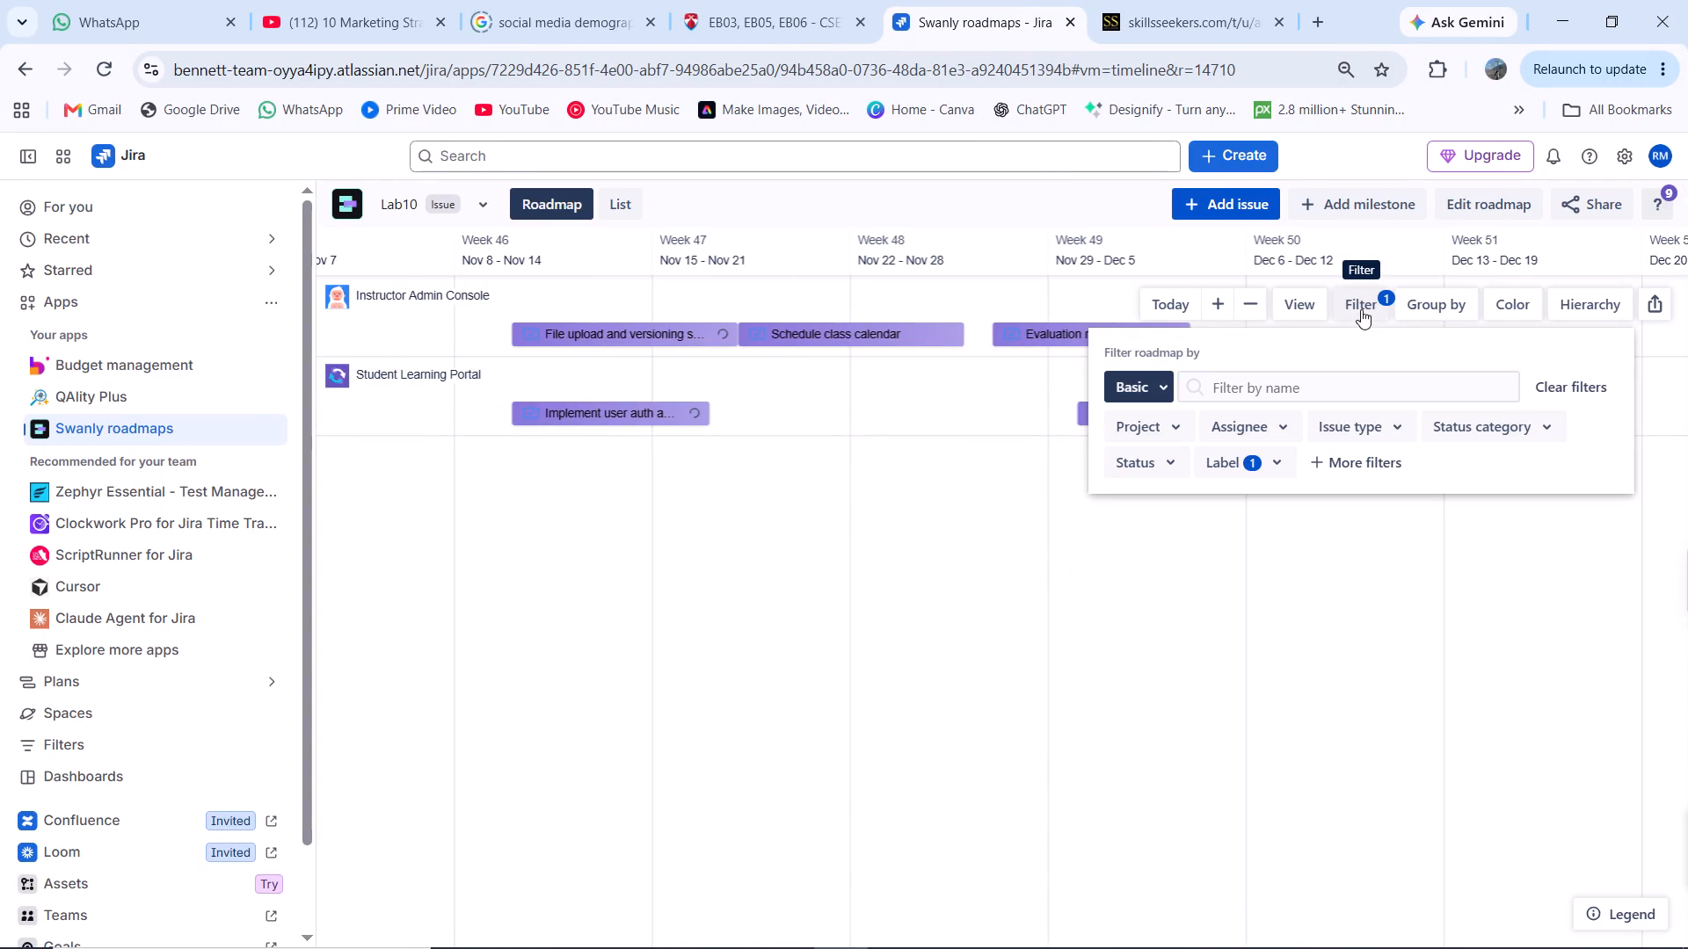
{"action": "left_click", "coordinate": [1258, 464]}
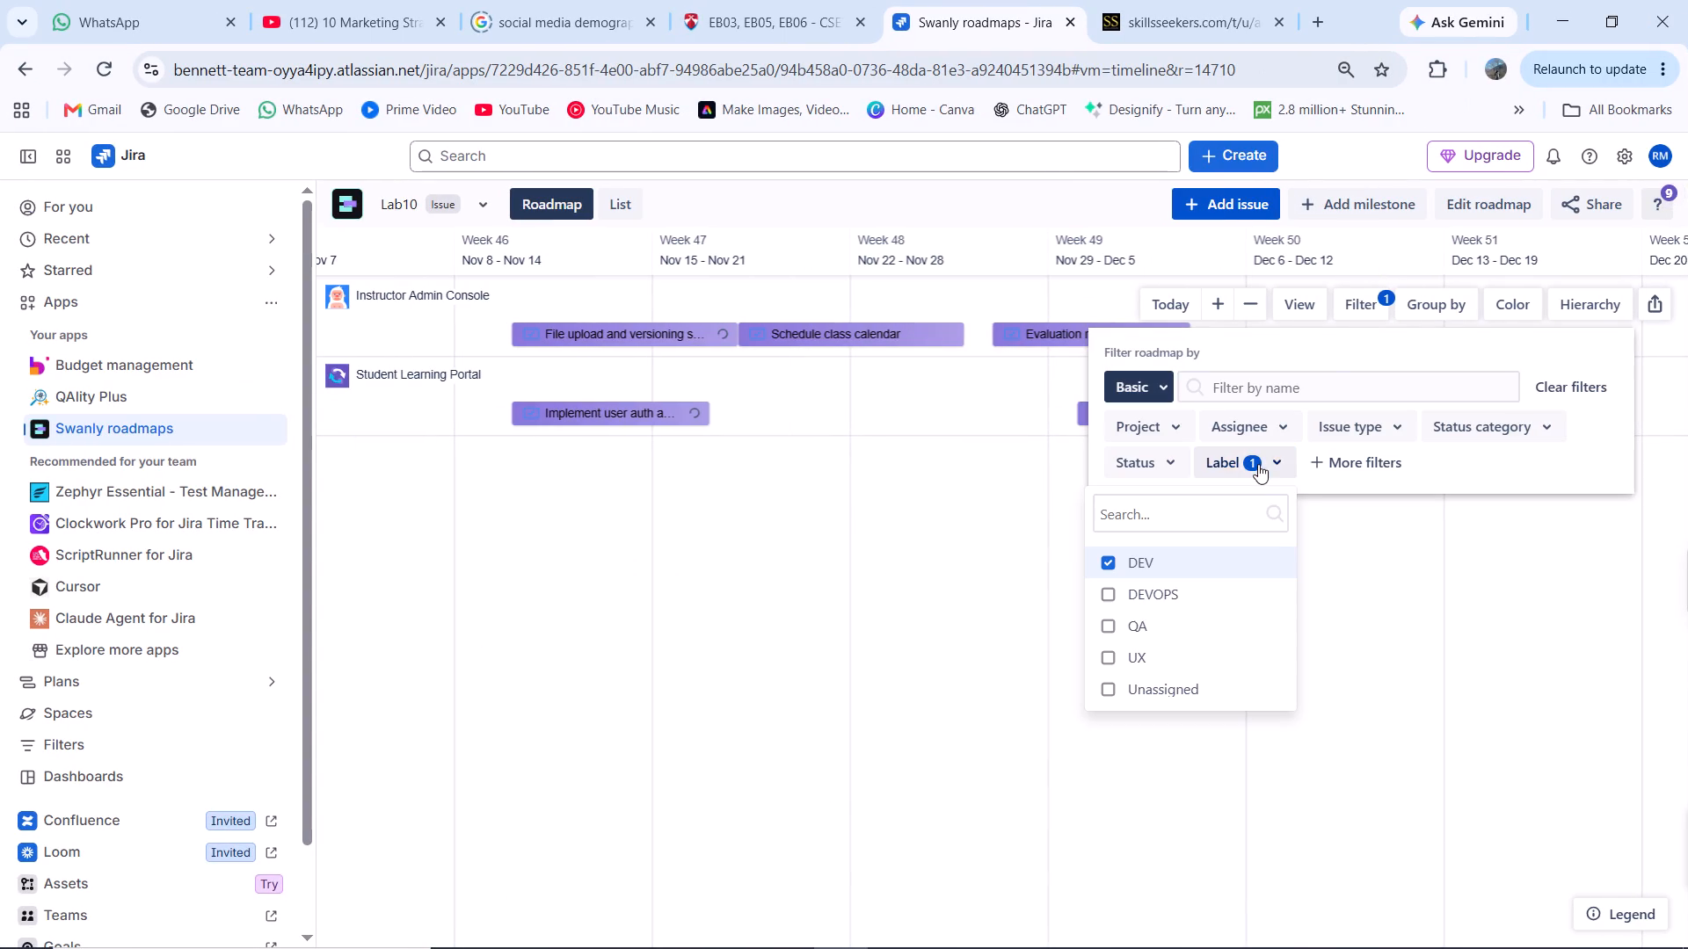
{"action": "left_click", "coordinate": [1170, 552]}
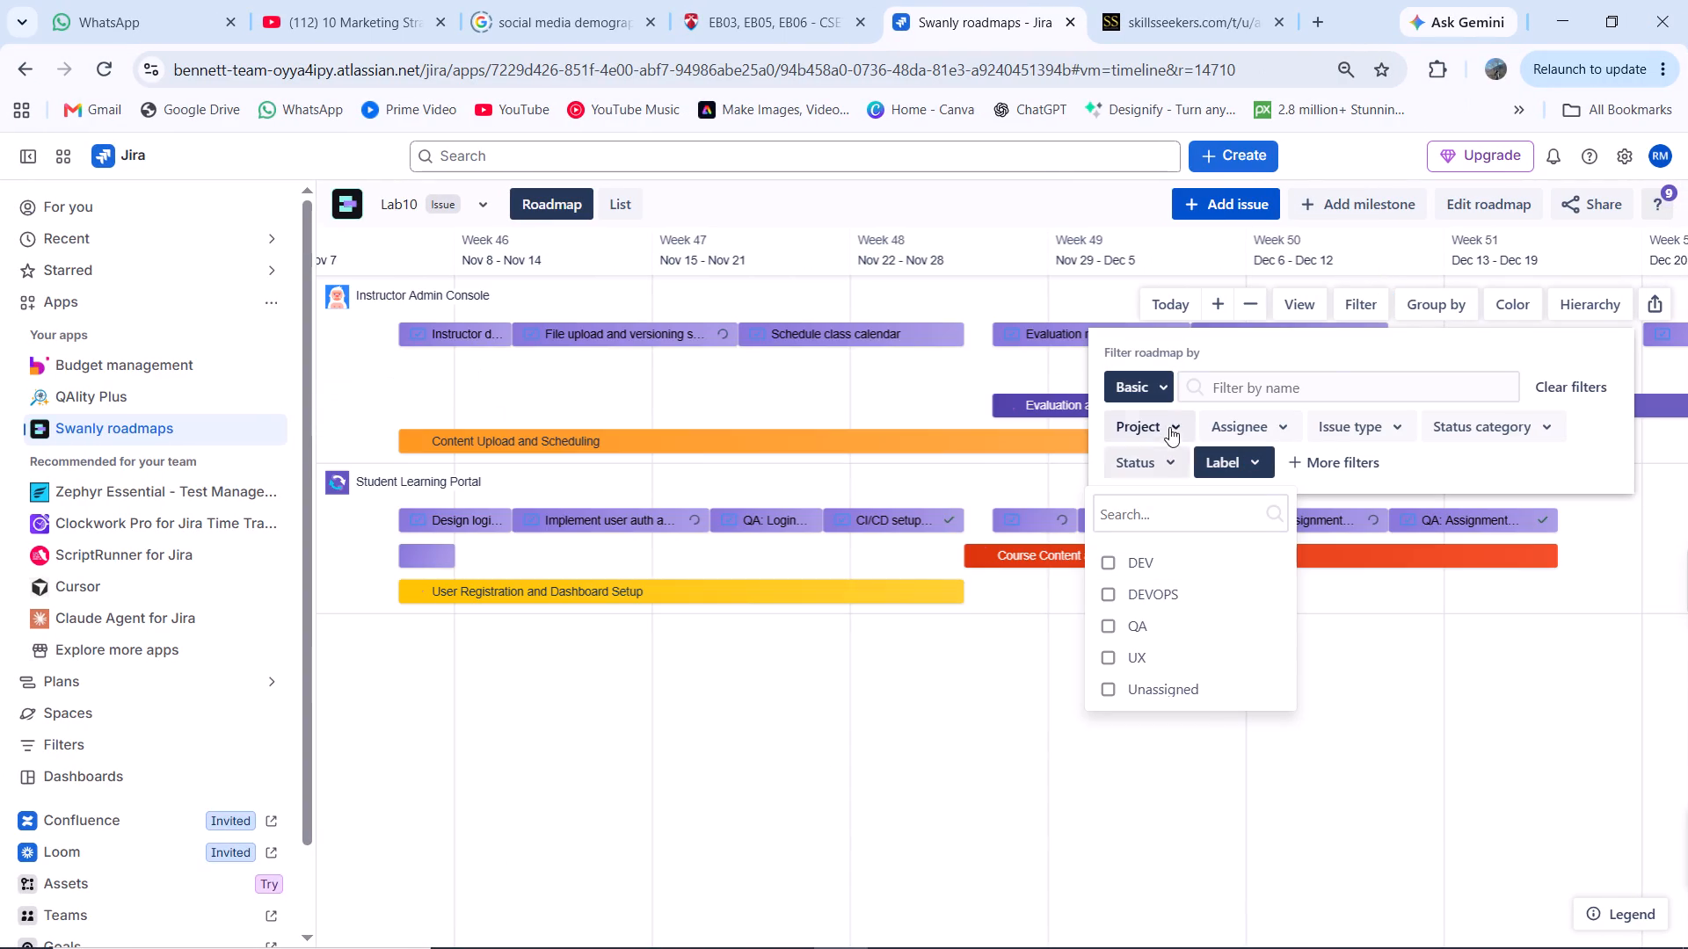
{"action": "left_click", "coordinate": [1167, 421]}
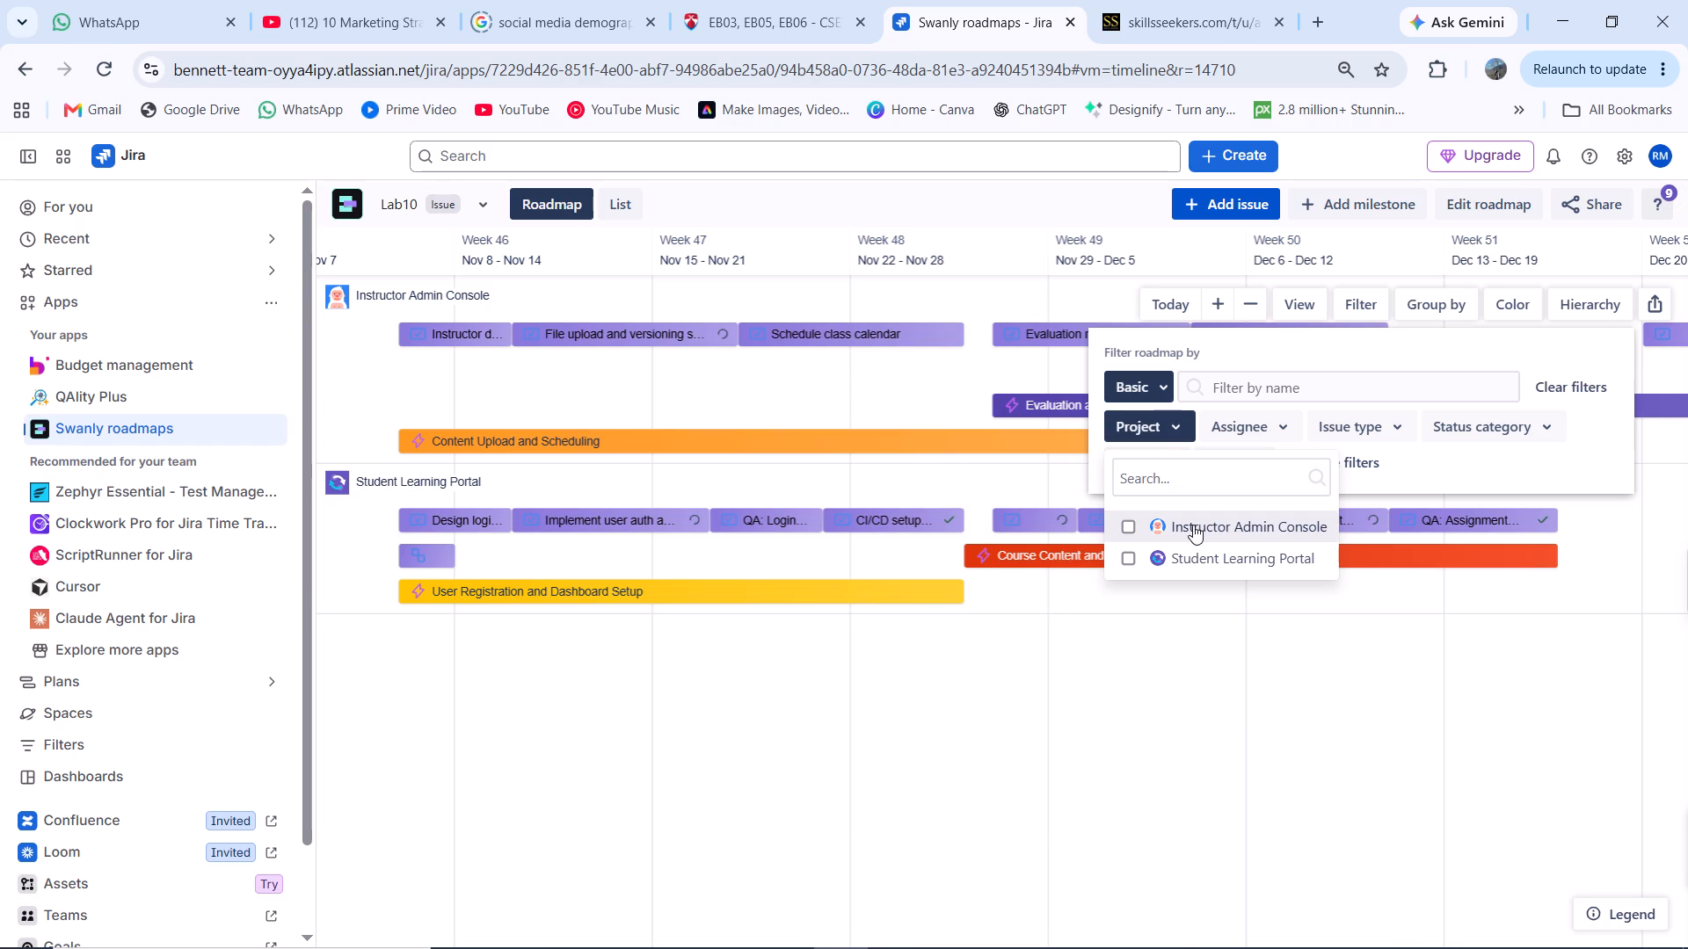
{"action": "left_click", "coordinate": [1193, 525]}
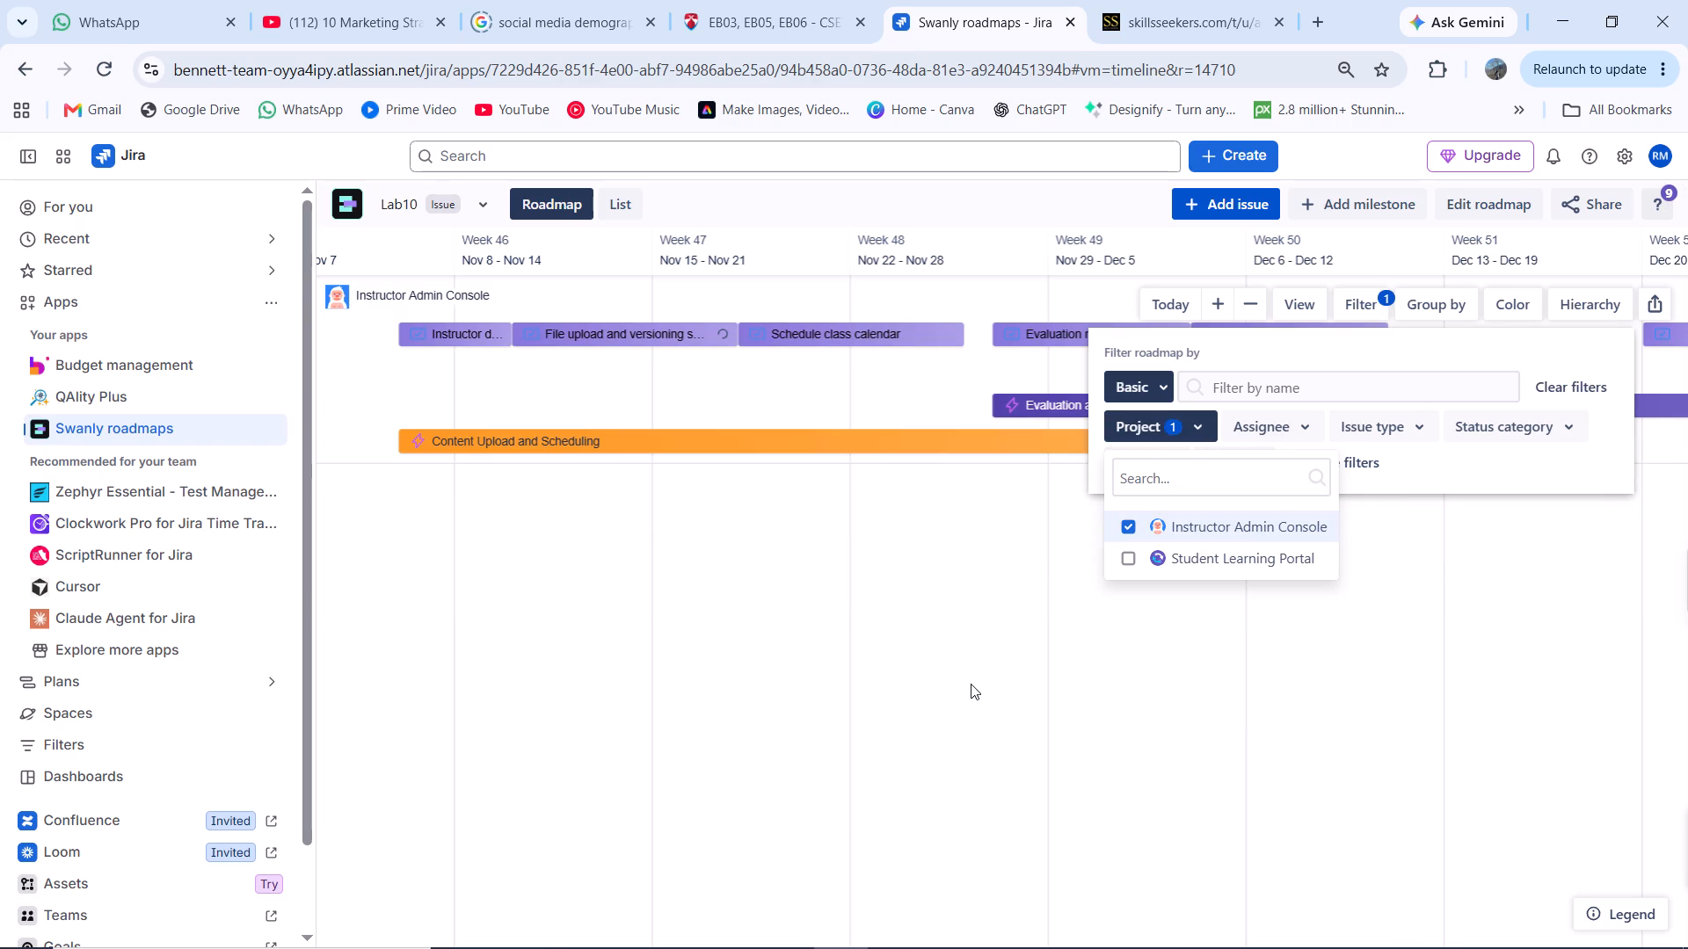
{"action": "left_click", "coordinate": [971, 684]}
Capture a screenshot of the Lab10 roadmap filtered by Instructor Admin Console, from the roadmap header down to the Content Upload and Scheduling bar.
{"action": "scroll", "coordinate": [971, 684], "scroll_direction": "left", "scroll_amount": 1}
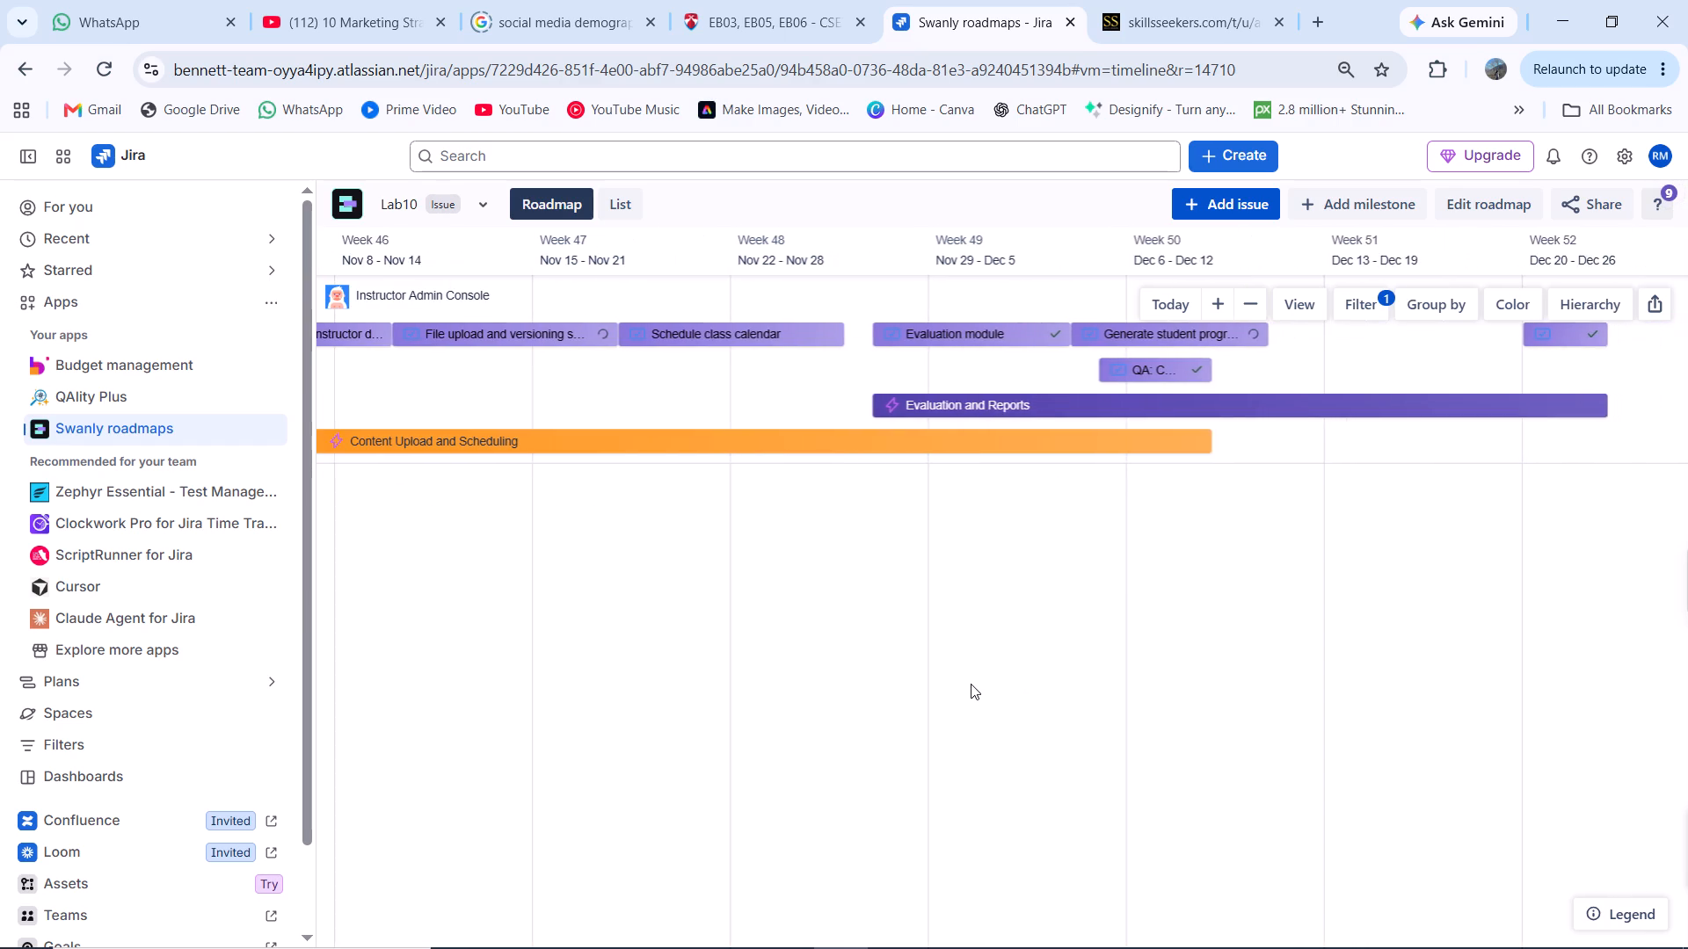
{"action": "scroll", "coordinate": [971, 684], "scroll_direction": "right", "scroll_amount": 1}
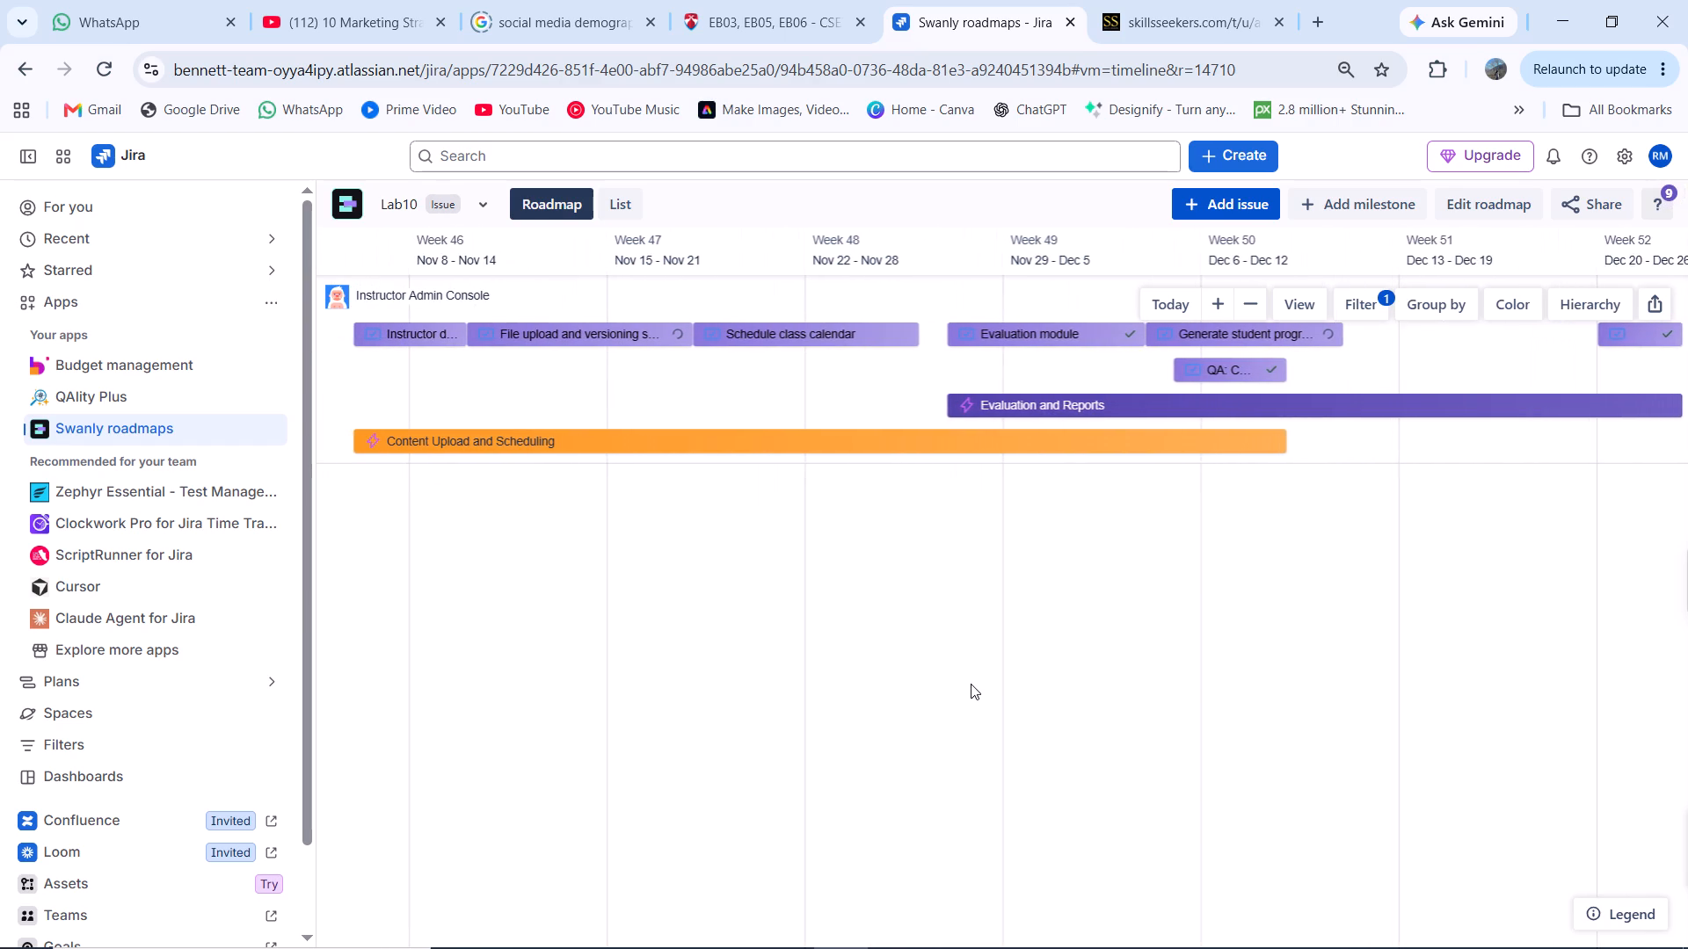
{"action": "scroll", "coordinate": [971, 684], "scroll_direction": "right", "scroll_amount": 4}
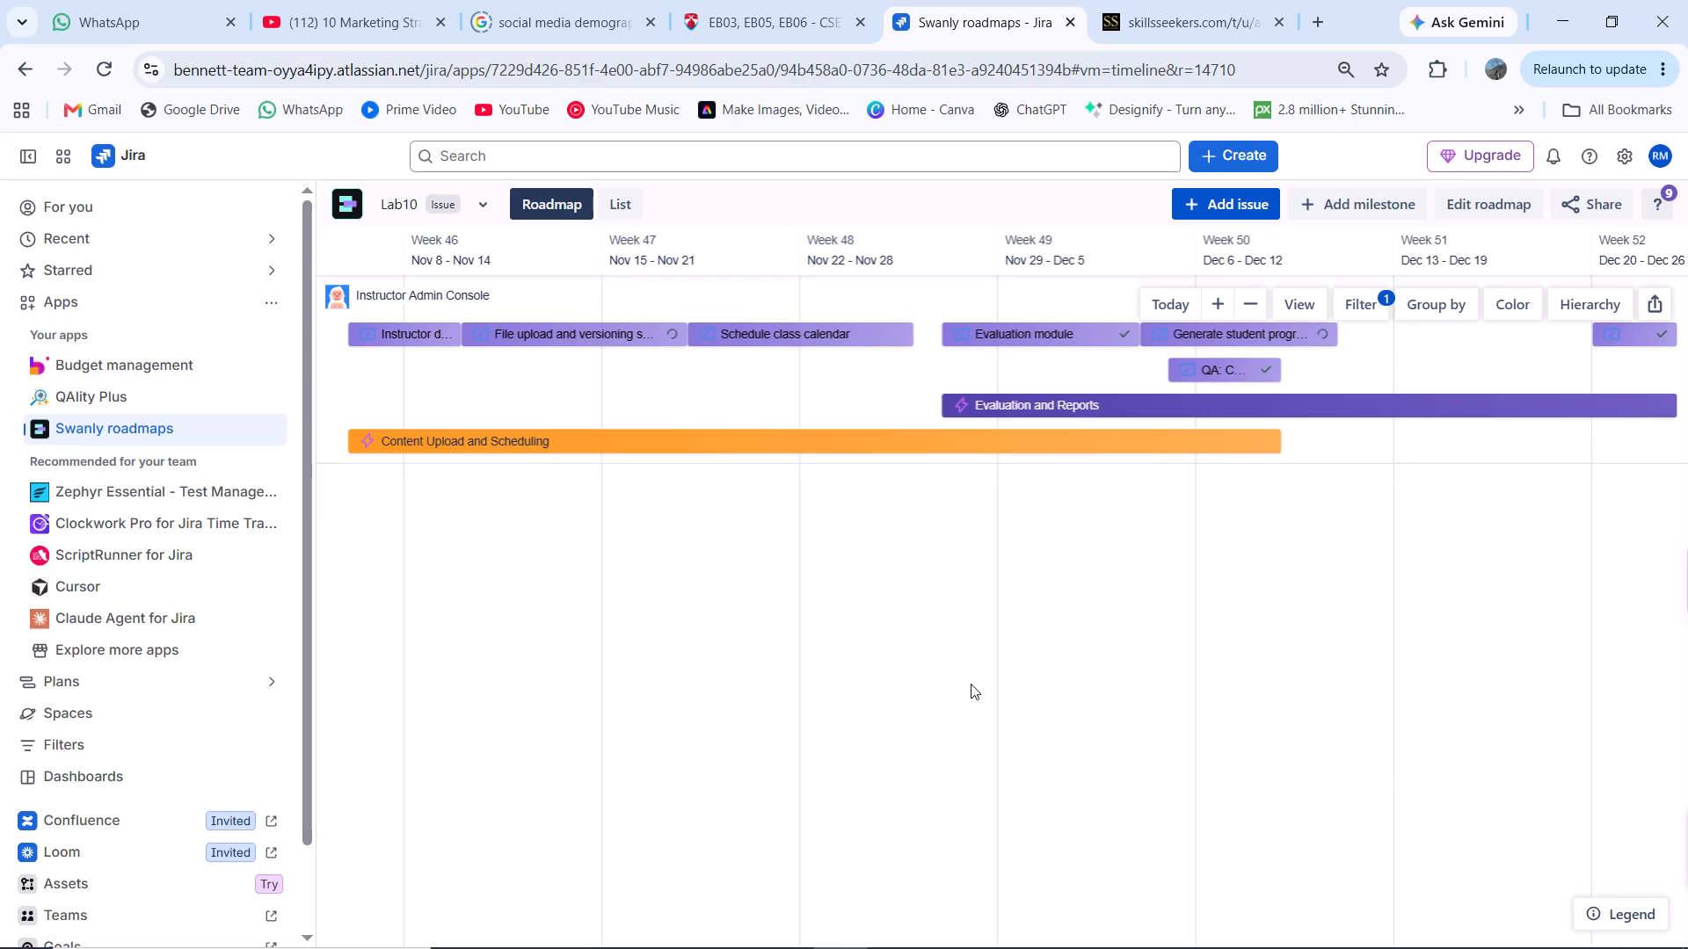
{"action": "scroll", "coordinate": [971, 684], "scroll_direction": "right", "scroll_amount": 1}
{"action": "key", "text": "shift+super+s"}
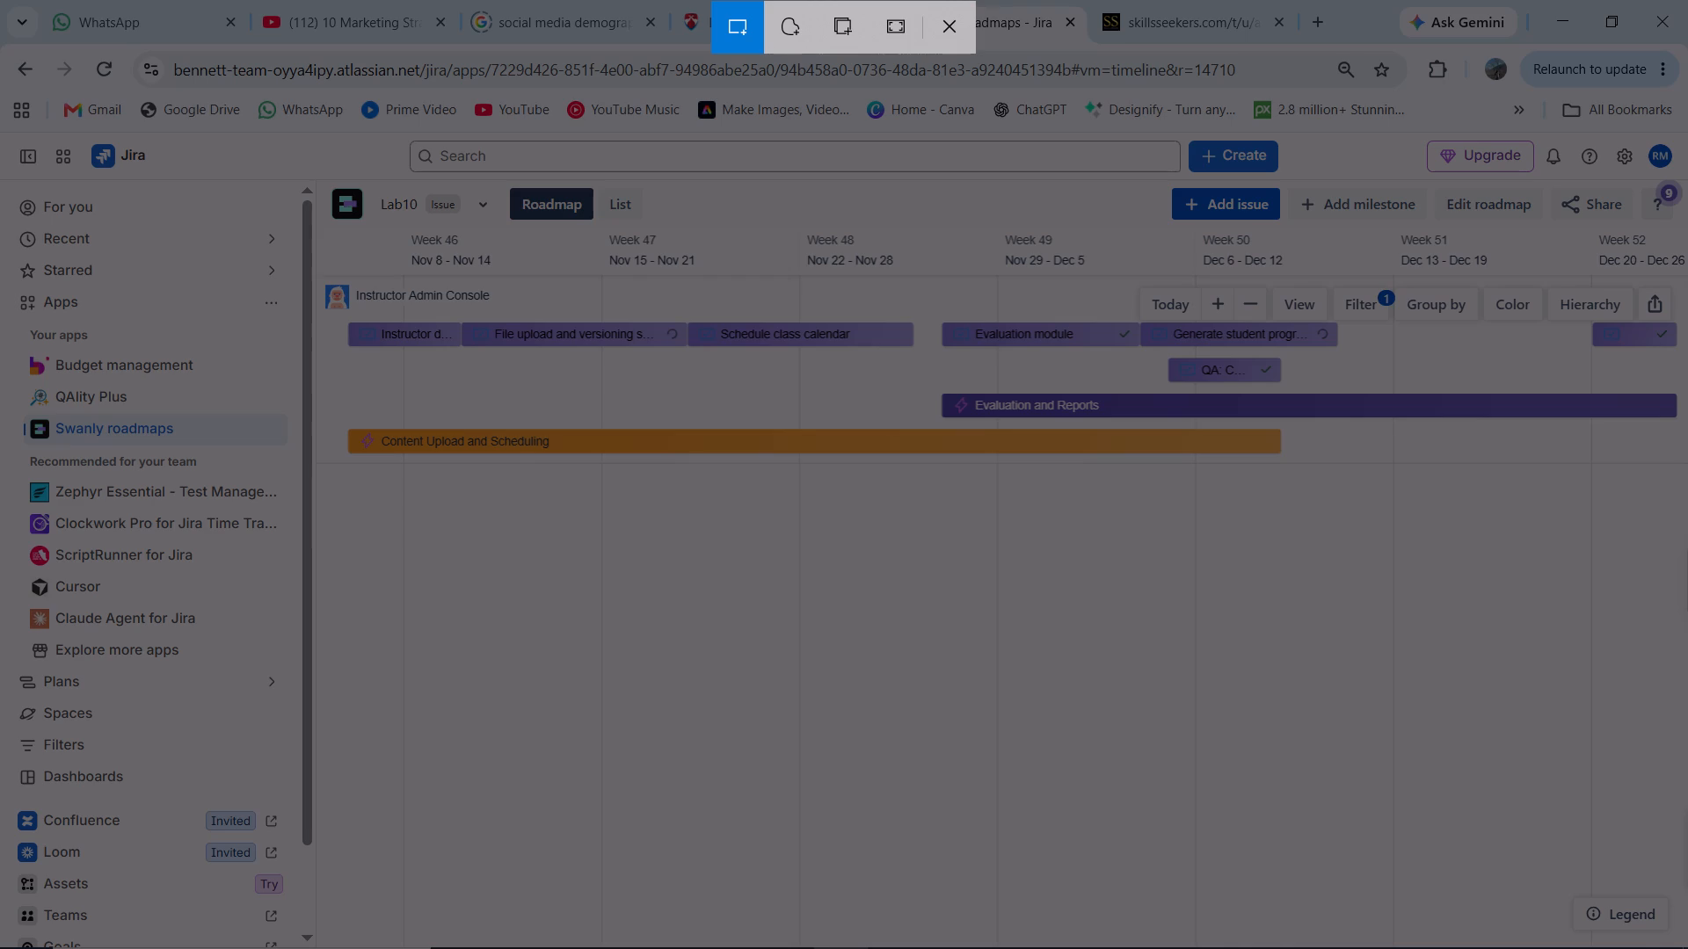
{"action": "left_click_drag", "start_coordinate": [316, 179], "coordinate": [764, 488]}
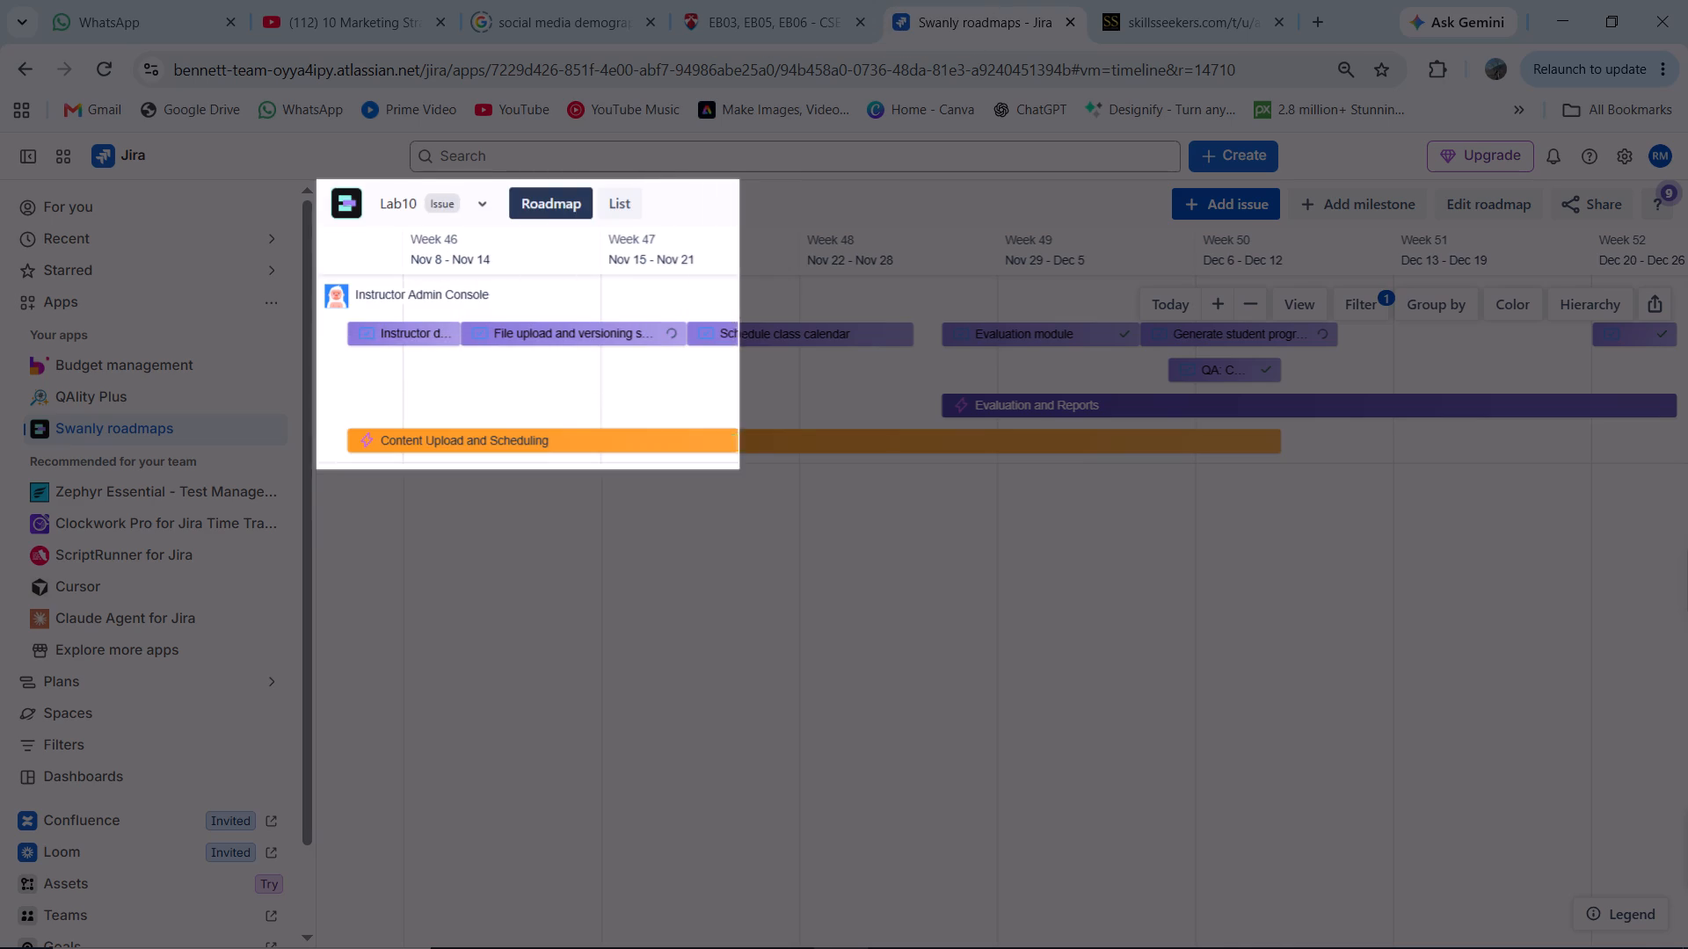
{"action": "left_click_drag", "start_coordinate": [764, 488], "coordinate": [1127, 526]}
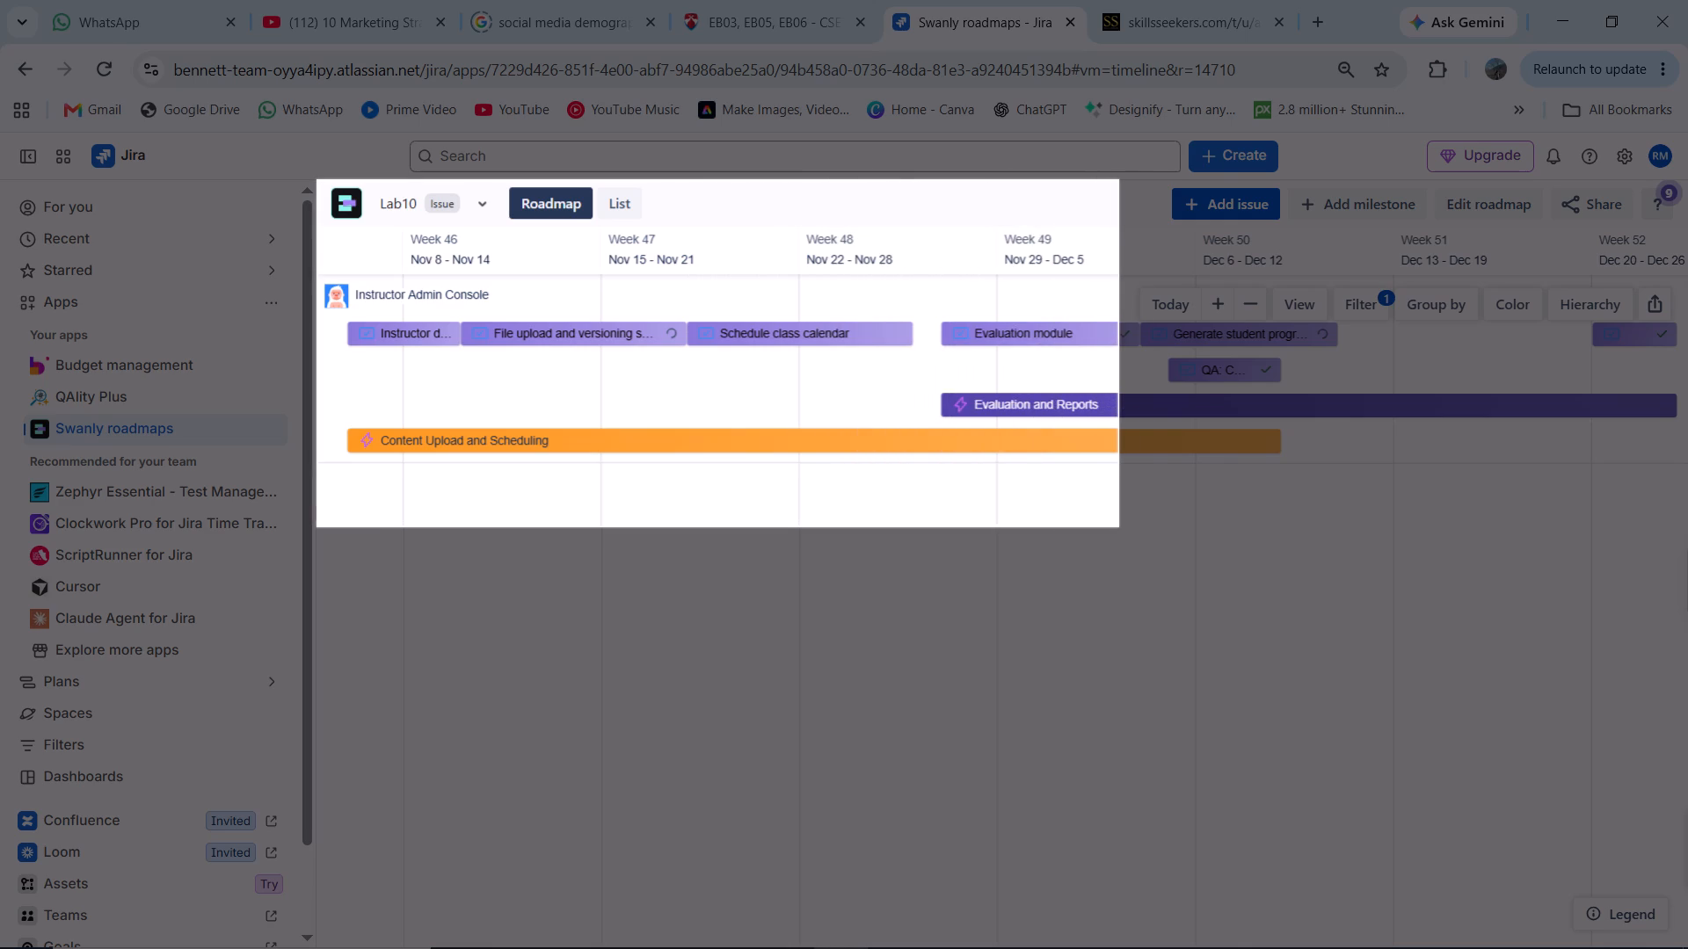
{"action": "left_click_drag", "start_coordinate": [1127, 526], "coordinate": [1507, 526]}
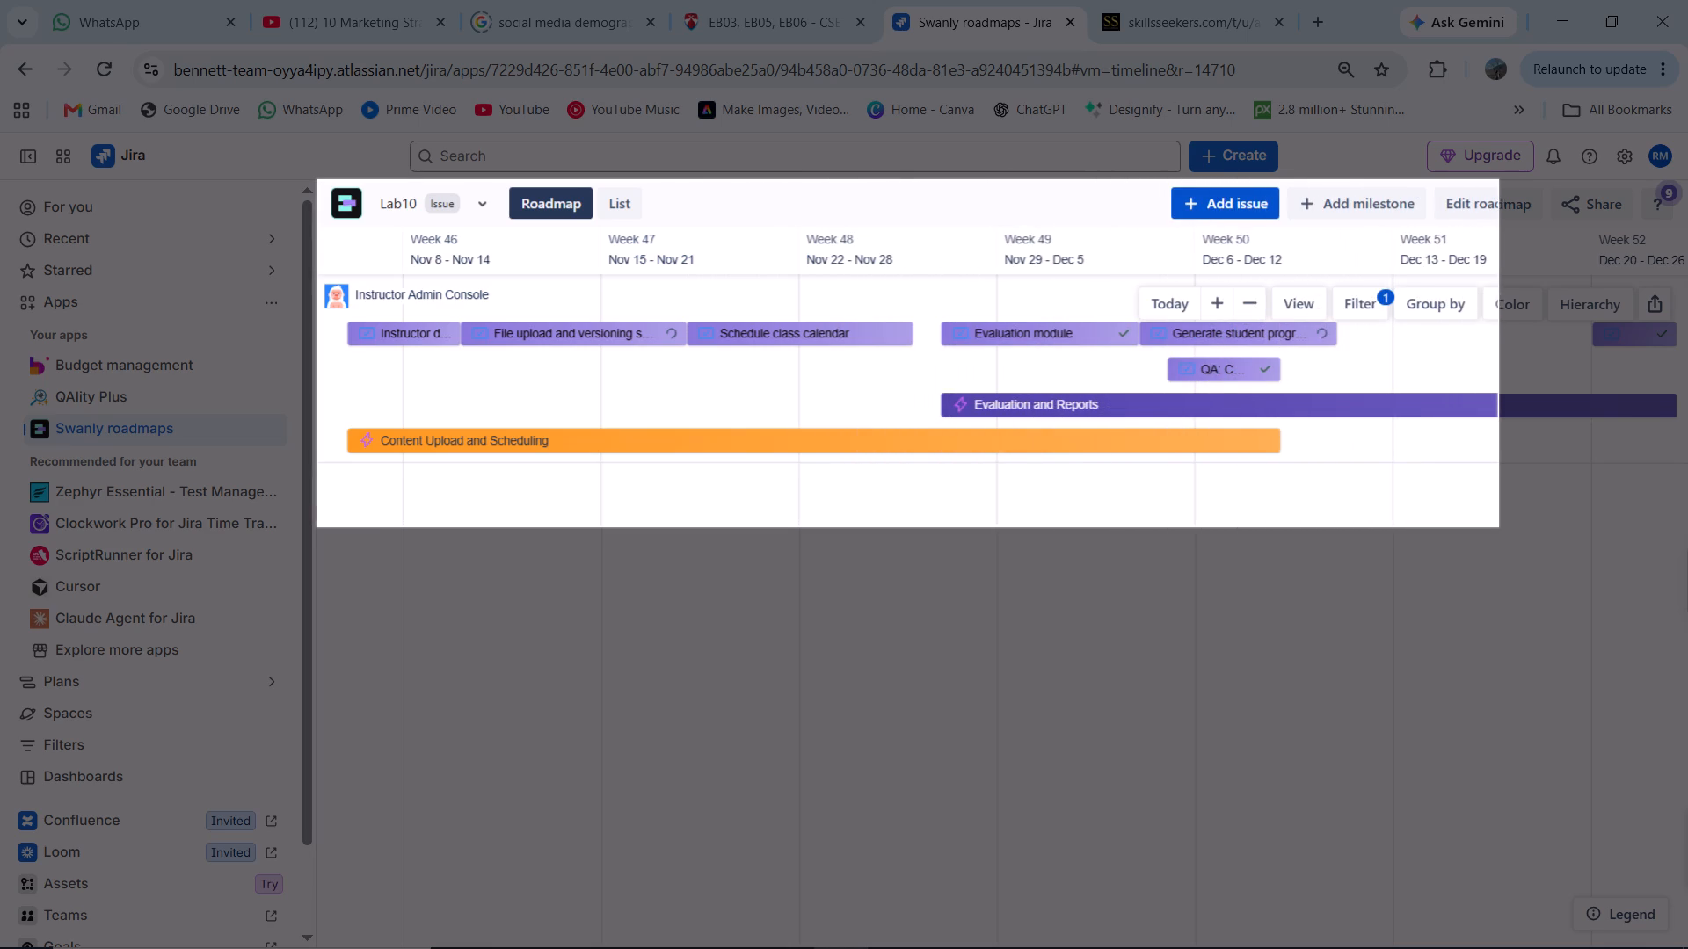
{"action": "left_click_drag", "start_coordinate": [1507, 526], "coordinate": [1687, 518]}
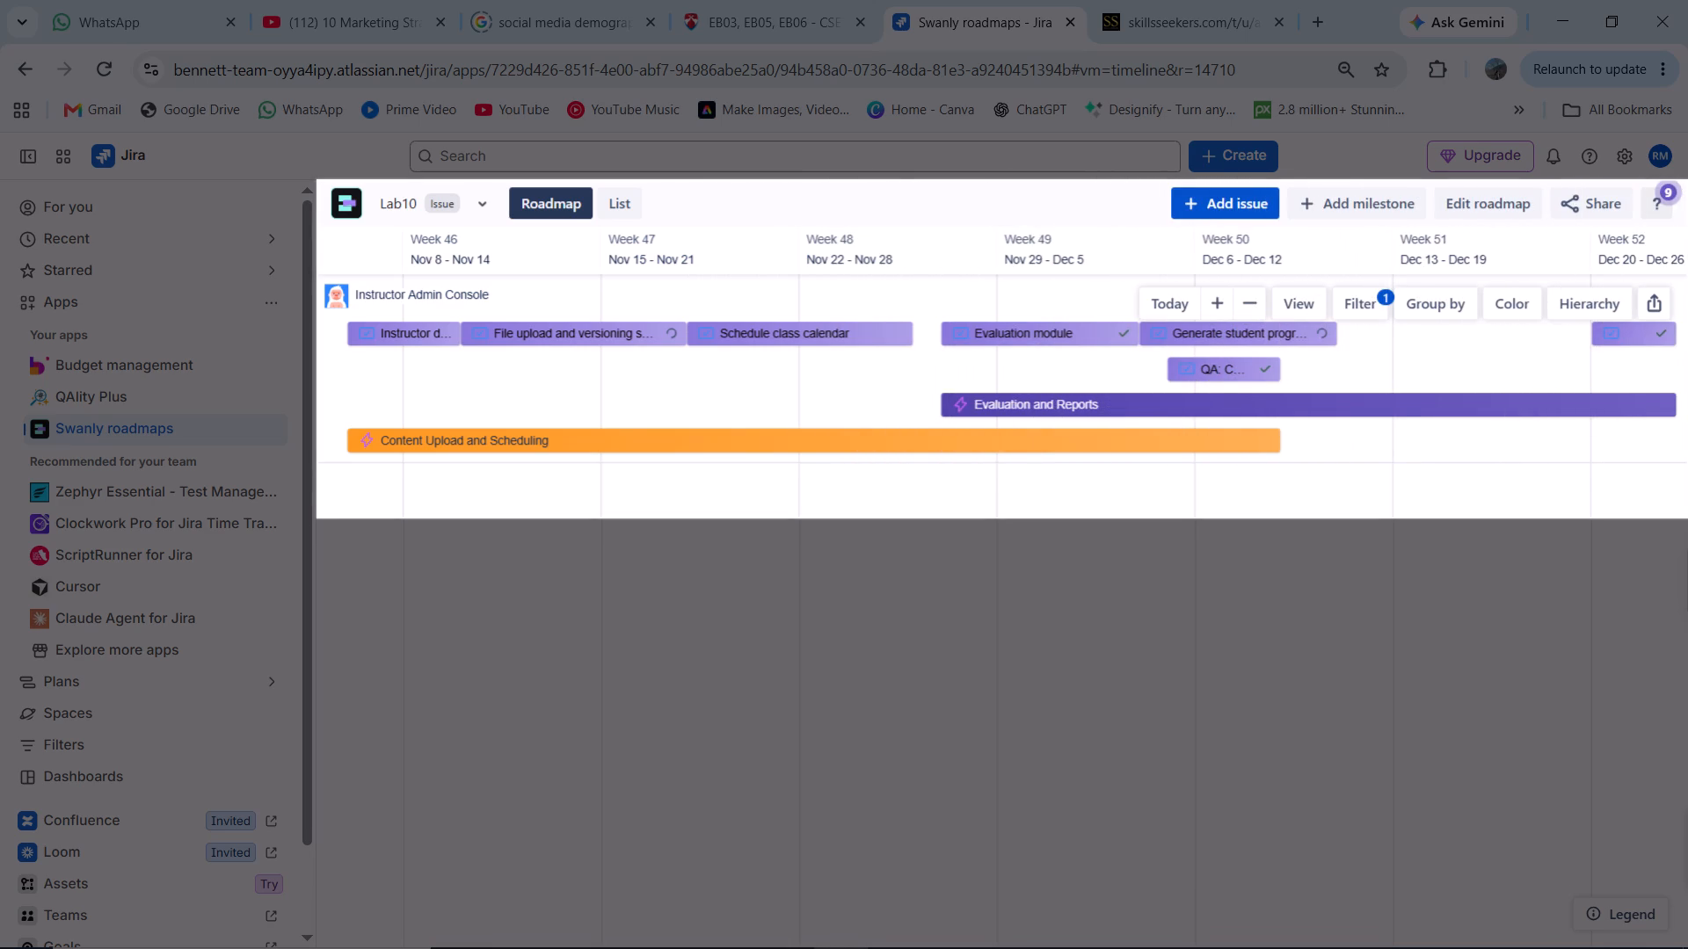
{"action": "left_click_drag", "start_coordinate": [1687, 518], "coordinate": [1687, 477]}
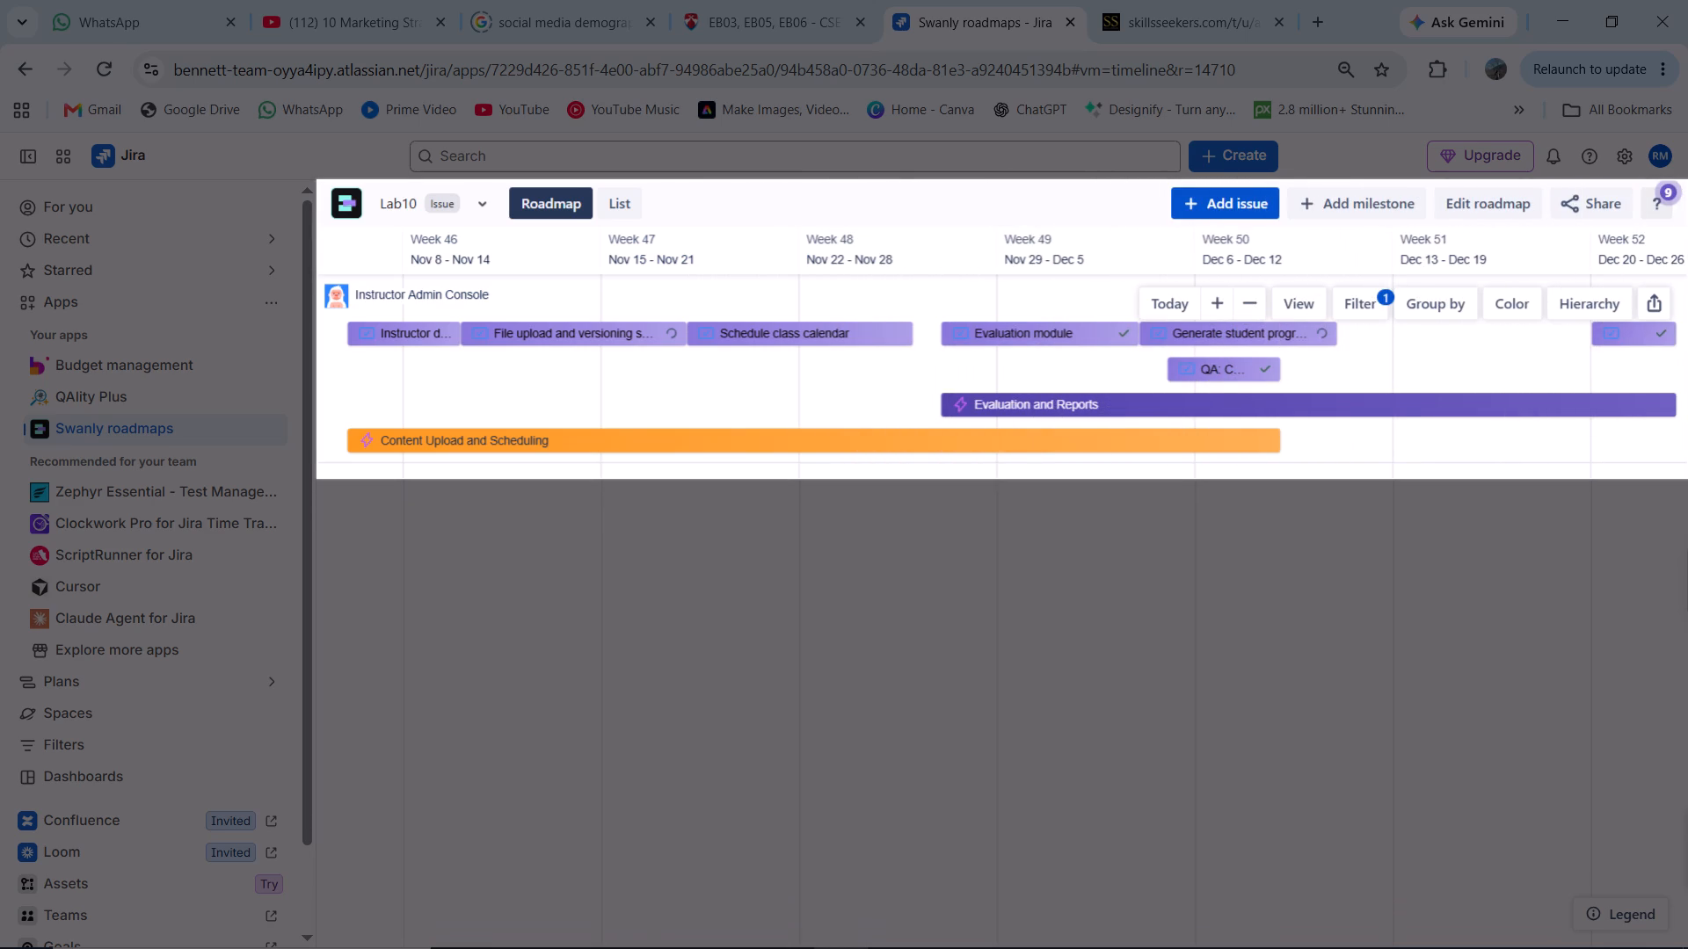
{"action": "left_click_drag", "start_coordinate": [1687, 477], "coordinate": [1687, 462]}
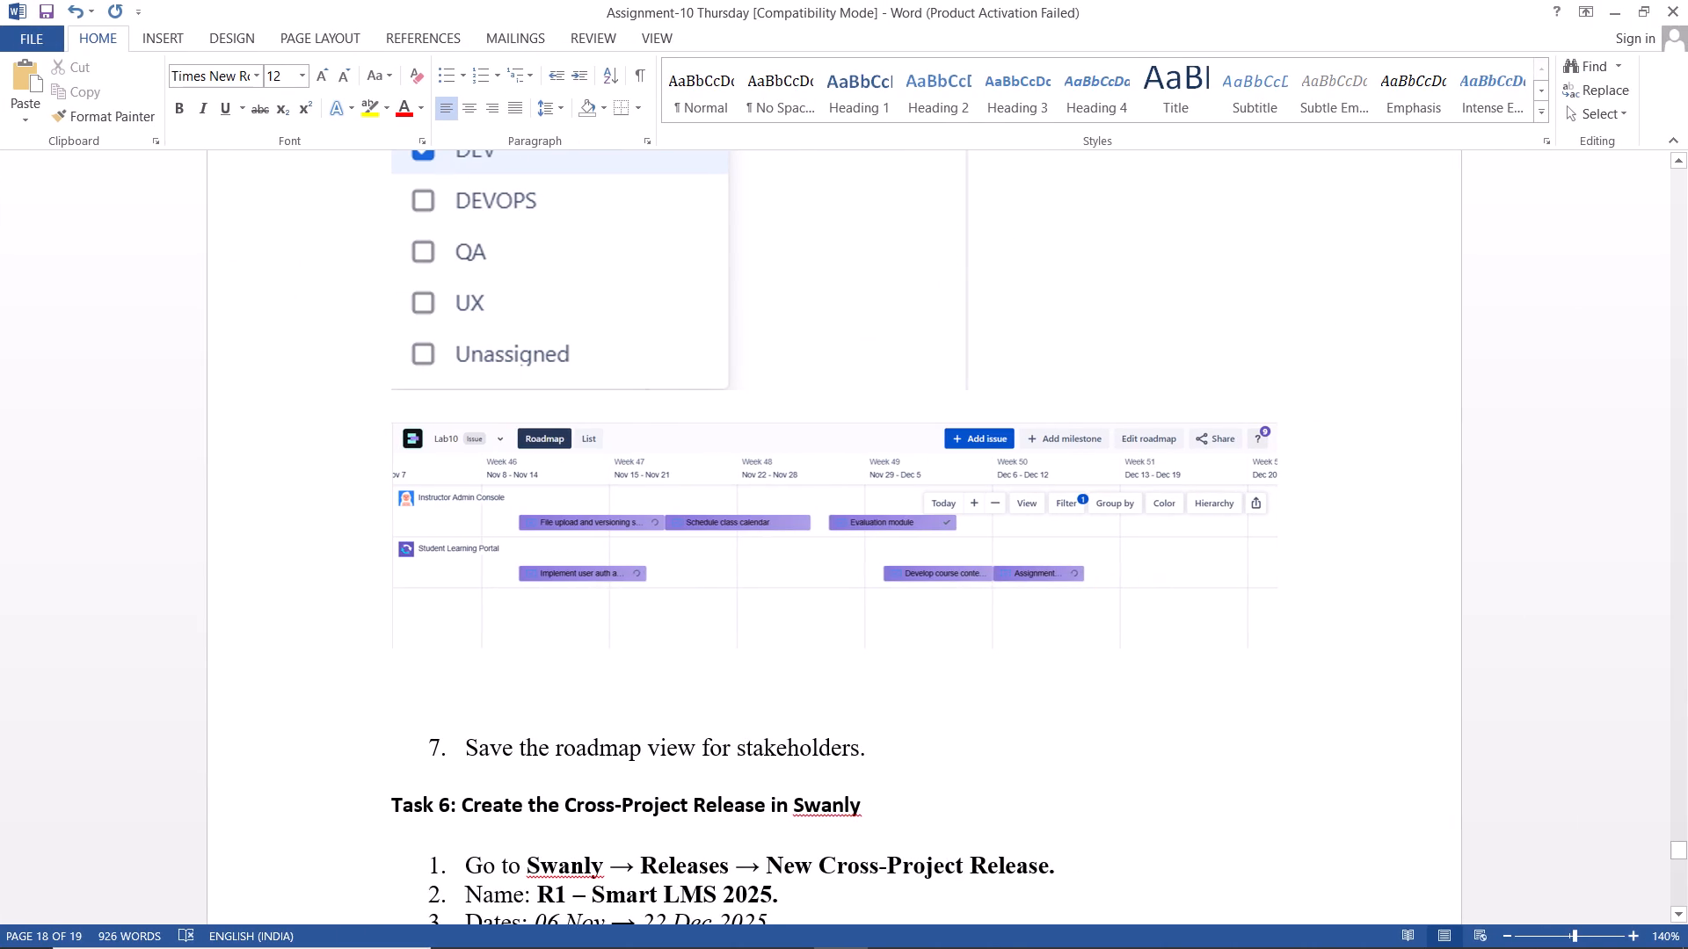
In the Assignment-10 Word document, insert the project-filtered roadmap screenshot below the DEV-filtered roadmap image and add a blank line between them.
{"action": "key", "text": "ctrl+v"}
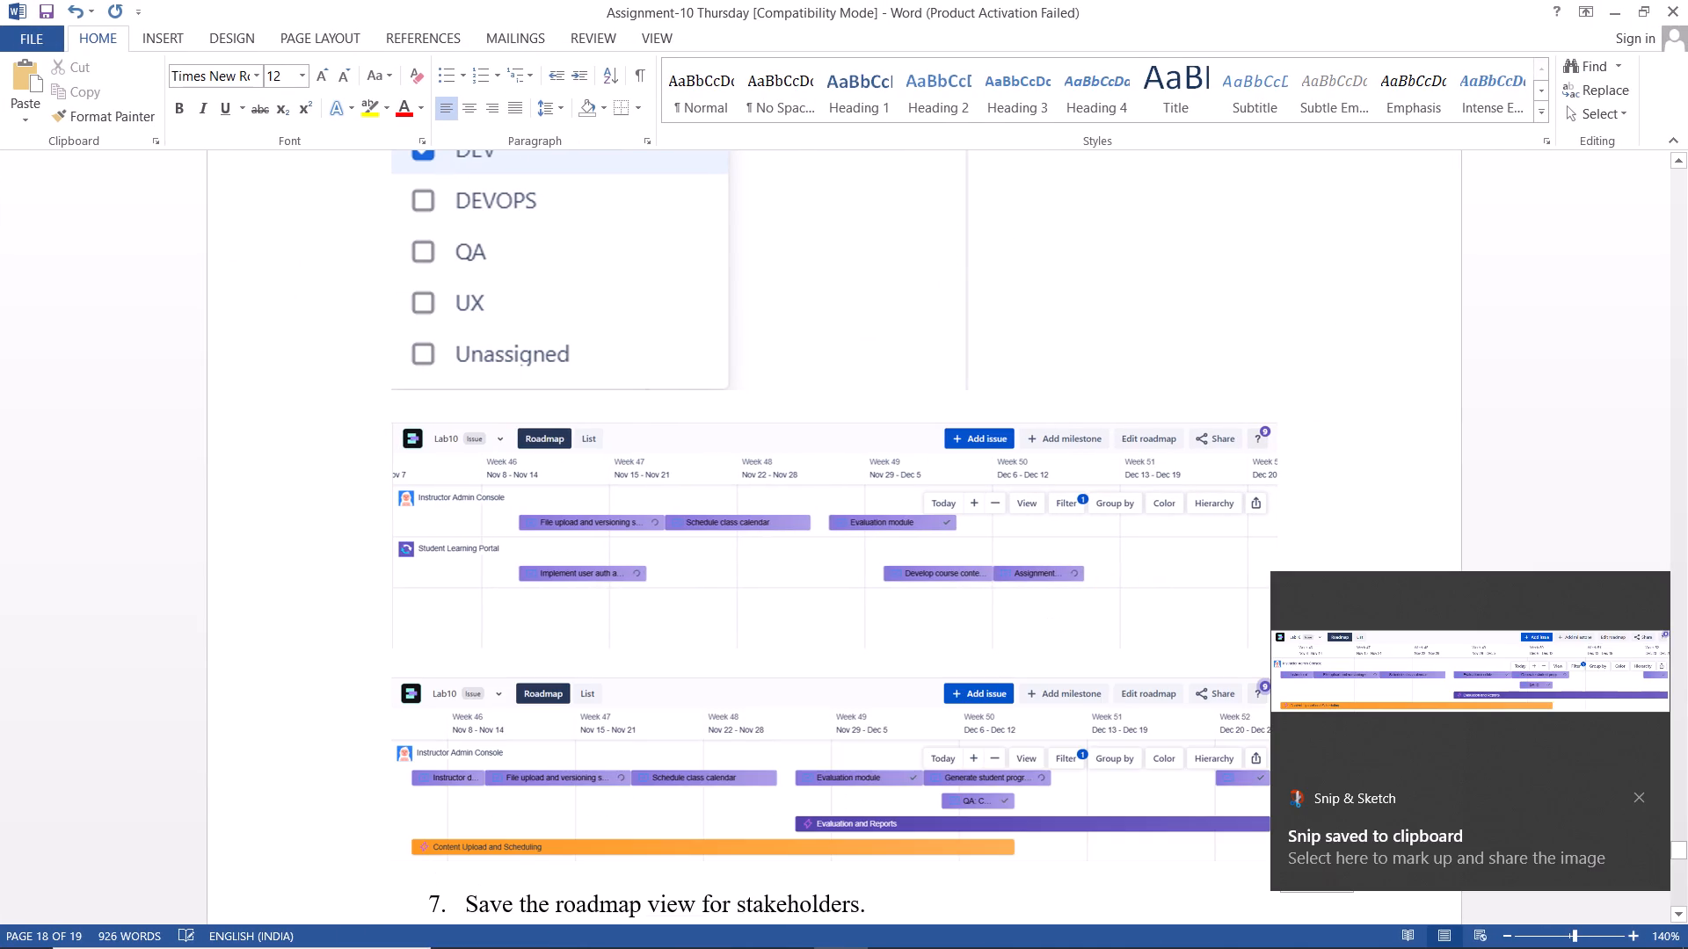
{"action": "left_click", "coordinate": [1328, 529]}
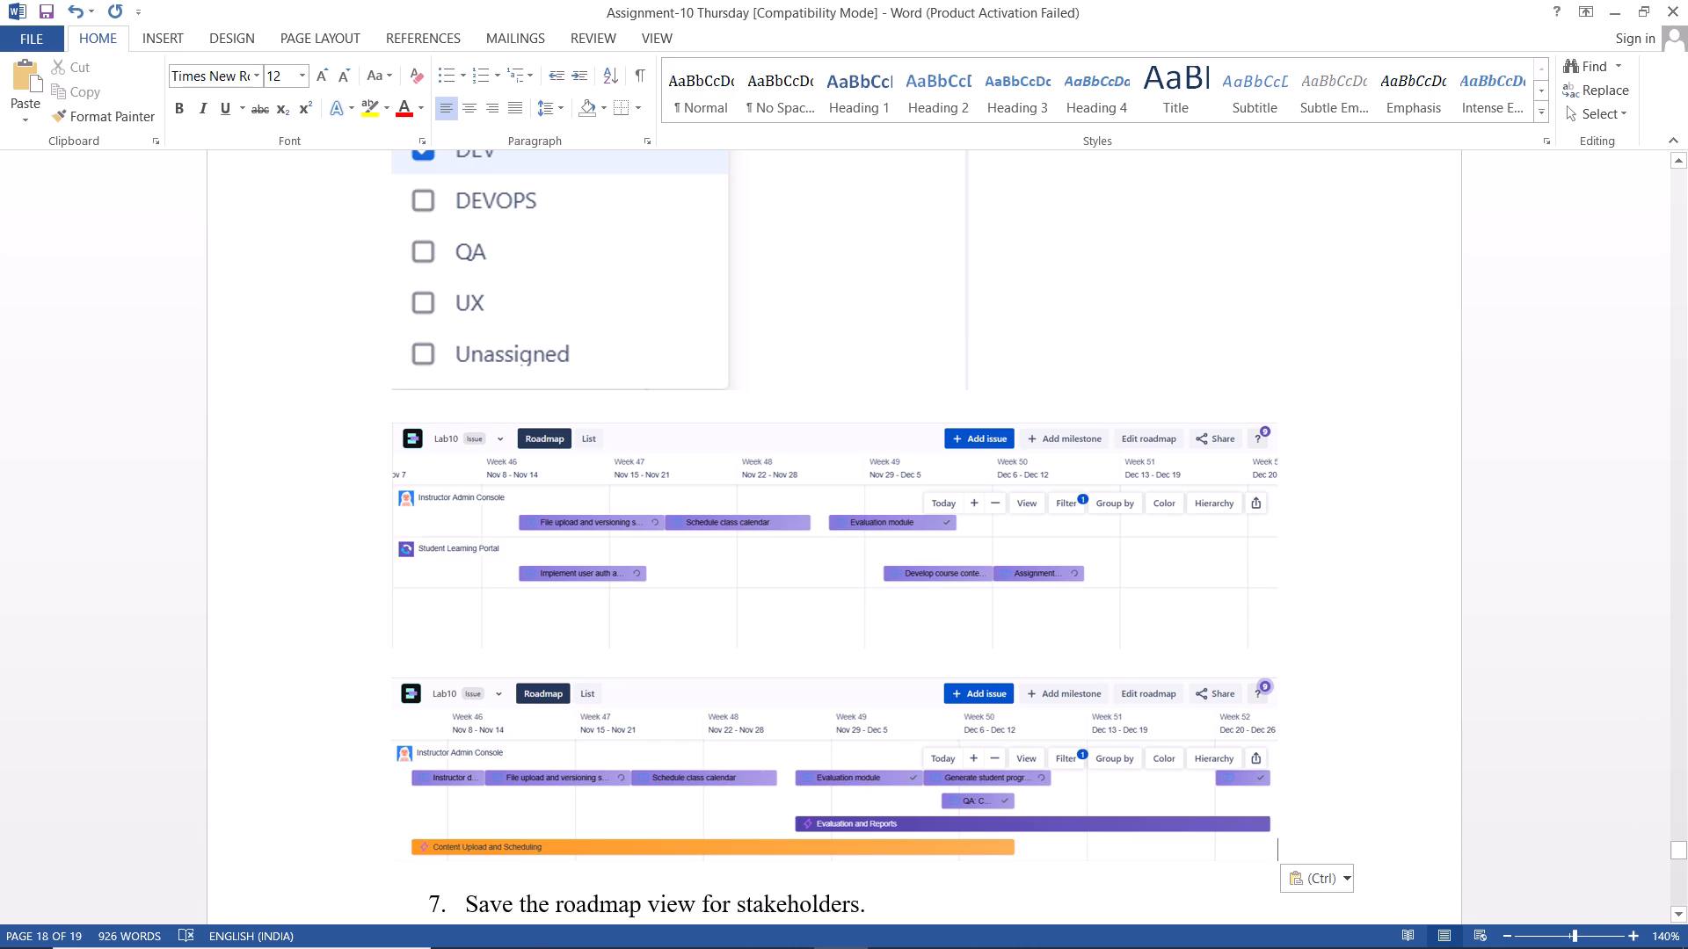
{"action": "left_click", "coordinate": [1284, 637]}
{"action": "key", "text": "Return"}
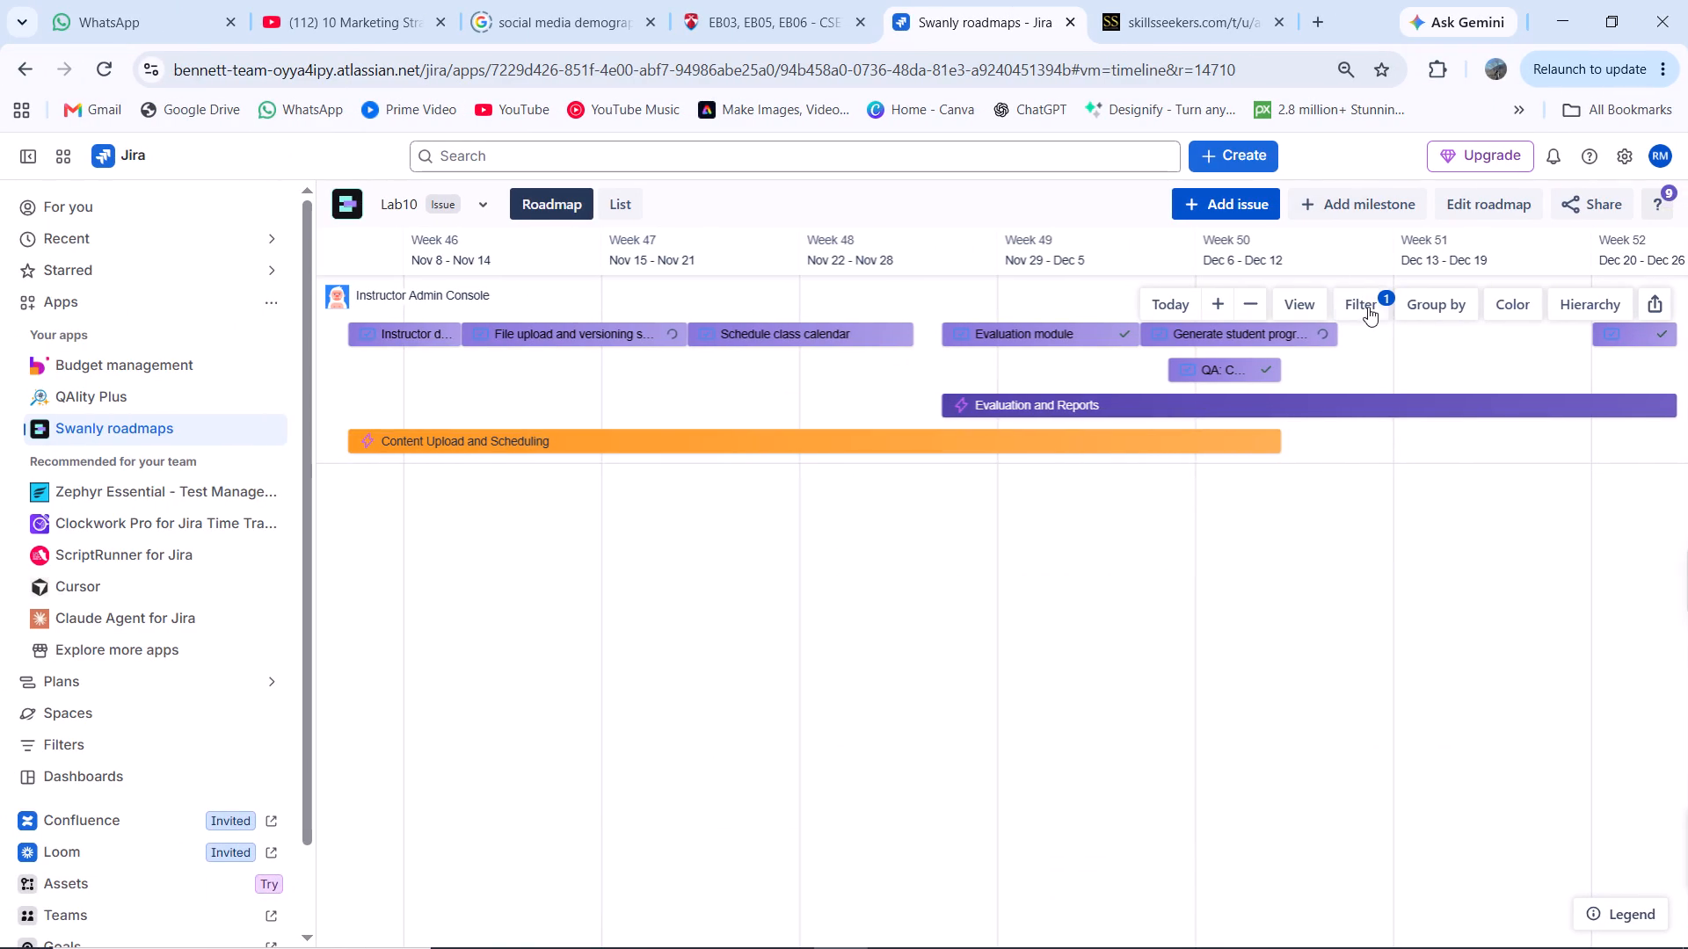
Capture Lab10's open project filter options with Instructor Admin Console selected in Jira, and insert the screenshot between the two roadmap images in Word.
{"action": "left_click", "coordinate": [1366, 306]}
{"action": "left_click", "coordinate": [1195, 417]}
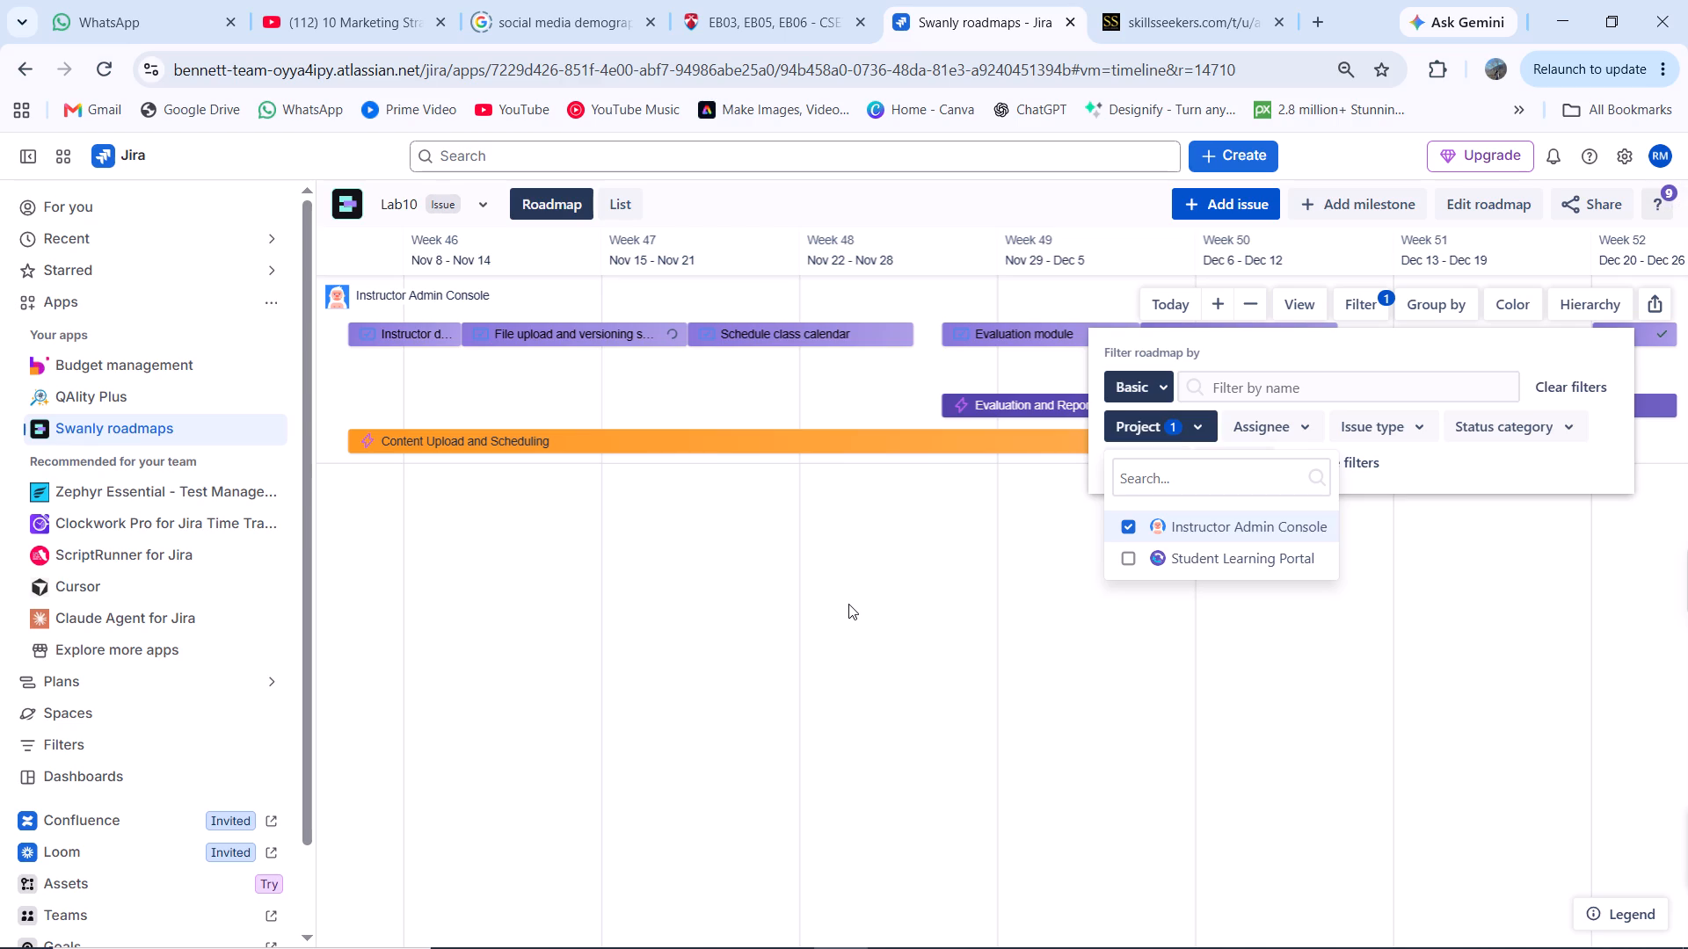
{"action": "key", "text": "shift+super+s"}
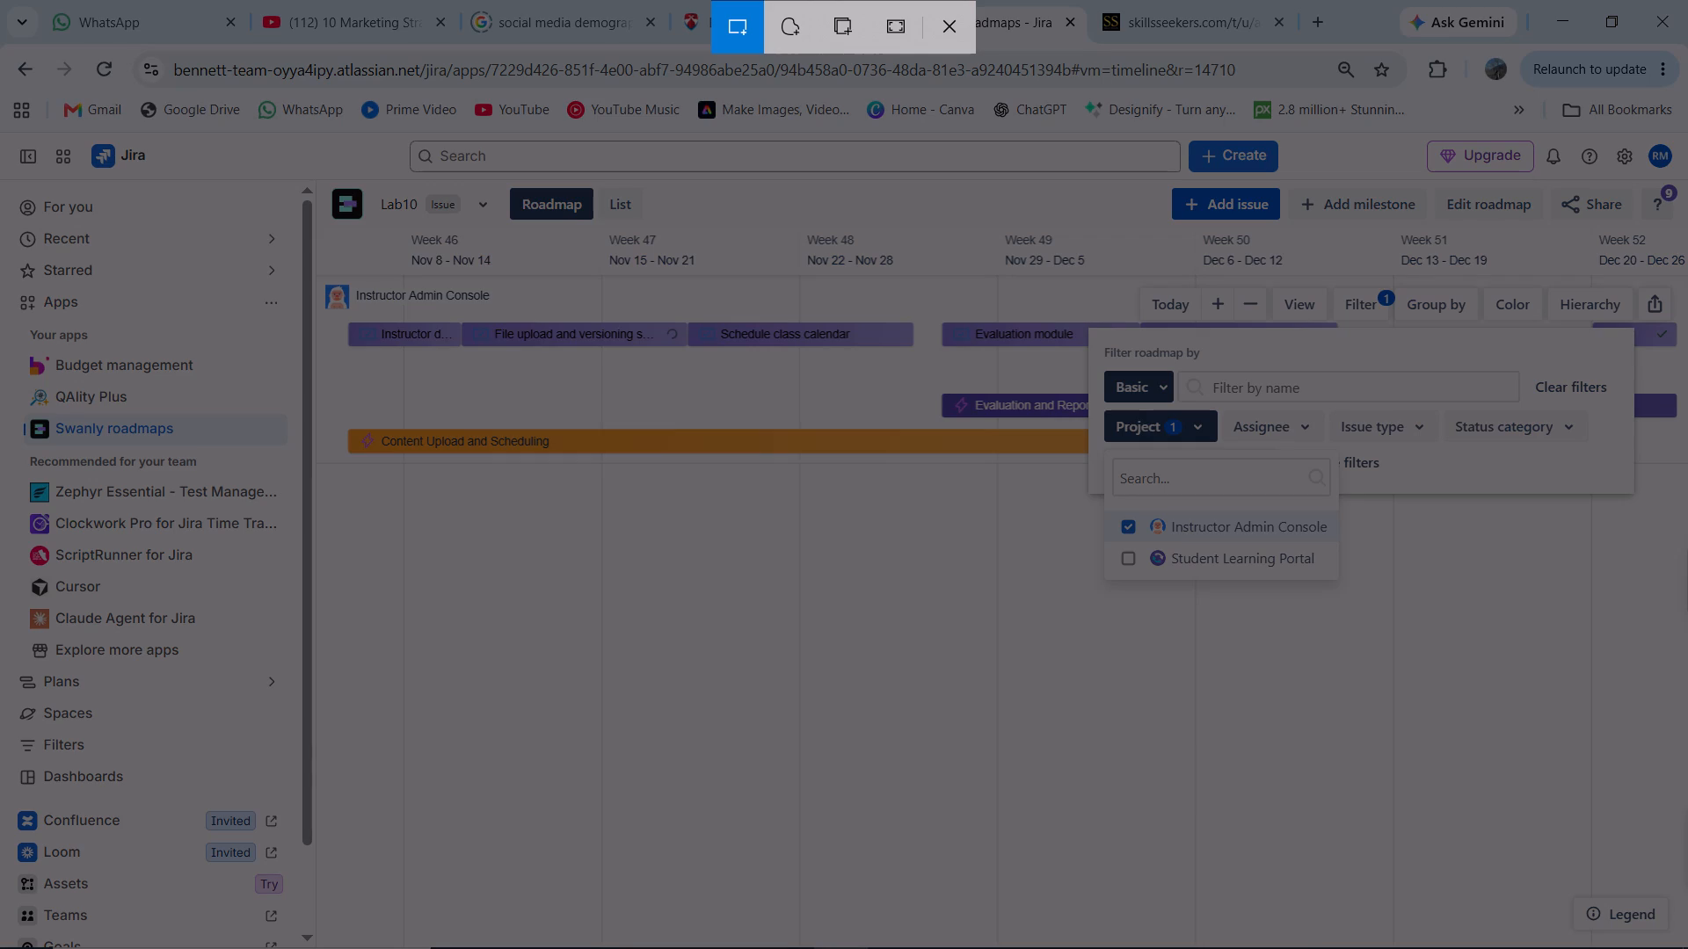
{"action": "left_click_drag", "start_coordinate": [1087, 326], "coordinate": [1620, 580]}
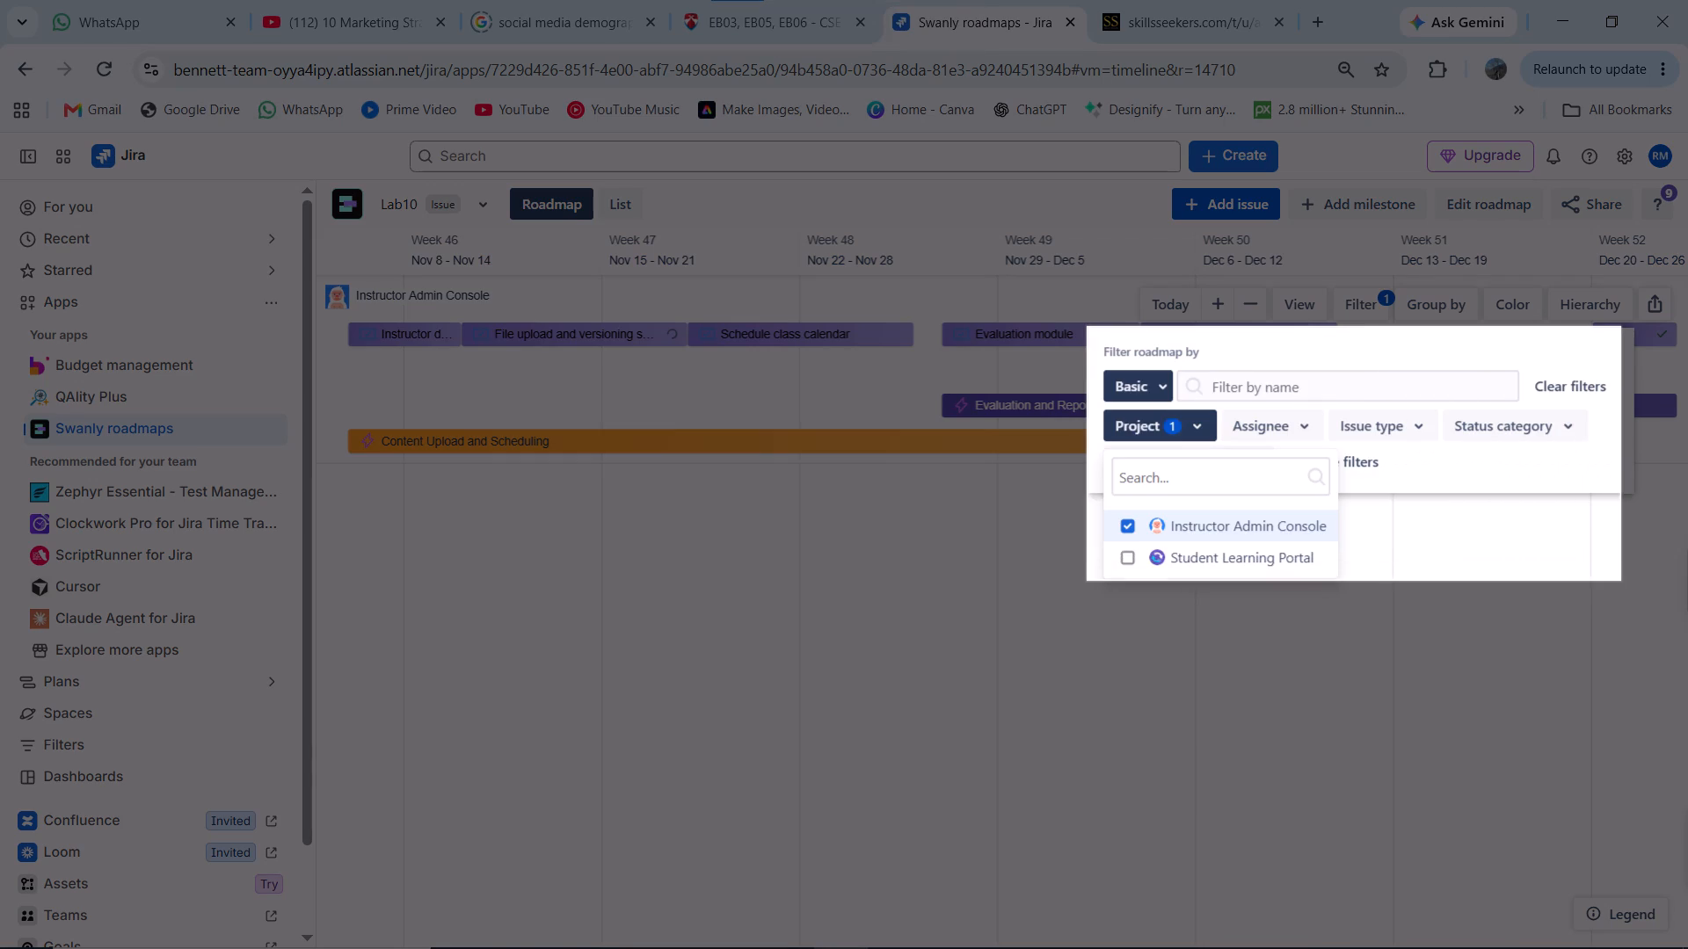
{"action": "left_click_drag", "start_coordinate": [1620, 580], "coordinate": [1633, 576]}
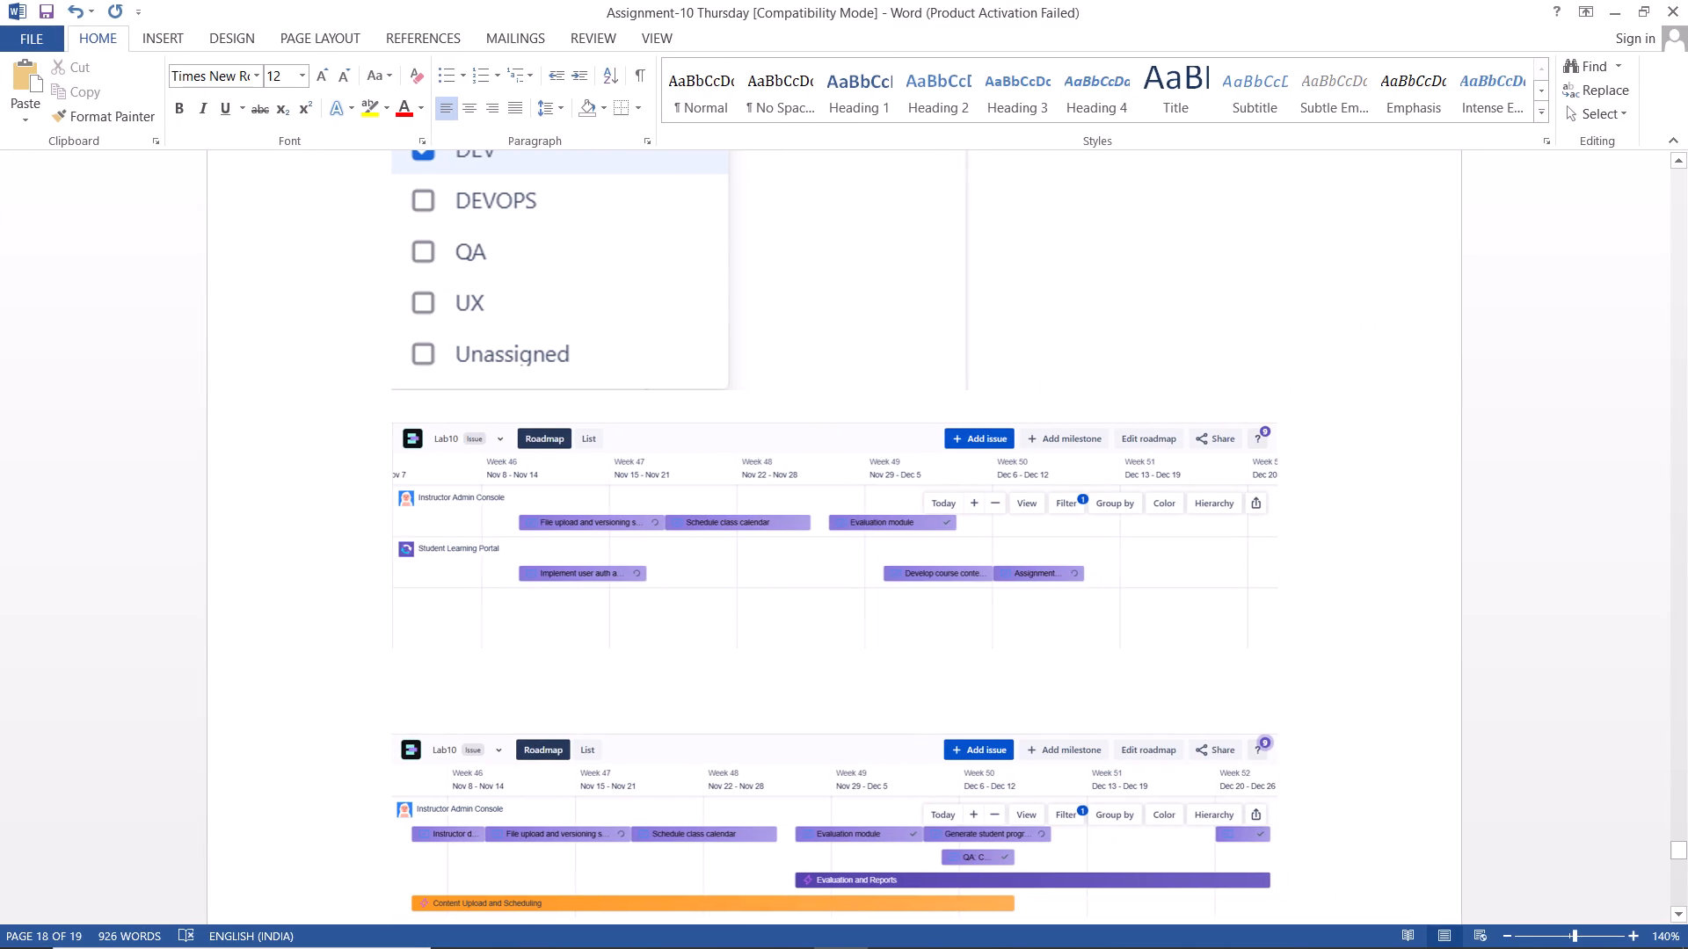
{"action": "key", "text": "ctrl+v"}
{"action": "scroll", "coordinate": [1502, 612], "scroll_direction": "down", "scroll_amount": 2}
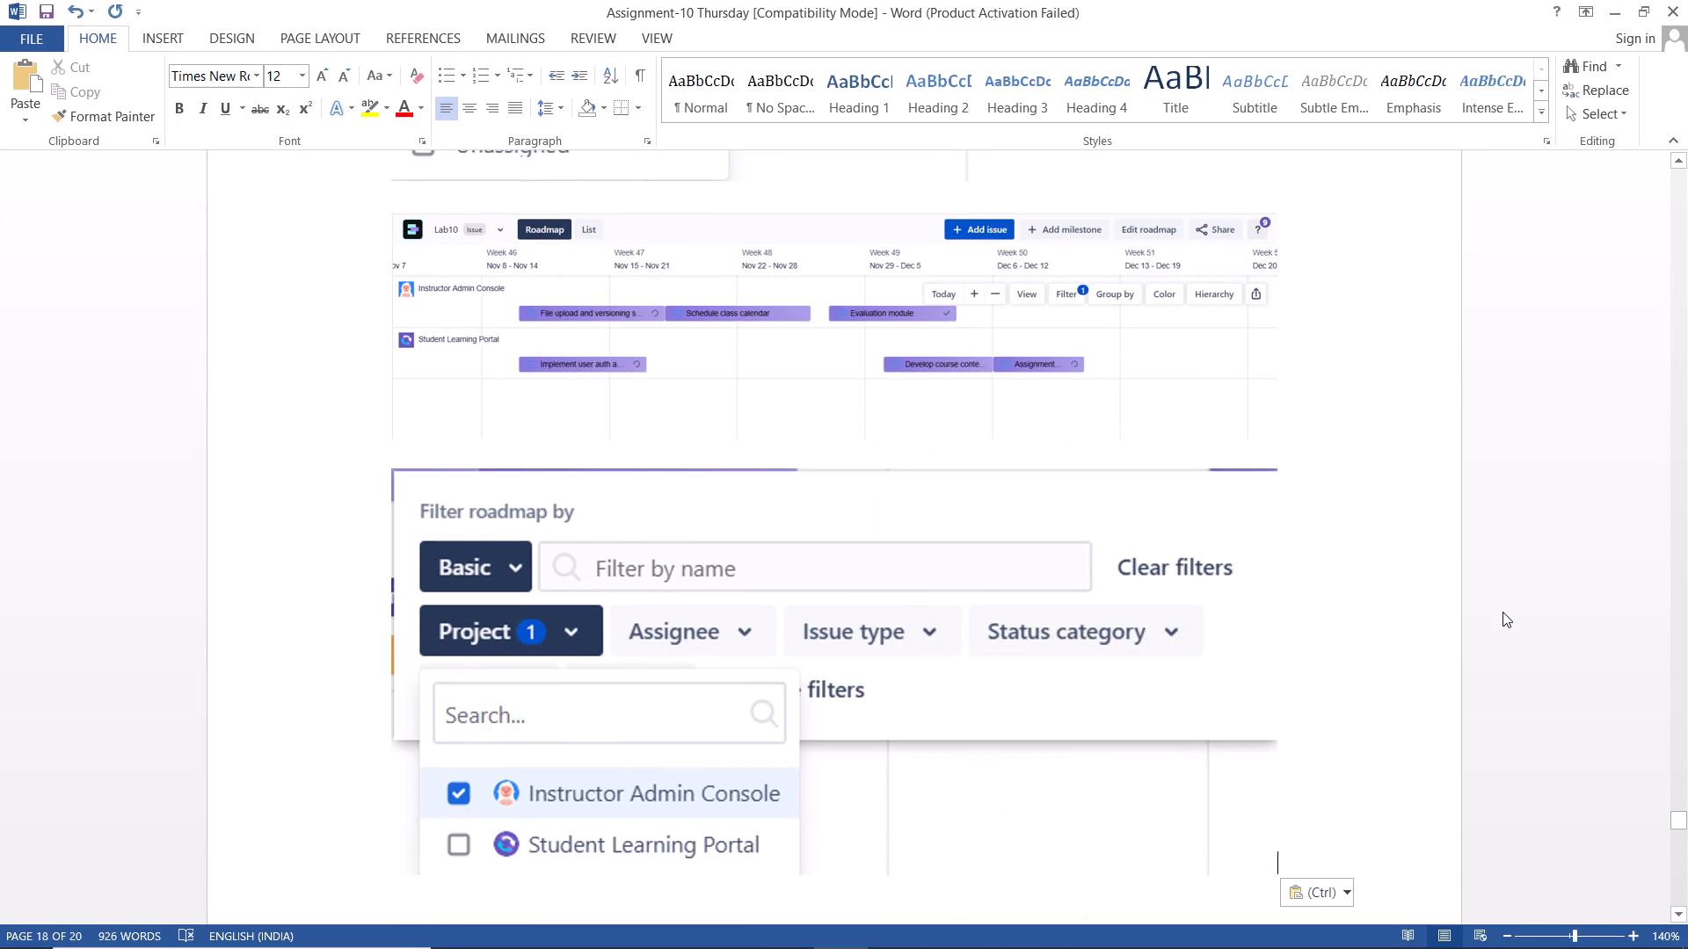
{"action": "scroll", "coordinate": [1502, 612], "scroll_direction": "down", "scroll_amount": 1}
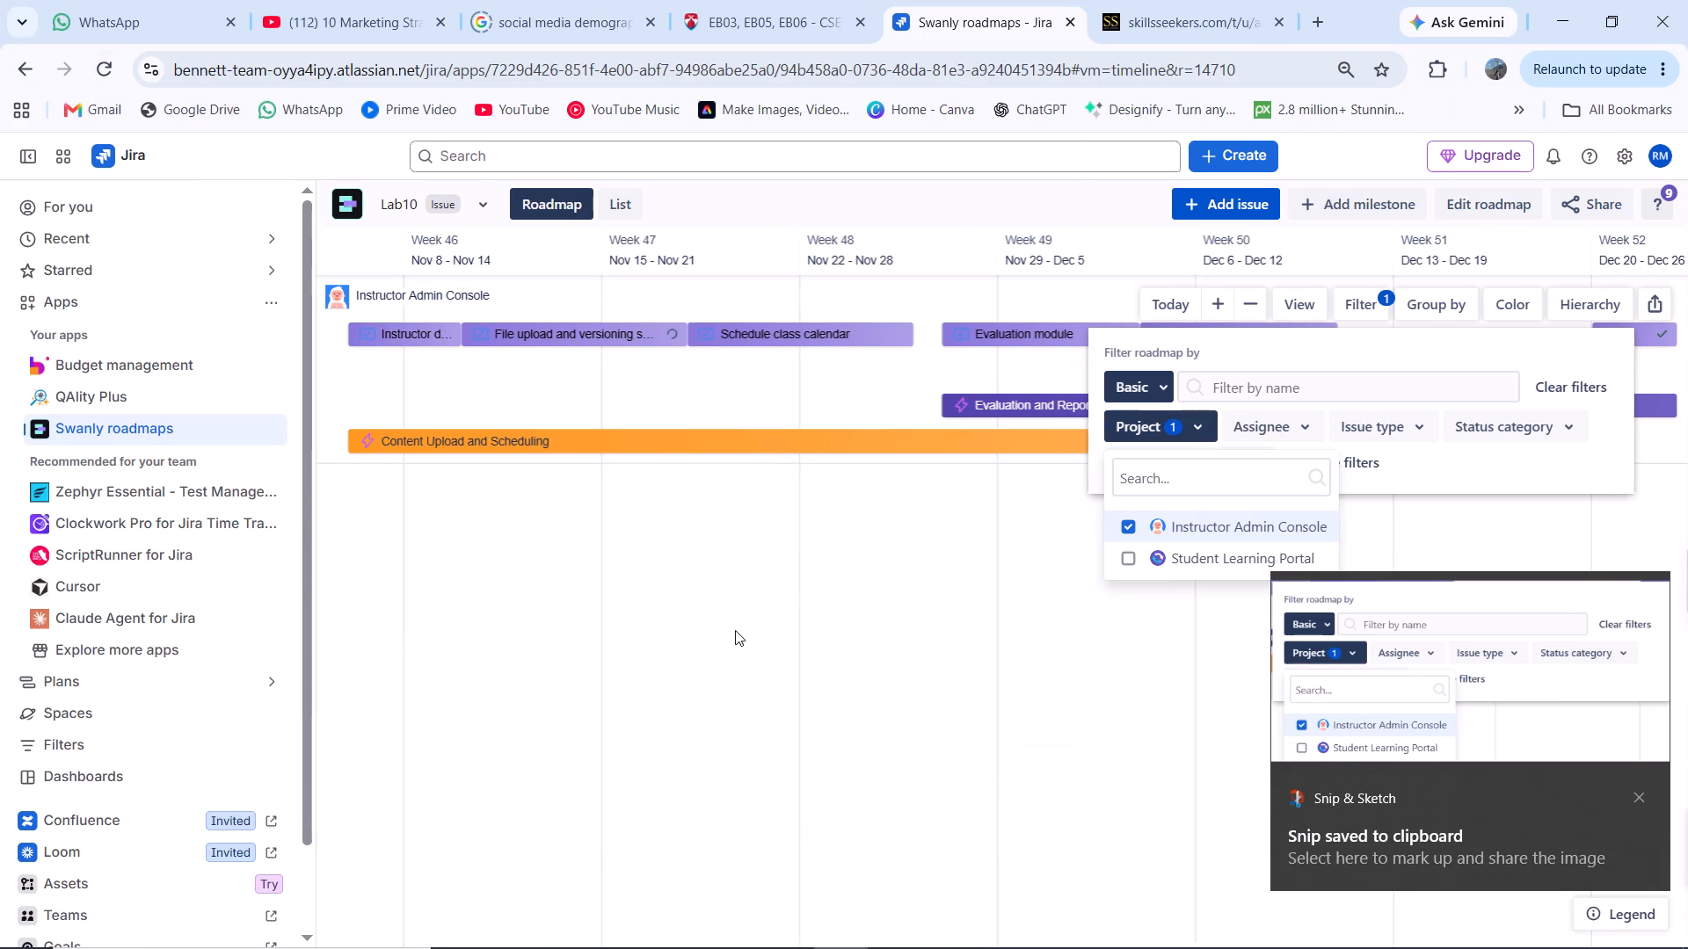
{"action": "left_click", "coordinate": [735, 629]}
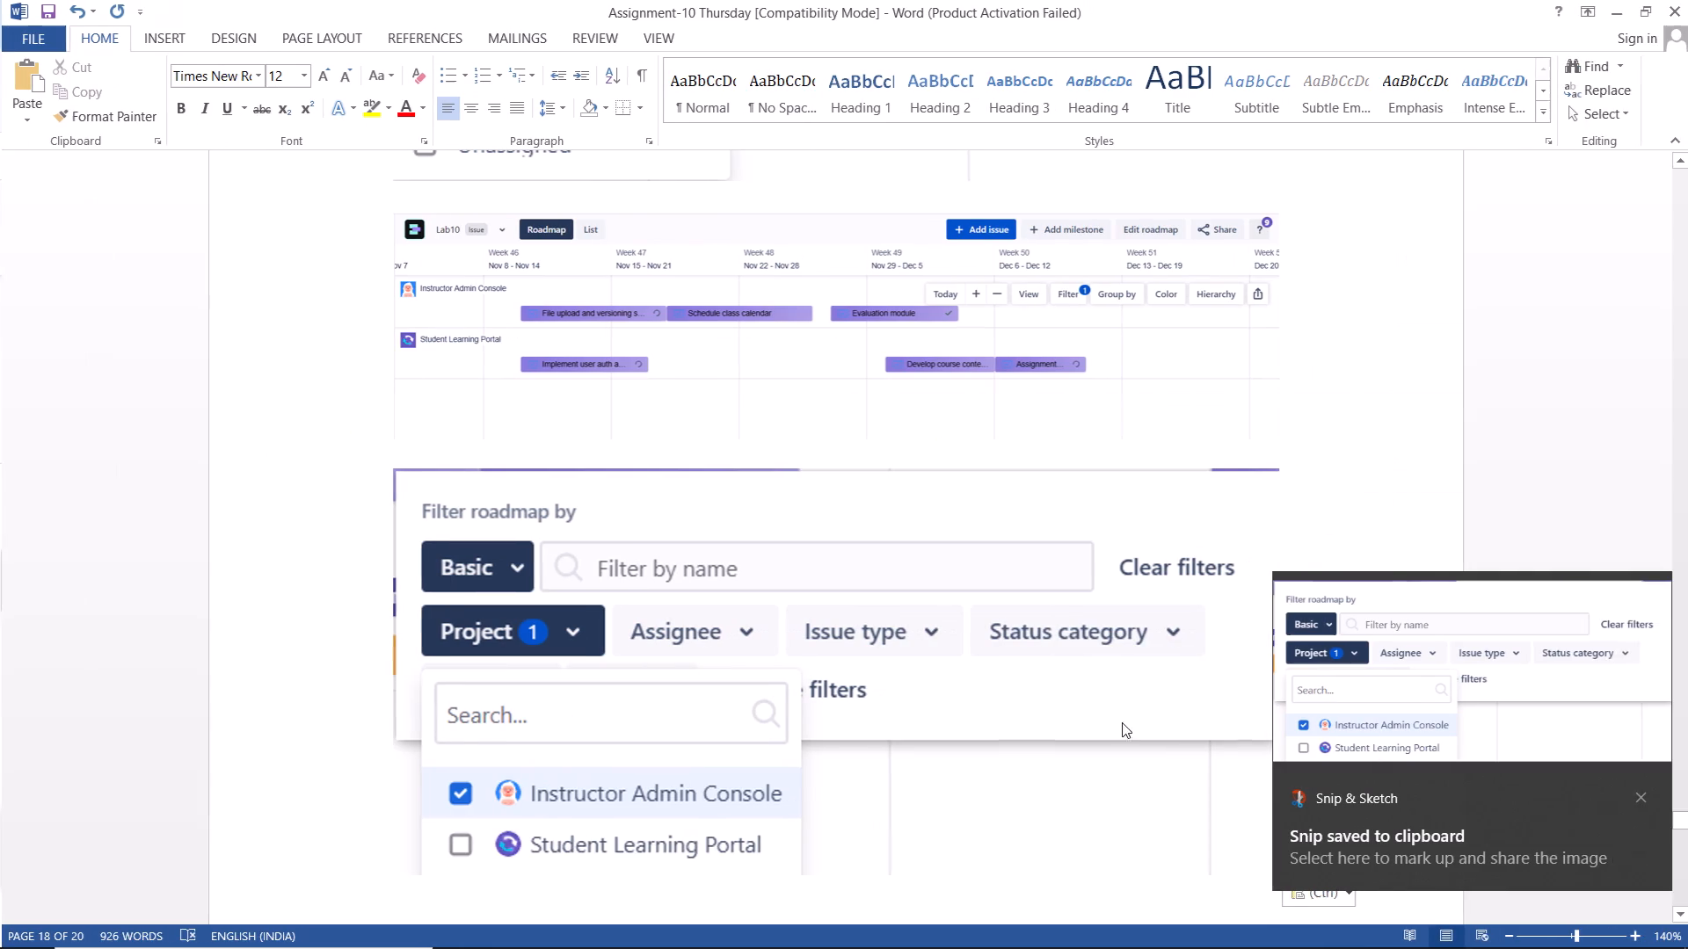
Read the instructions for Tasks 6 to 8 in the Assignment-10 Word document, covering the cross-project release, progress tracking and reporting.
{"action": "scroll", "coordinate": [1259, 795], "scroll_direction": "down", "scroll_amount": 4}
{"action": "key", "text": "ctrl+shift+super+F24"}
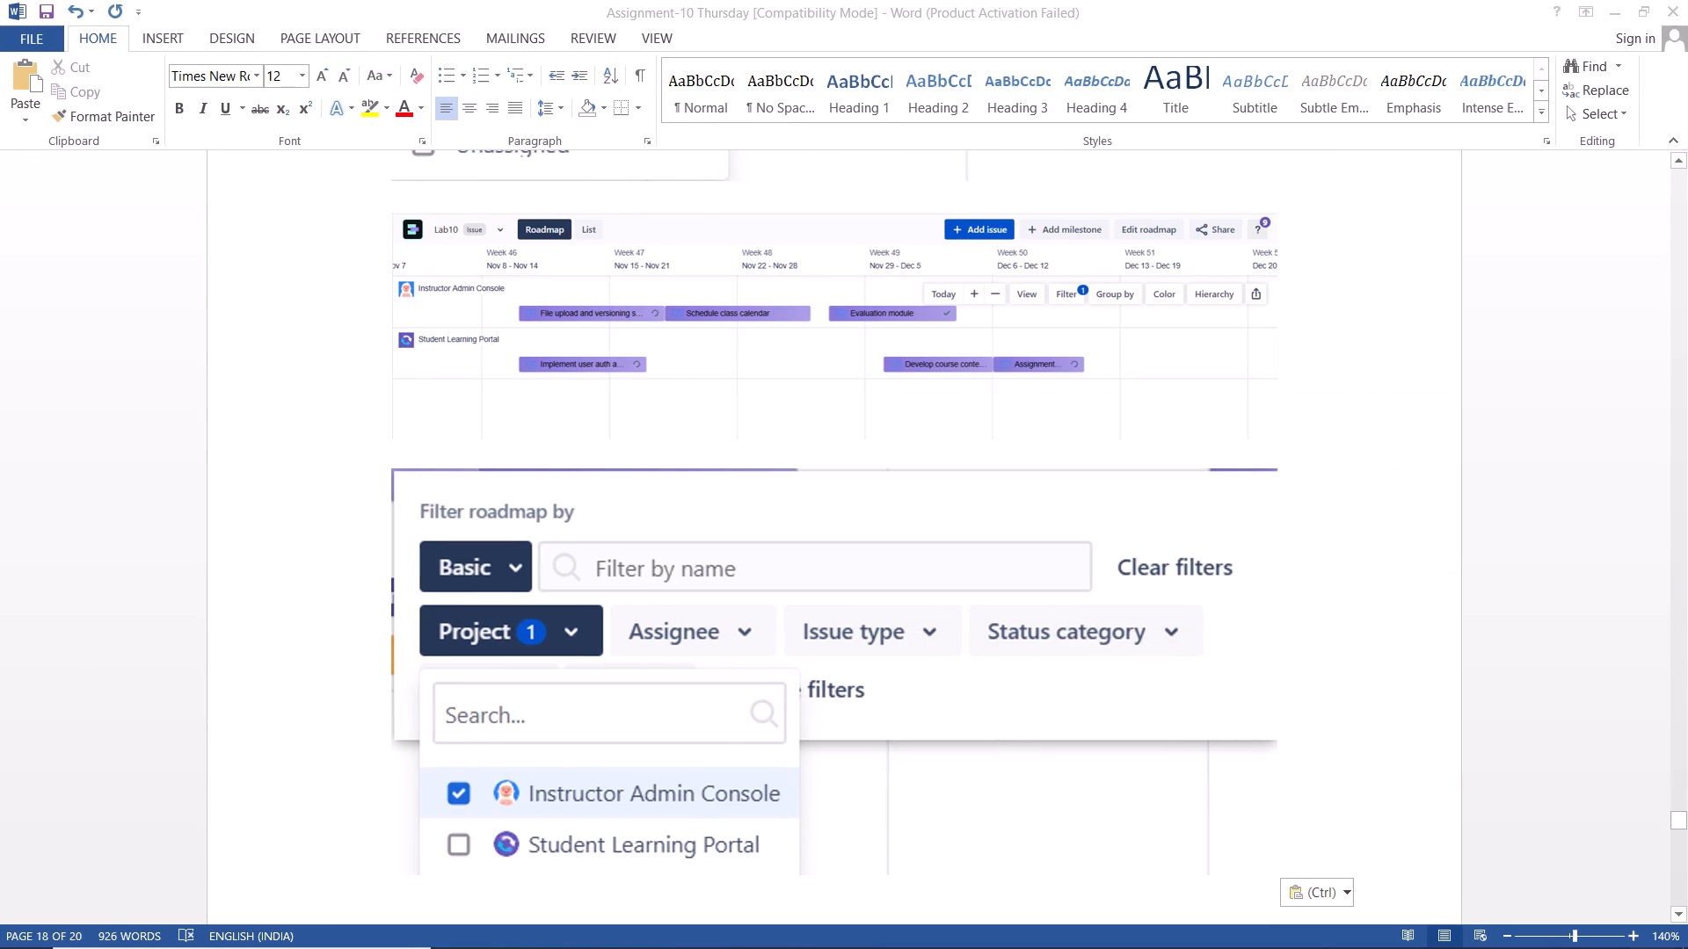
{"action": "key", "text": "ctrl+shift+super+F24"}
{"action": "scroll", "coordinate": [818, 567], "scroll_direction": "down", "scroll_amount": 9}
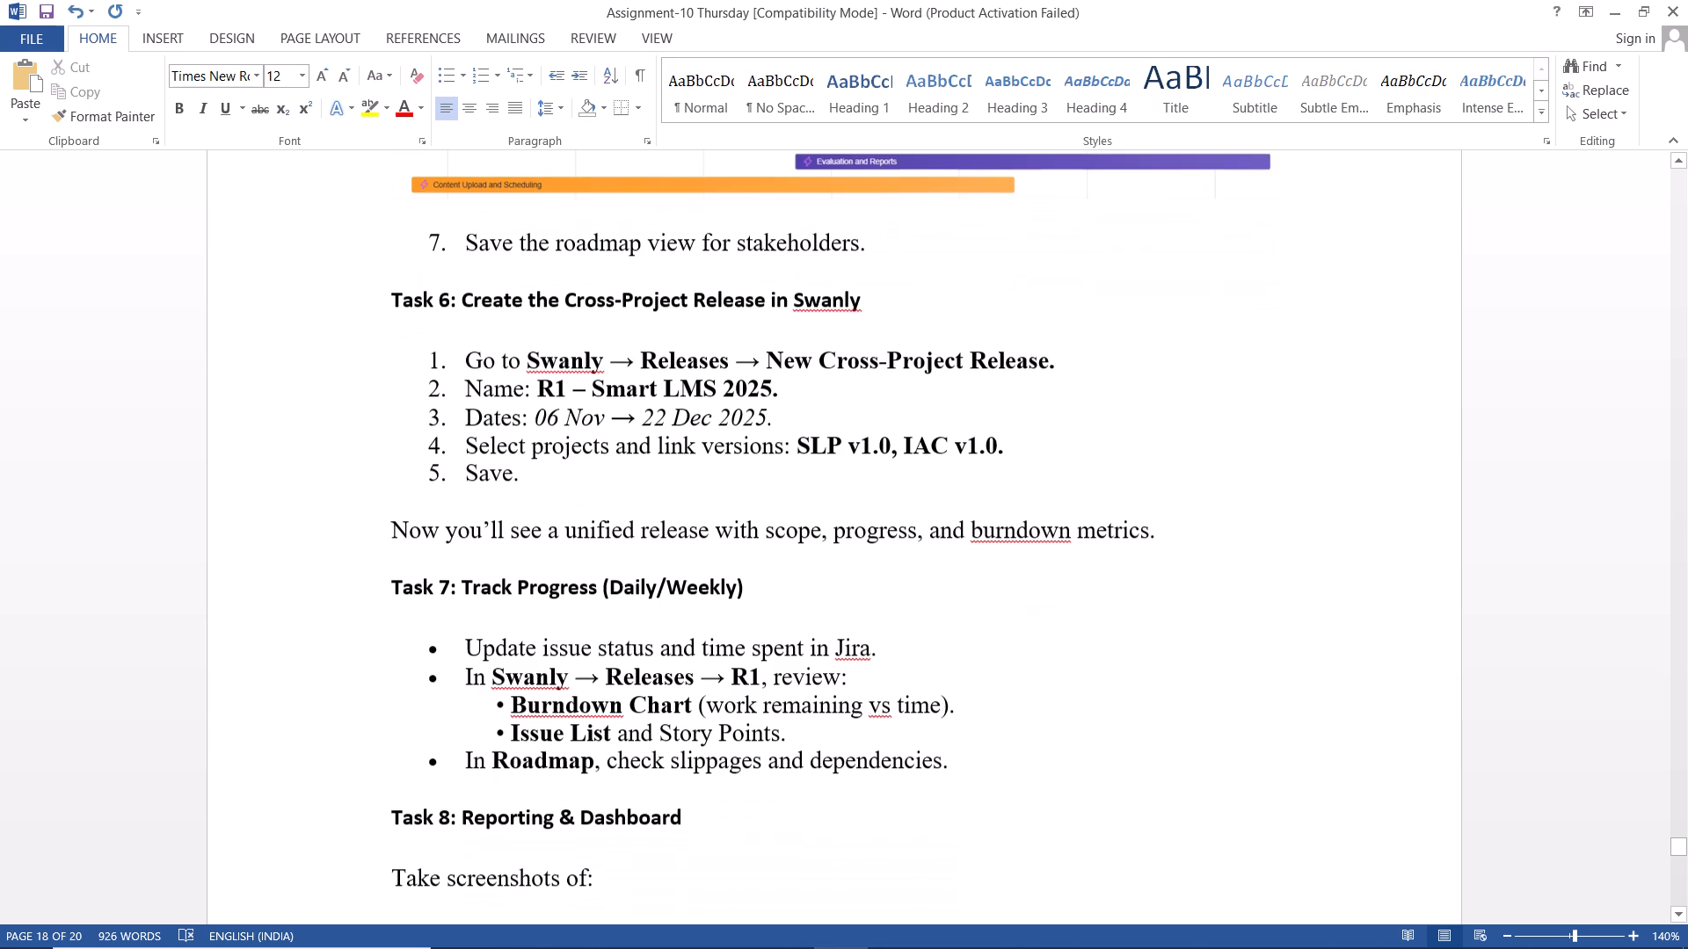
{"action": "scroll", "coordinate": [818, 567], "scroll_direction": "down", "scroll_amount": 1}
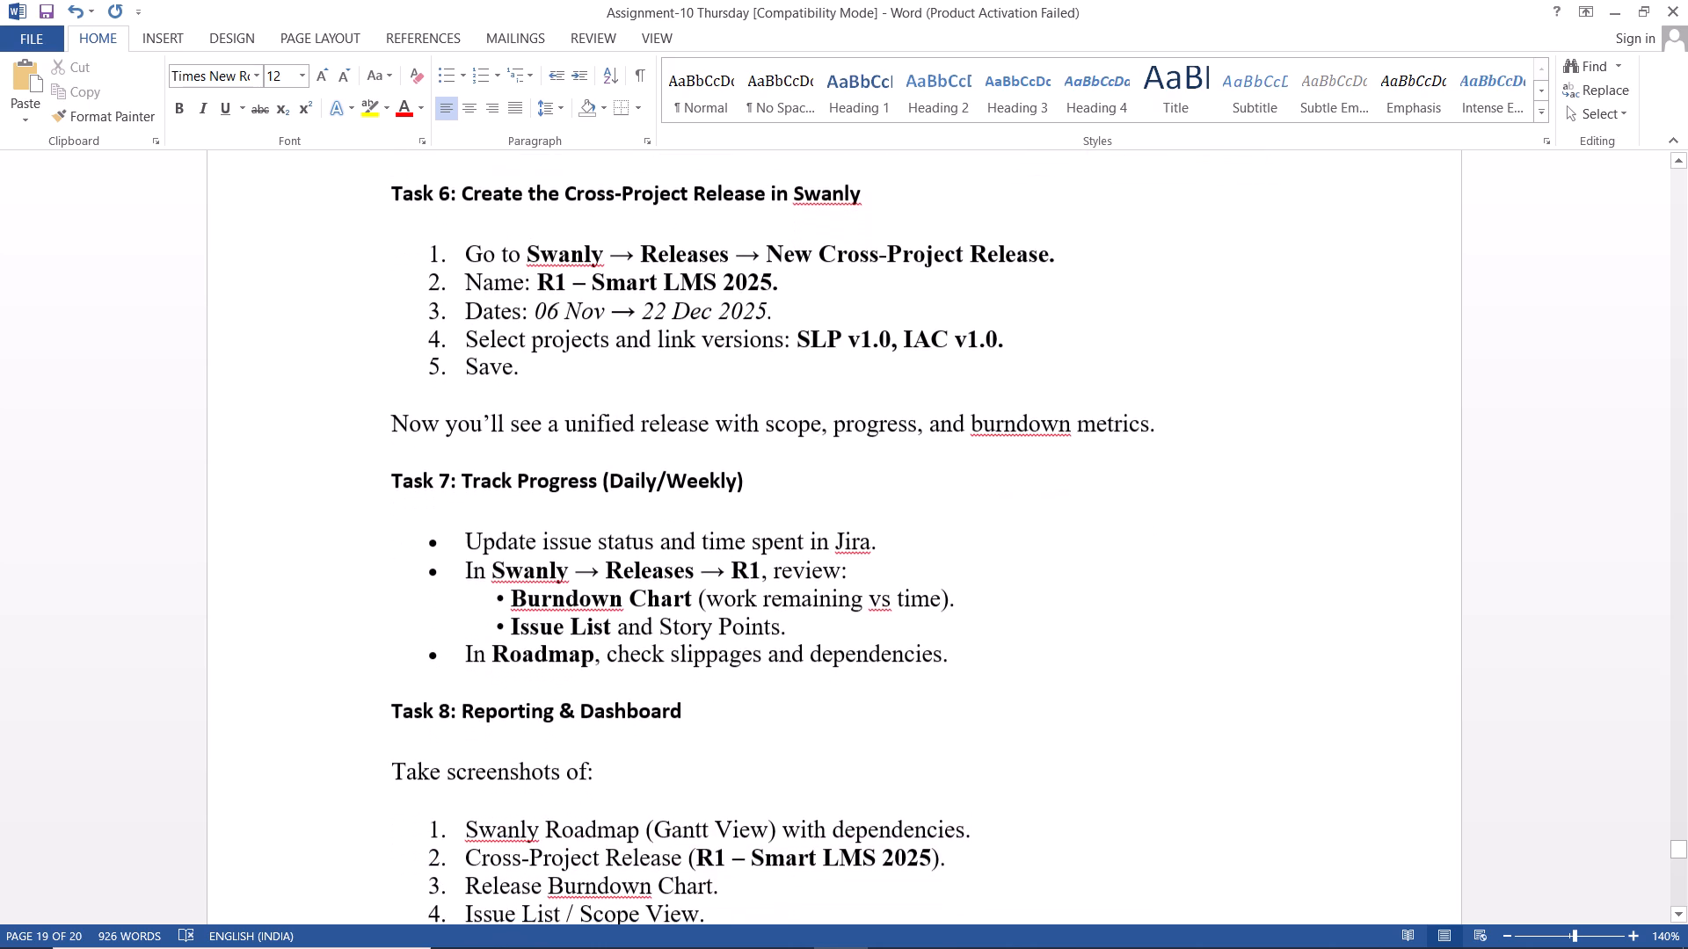
{"action": "scroll", "coordinate": [818, 567], "scroll_direction": "down", "scroll_amount": 1}
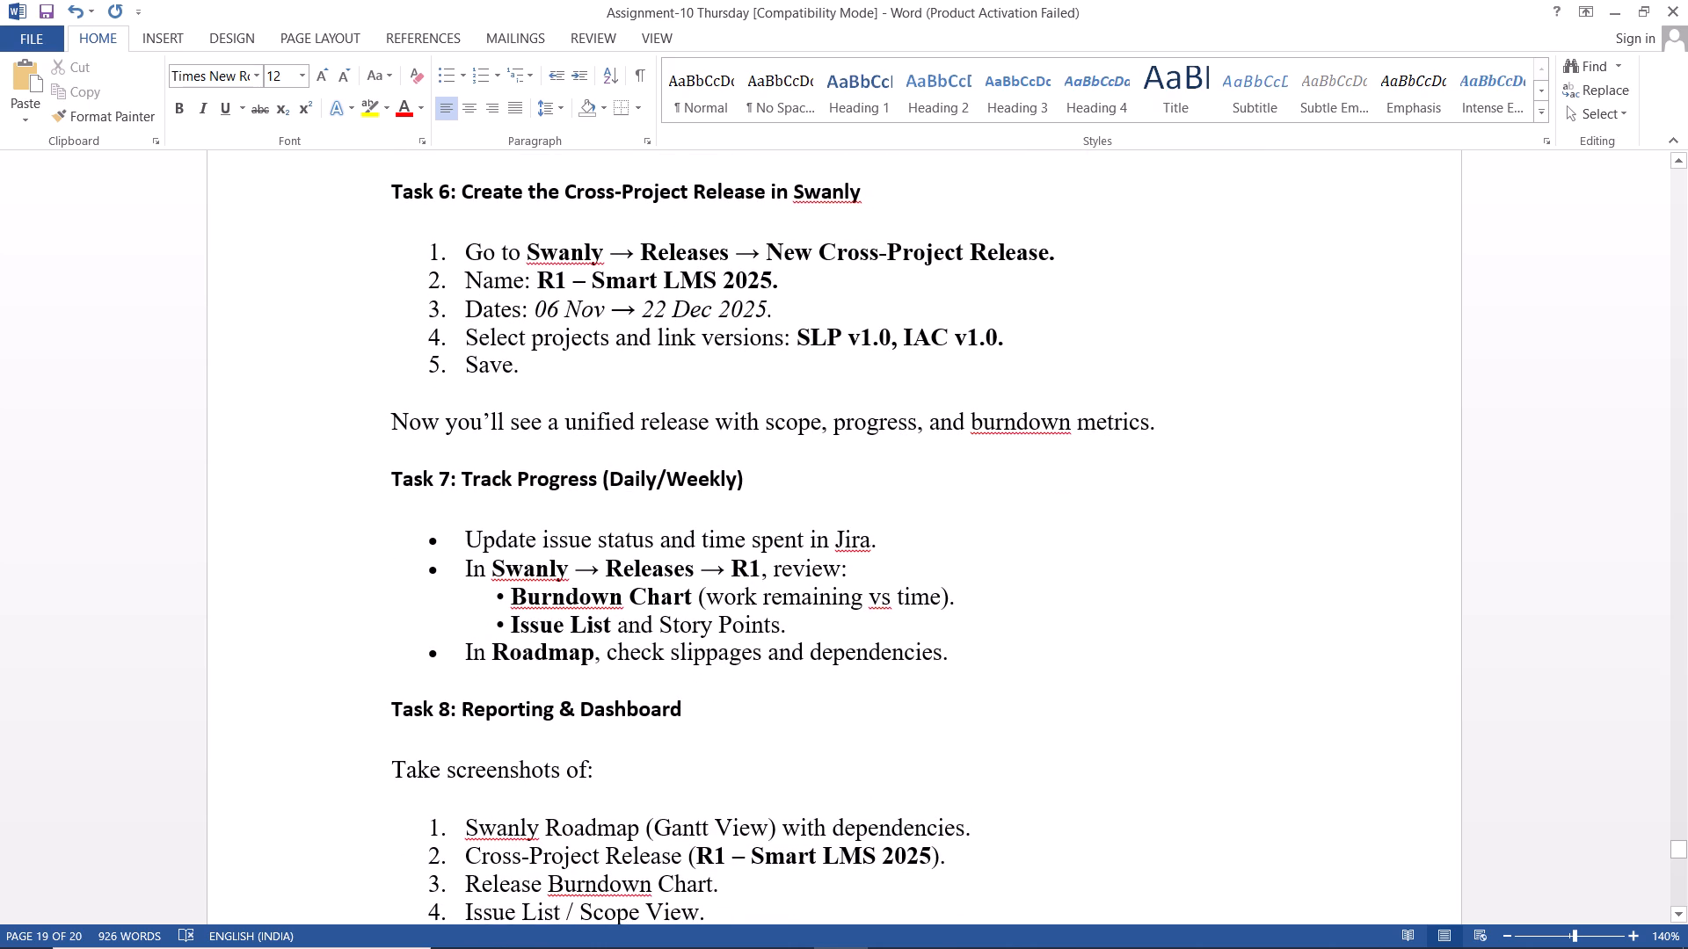
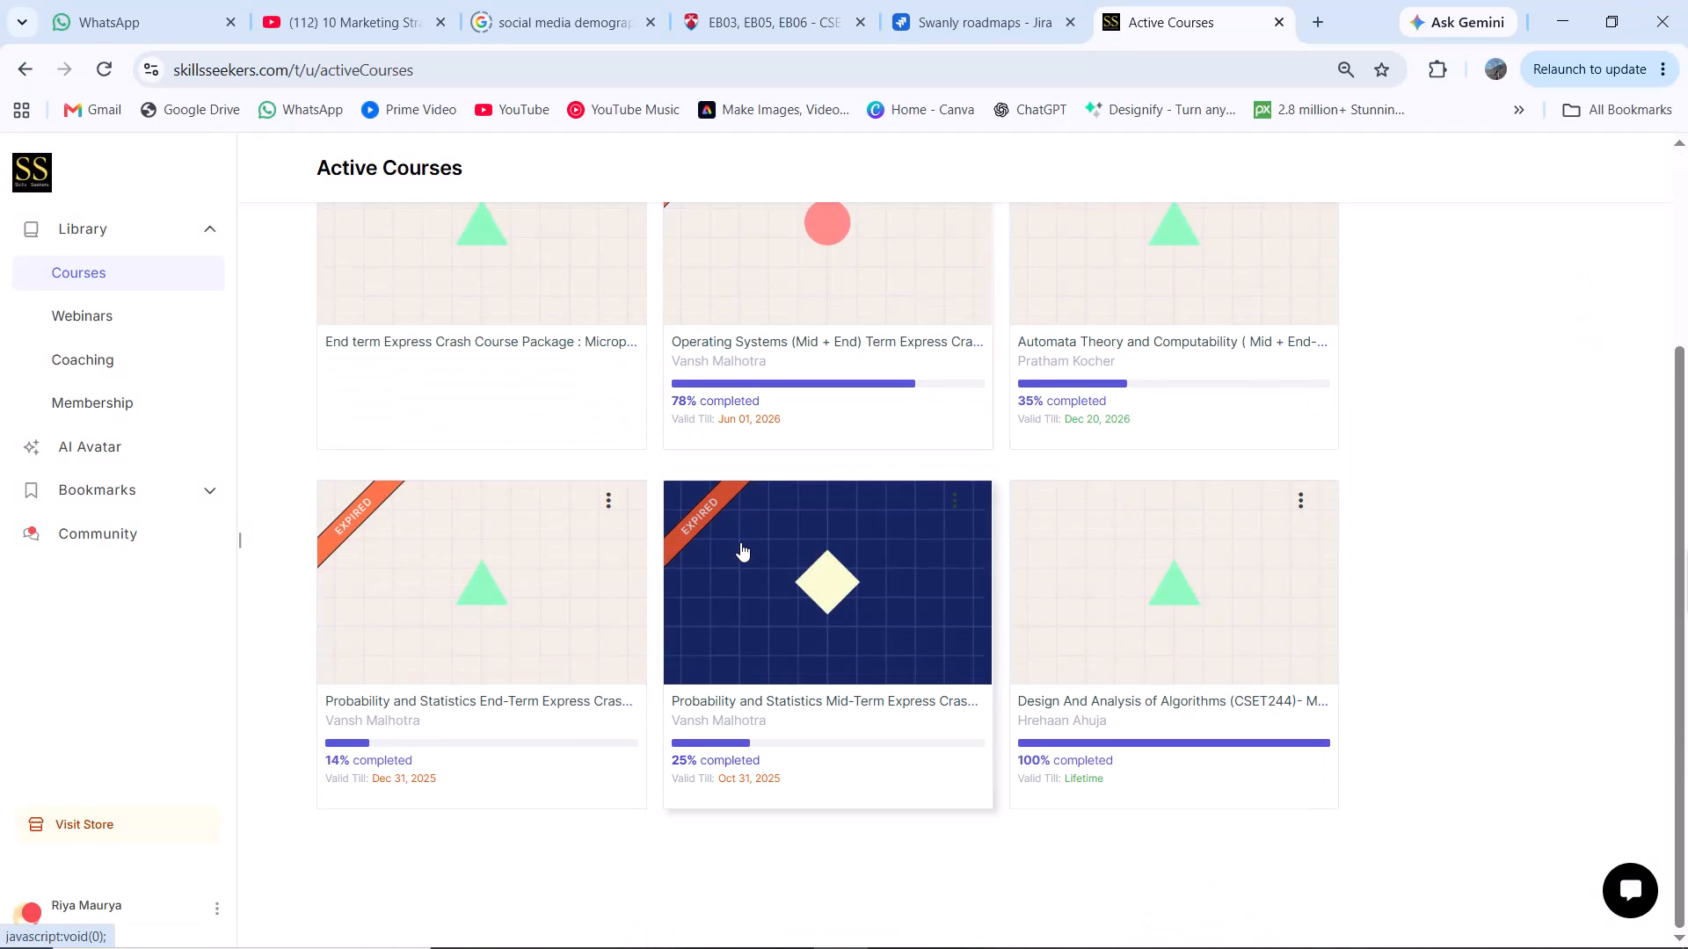
Open the Automata Theory and Computability (Mid + End-Term) course from the active courses on Skills Seekers.
{"action": "scroll", "coordinate": [740, 542], "scroll_direction": "up", "scroll_amount": 3}
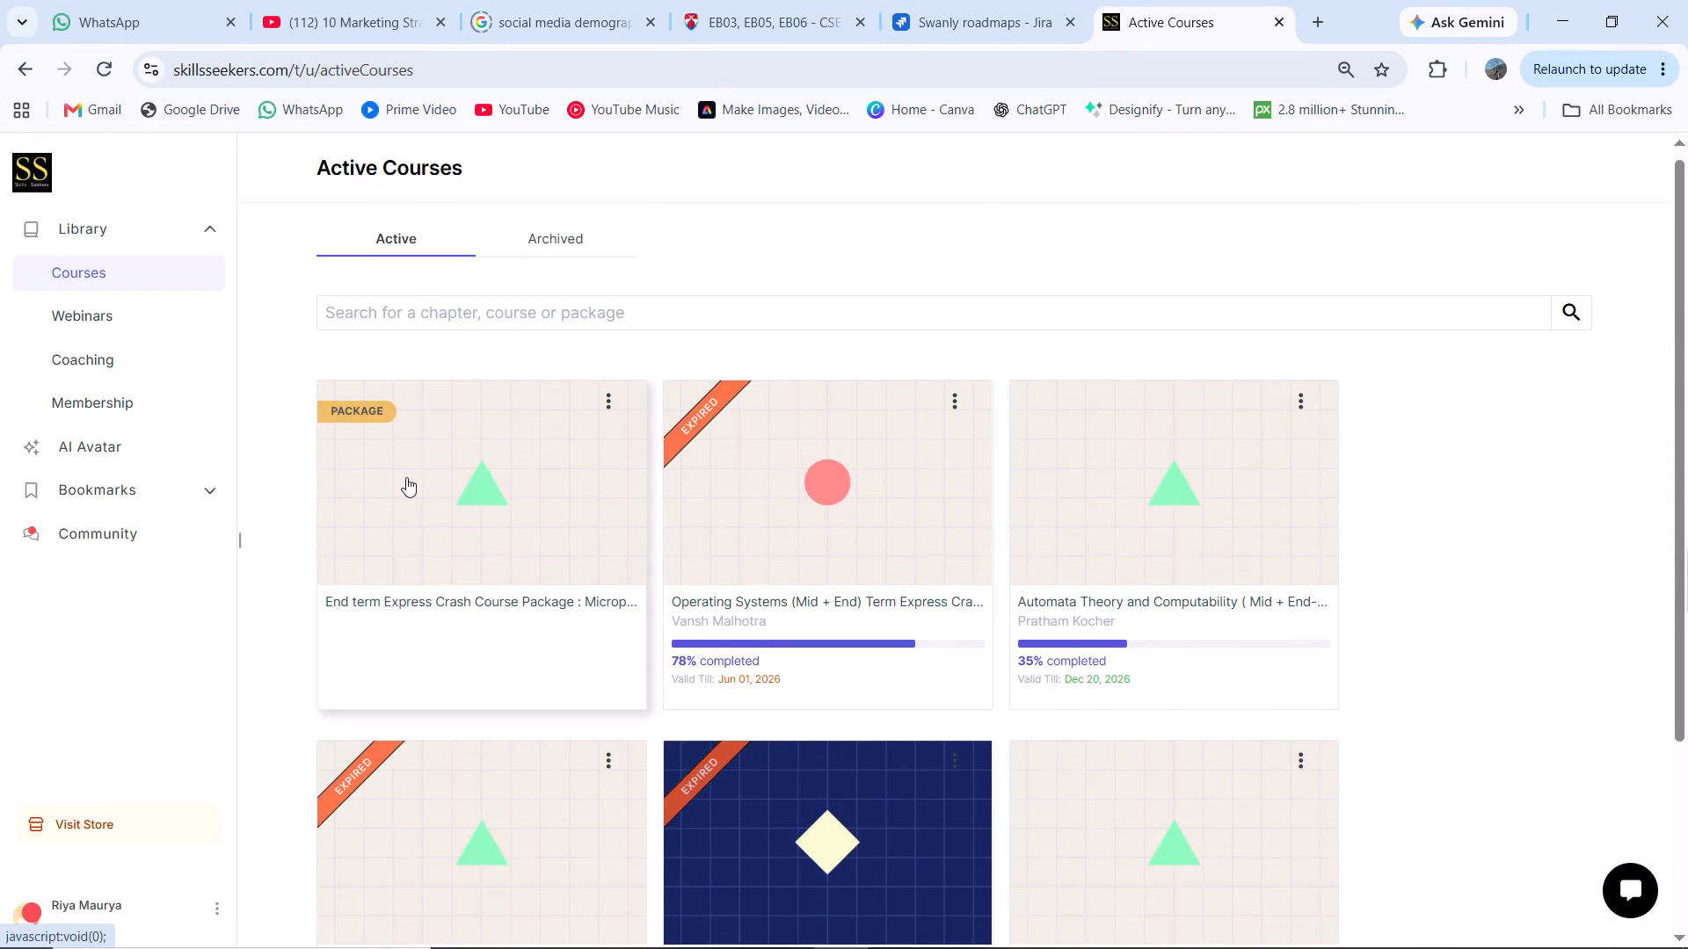
{"action": "scroll", "coordinate": [937, 548], "scroll_direction": "down", "scroll_amount": 2}
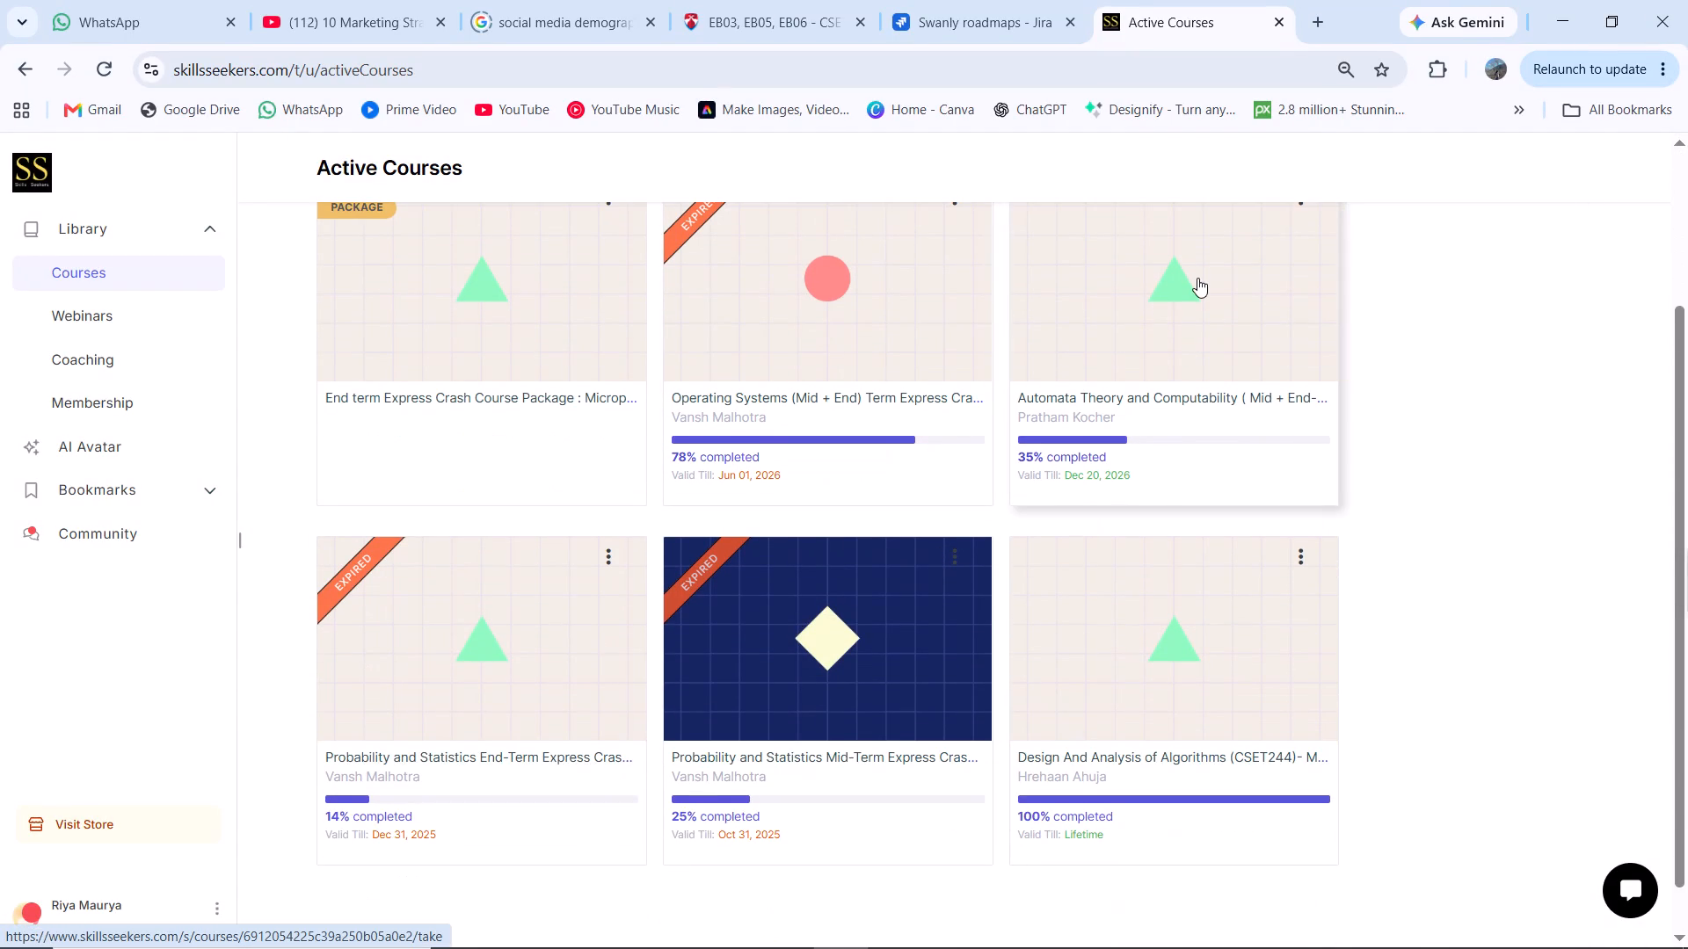
{"action": "left_click", "coordinate": [1197, 278]}
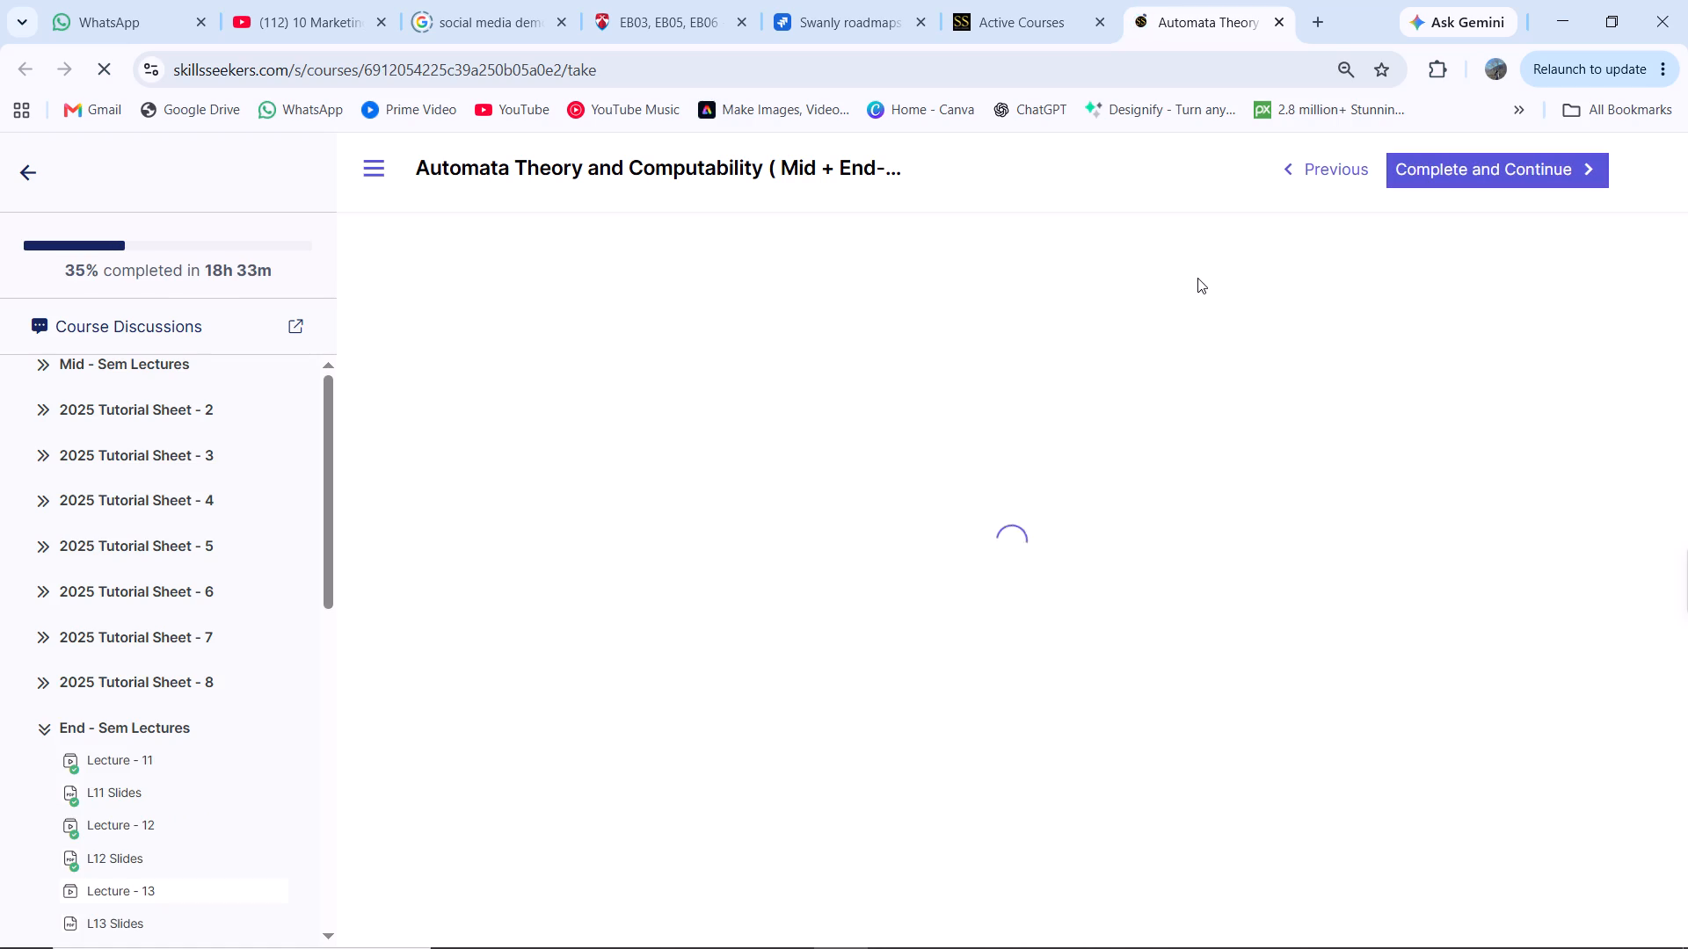
Look through the Automata Theory course outline, covering the End-Sem lectures and slides from Lecture 11 to Lecture 22 and the tutorial sheets.
{"action": "scroll", "coordinate": [211, 552], "scroll_direction": "down", "scroll_amount": 5}
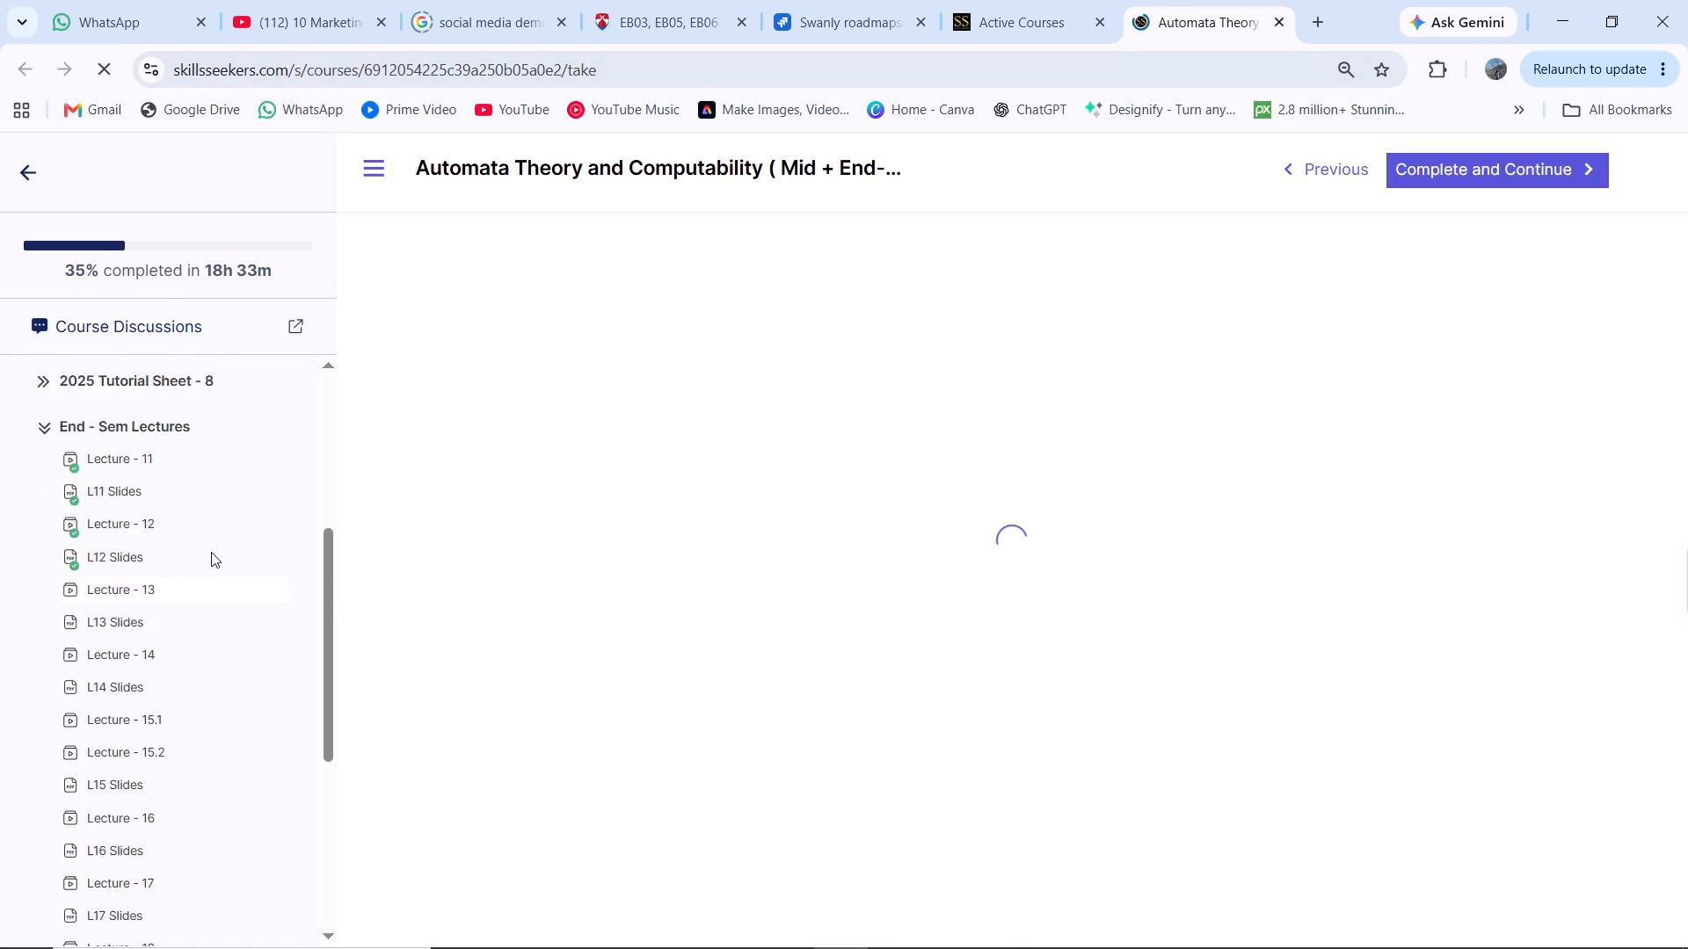
{"action": "scroll", "coordinate": [211, 552], "scroll_direction": "down", "scroll_amount": 4}
{"action": "scroll", "coordinate": [211, 555], "scroll_direction": "up", "scroll_amount": 4}
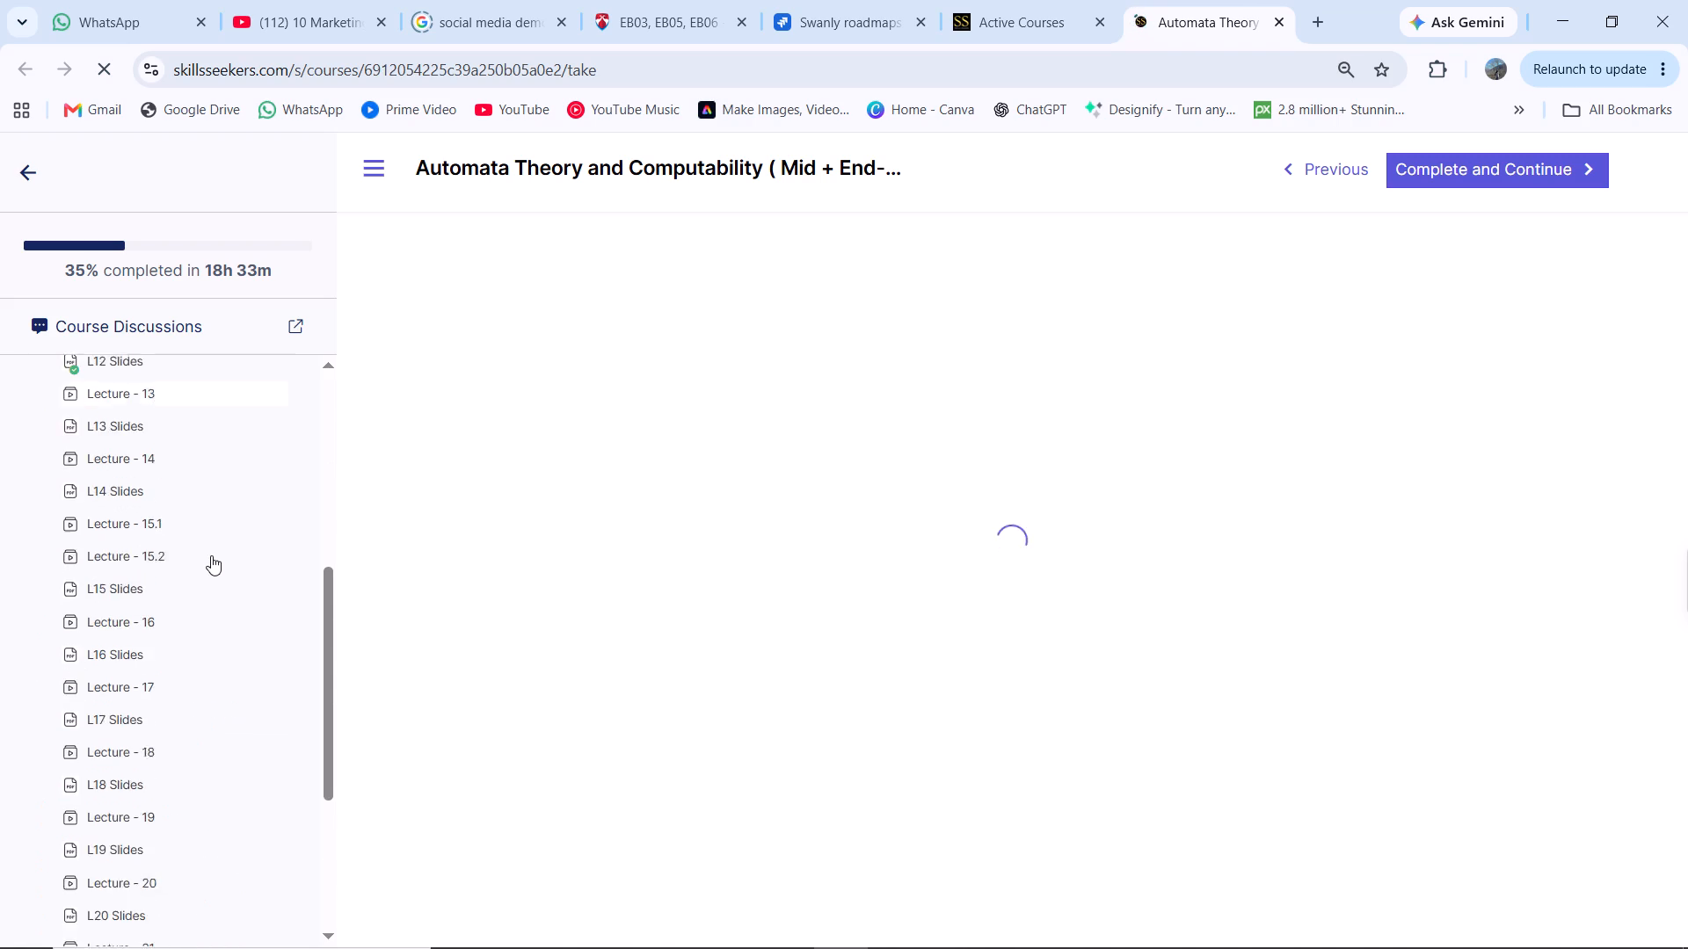
{"action": "scroll", "coordinate": [211, 555], "scroll_direction": "up", "scroll_amount": 5}
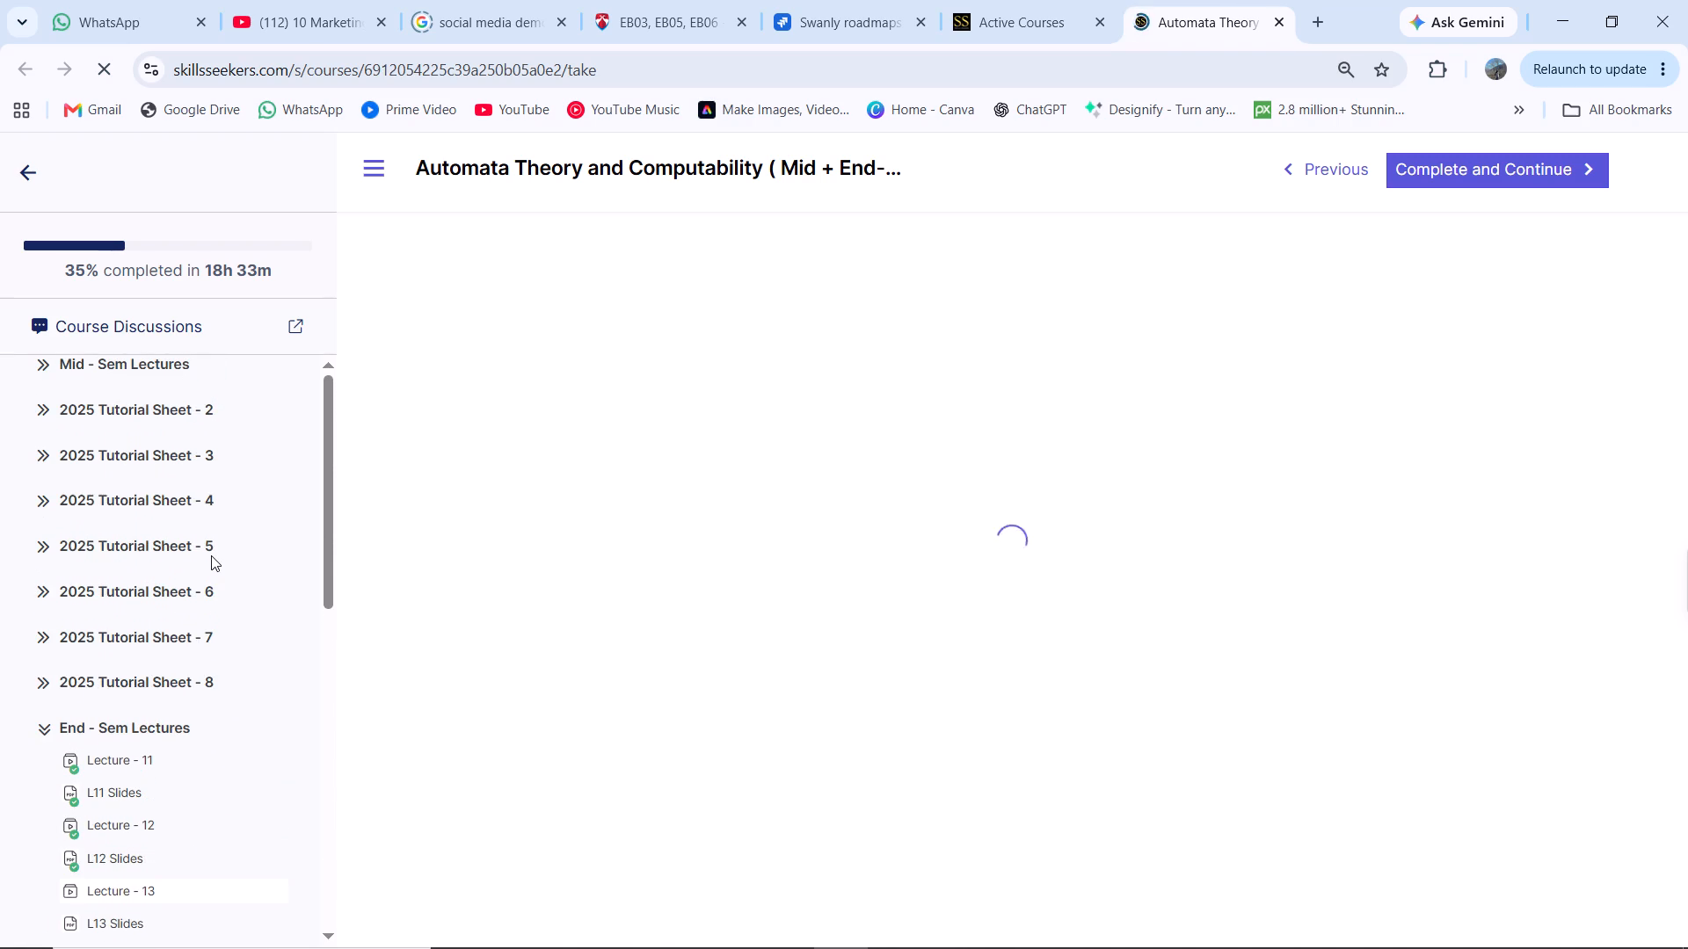
{"action": "scroll", "coordinate": [211, 555], "scroll_direction": "up", "scroll_amount": 1}
{"action": "scroll", "coordinate": [111, 748], "scroll_direction": "down", "scroll_amount": 2}
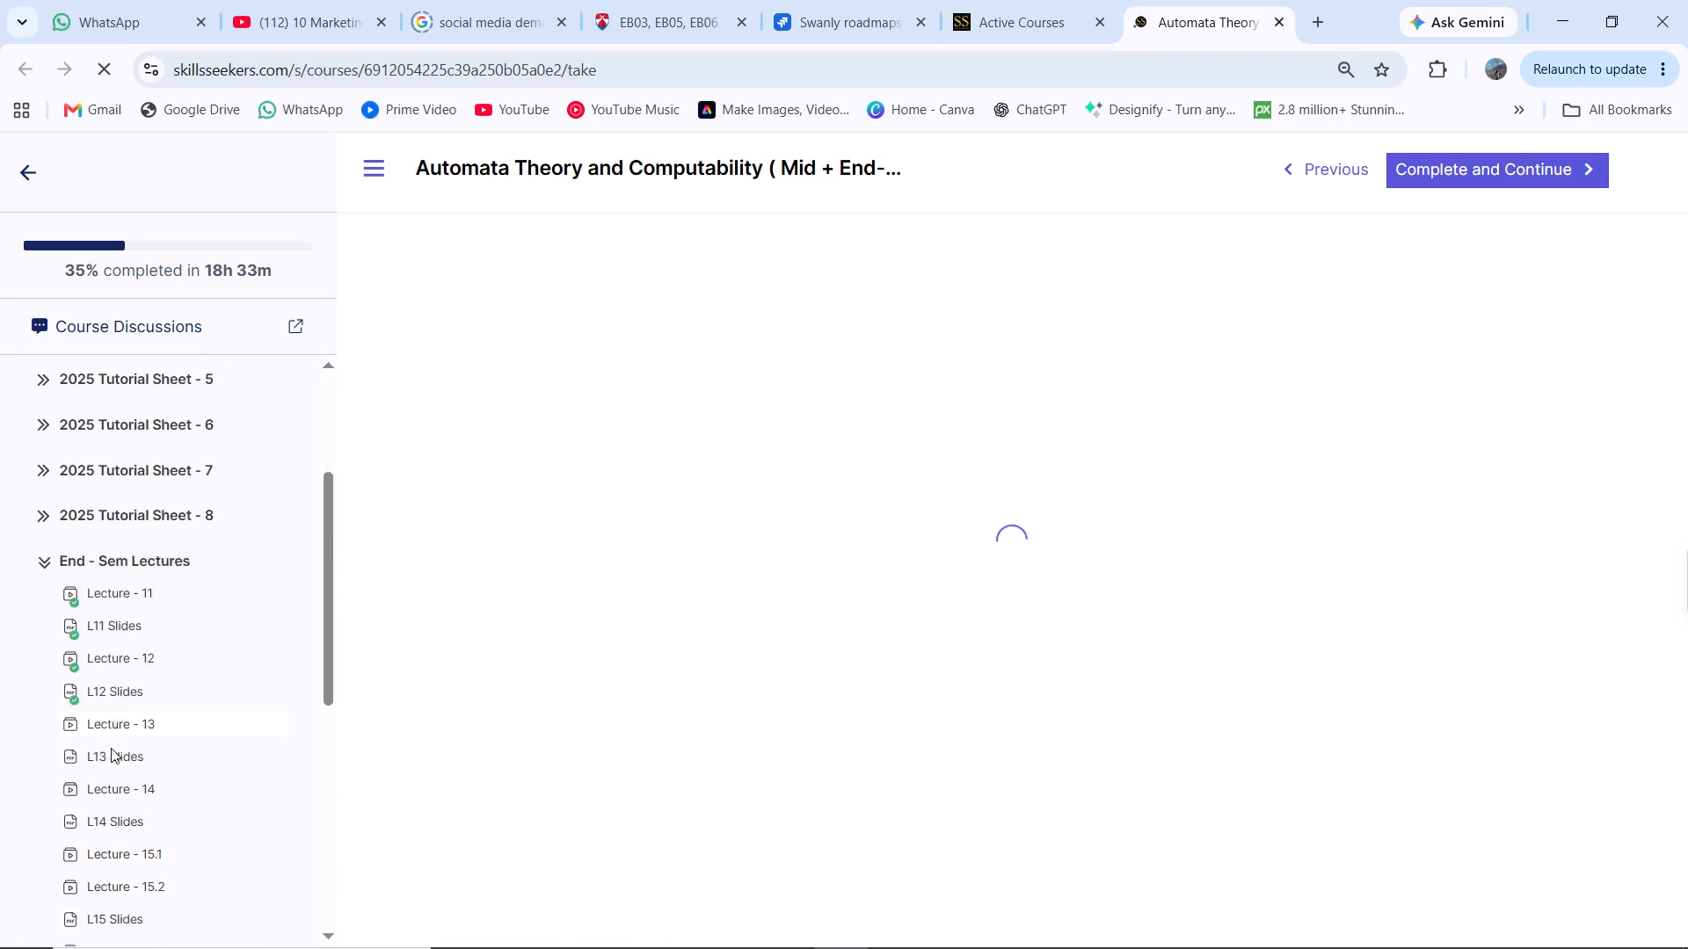
{"action": "scroll", "coordinate": [111, 748], "scroll_direction": "down", "scroll_amount": 1}
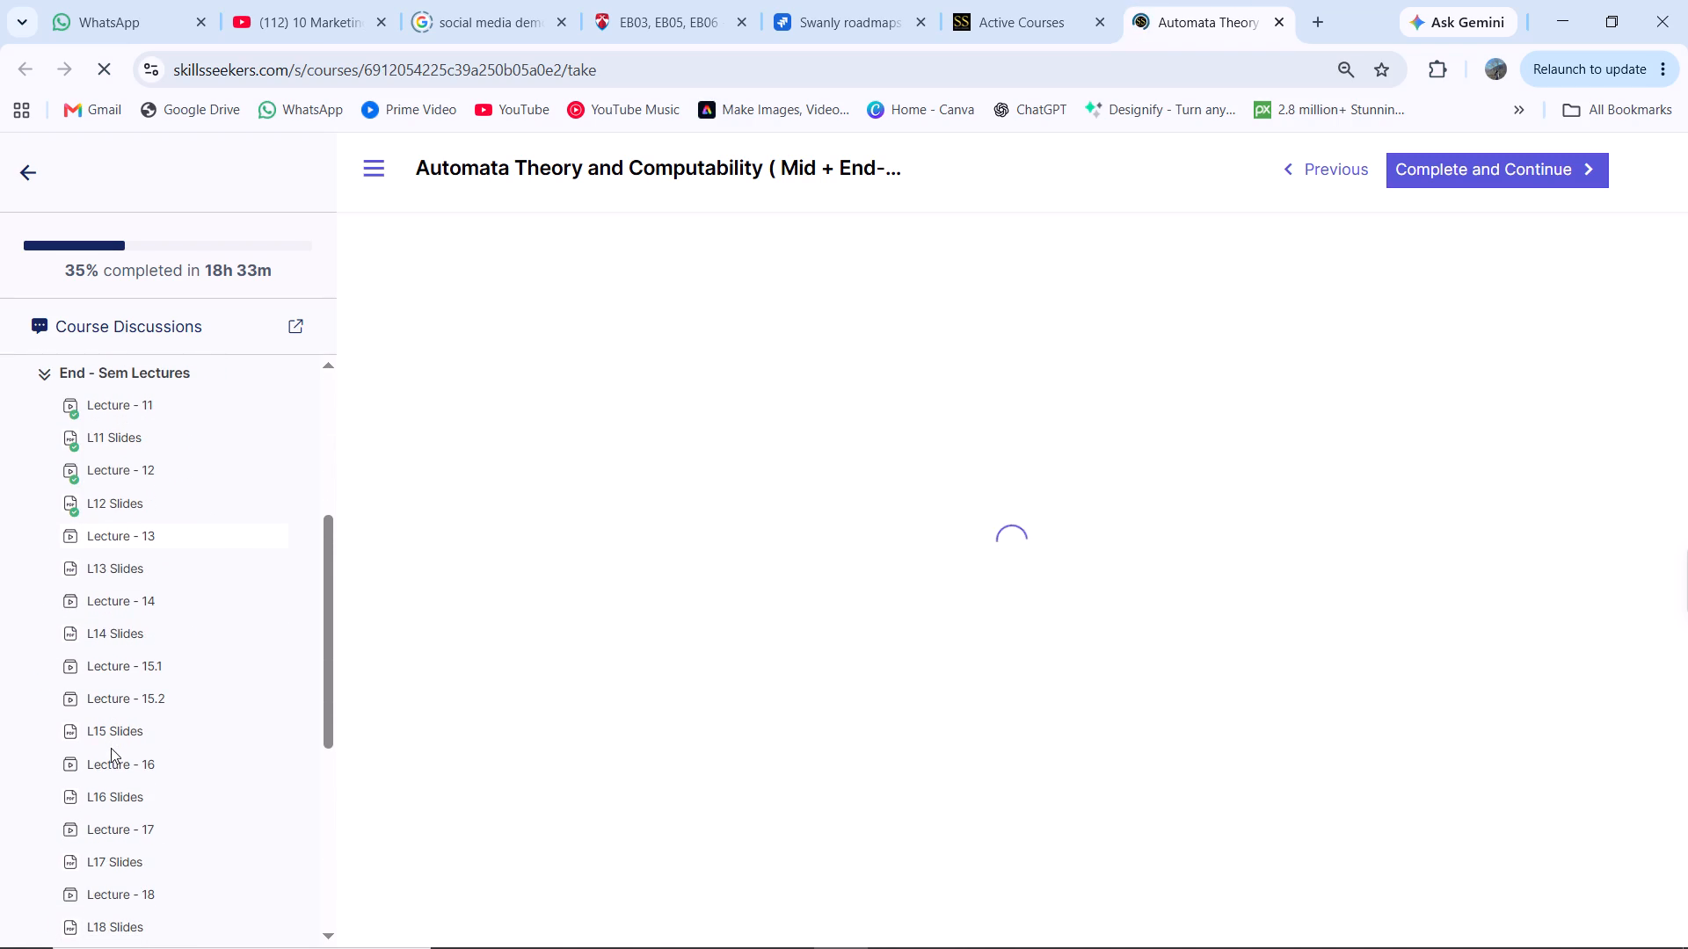
{"action": "scroll", "coordinate": [122, 562], "scroll_direction": "down", "scroll_amount": 4}
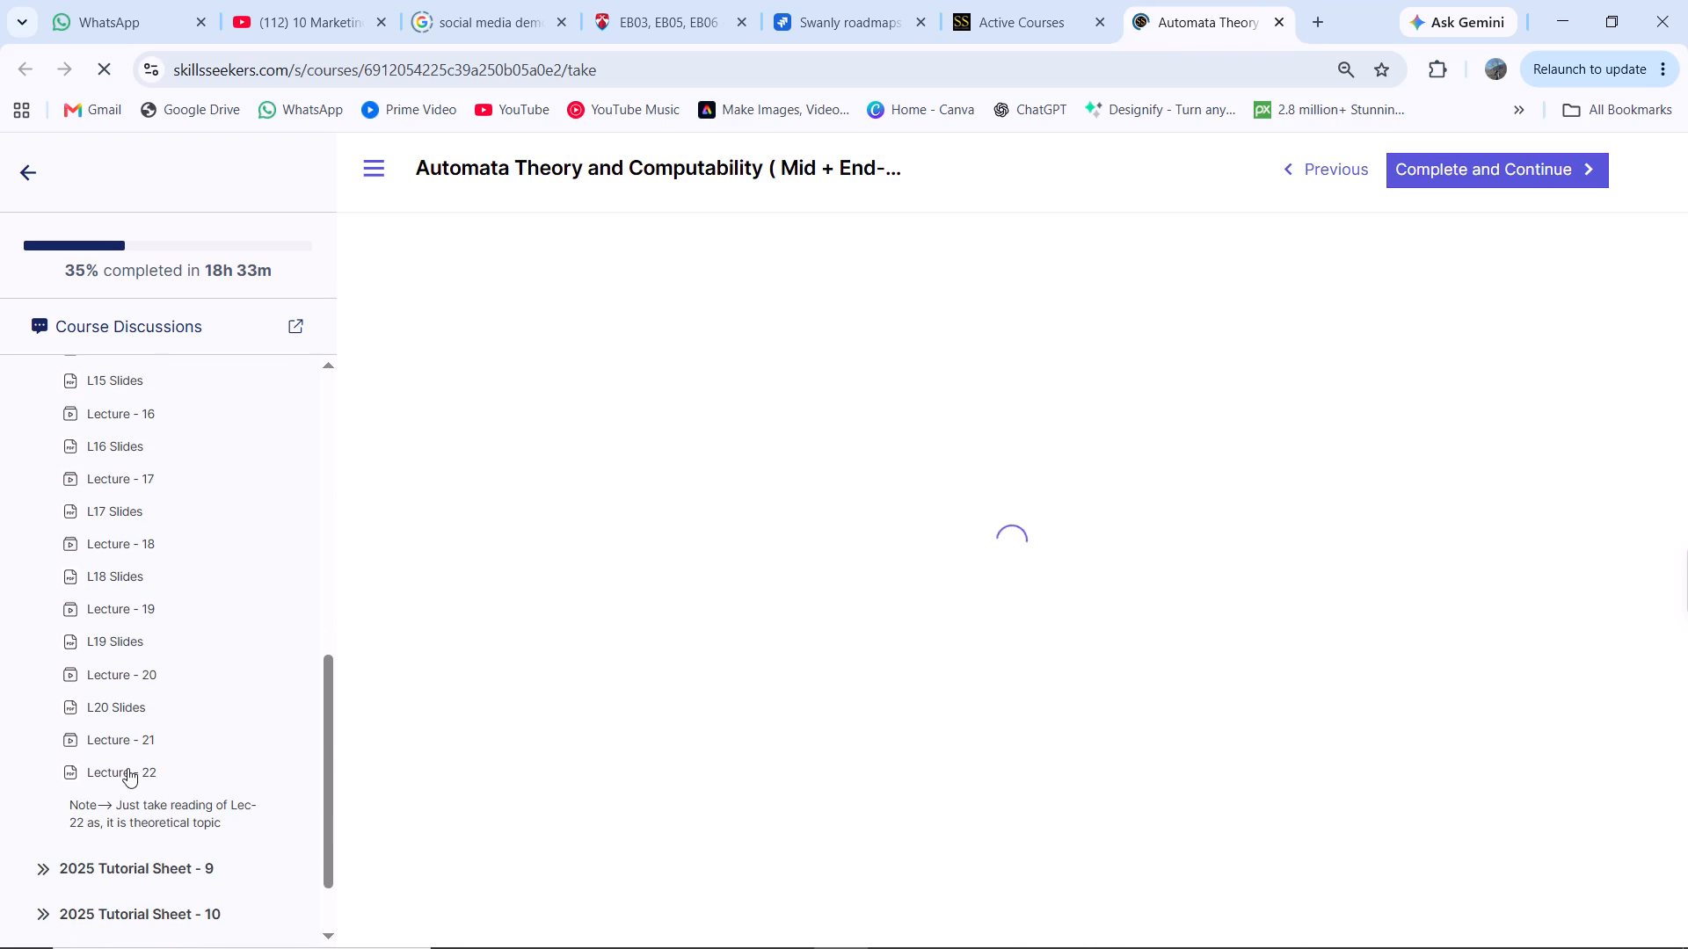
{"action": "scroll", "coordinate": [129, 754], "scroll_direction": "up", "scroll_amount": 2}
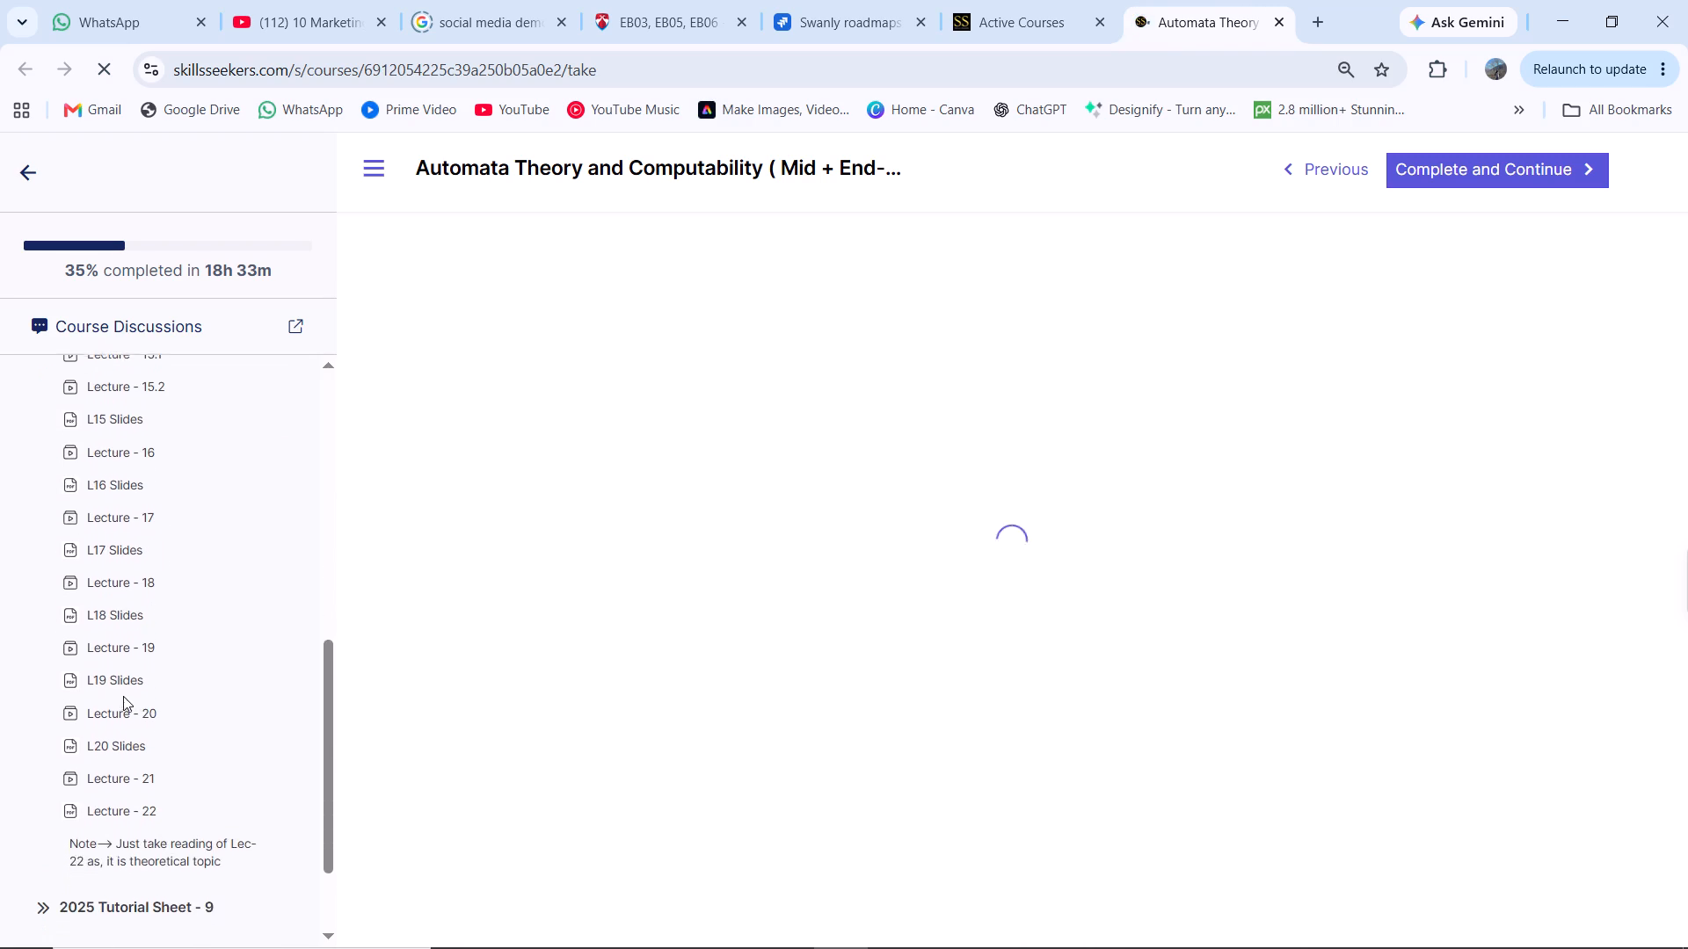
{"action": "scroll", "coordinate": [123, 696], "scroll_direction": "up", "scroll_amount": 3}
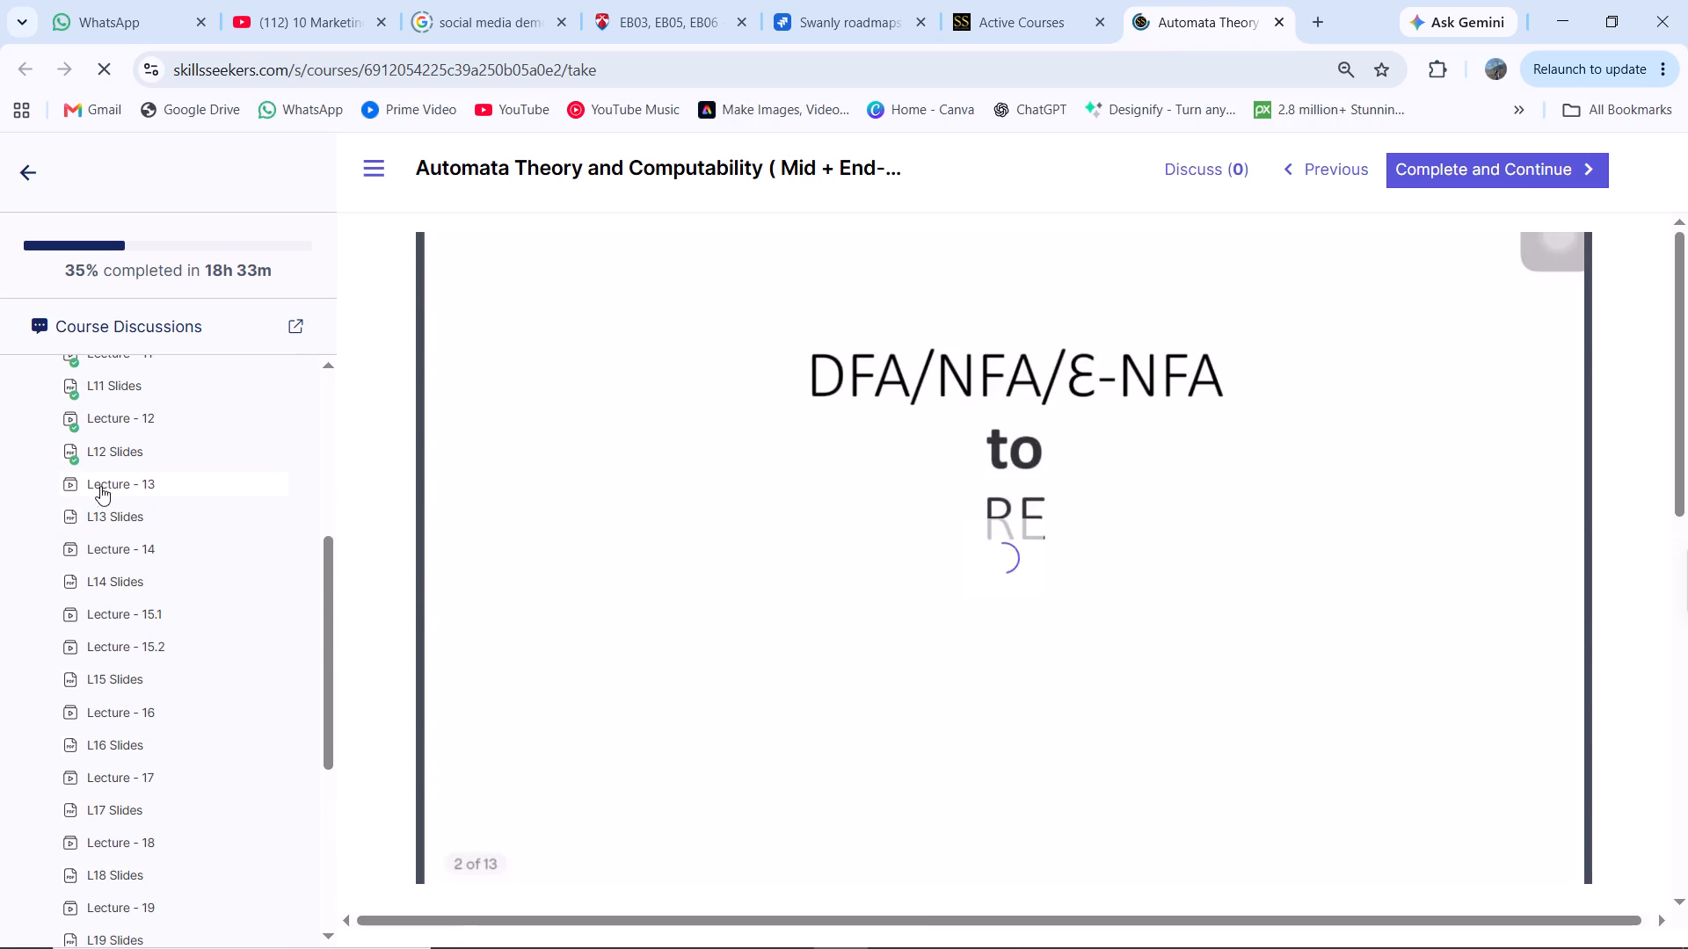
{"action": "scroll", "coordinate": [109, 543], "scroll_direction": "down", "scroll_amount": 1}
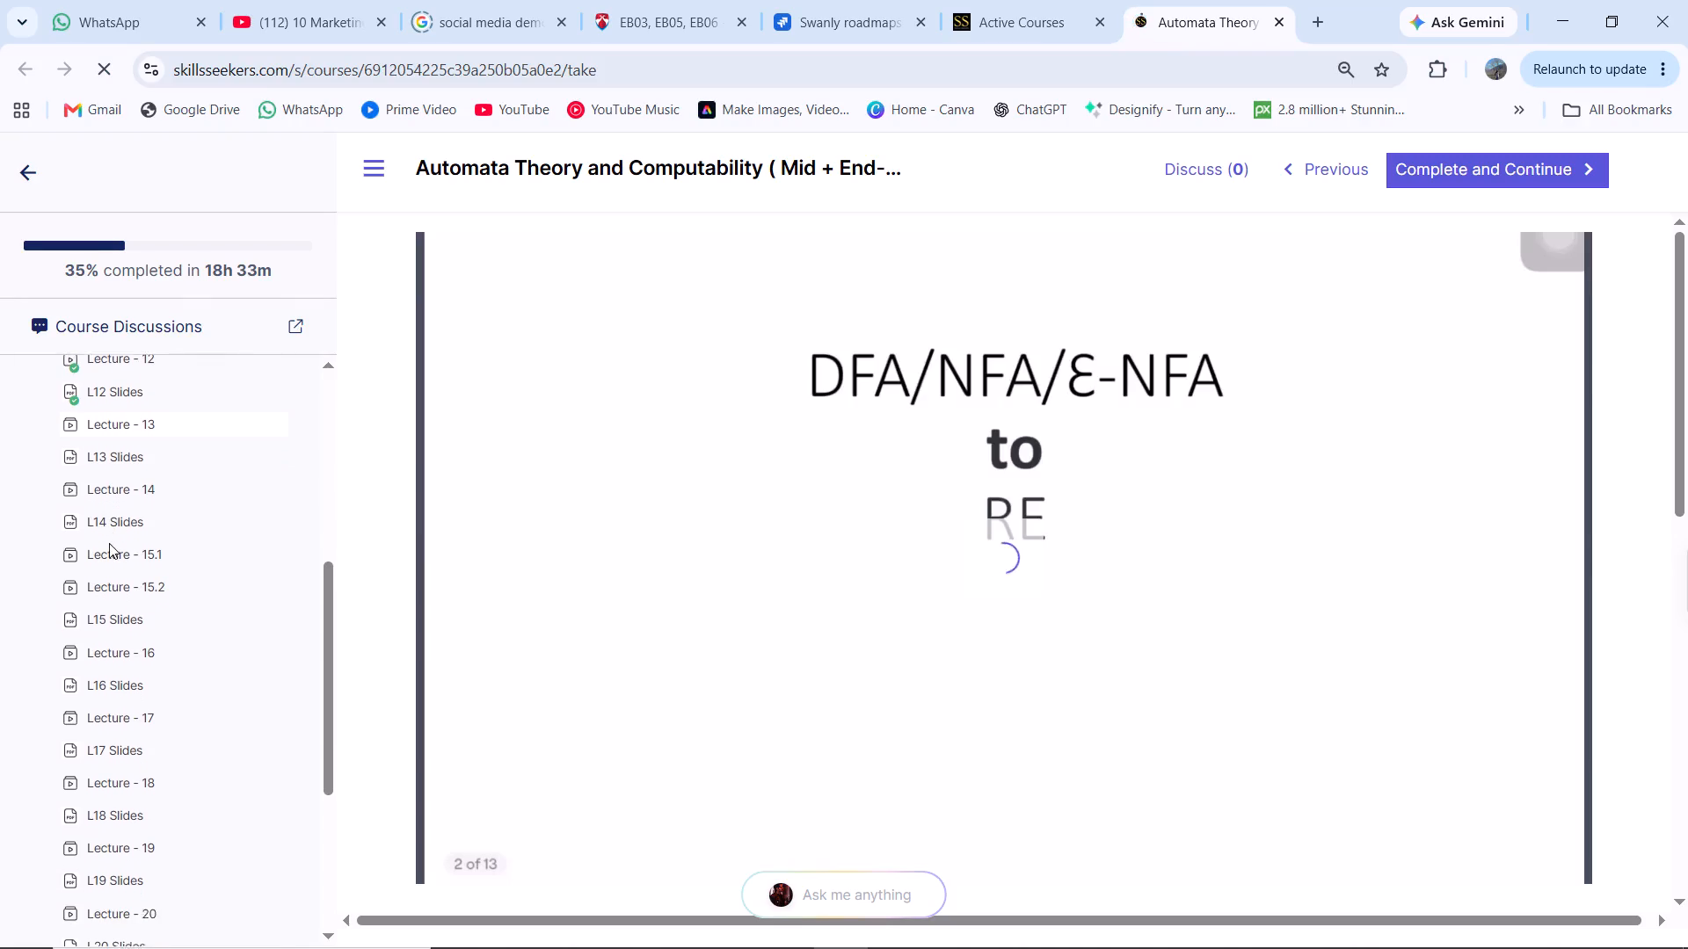
{"action": "scroll", "coordinate": [109, 543], "scroll_direction": "down", "scroll_amount": 3}
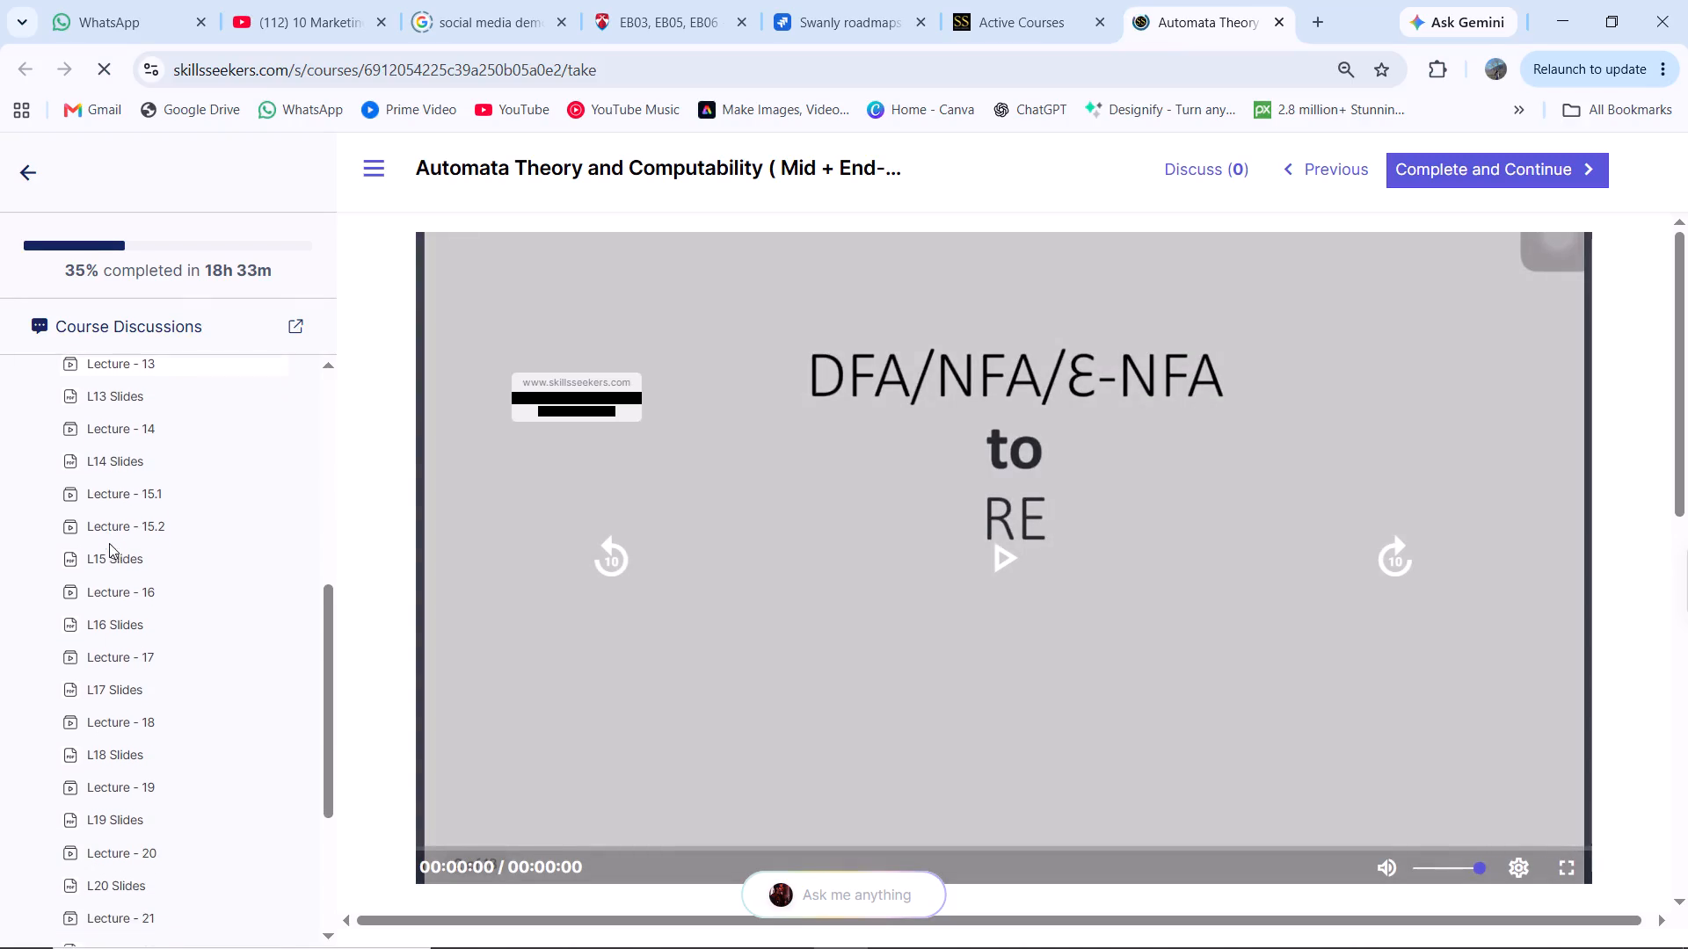
{"action": "scroll", "coordinate": [109, 543], "scroll_direction": "down", "scroll_amount": 2}
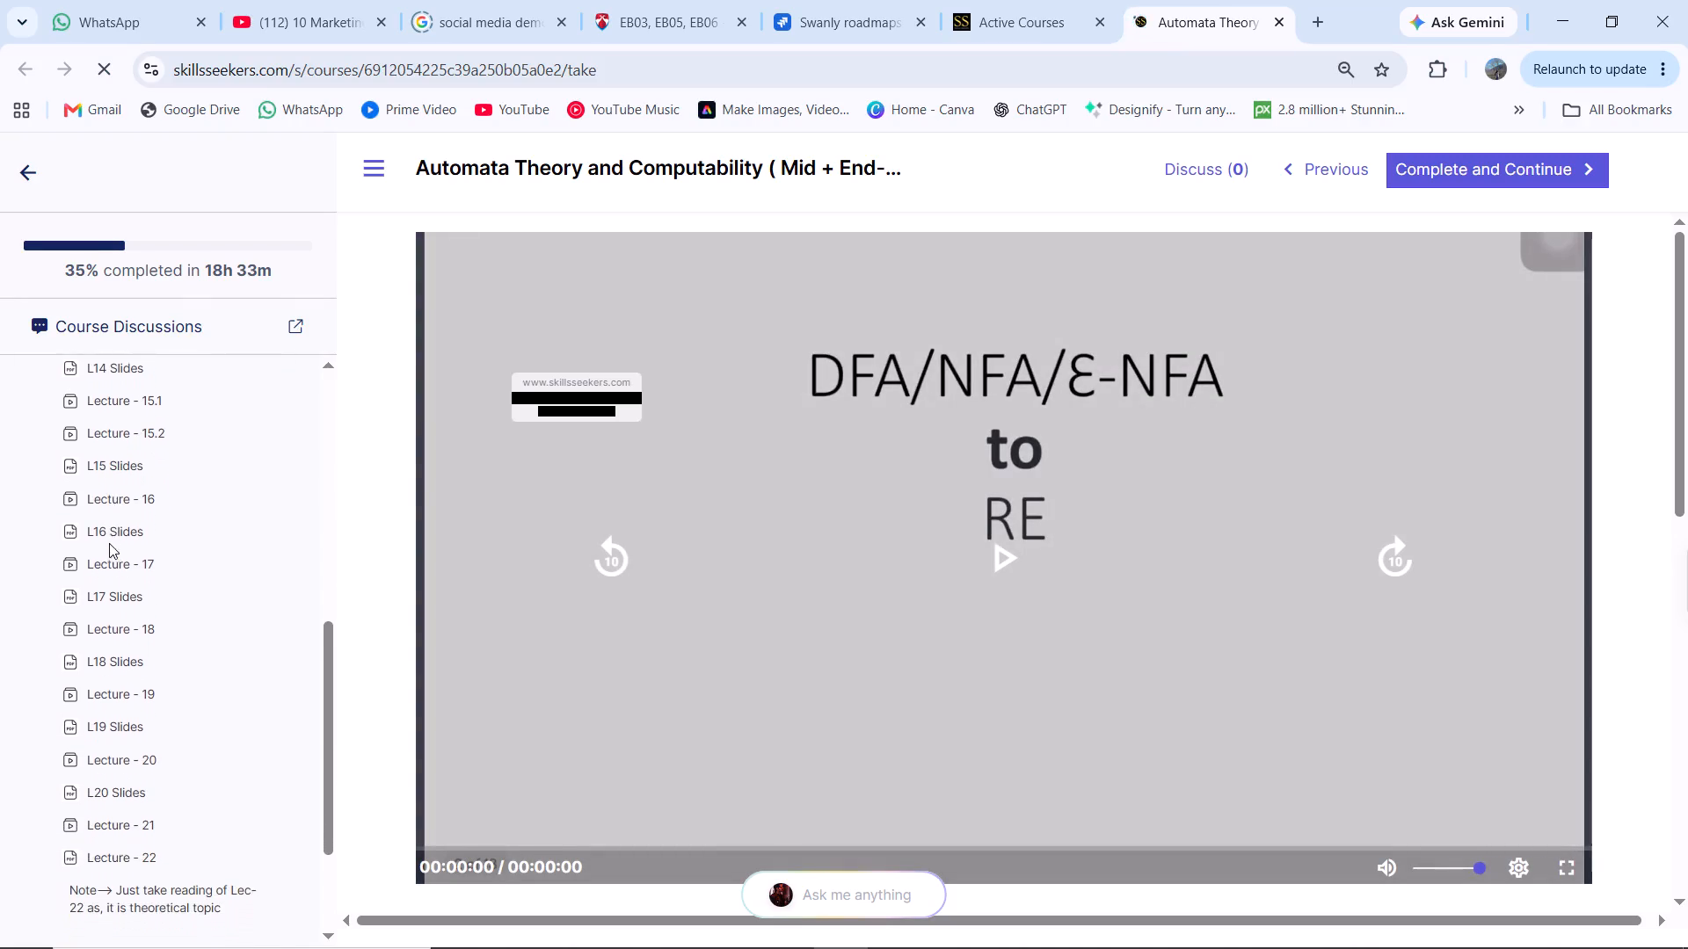
{"action": "scroll", "coordinate": [109, 543], "scroll_direction": "down", "scroll_amount": 3}
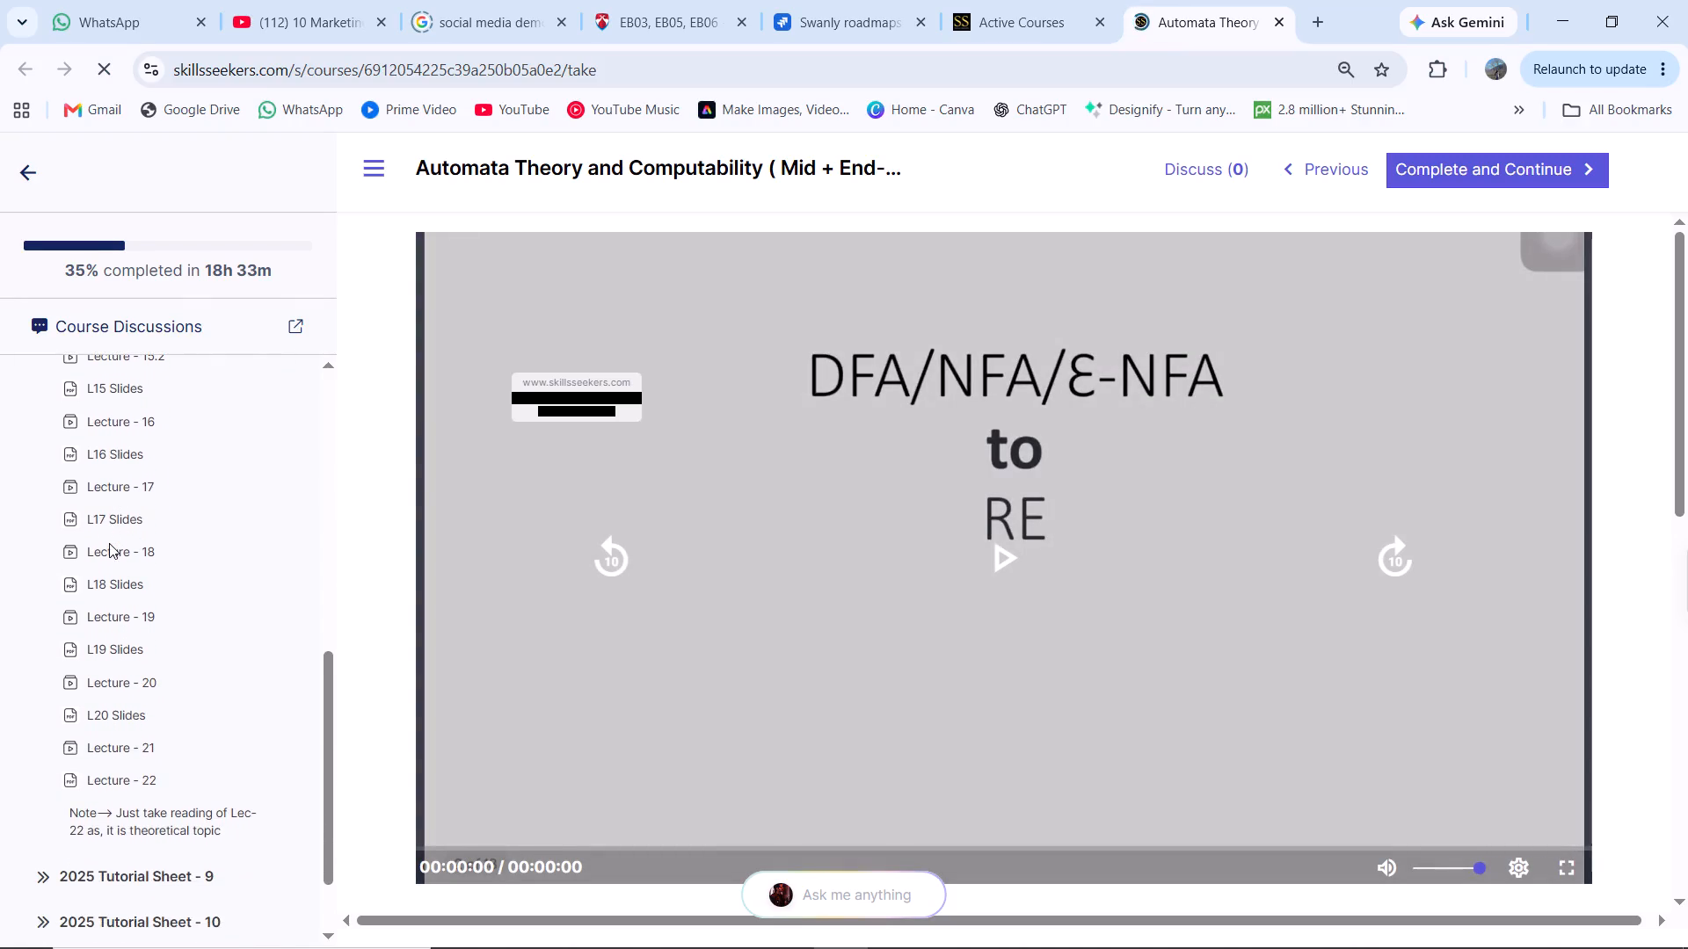
{"action": "scroll", "coordinate": [109, 543], "scroll_direction": "down", "scroll_amount": 1}
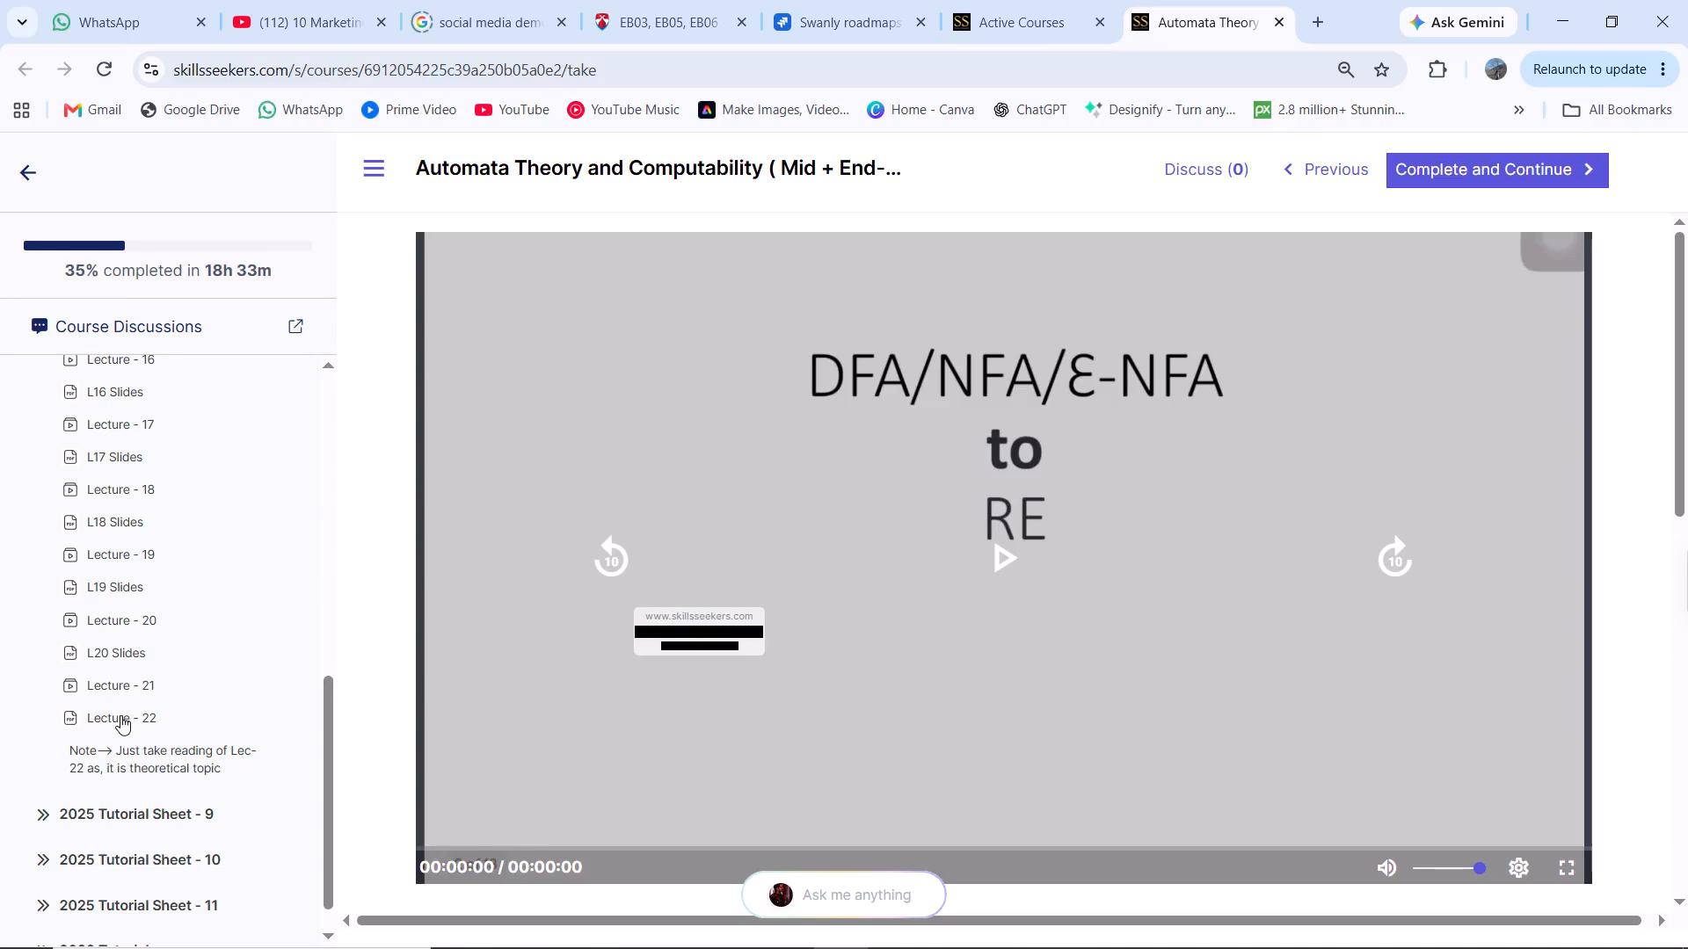
Switch back to the Lab10 roadmap in Jira's Swanly roadmaps.
{"action": "left_click", "coordinate": [802, 1]}
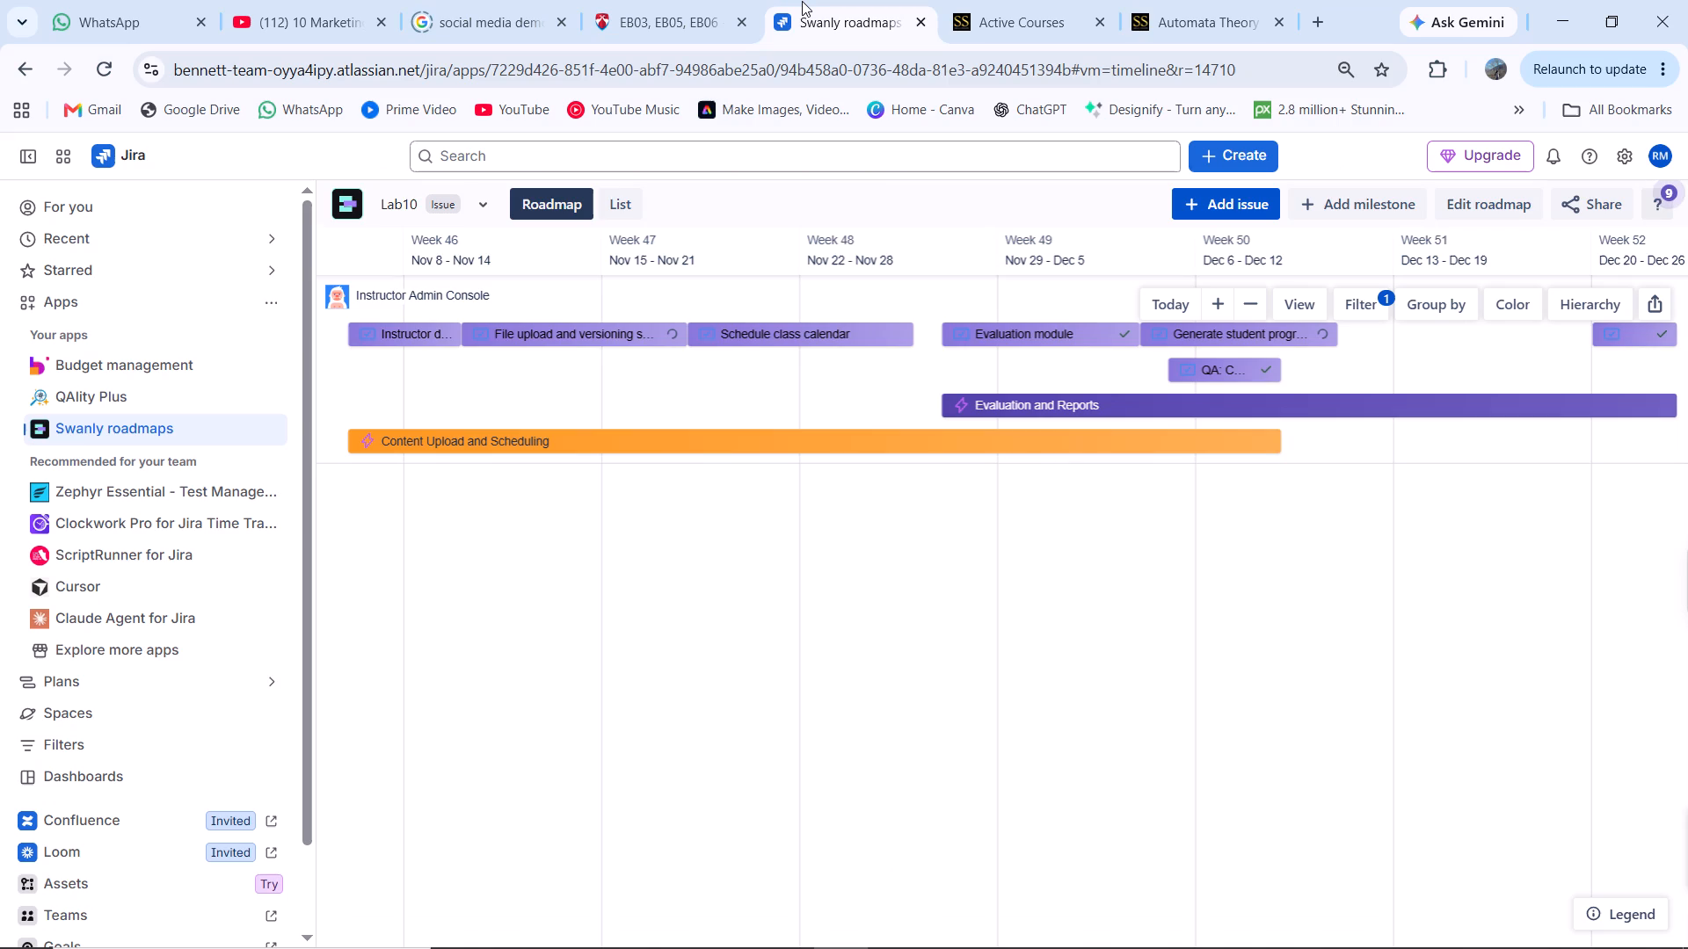
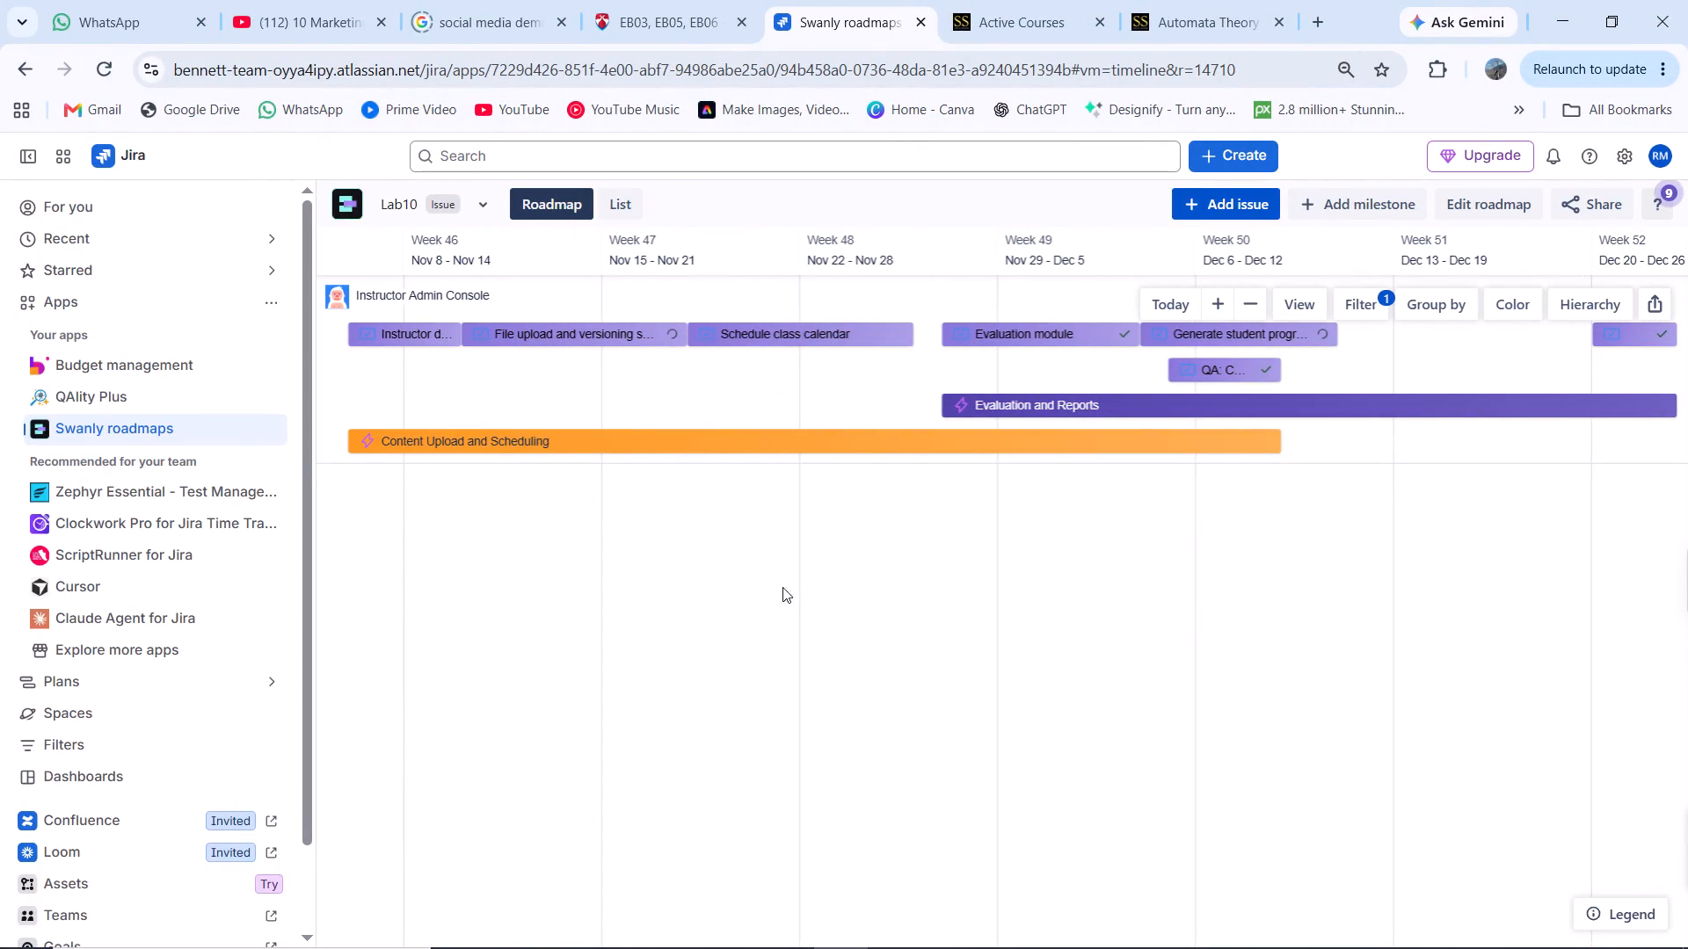
Start a new Swanly roadmap for managing releases and name it "R1 – Smart LMS 2025", copied from Task 6 in the Word document.
{"action": "left_click", "coordinate": [474, 207]}
{"action": "left_click", "coordinate": [469, 329]}
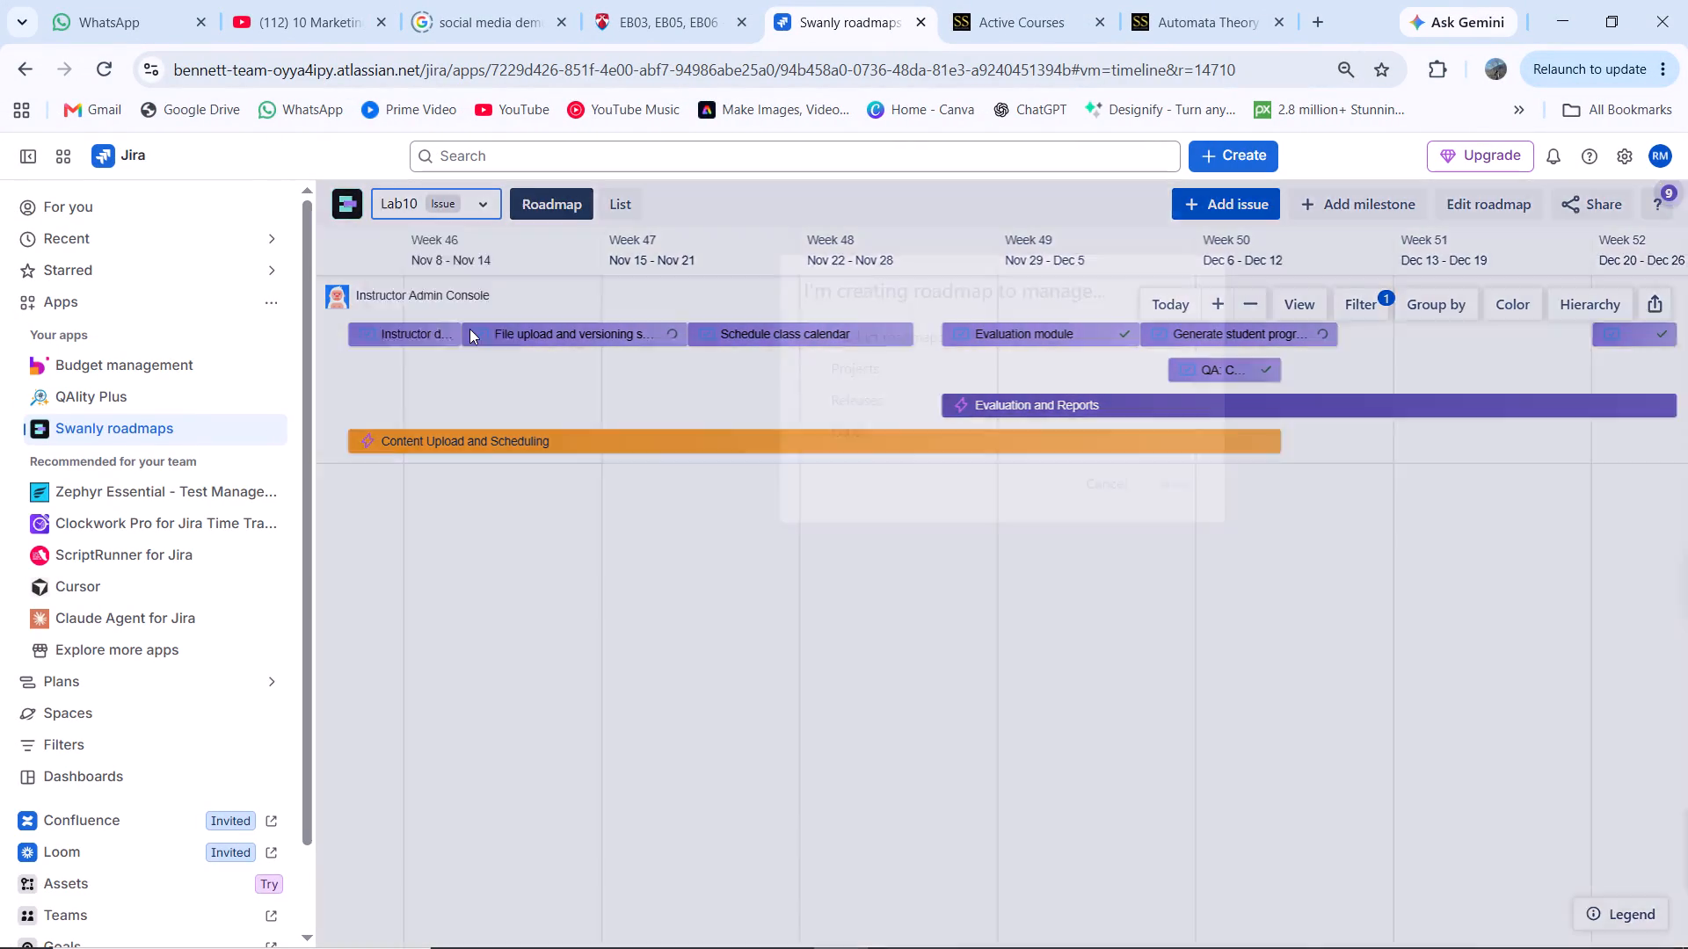
{"action": "left_click", "coordinate": [876, 383]}
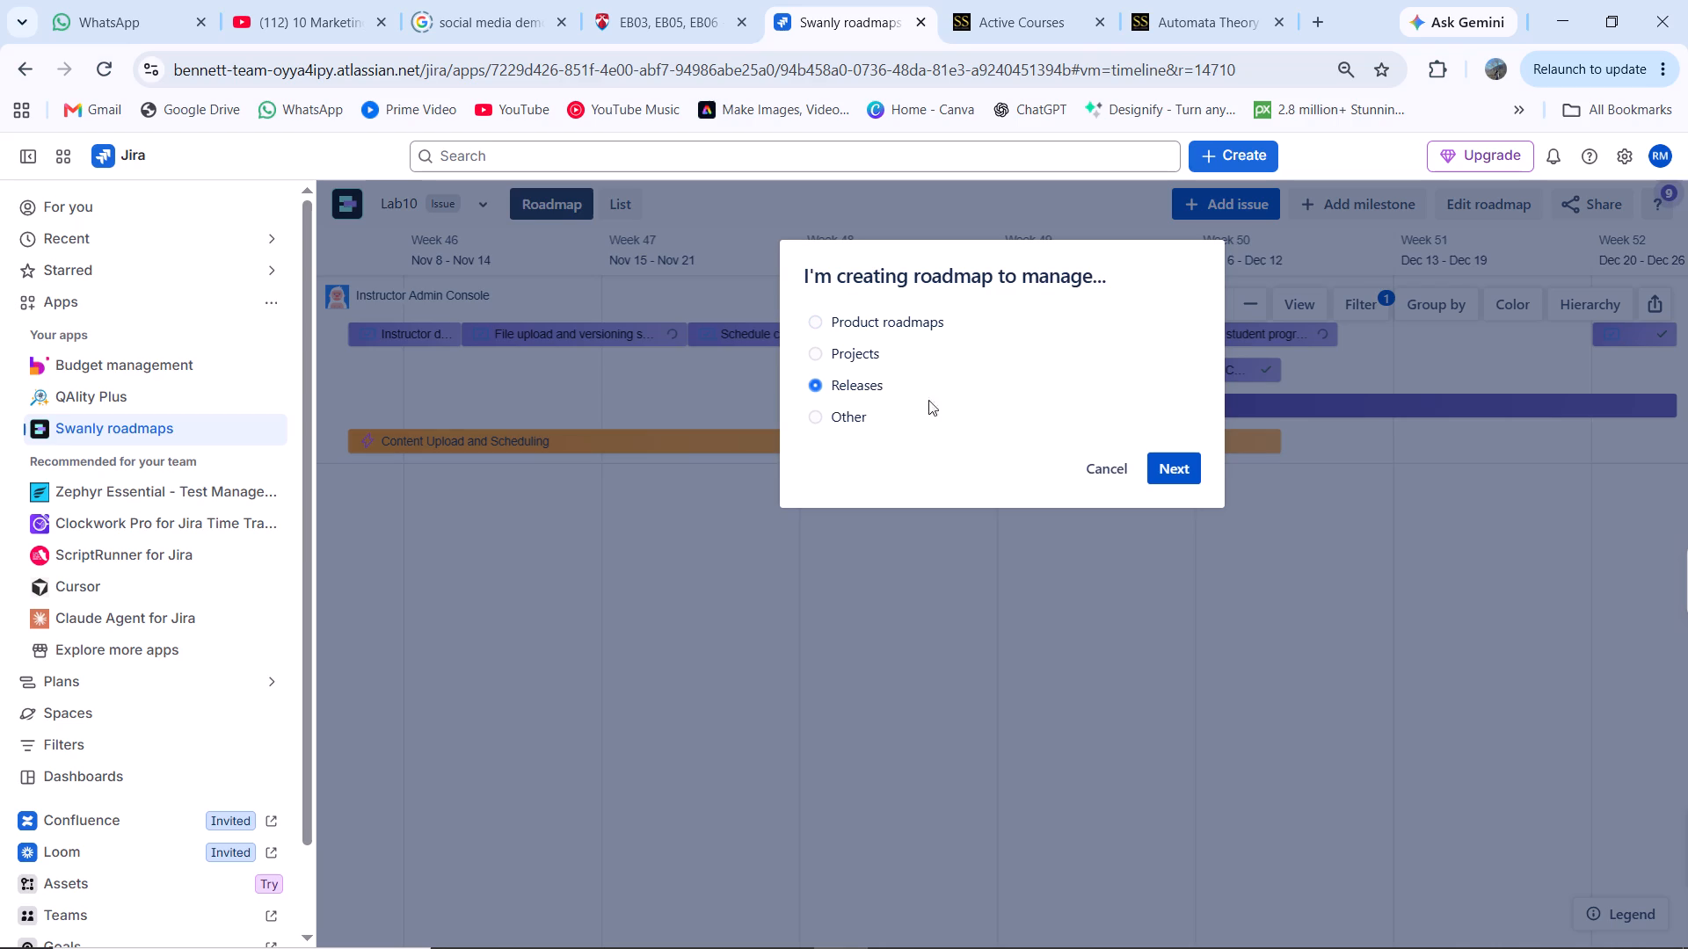
{"action": "left_click", "coordinate": [1171, 467]}
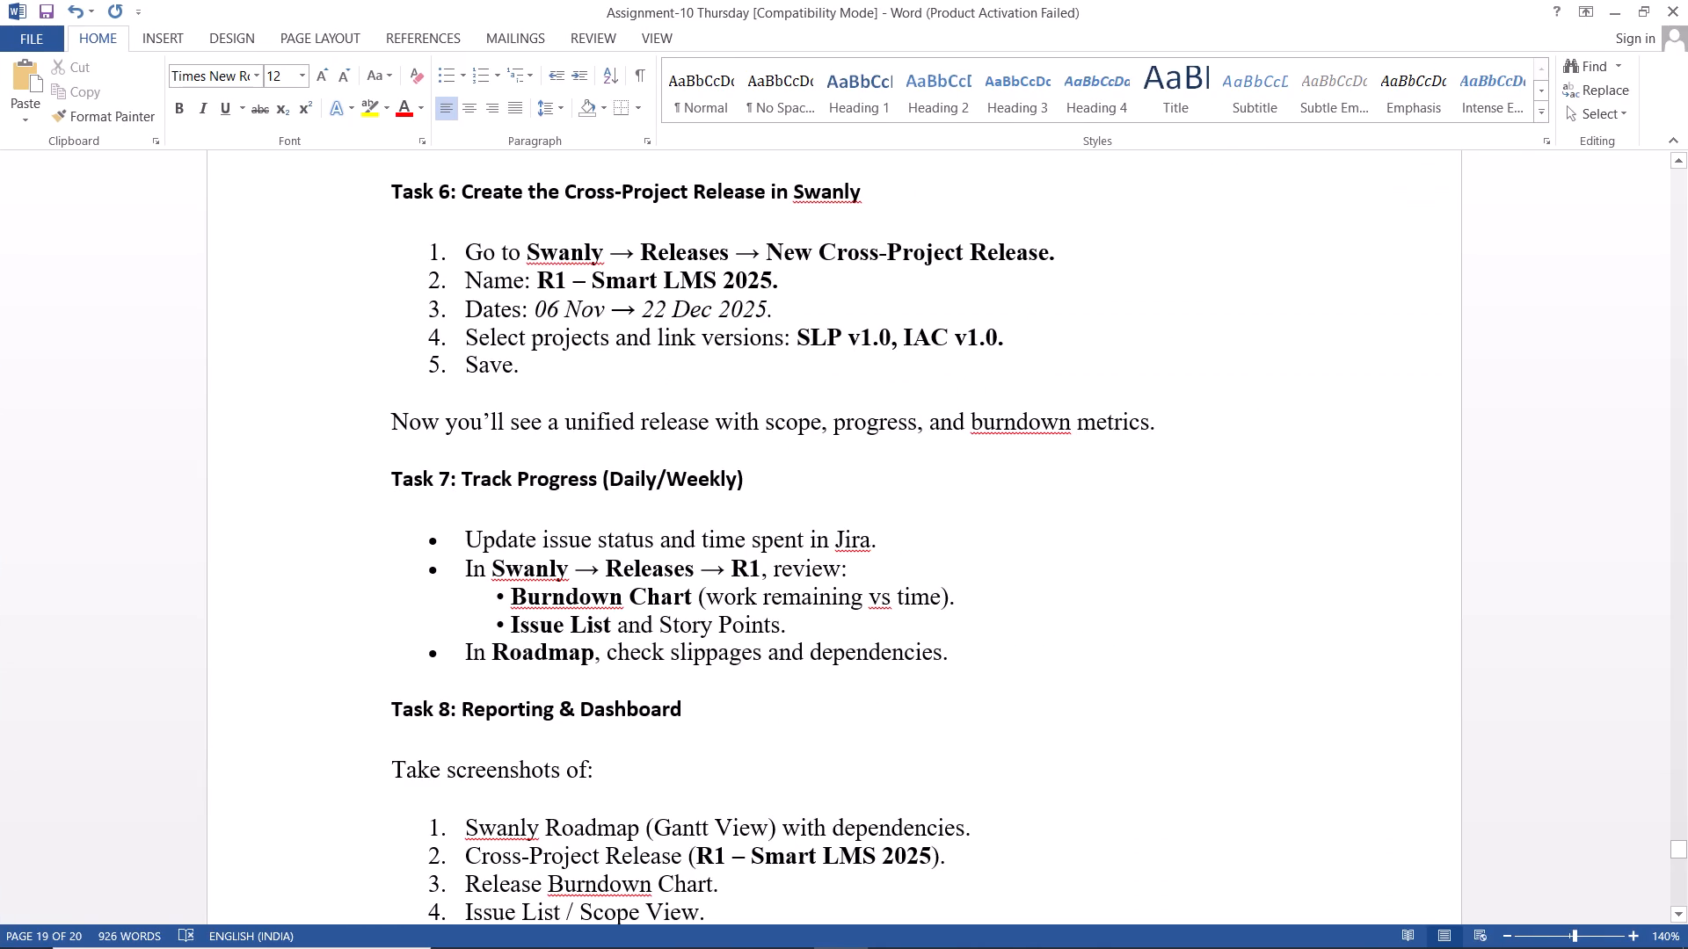
{"action": "left_click_drag", "start_coordinate": [537, 280], "coordinate": [773, 281]}
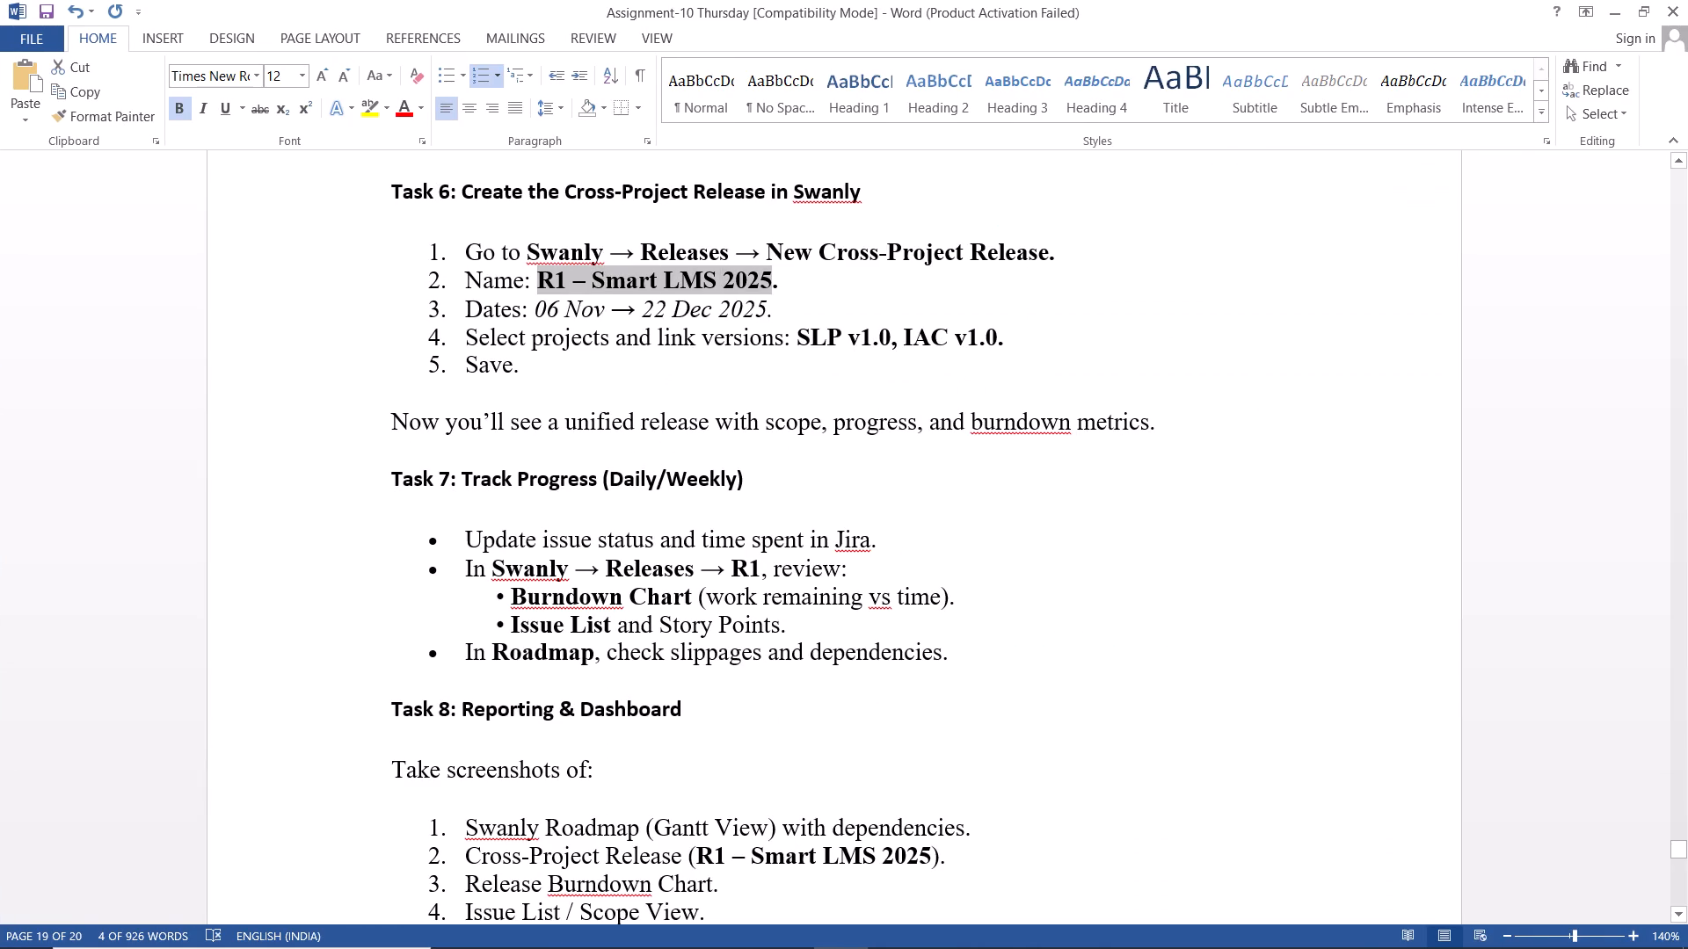
{"action": "key", "text": "ctrl+c"}
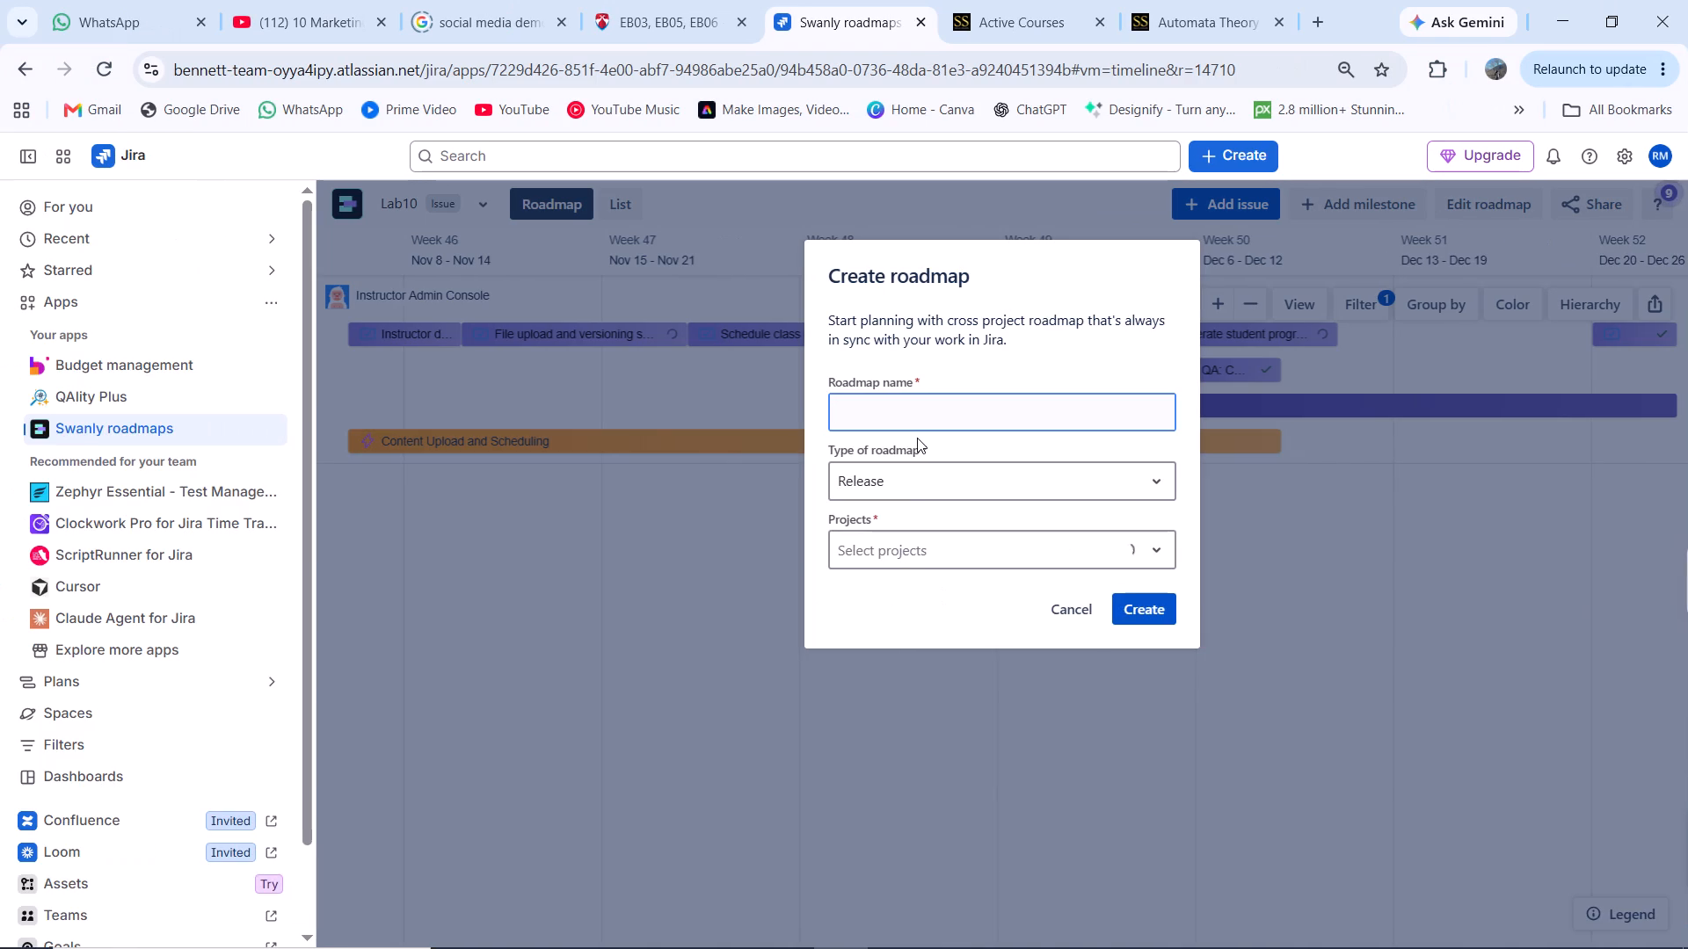
{"action": "key", "text": "ctrl+v"}
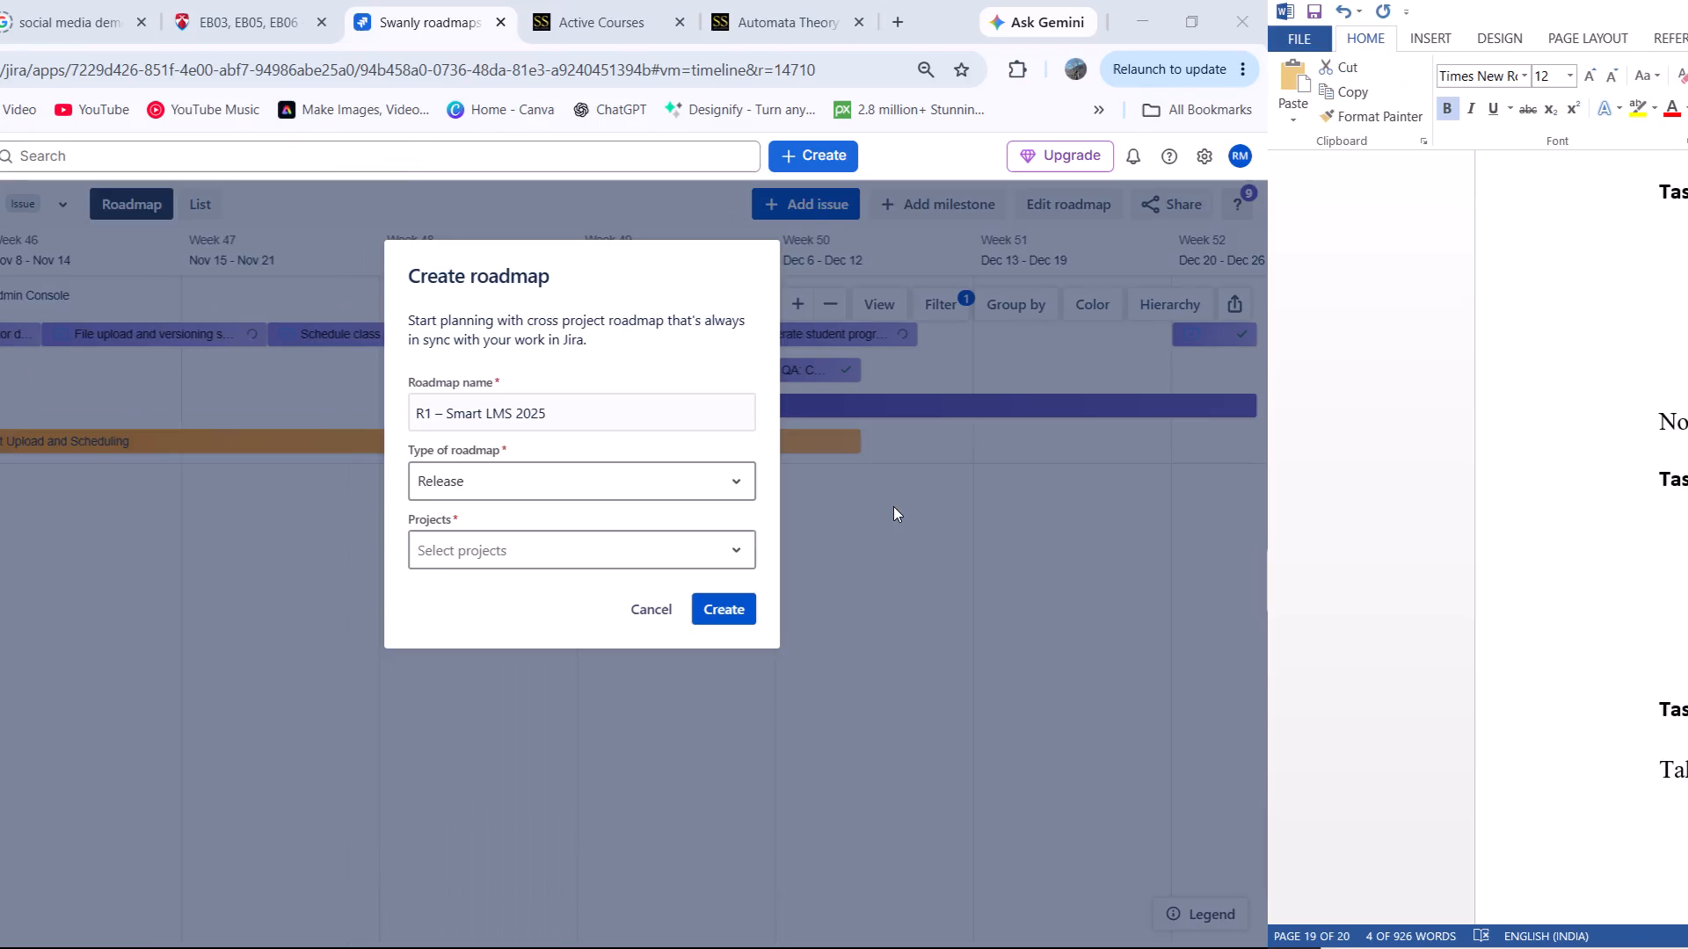
Add the Instructor Admin Console and Student Learning Portal projects, create the release roadmap, and skip sharing it.
{"action": "left_click", "coordinate": [1098, 548]}
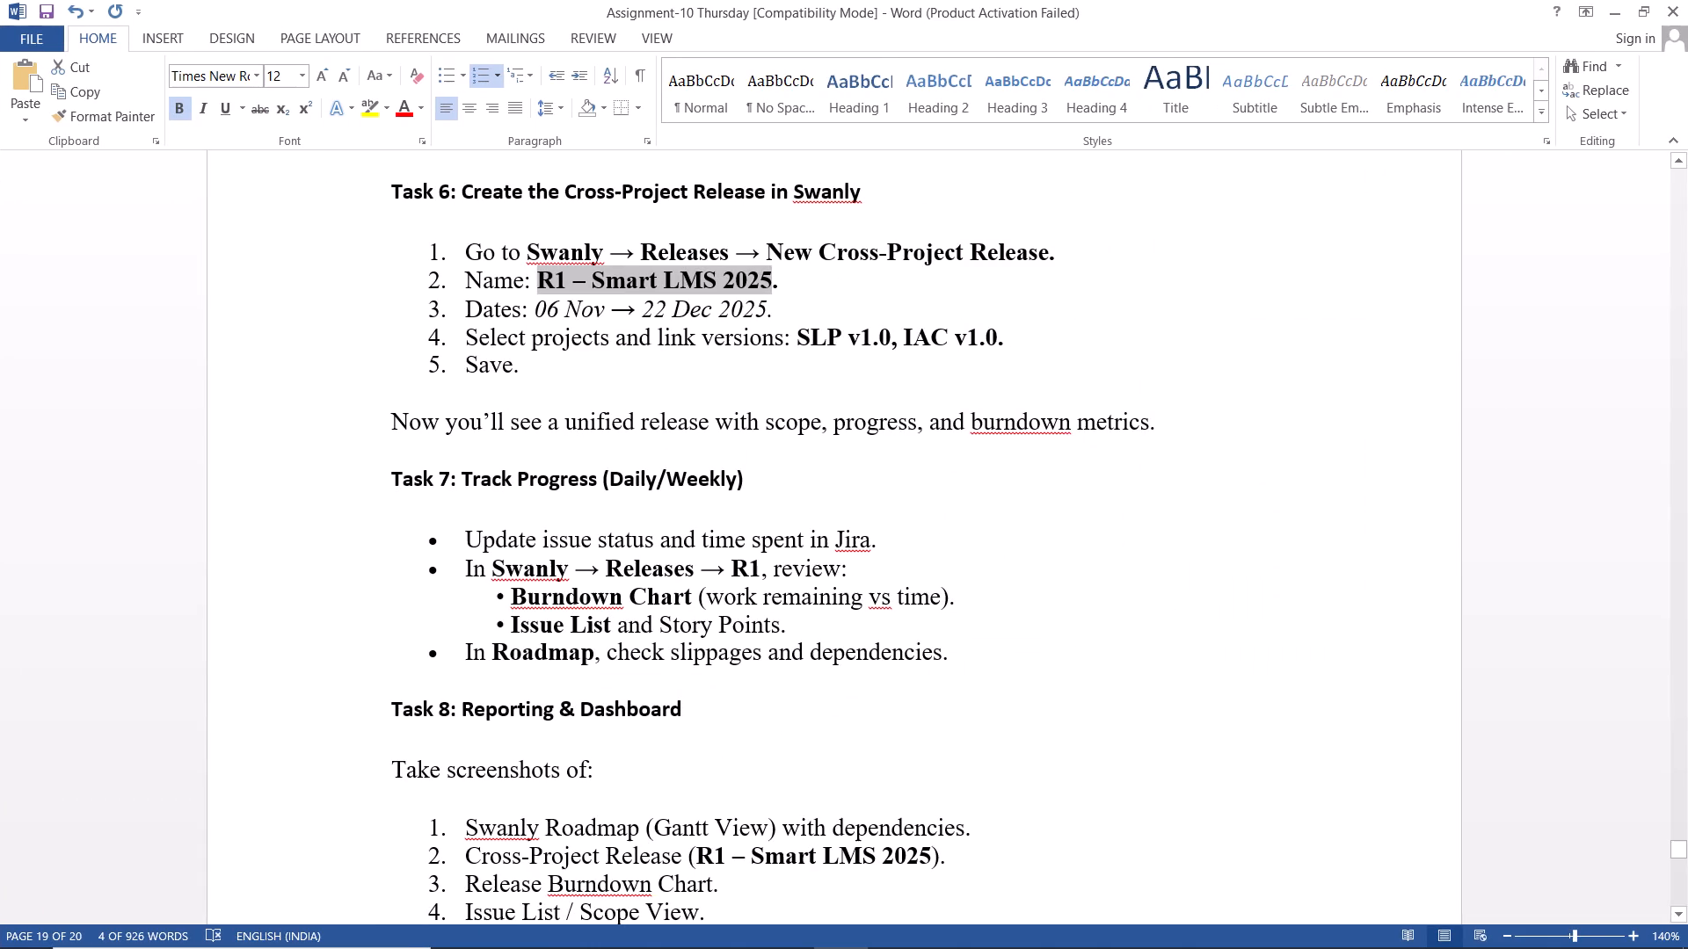
{"action": "left_click", "coordinate": [992, 548]}
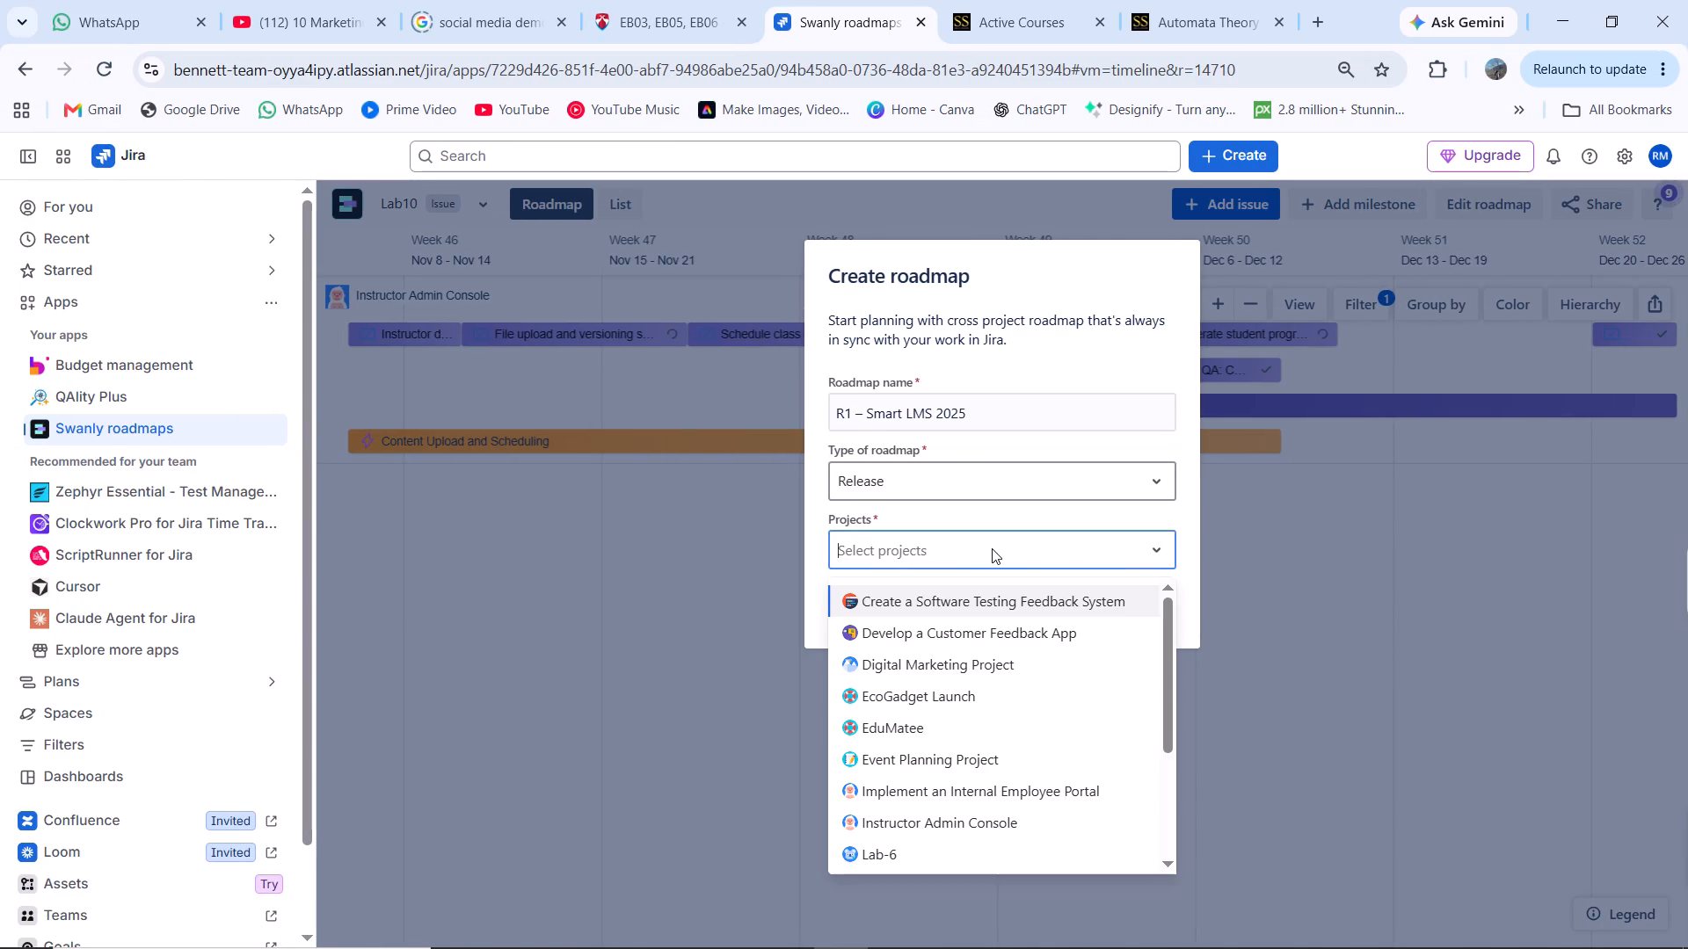
{"action": "scroll", "coordinate": [960, 642], "scroll_direction": "down", "scroll_amount": 1}
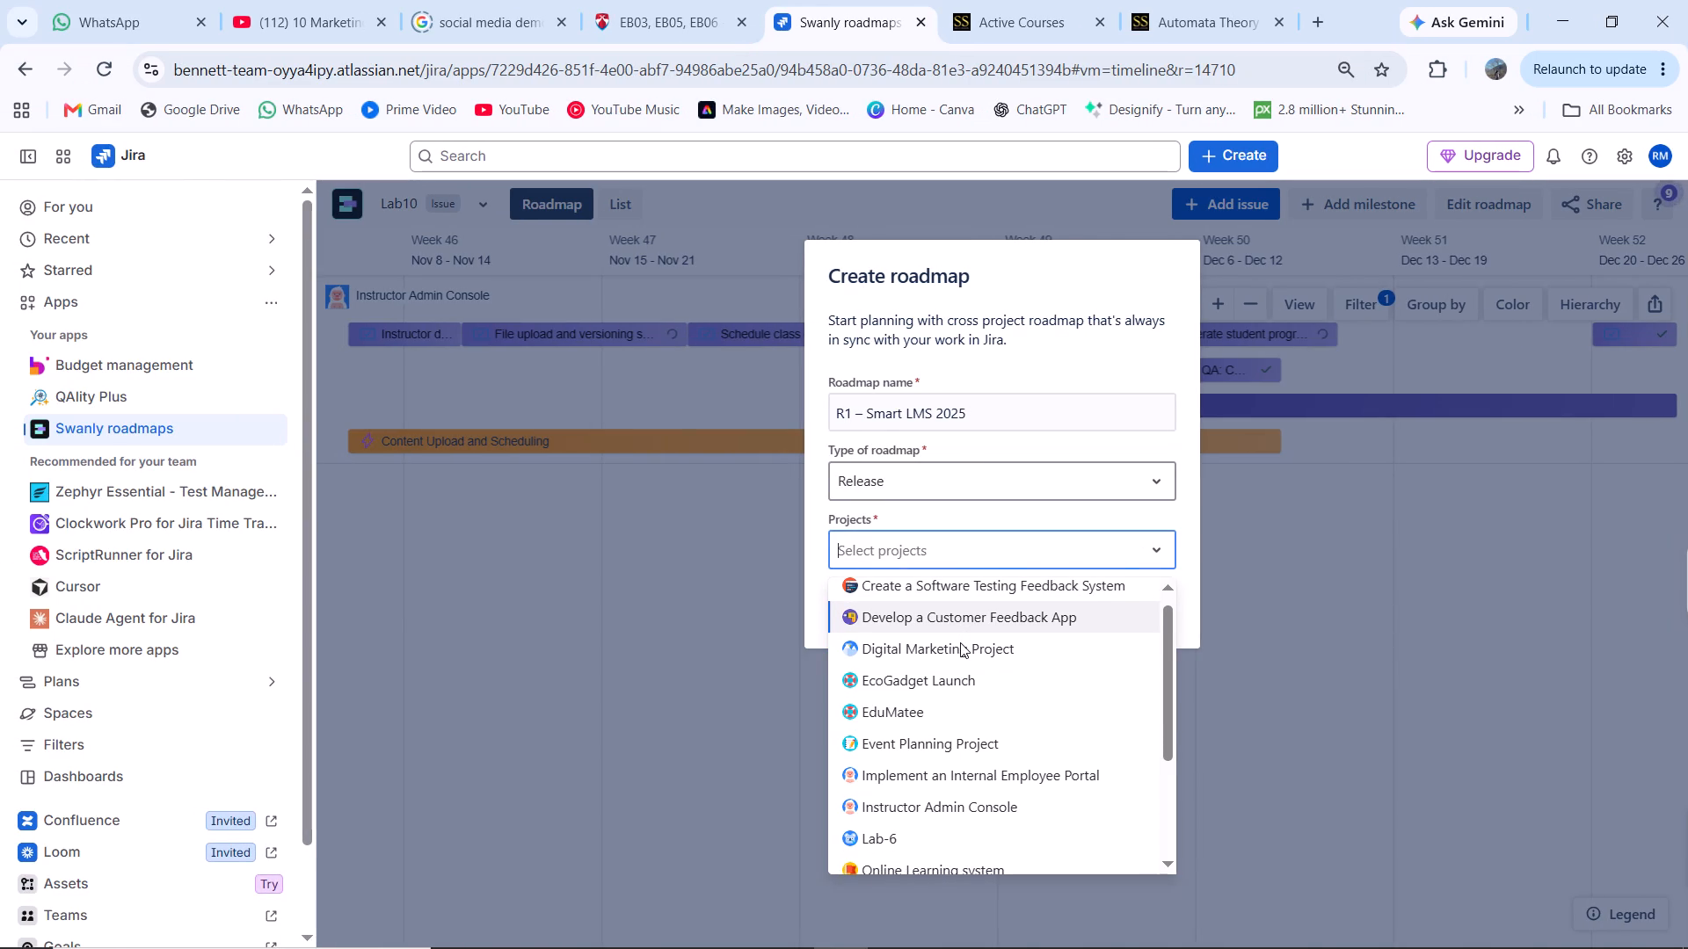
{"action": "left_click", "coordinate": [946, 804]}
{"action": "scroll", "coordinate": [946, 804], "scroll_direction": "down", "scroll_amount": 2}
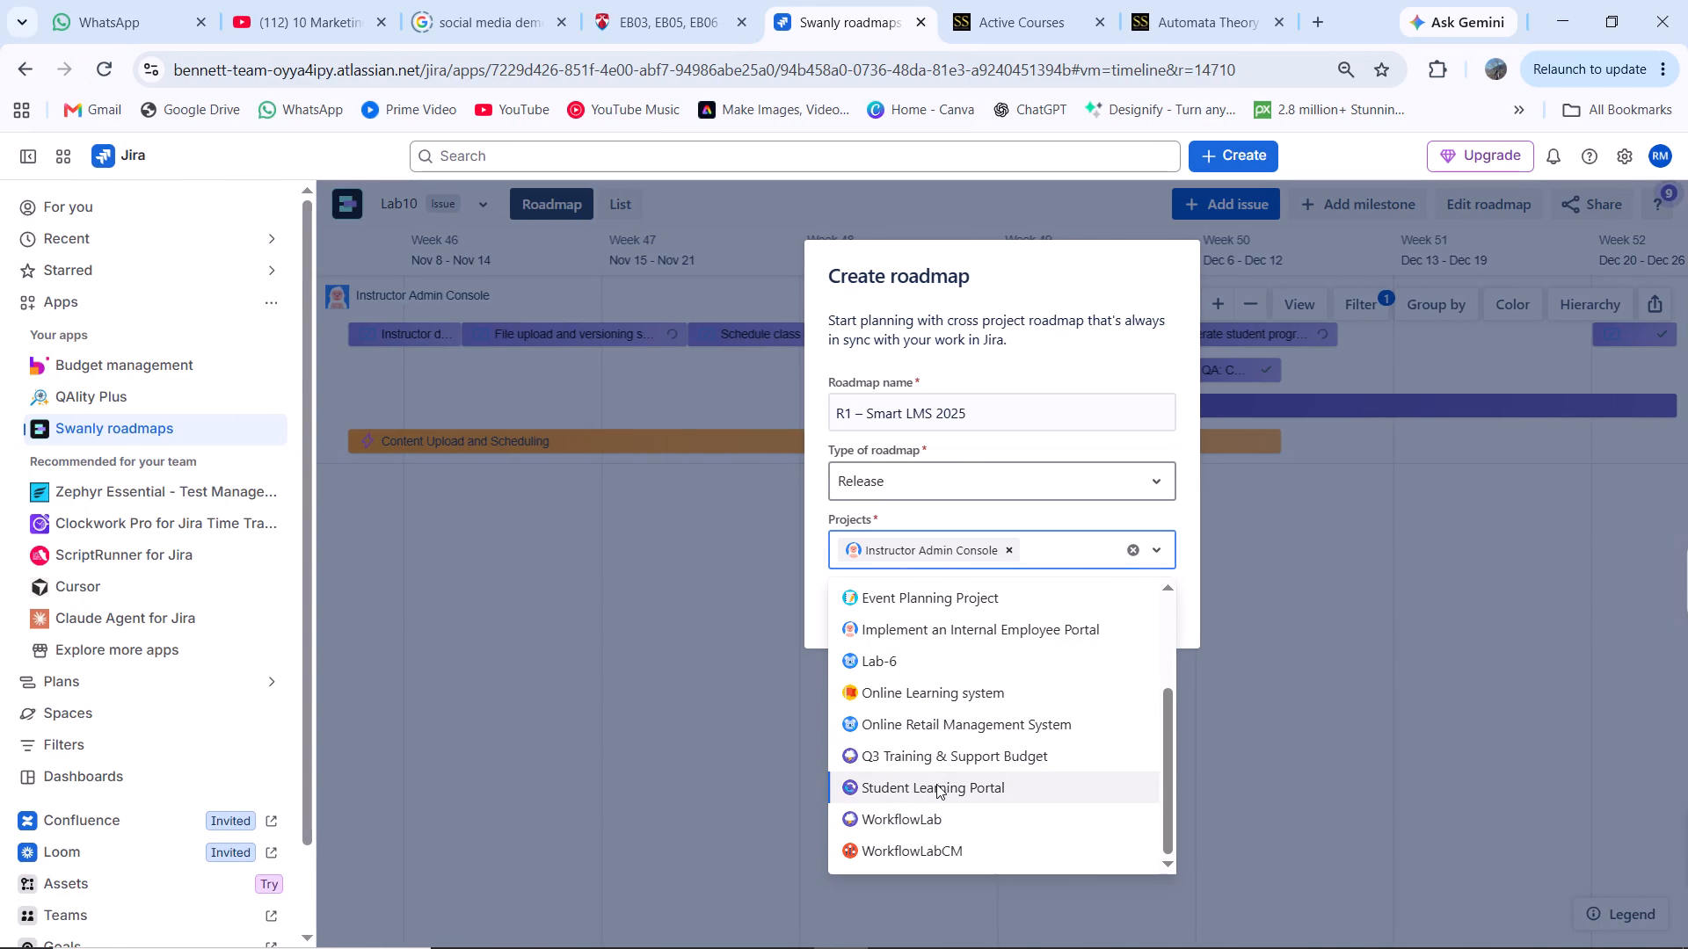
{"action": "scroll", "coordinate": [936, 784], "scroll_direction": "up", "scroll_amount": 2}
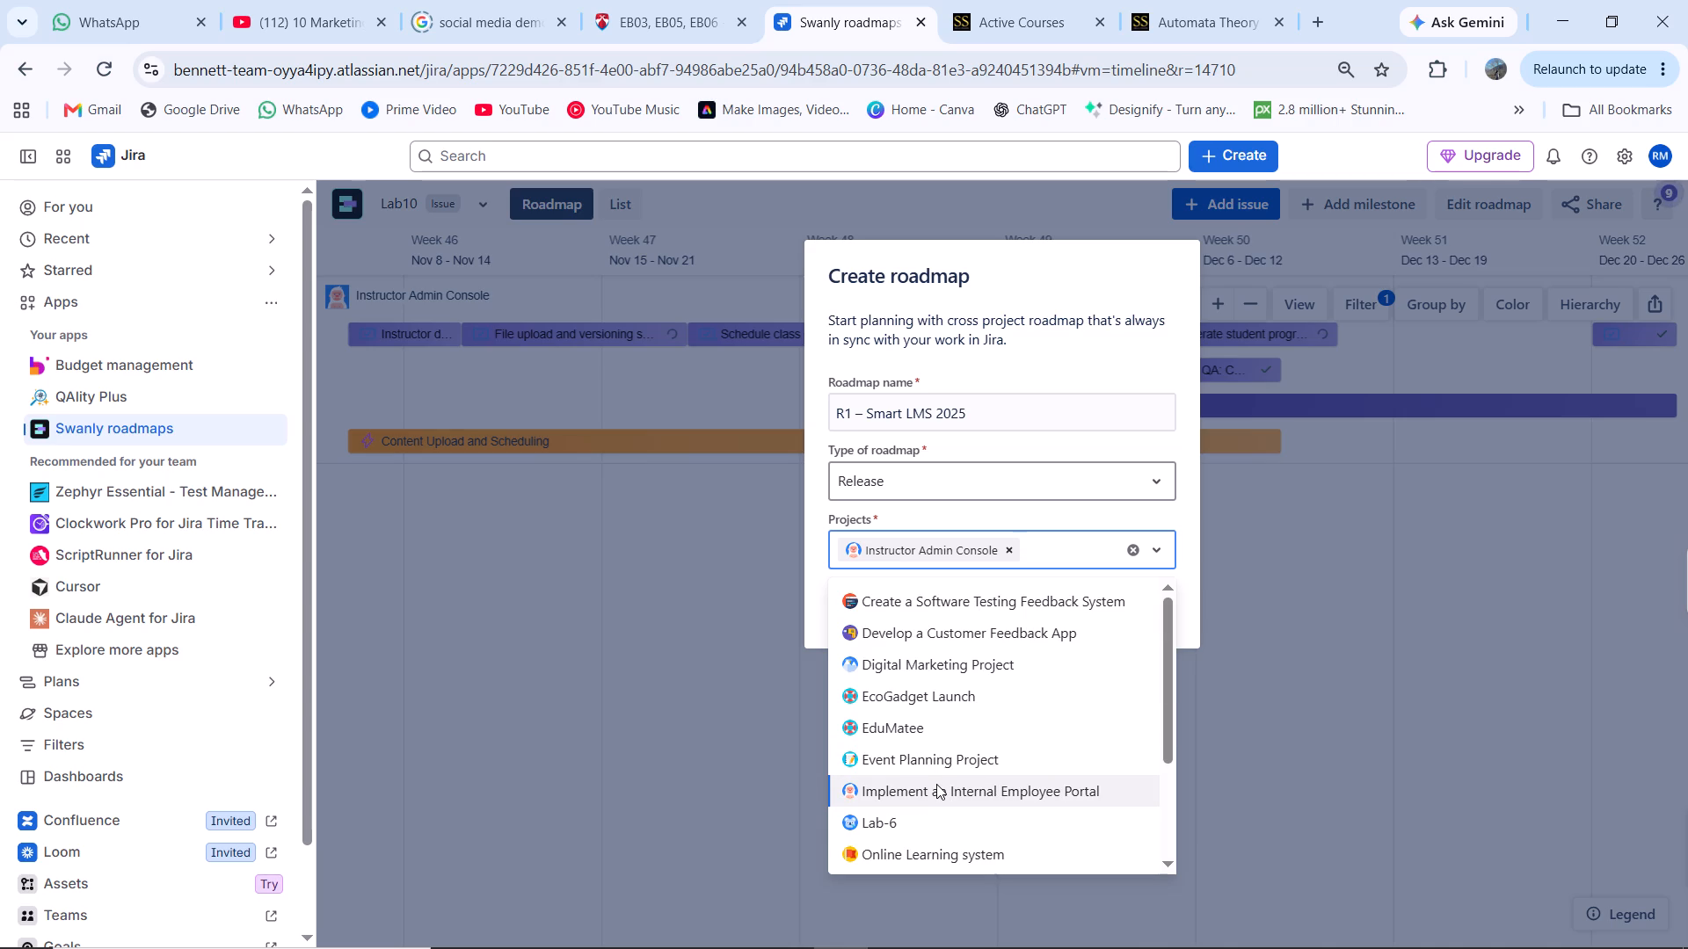
{"action": "scroll", "coordinate": [936, 784], "scroll_direction": "down", "scroll_amount": 3}
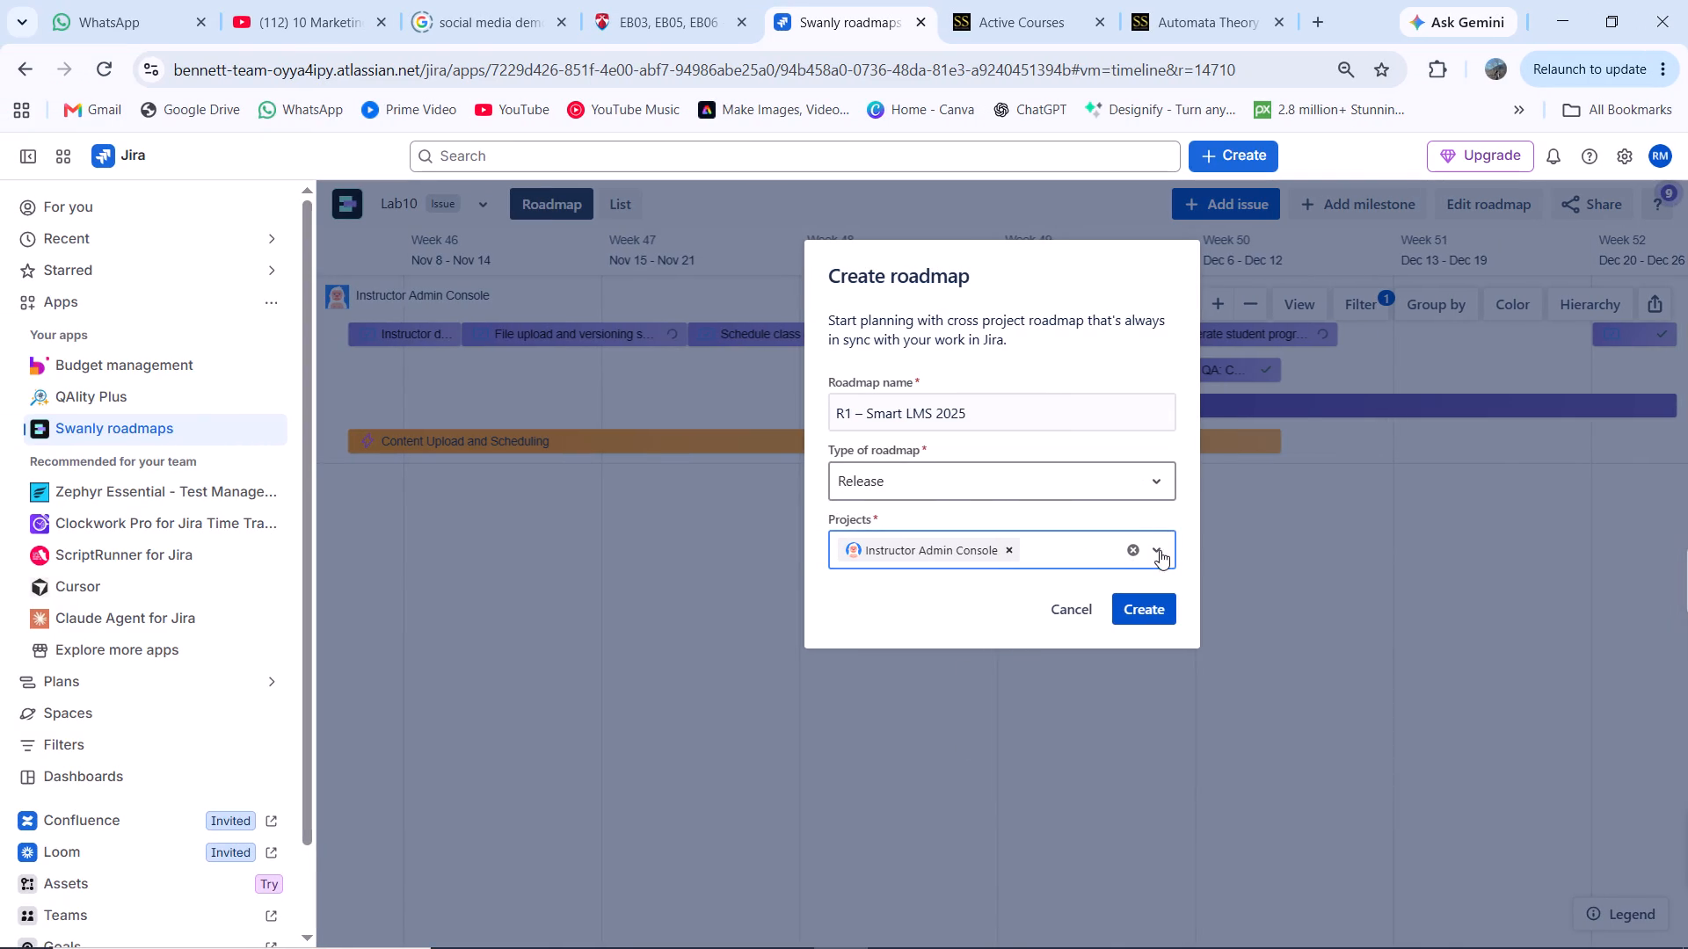
{"action": "left_click", "coordinate": [1160, 550]}
{"action": "scroll", "coordinate": [965, 772], "scroll_direction": "down", "scroll_amount": 3}
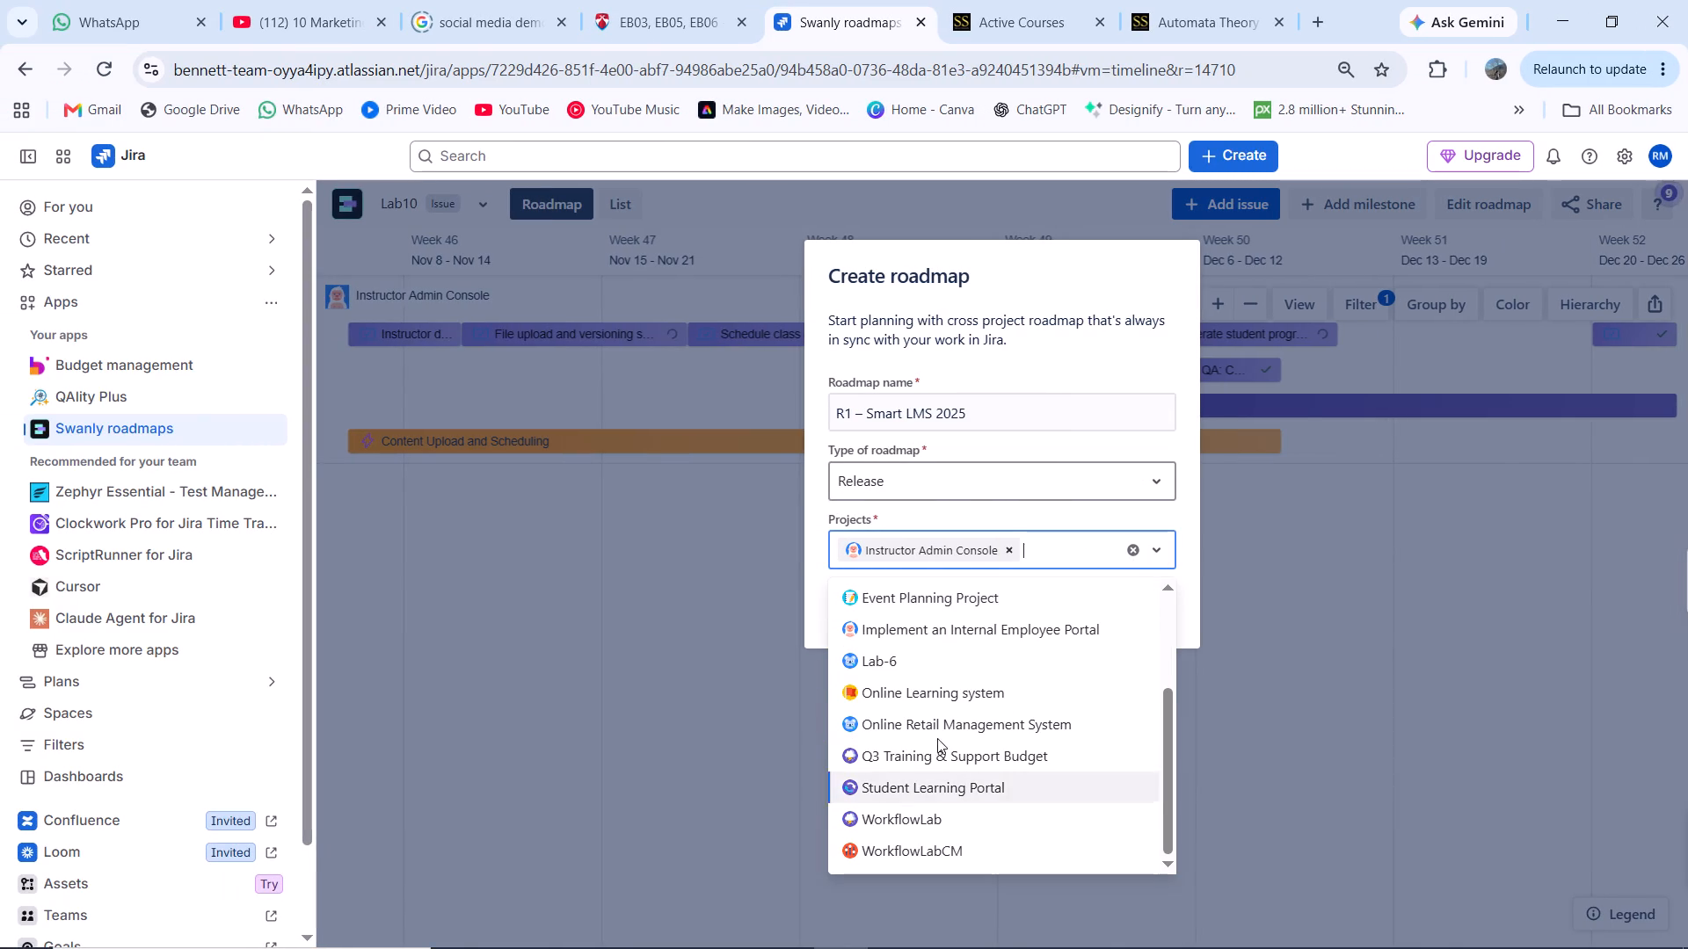
{"action": "left_click", "coordinate": [930, 794]}
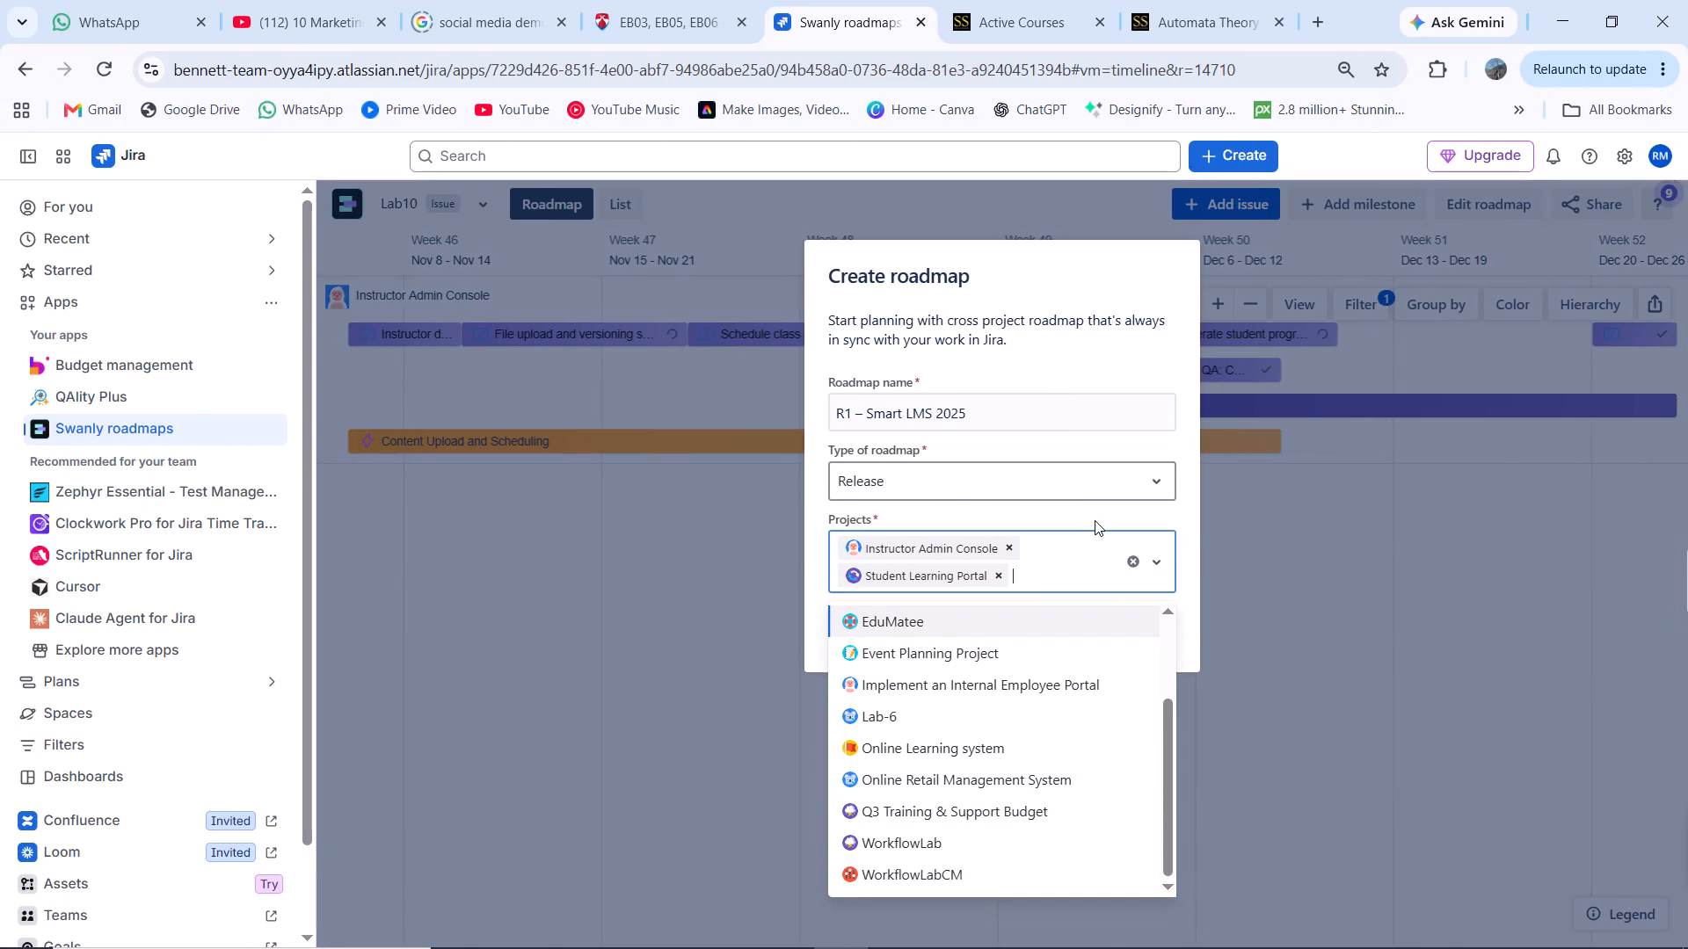
{"action": "left_click", "coordinate": [1095, 520]}
{"action": "left_click", "coordinate": [1153, 622]}
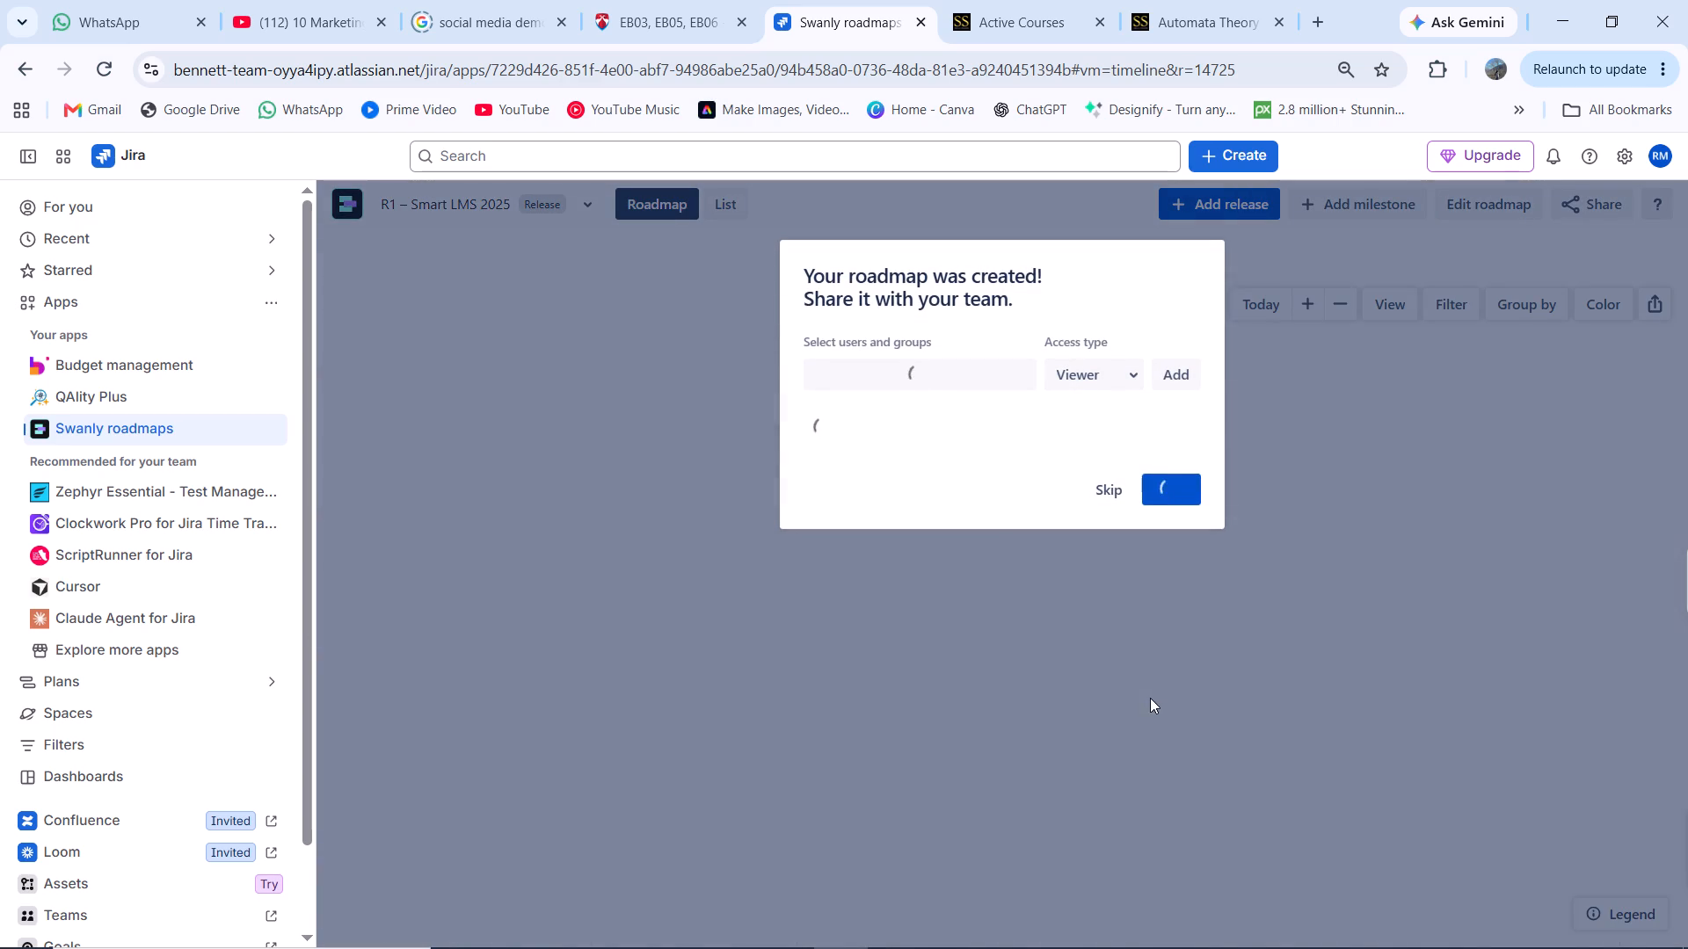
{"action": "left_click", "coordinate": [1109, 489]}
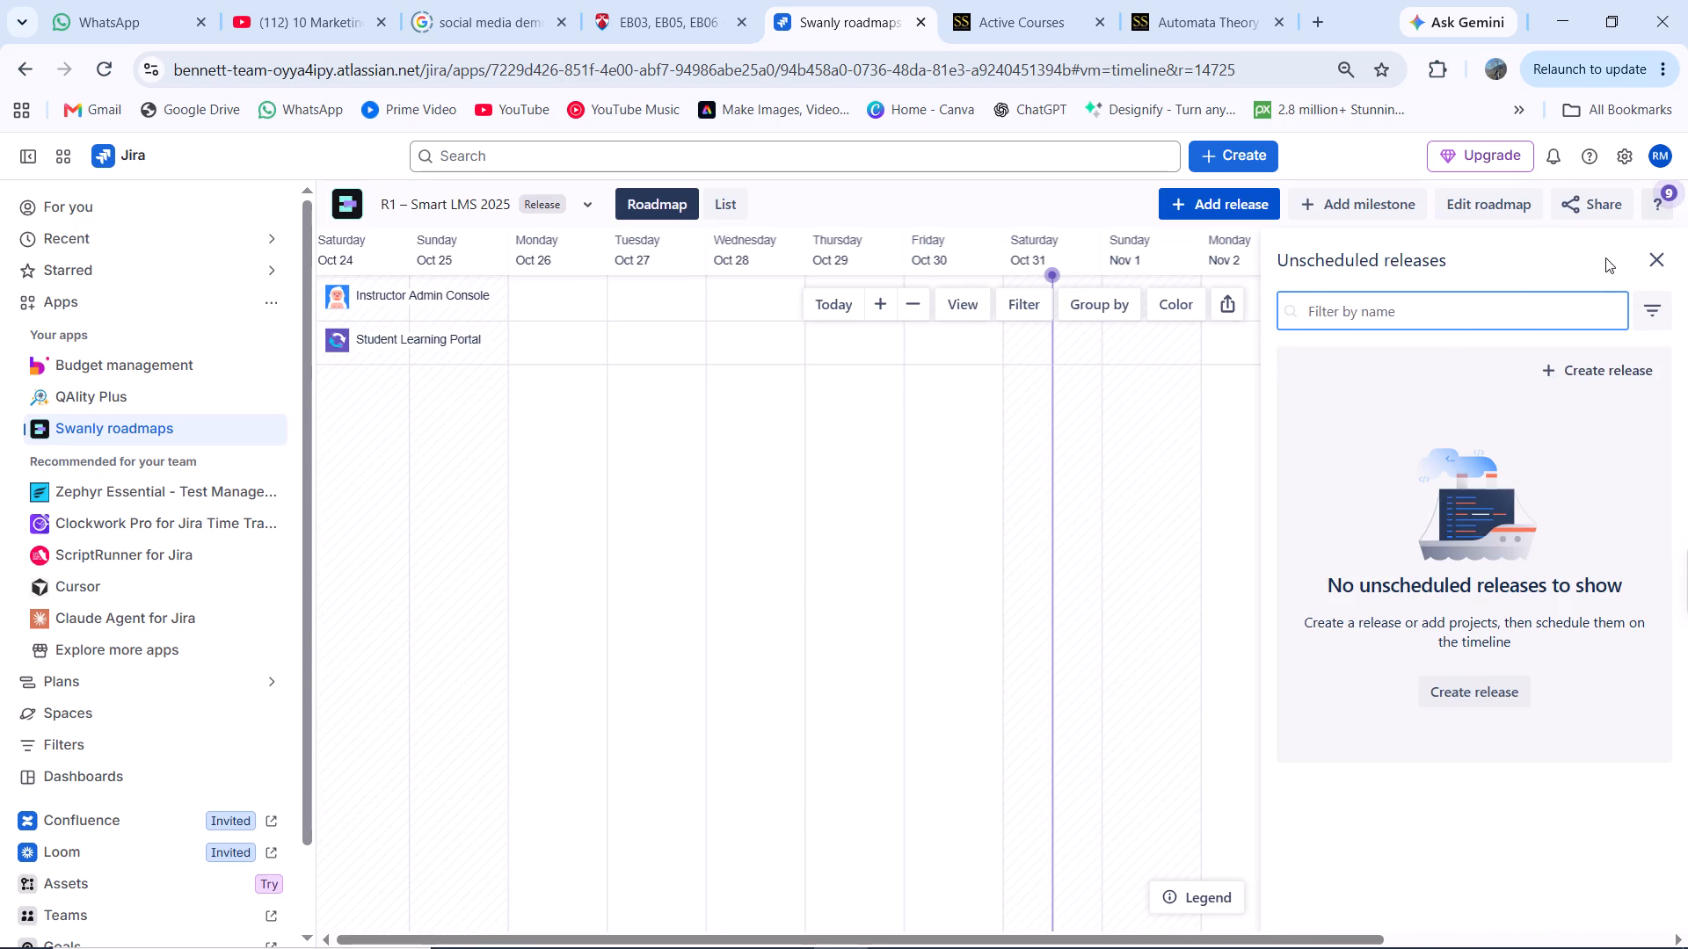
{"action": "left_click", "coordinate": [1651, 257]}
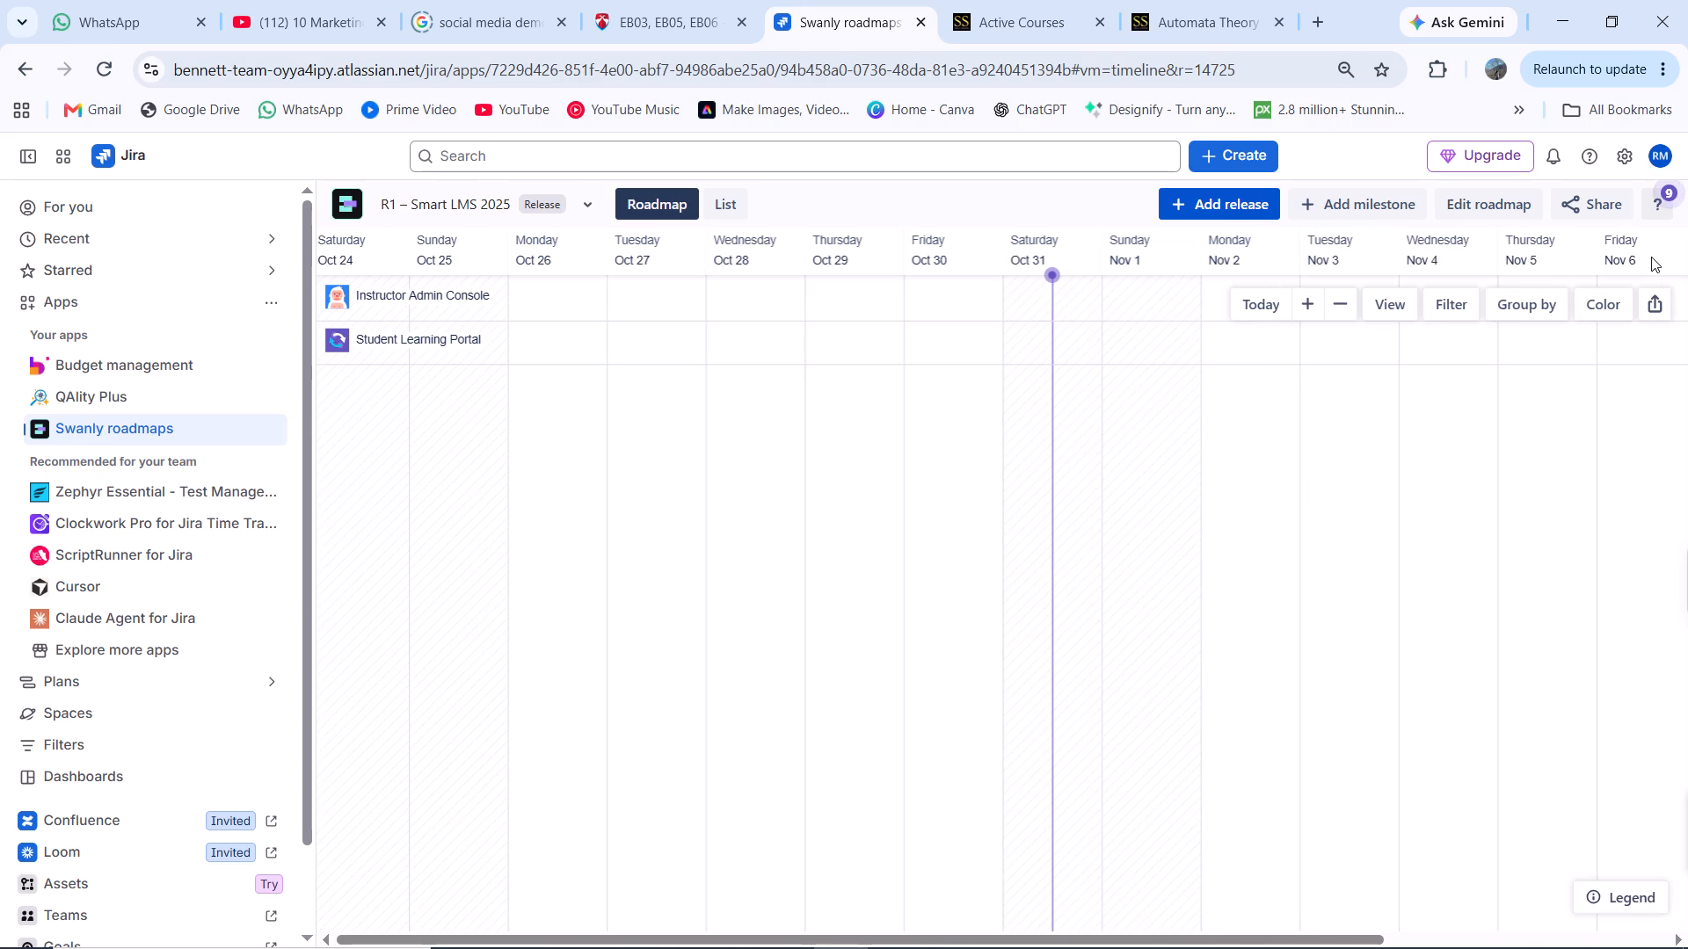
Capture the R1 – Smart LMS 2025 roadmap timeline and insert the screenshot below the Task 6 text in the Word document.
{"action": "scroll", "coordinate": [1193, 390], "scroll_direction": "left", "scroll_amount": 2}
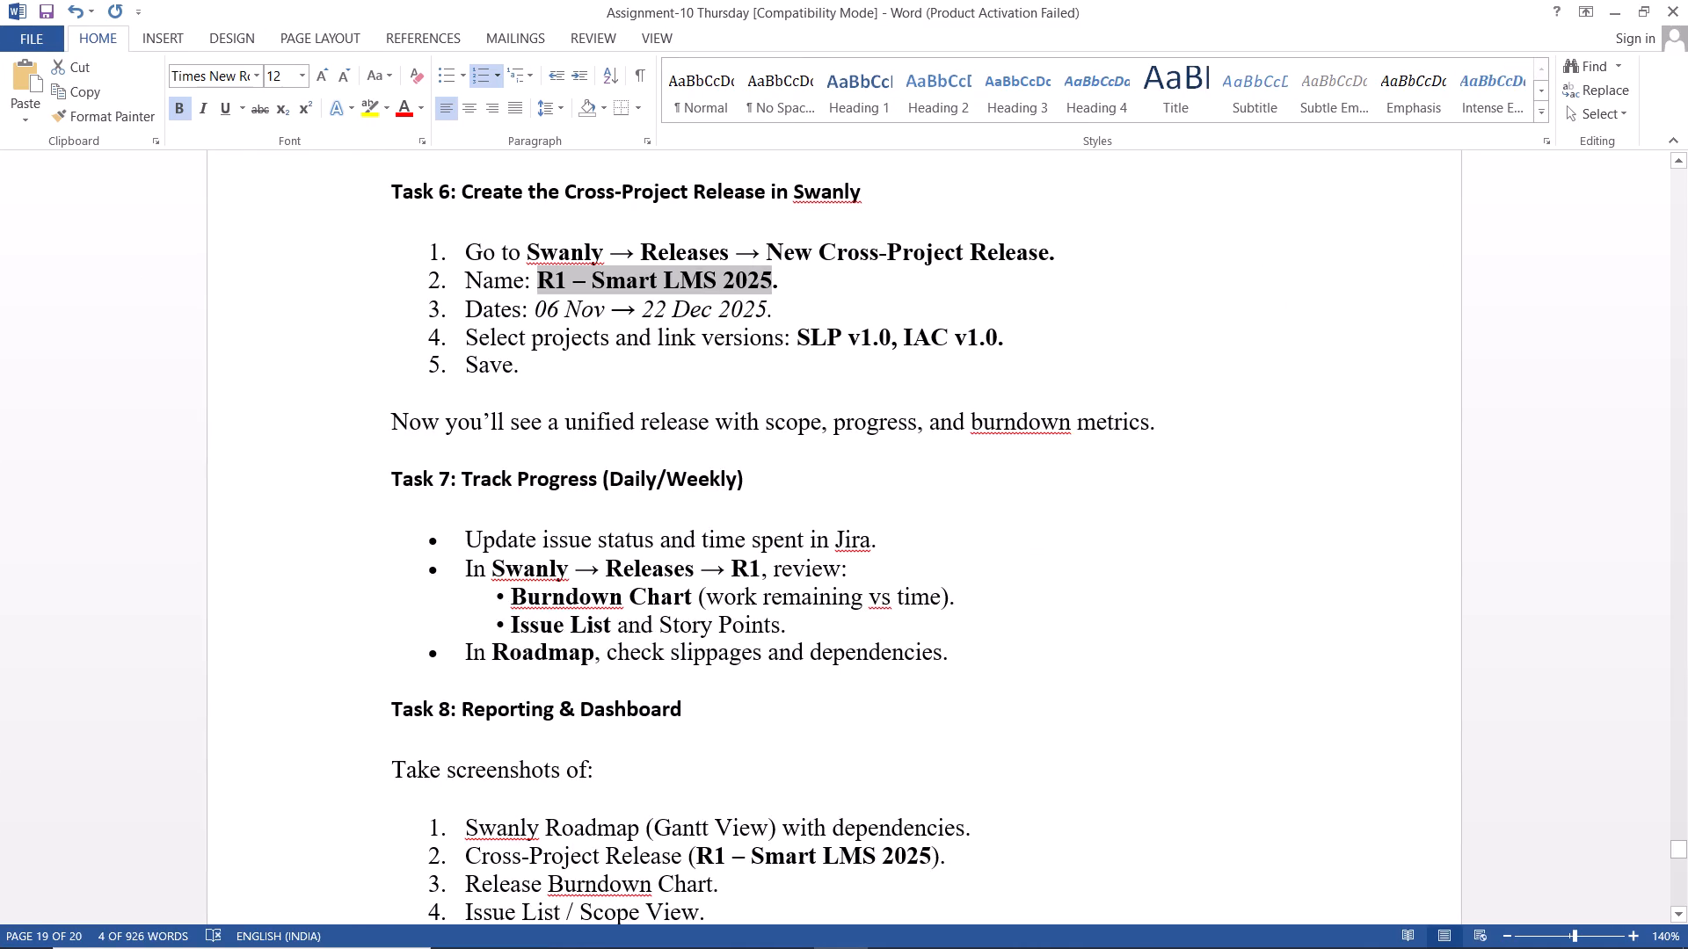
{"action": "scroll", "coordinate": [1193, 390], "scroll_direction": "down", "scroll_amount": 1}
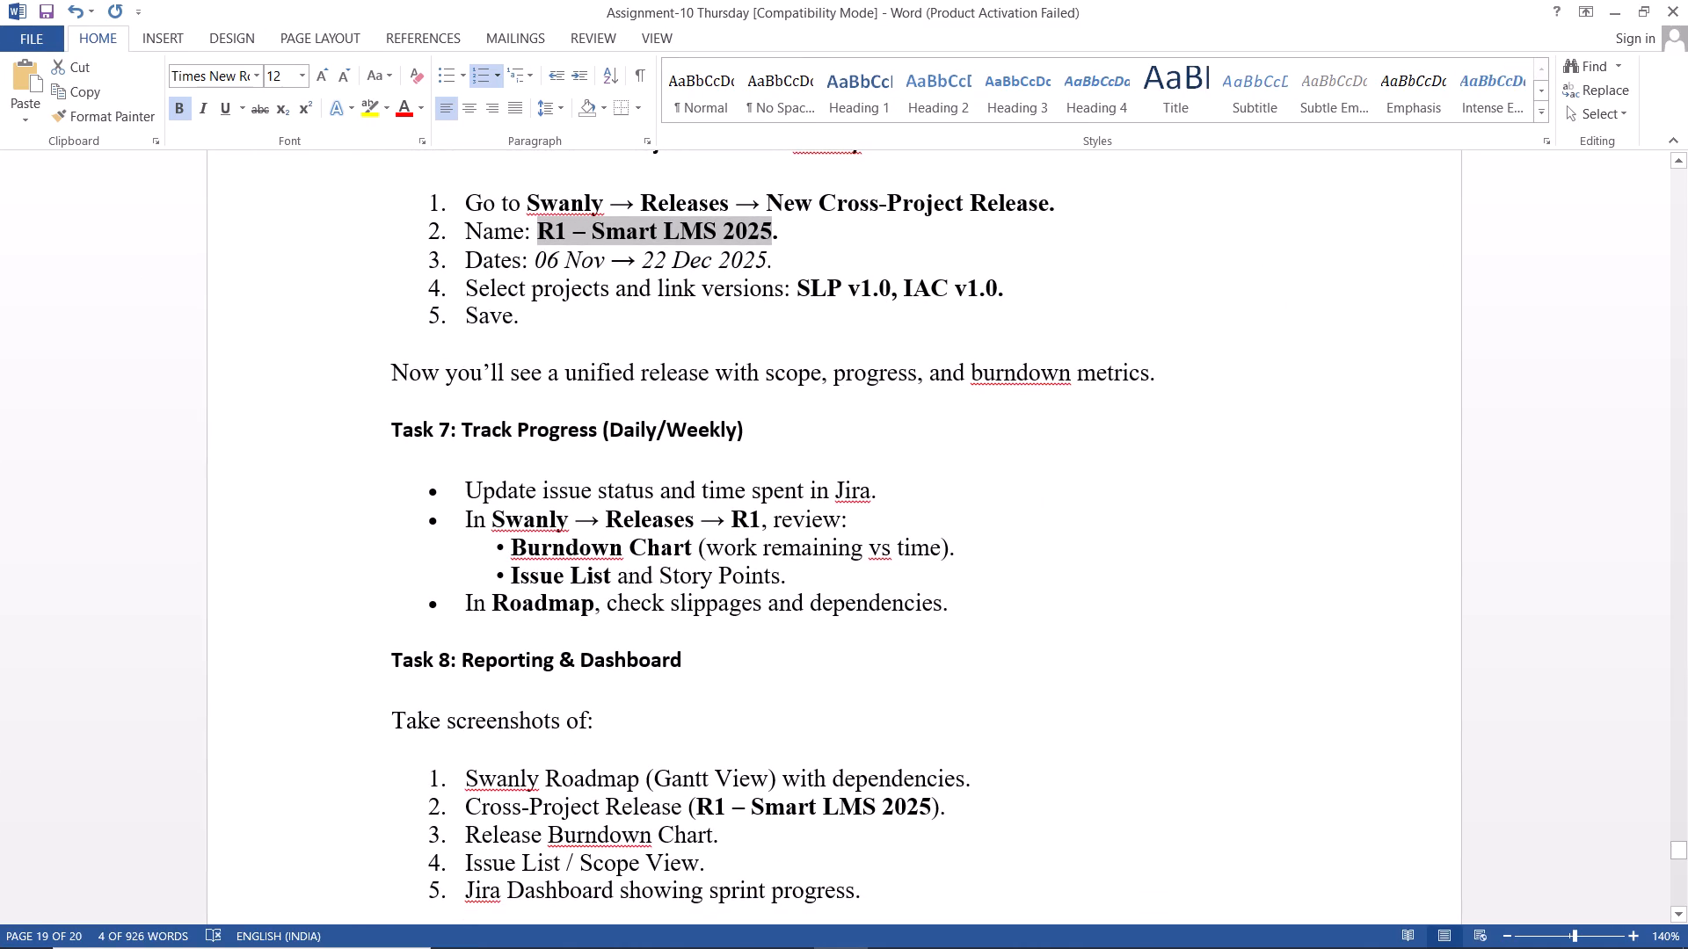
{"action": "scroll", "coordinate": [1193, 390], "scroll_direction": "down", "scroll_amount": 1}
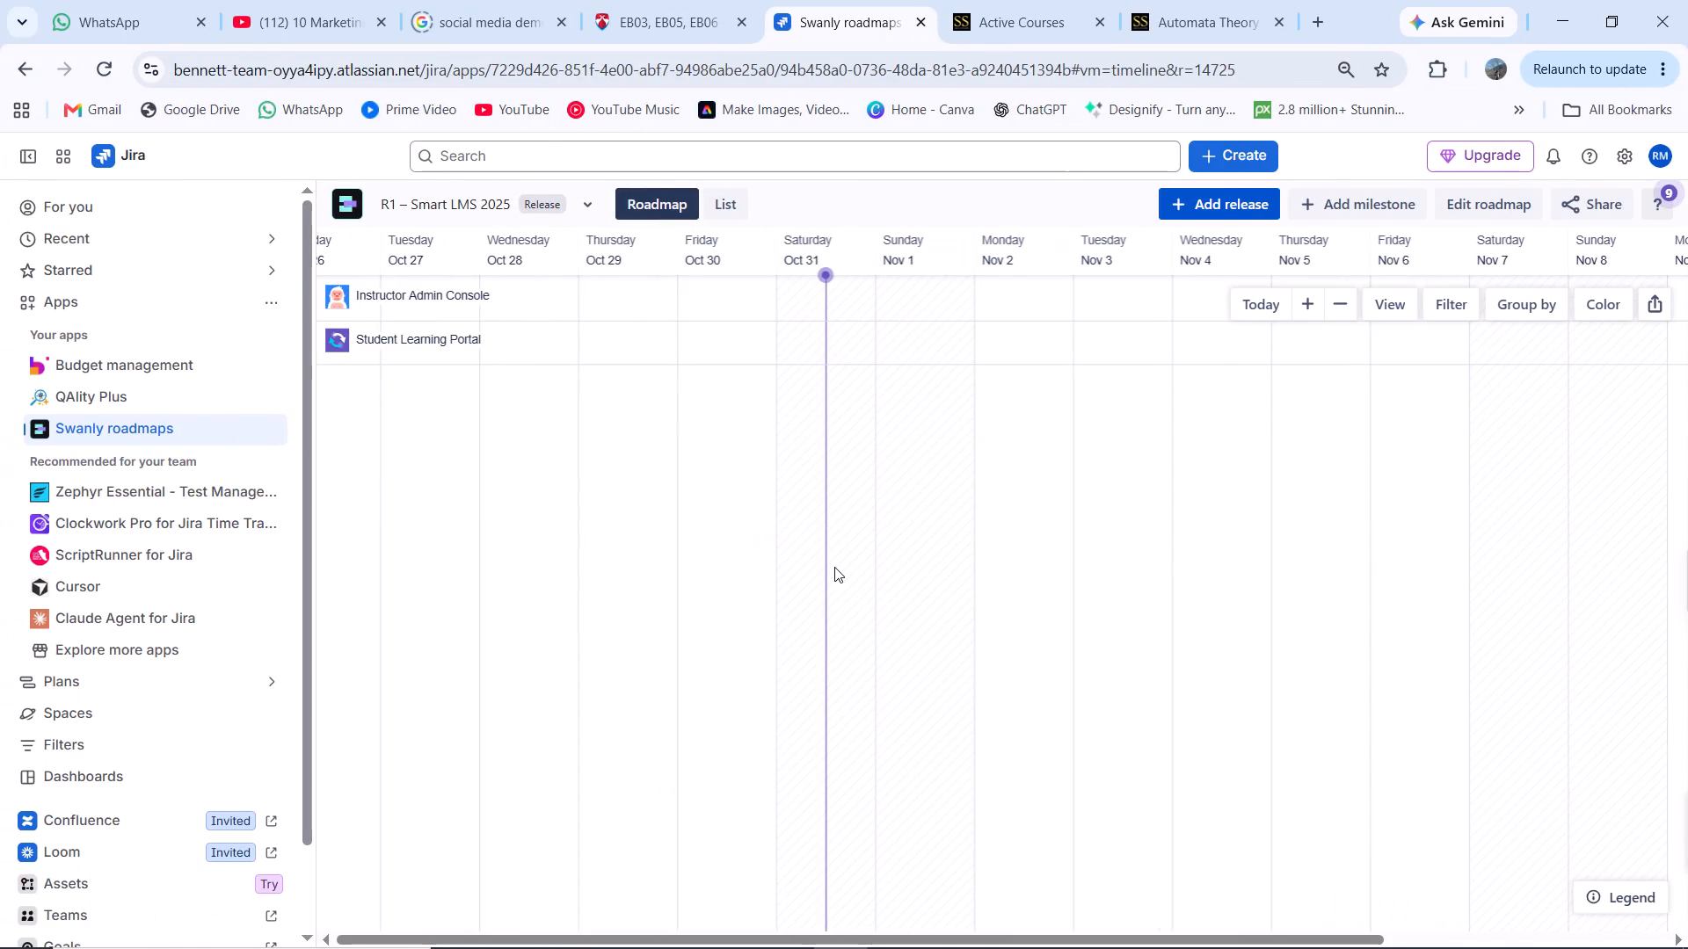
{"action": "key", "text": "Print"}
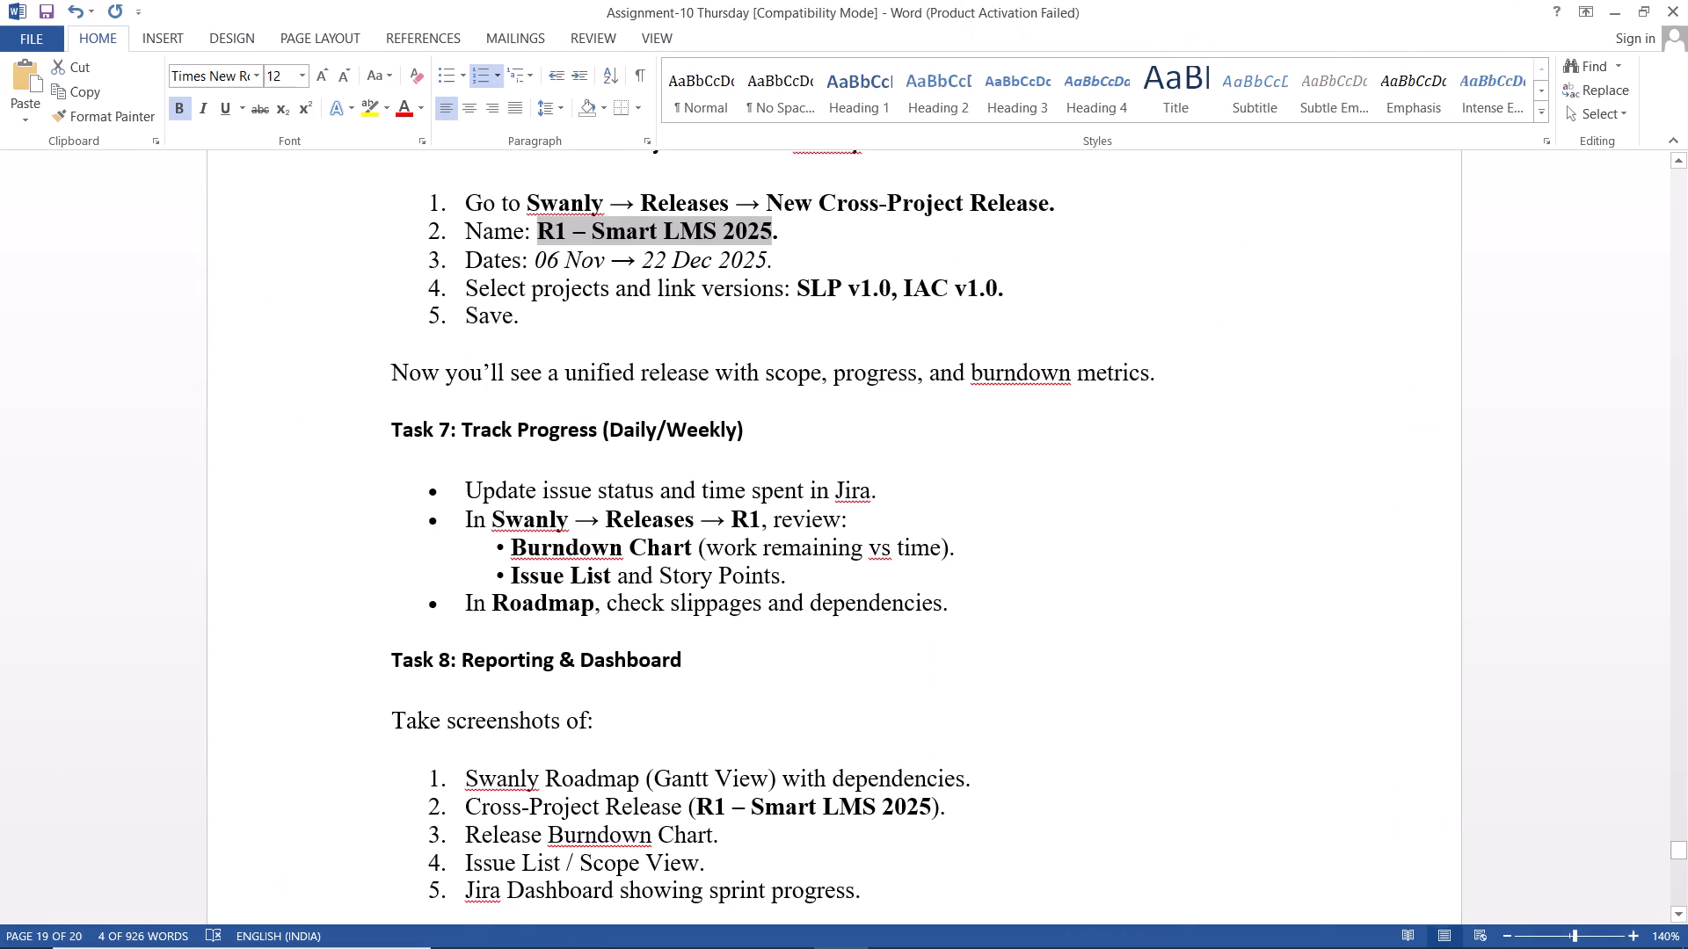
{"action": "left_click", "coordinate": [1177, 387]}
{"action": "key", "text": "Return"}
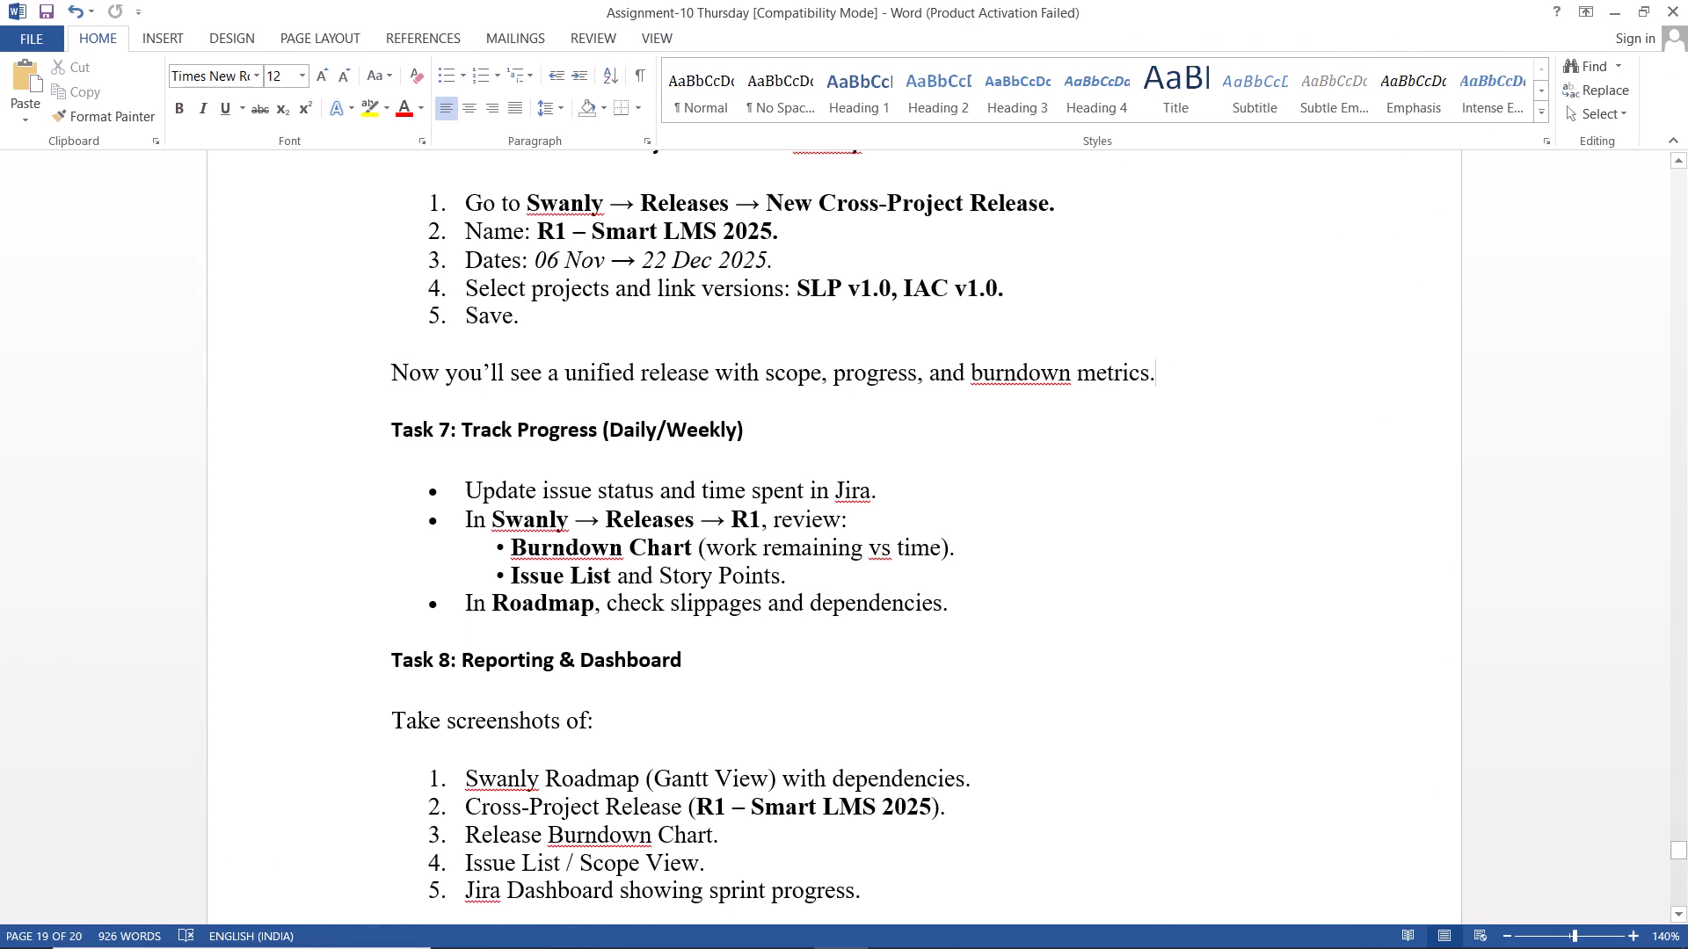
{"action": "key", "text": "ctrl+v"}
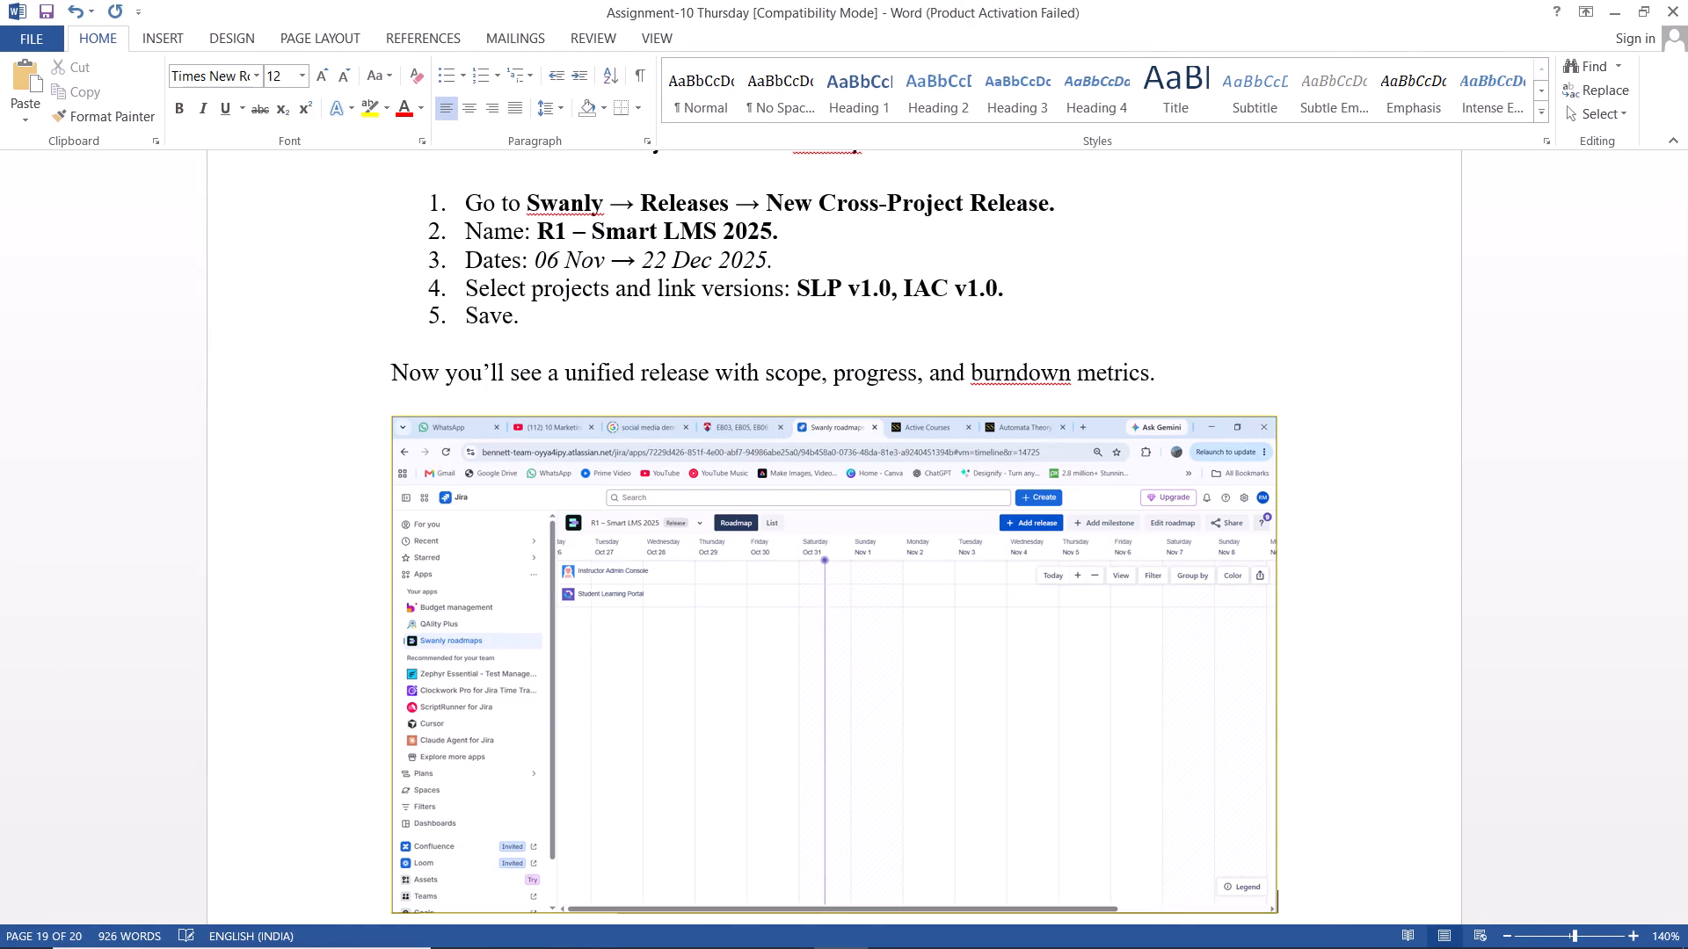
Read the Task 7 progress-tracking instructions in Word and check the R1 – Smart LMS 2025 roadmap's editing options in Jira.
{"action": "scroll", "coordinate": [1177, 387], "scroll_direction": "down", "scroll_amount": 2}
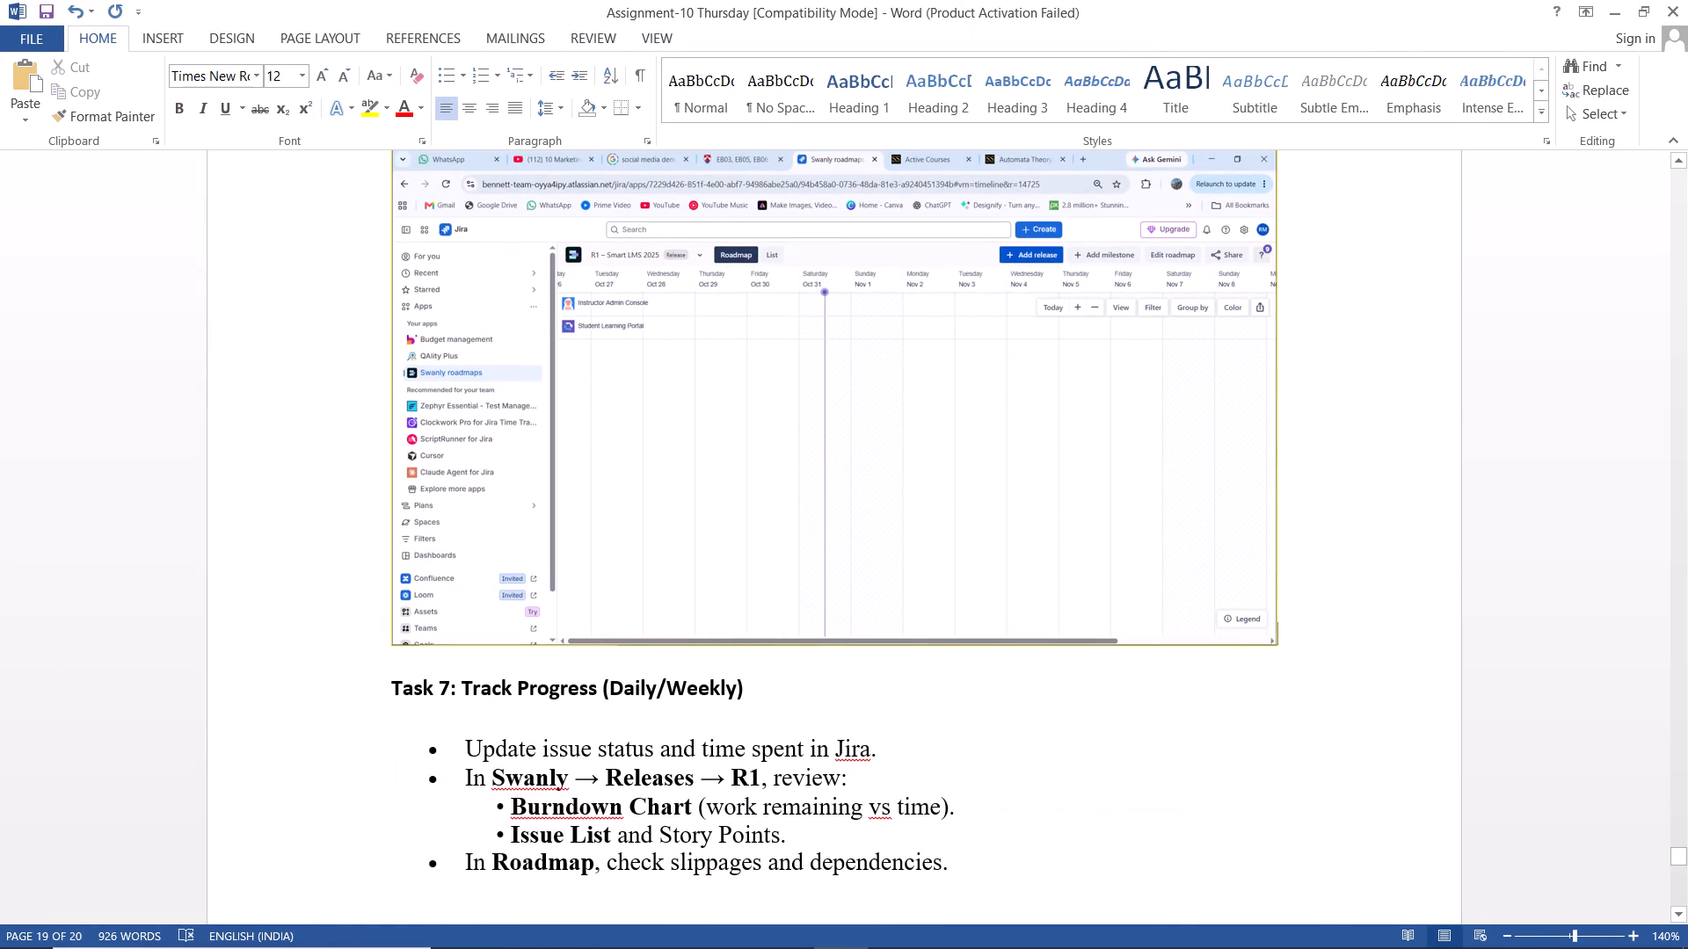
{"action": "scroll", "coordinate": [1409, 534], "scroll_direction": "down", "scroll_amount": 4}
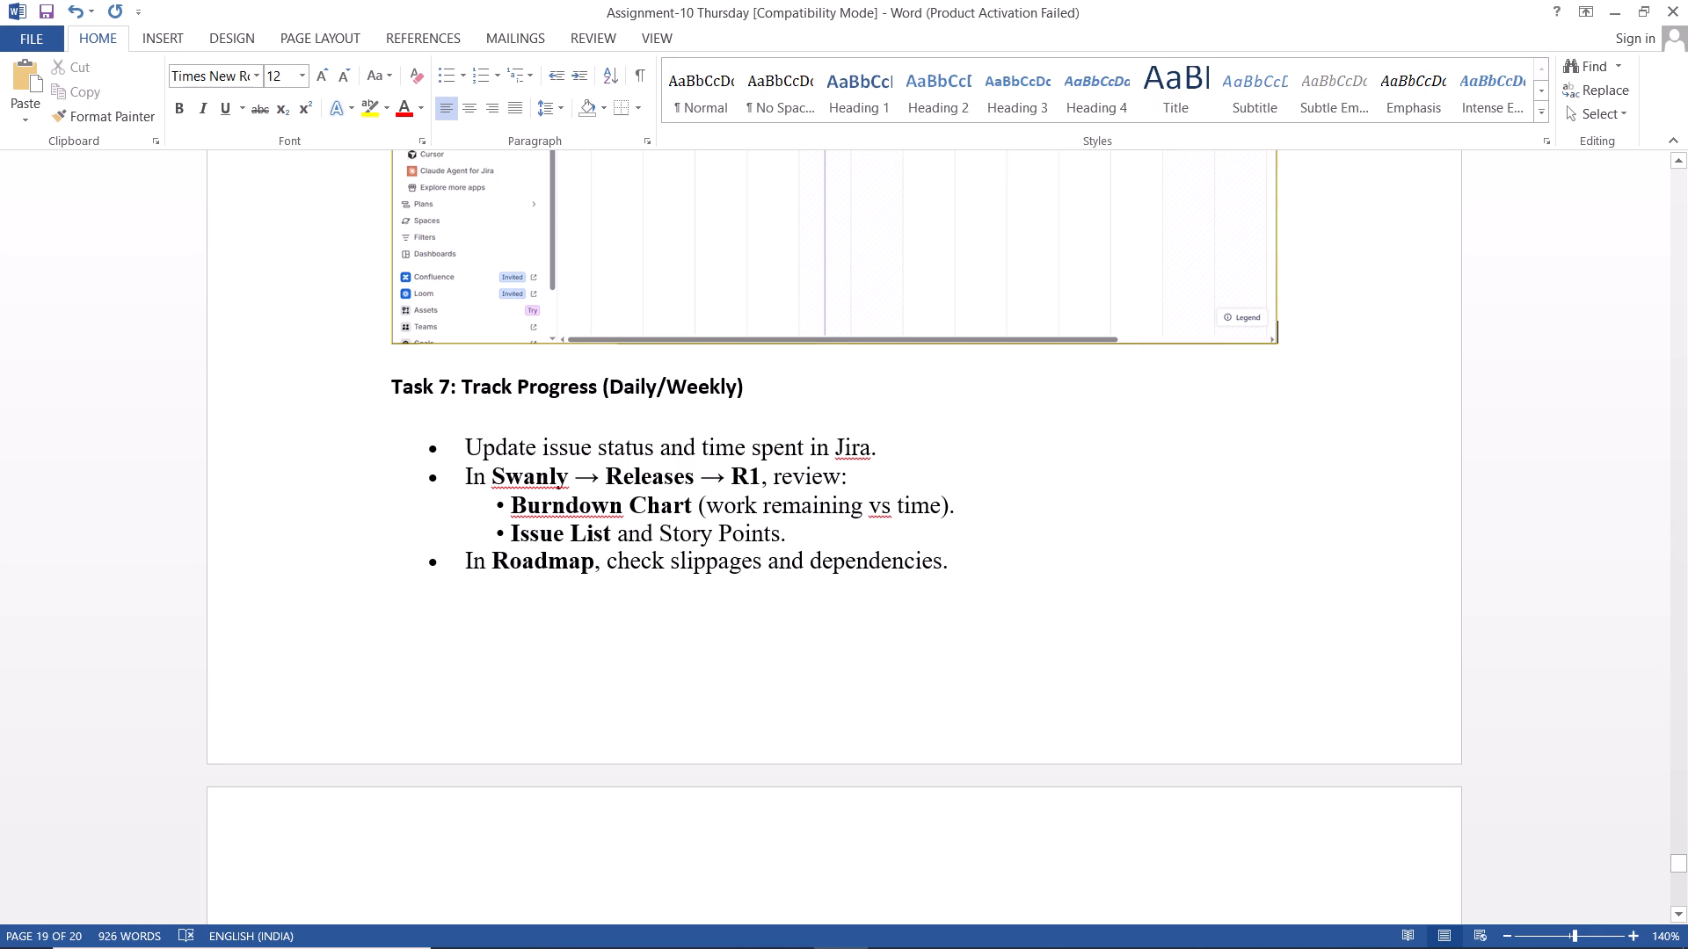
{"action": "scroll", "coordinate": [1409, 534], "scroll_direction": "down", "scroll_amount": 1}
{"action": "scroll", "coordinate": [1124, 506], "scroll_direction": "up", "scroll_amount": 4}
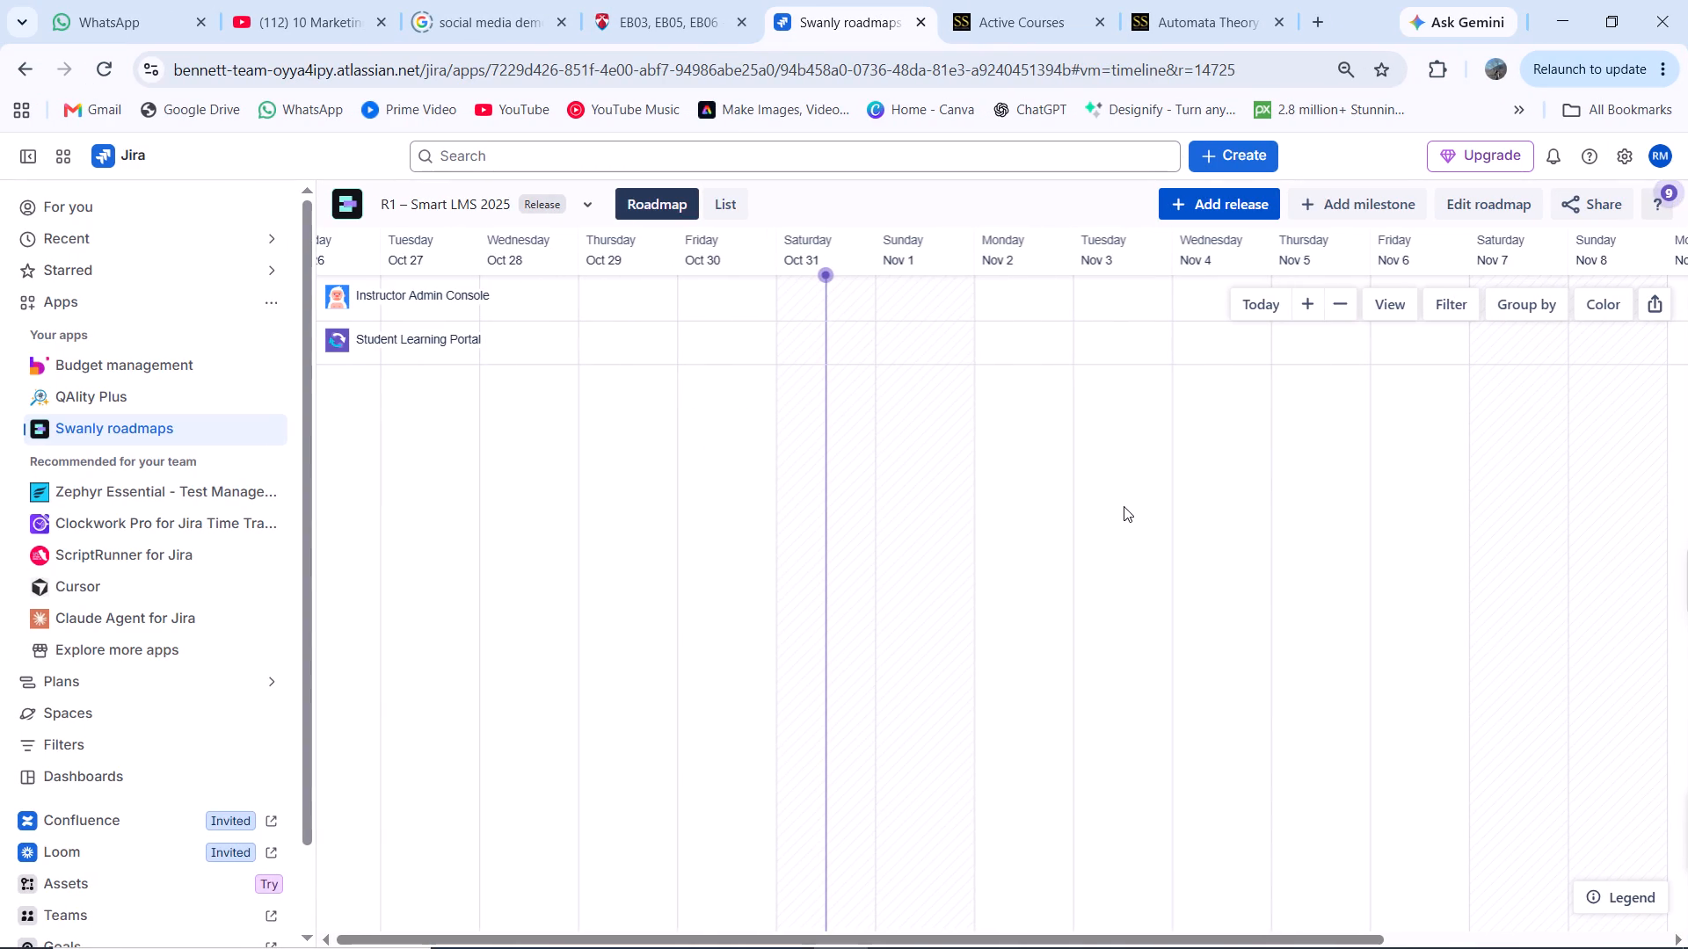
{"action": "left_click", "coordinate": [1492, 212]}
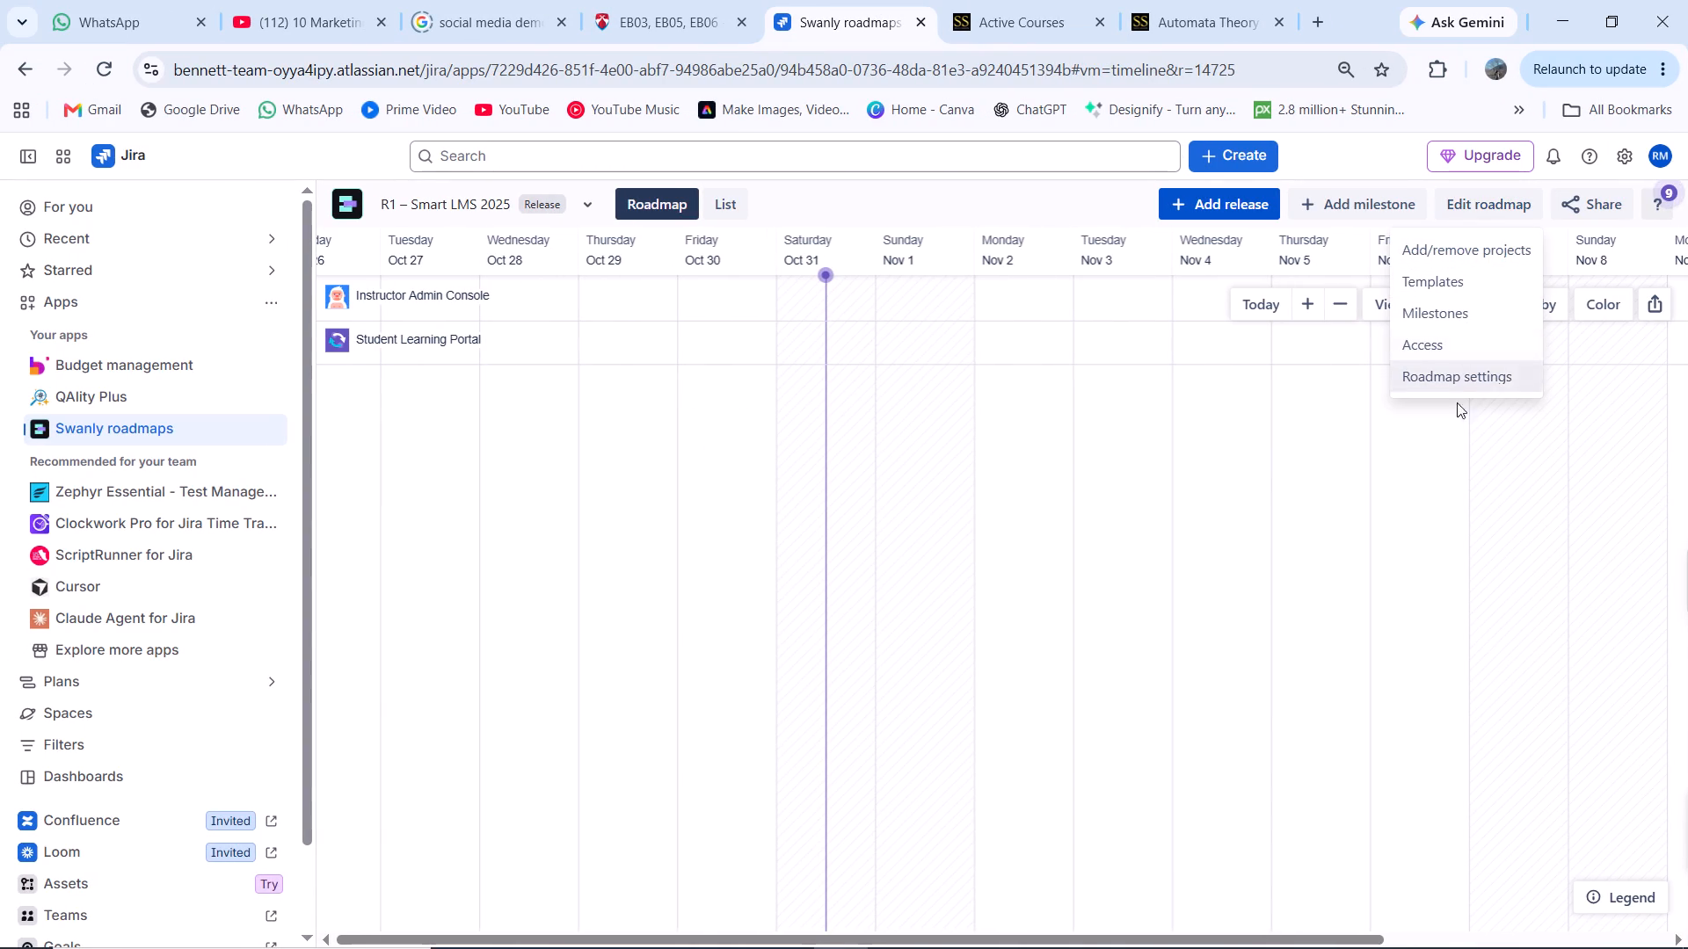
{"action": "left_click", "coordinate": [1415, 462]}
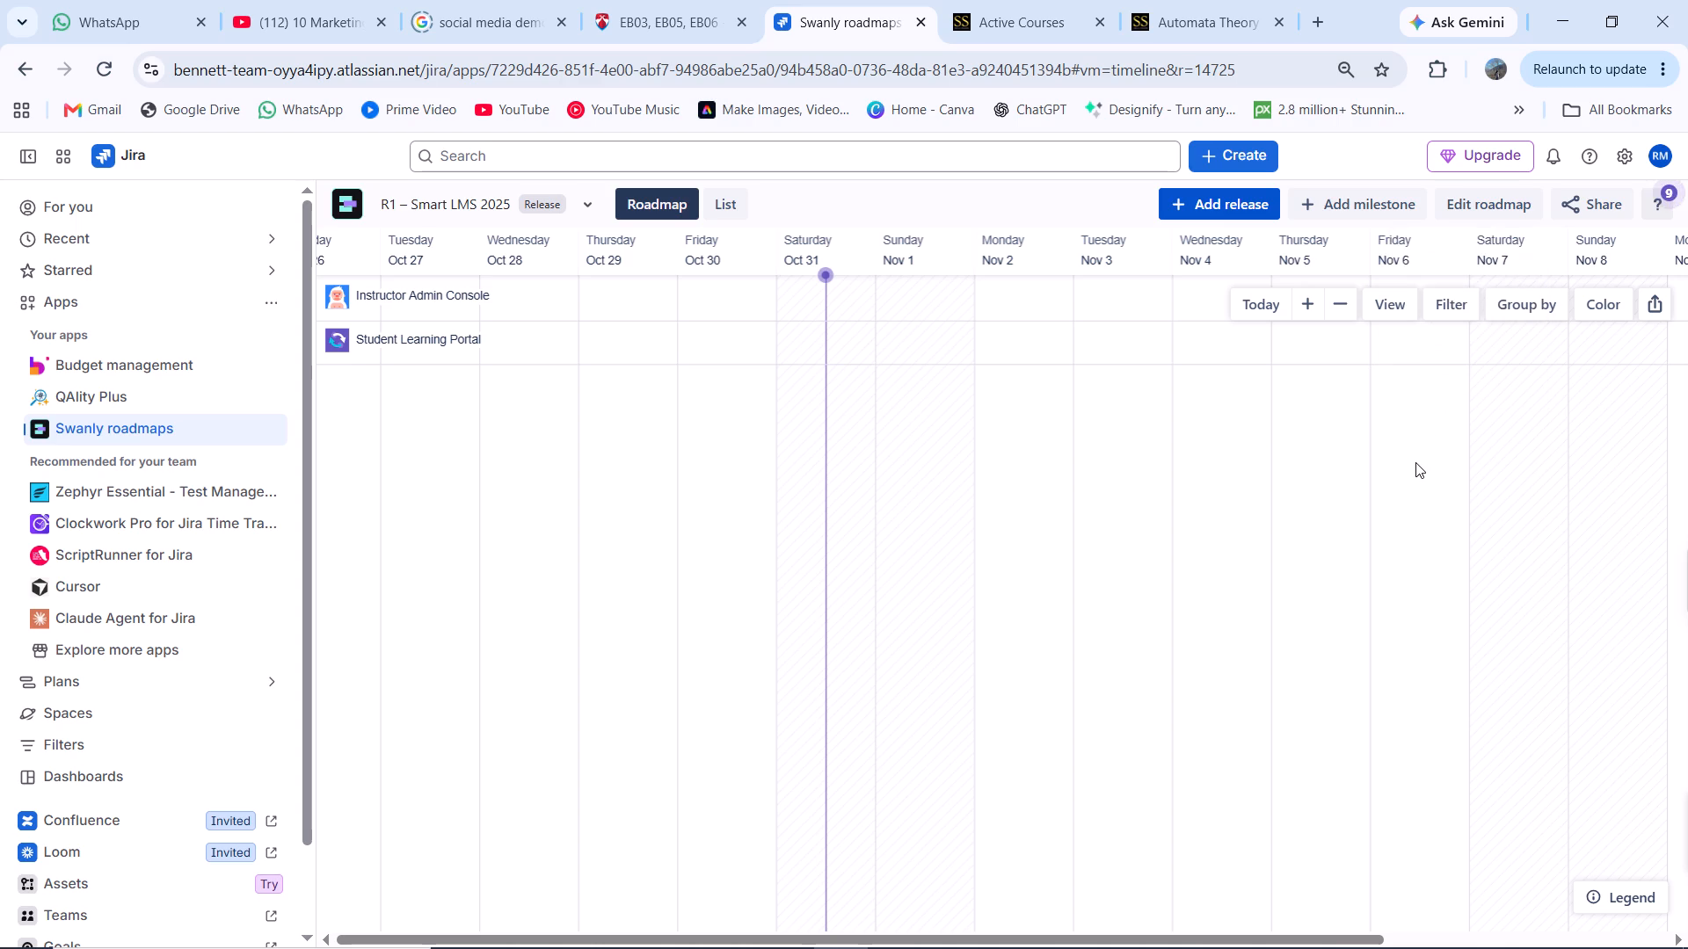
{"action": "left_click", "coordinate": [827, 289]}
{"action": "scroll", "coordinate": [827, 289], "scroll_direction": "up", "scroll_amount": 1}
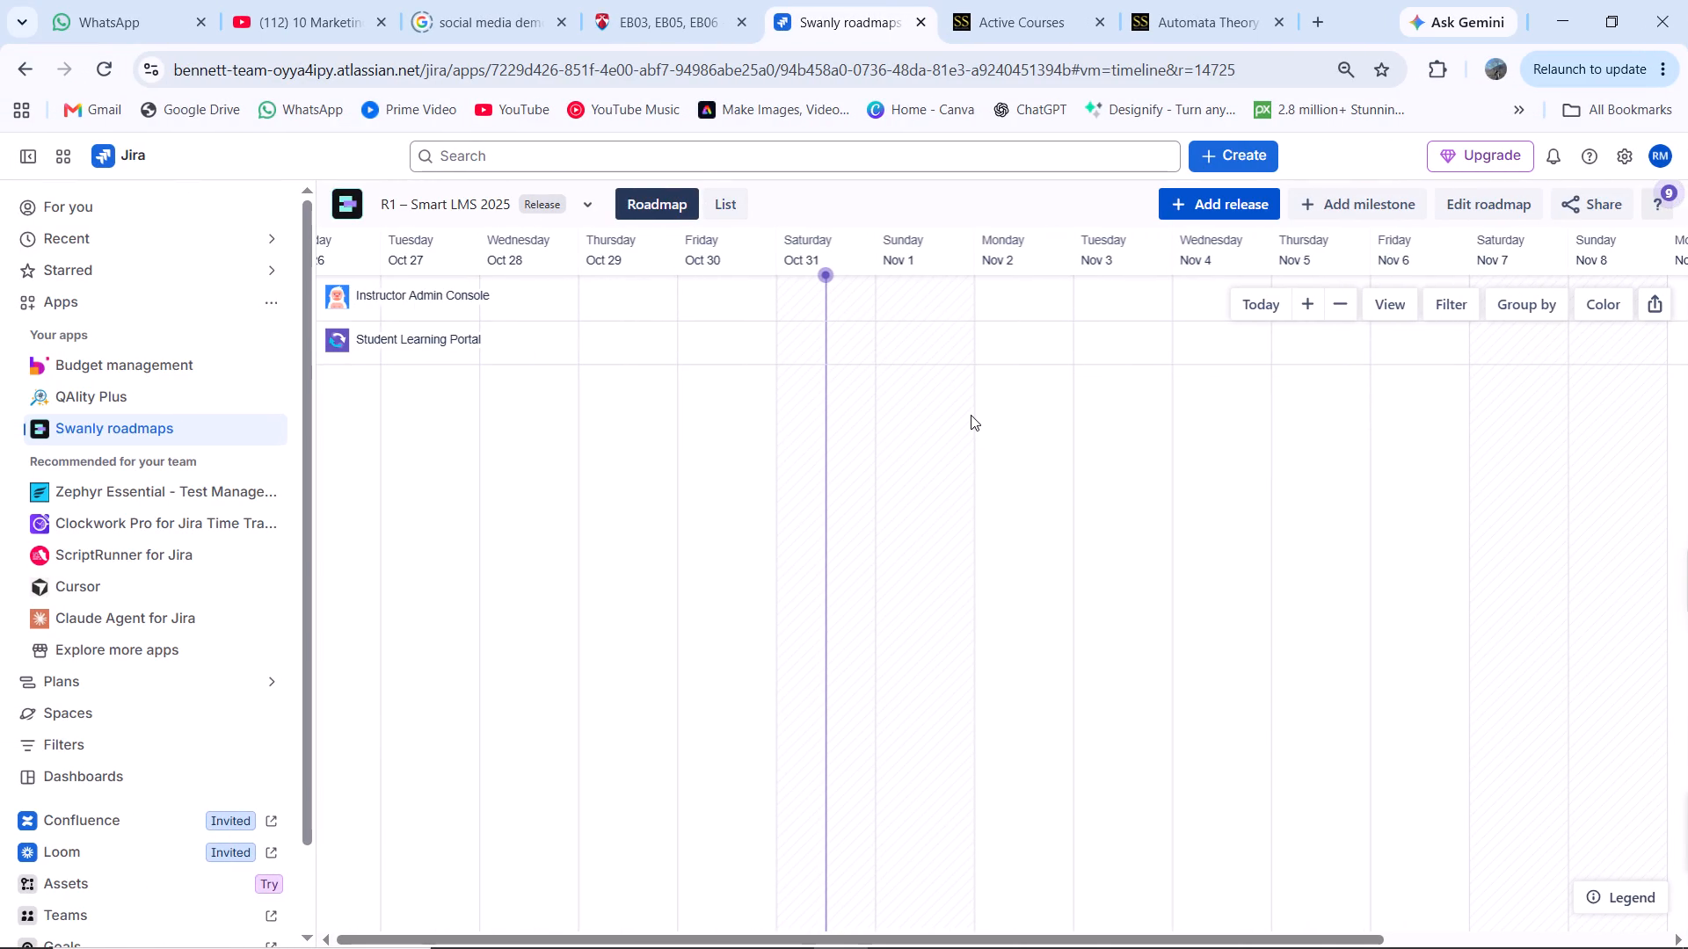
Read through Task 7, the Task 8 screenshot list, the submission instructions and the expected output in the Word document.
{"action": "scroll", "coordinate": [1217, 493], "scroll_direction": "down", "scroll_amount": 4}
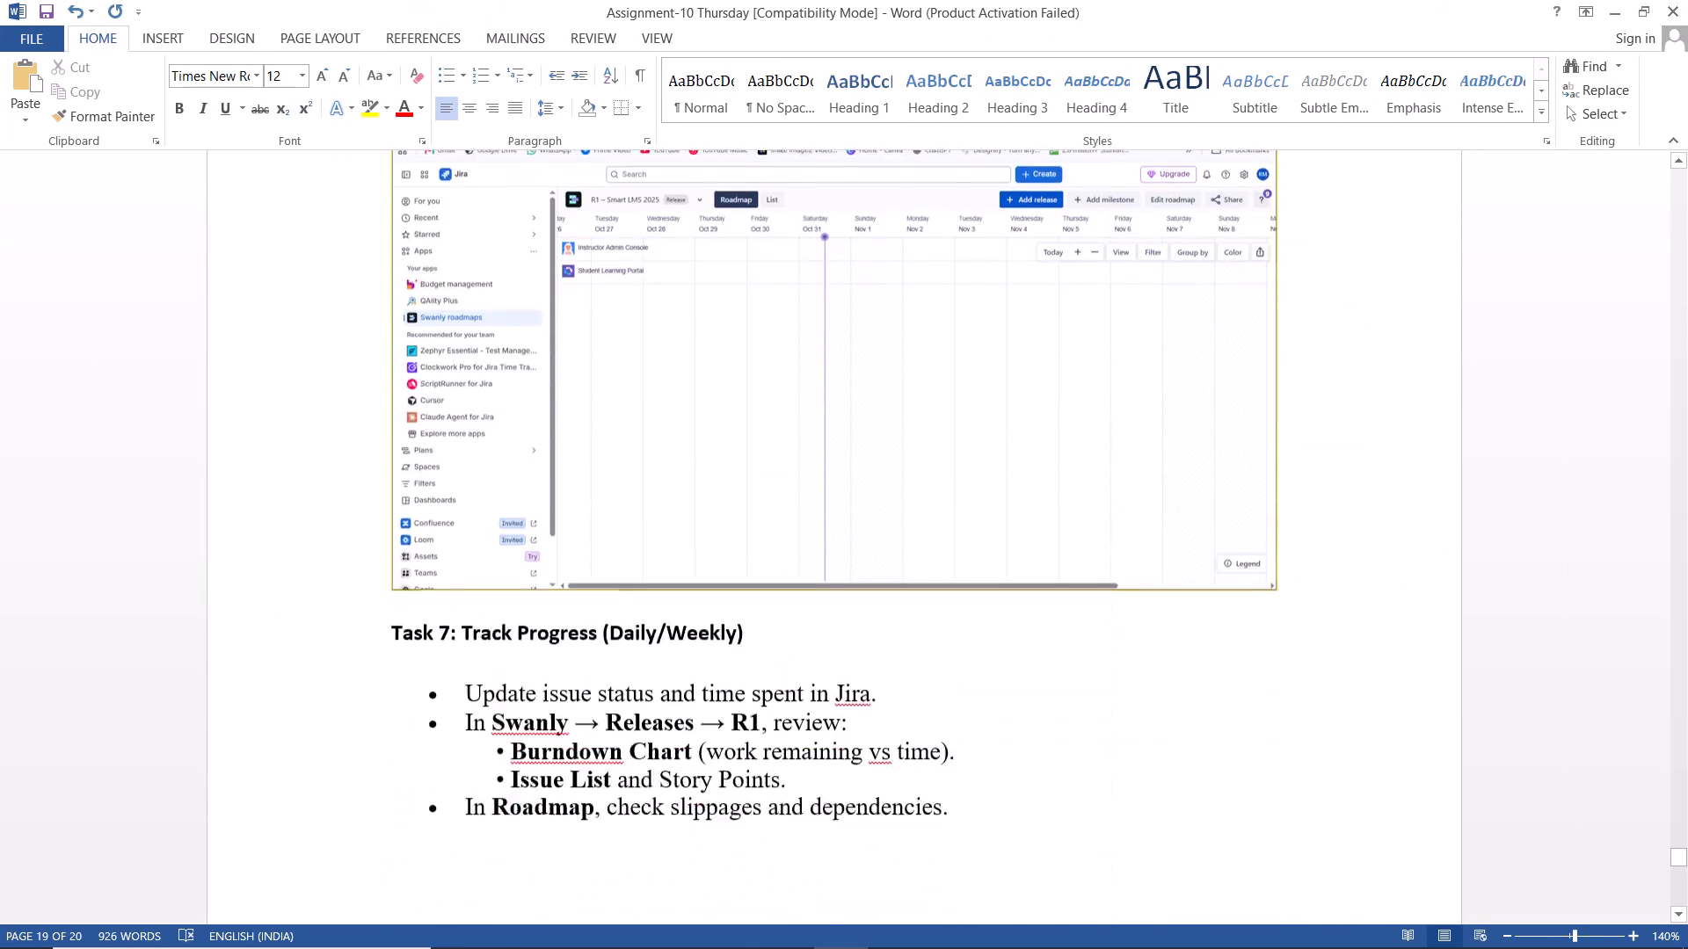
{"action": "scroll", "coordinate": [1217, 493], "scroll_direction": "down", "scroll_amount": 3}
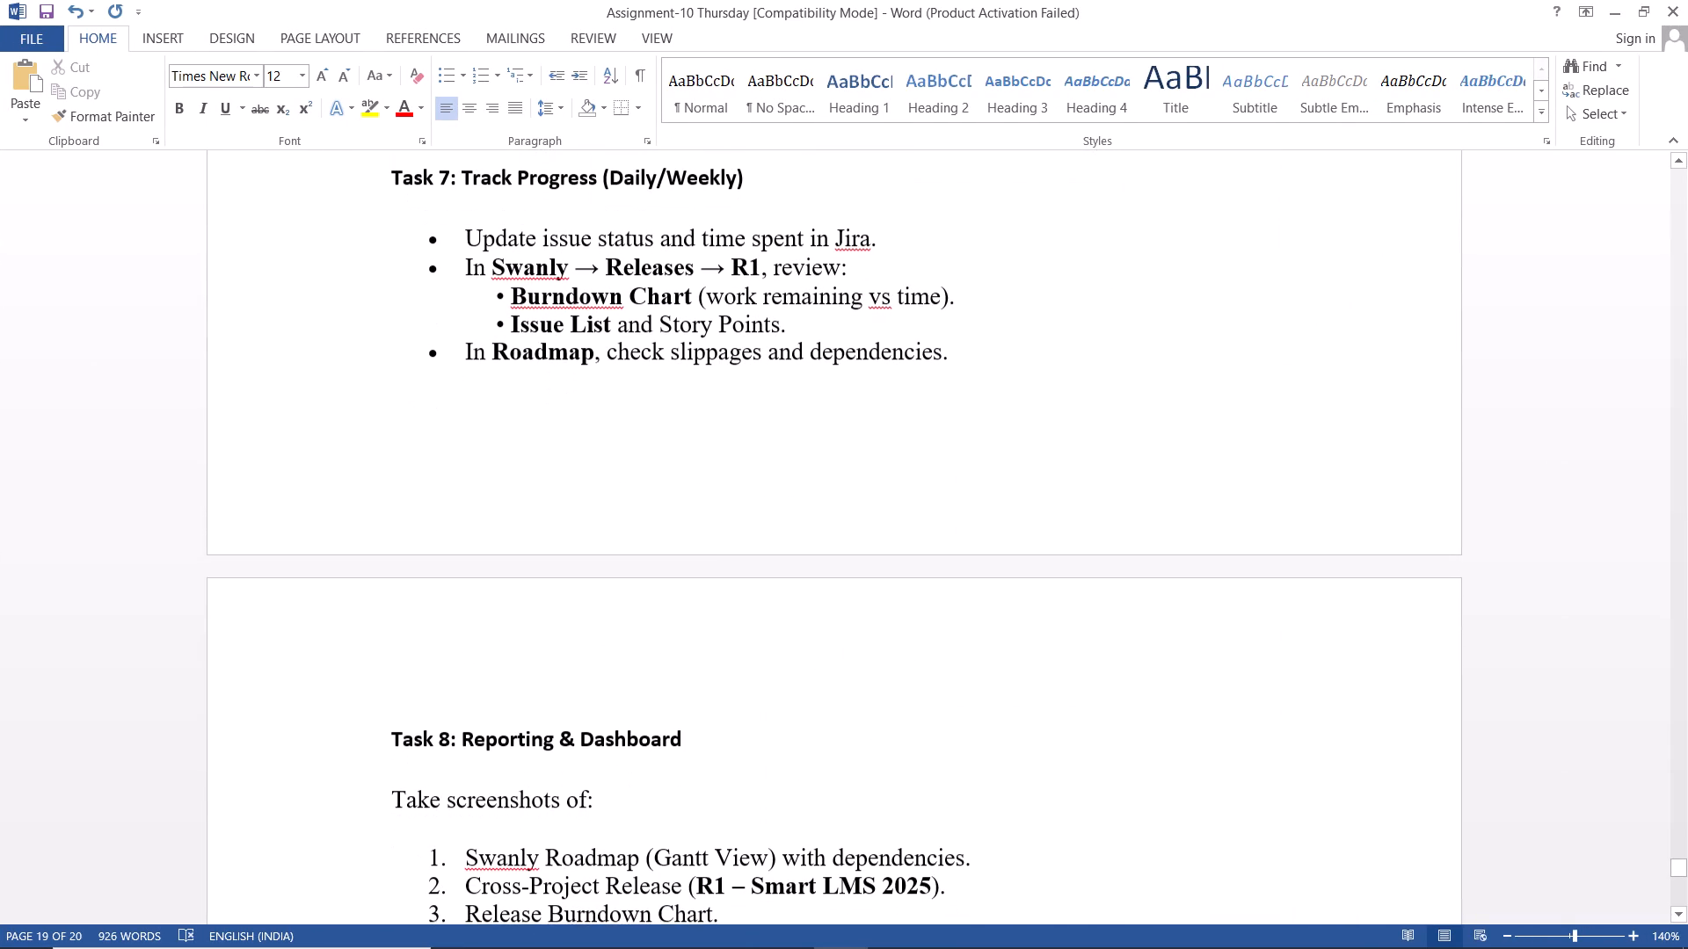
{"action": "scroll", "coordinate": [1217, 493], "scroll_direction": "down", "scroll_amount": 1}
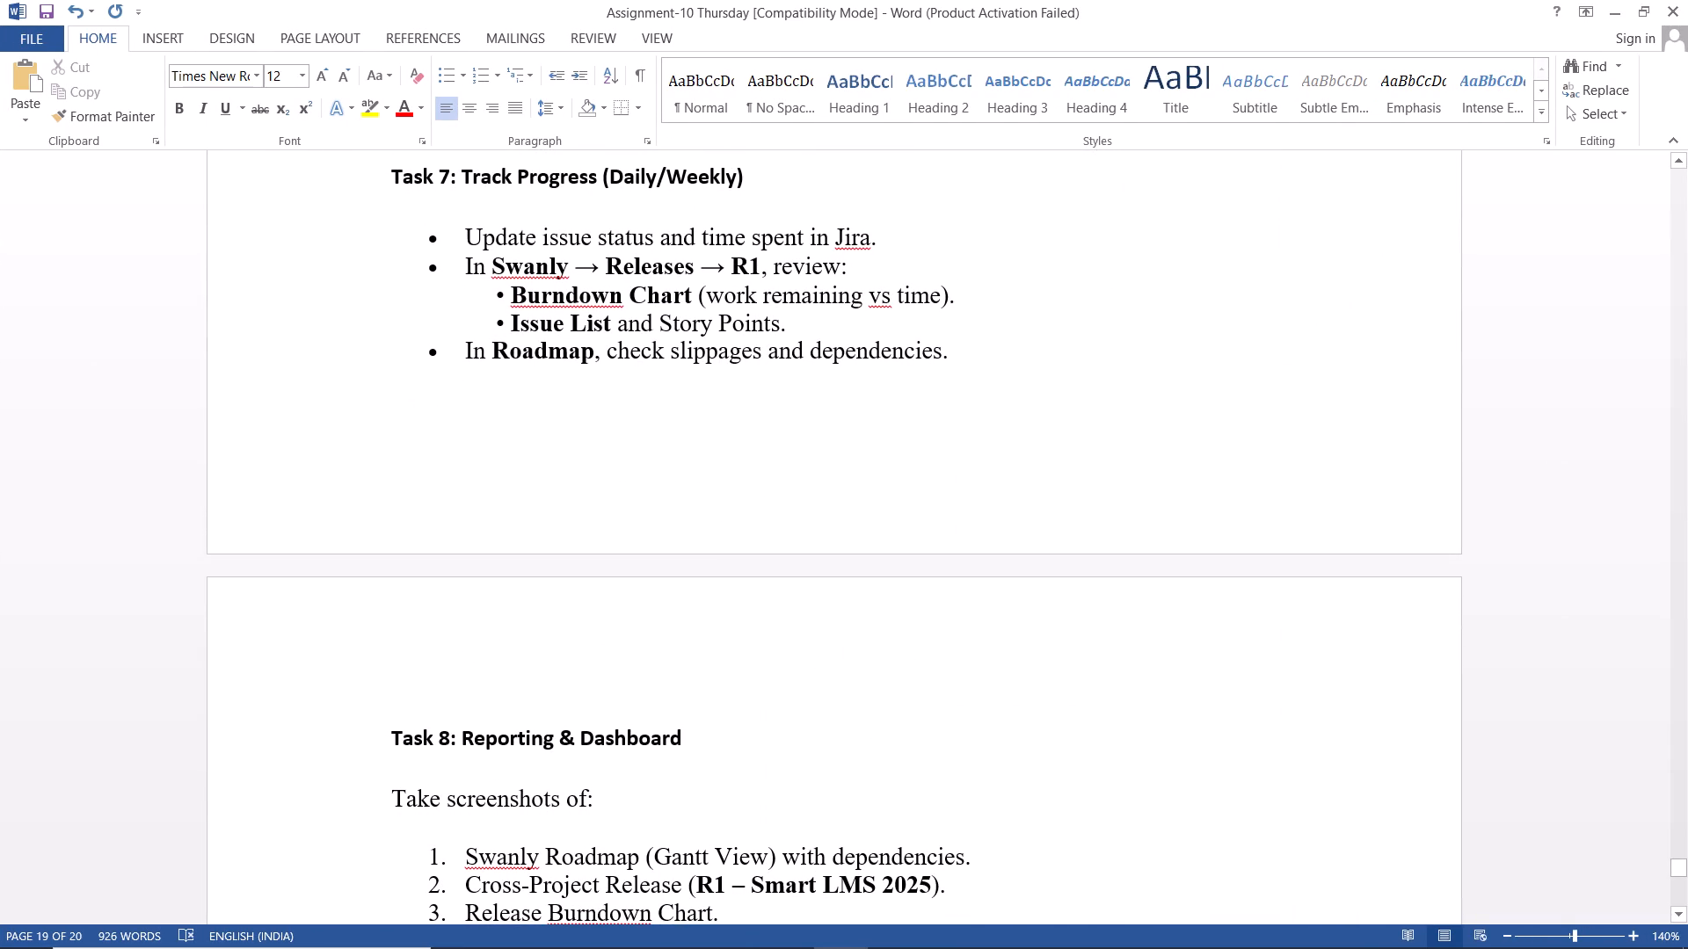
{"action": "scroll", "coordinate": [1217, 493], "scroll_direction": "down", "scroll_amount": 4}
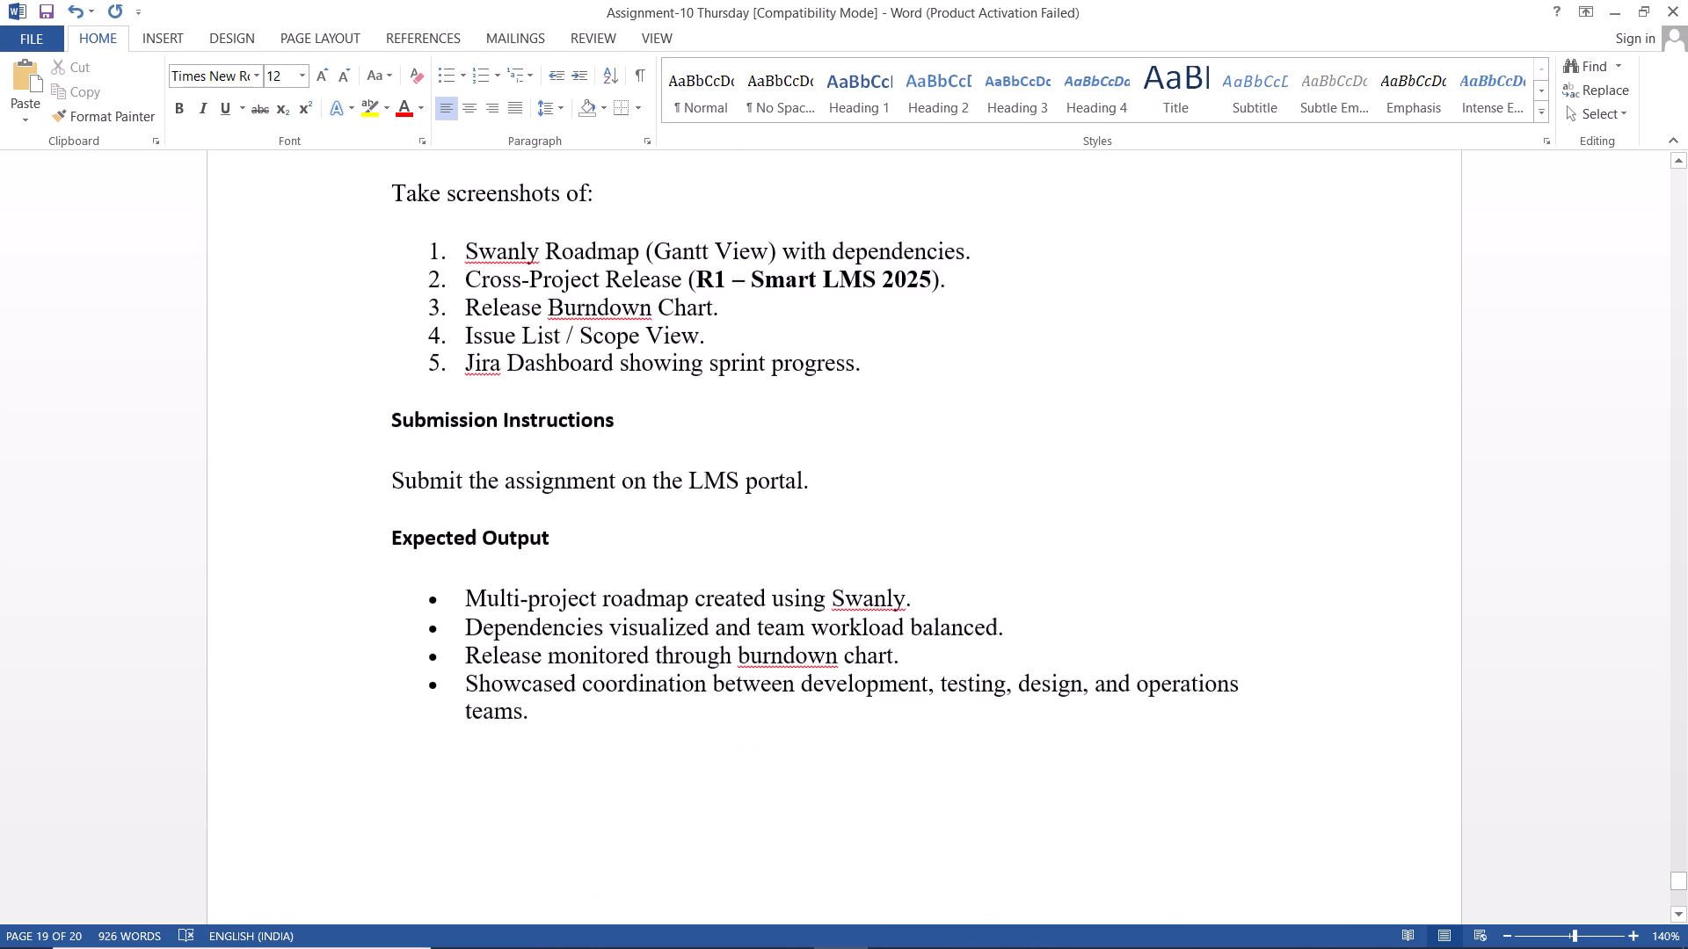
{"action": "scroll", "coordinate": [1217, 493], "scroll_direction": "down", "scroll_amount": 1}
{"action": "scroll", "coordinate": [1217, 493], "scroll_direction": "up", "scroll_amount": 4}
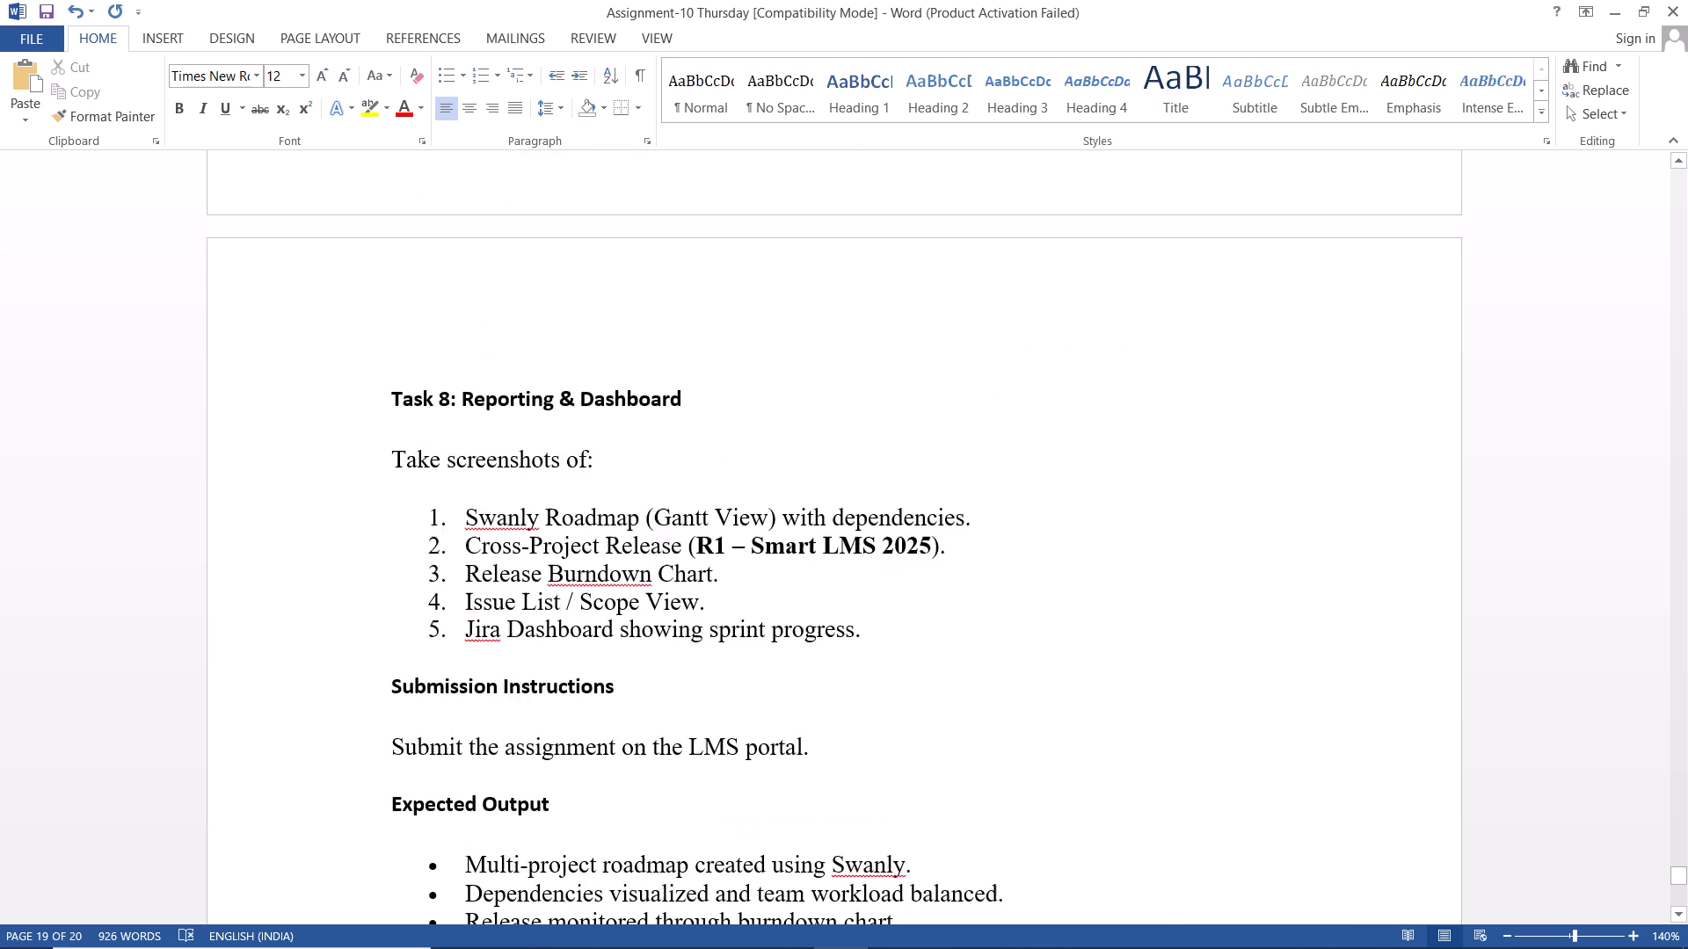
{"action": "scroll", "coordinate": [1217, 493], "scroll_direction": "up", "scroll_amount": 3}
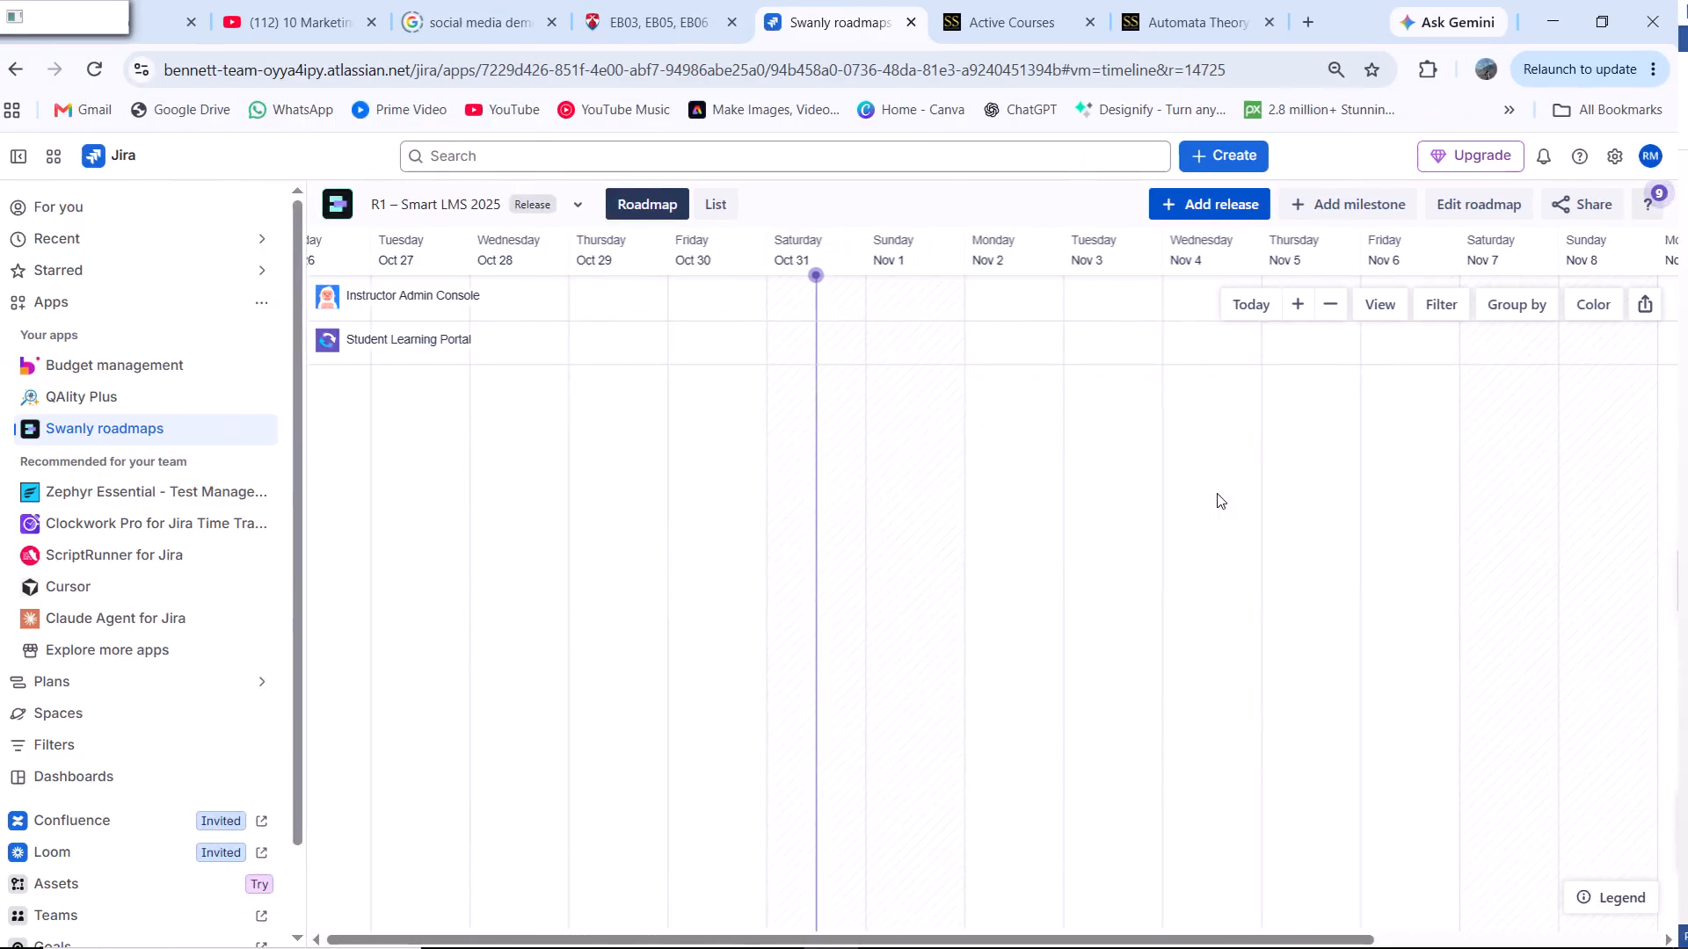
Switch to the Automata Theory and Computability course in Chrome, try to play its lecture video, and reload the page.
{"action": "left_click", "coordinate": [1235, 0]}
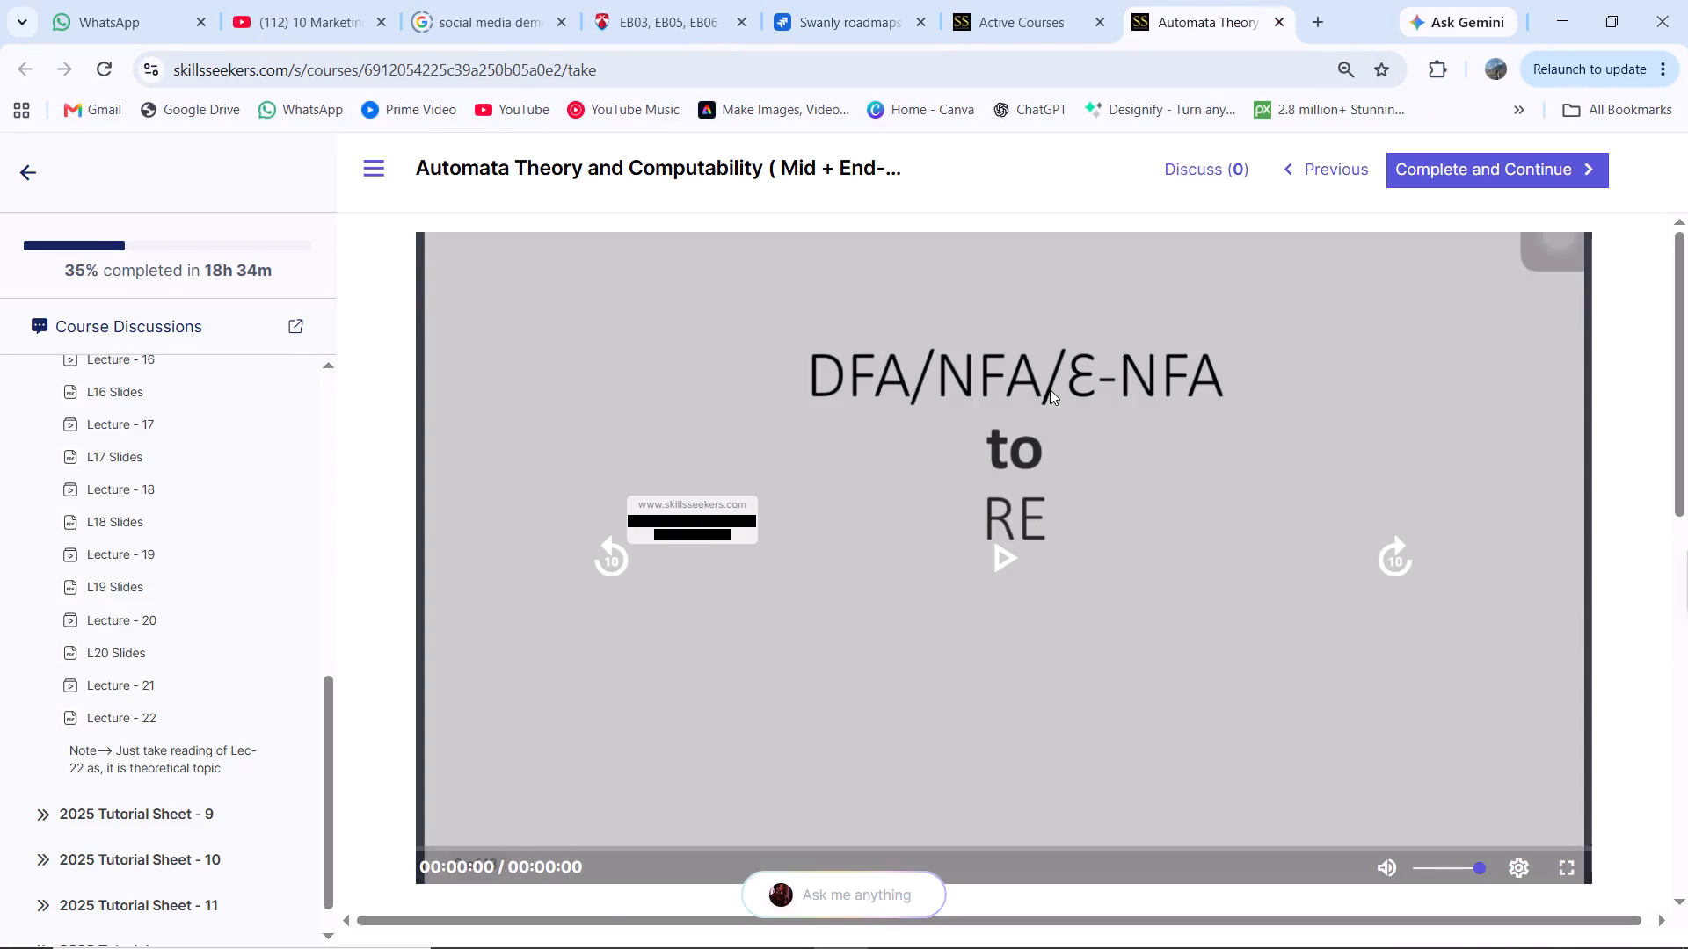
{"action": "left_click", "coordinate": [999, 560]}
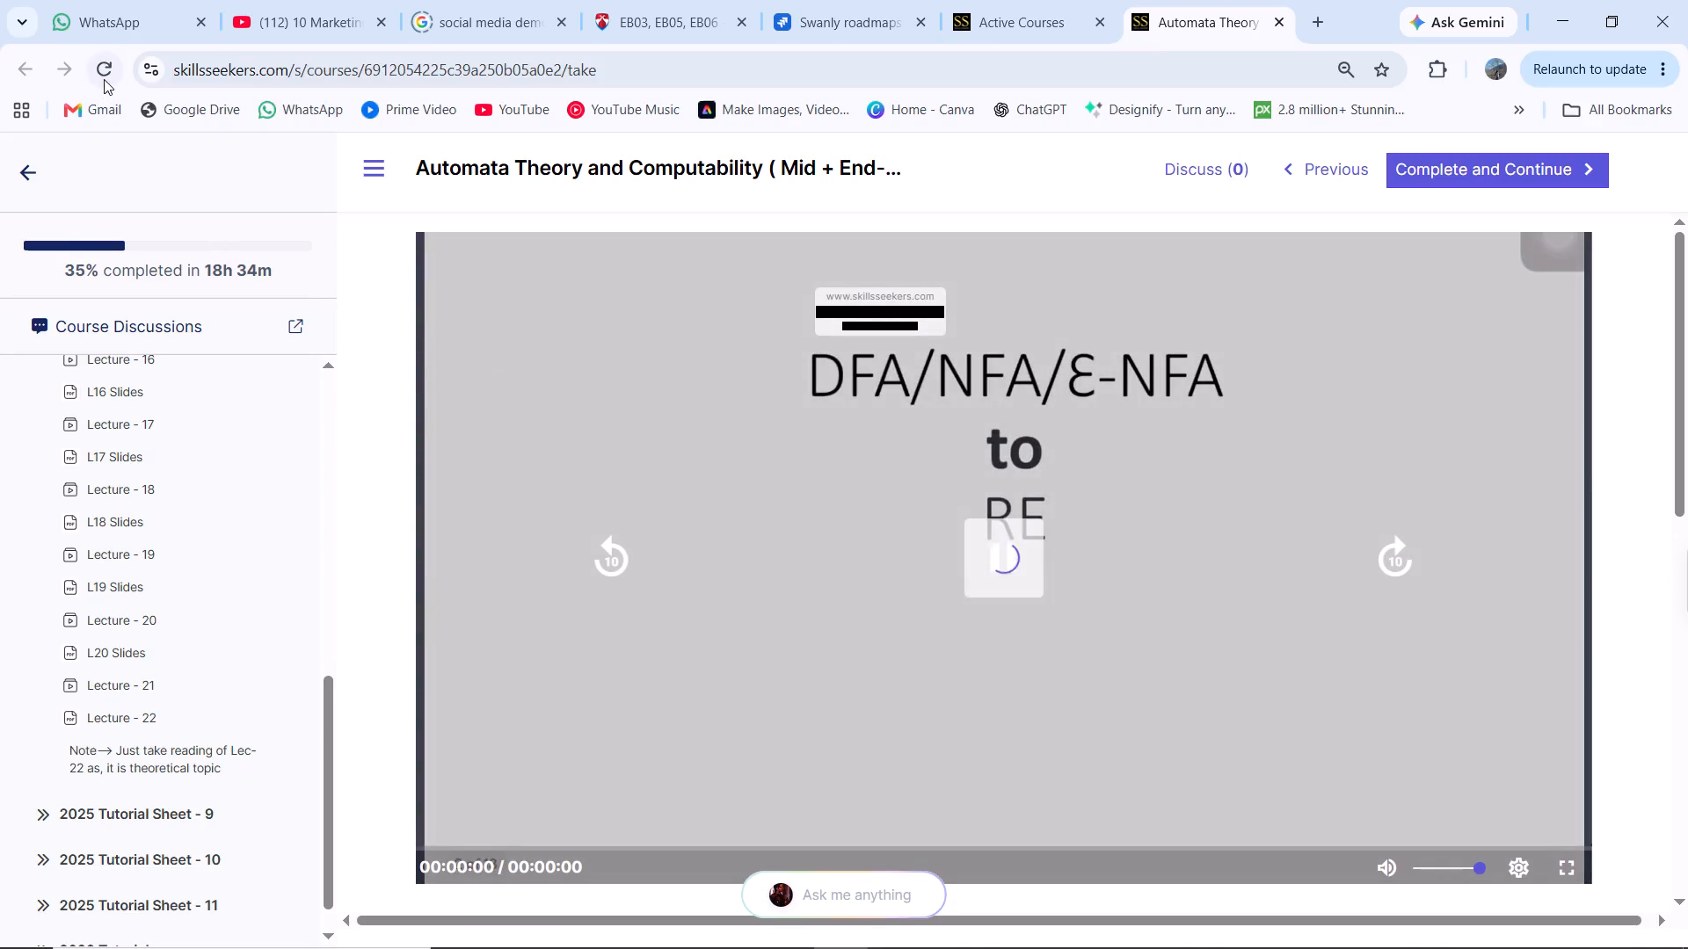
{"action": "left_click", "coordinate": [105, 77]}
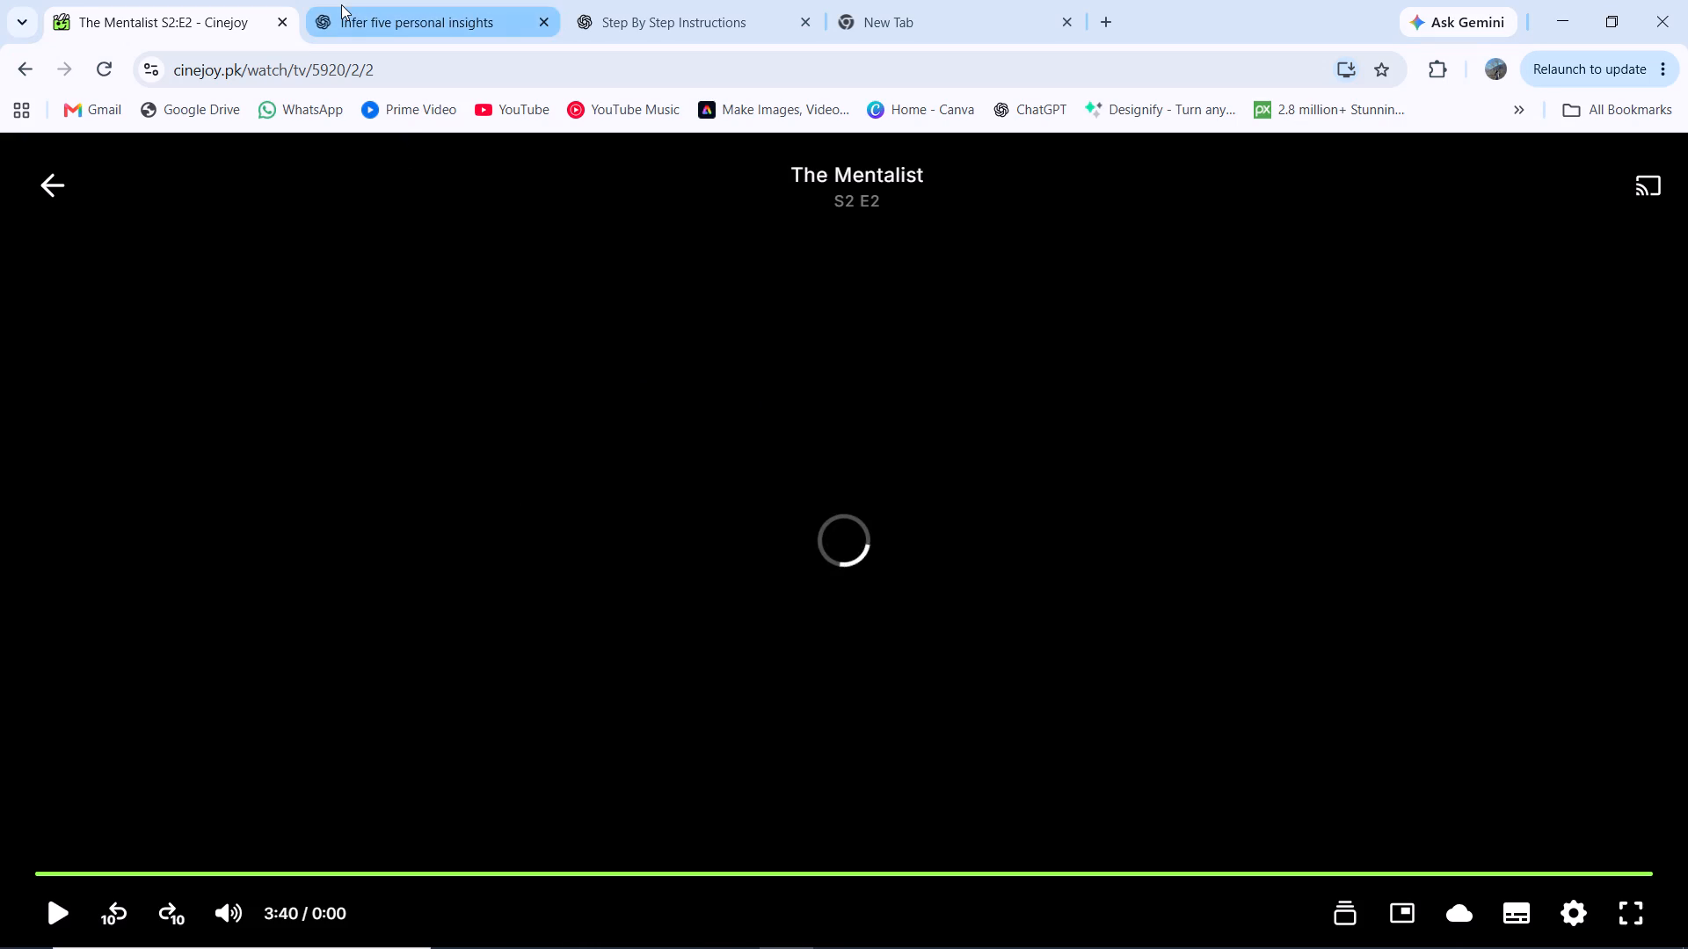
Reload The Mentalist S2:E2 page on Cinejoy in the other browser window.
{"action": "left_click", "coordinate": [101, 77]}
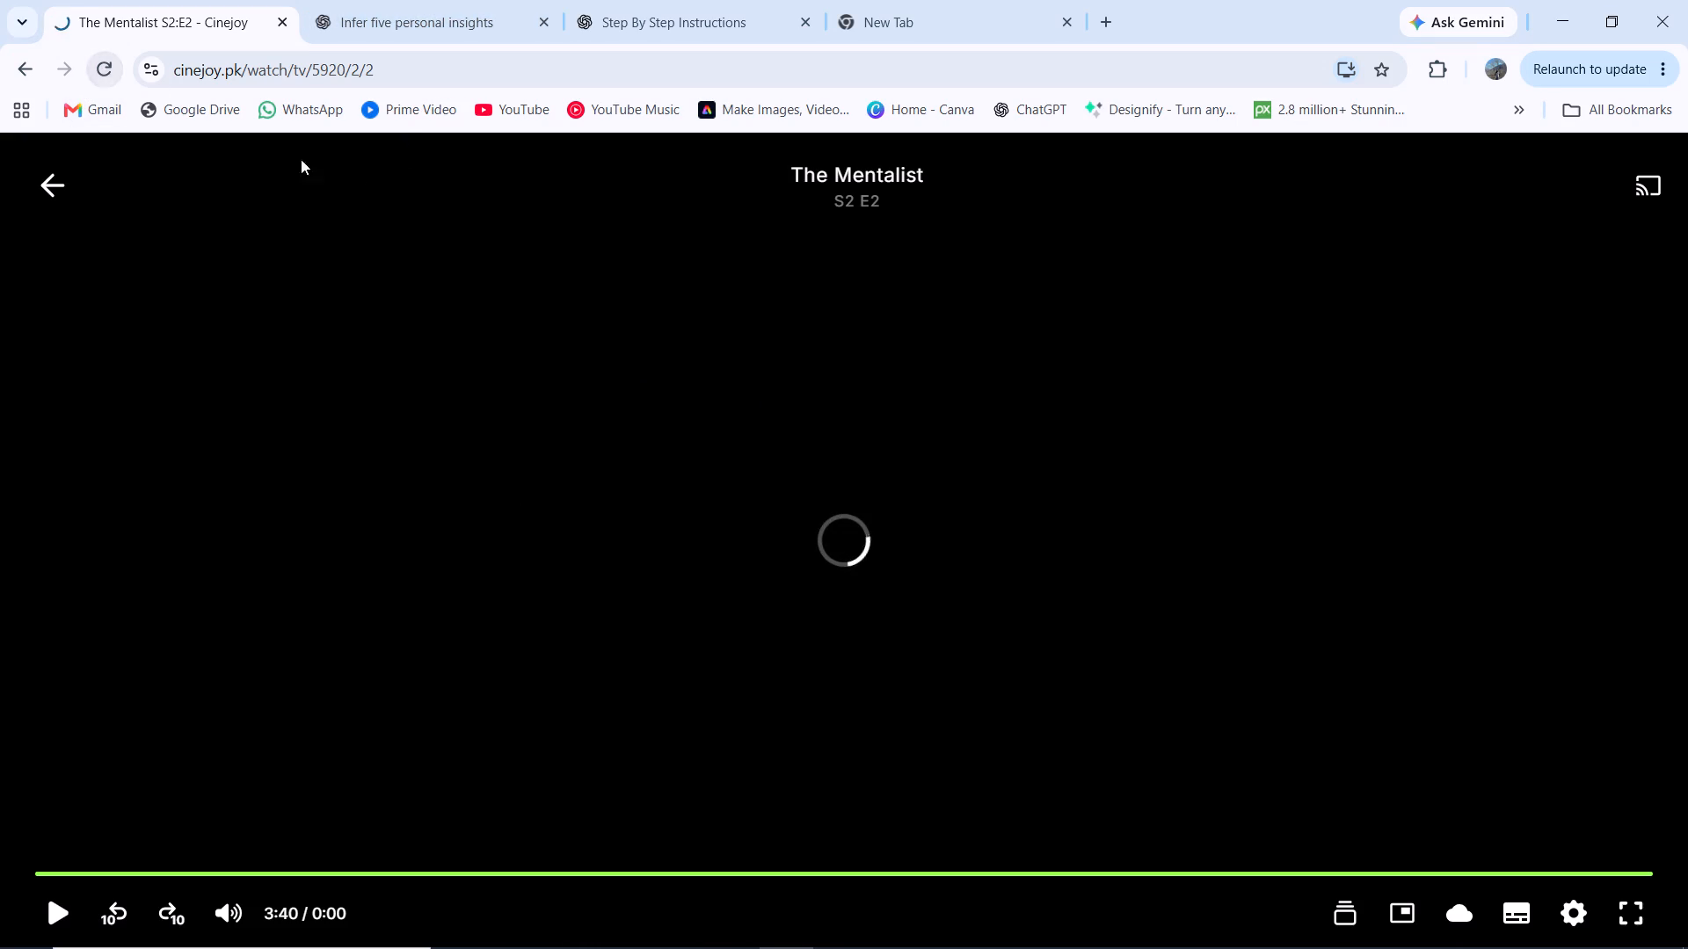
Review the notebook-check and report-preparation guidance in the Step By Step Instructions ChatGPT conversation, and close that conversation.
{"action": "left_click", "coordinate": [928, 0]}
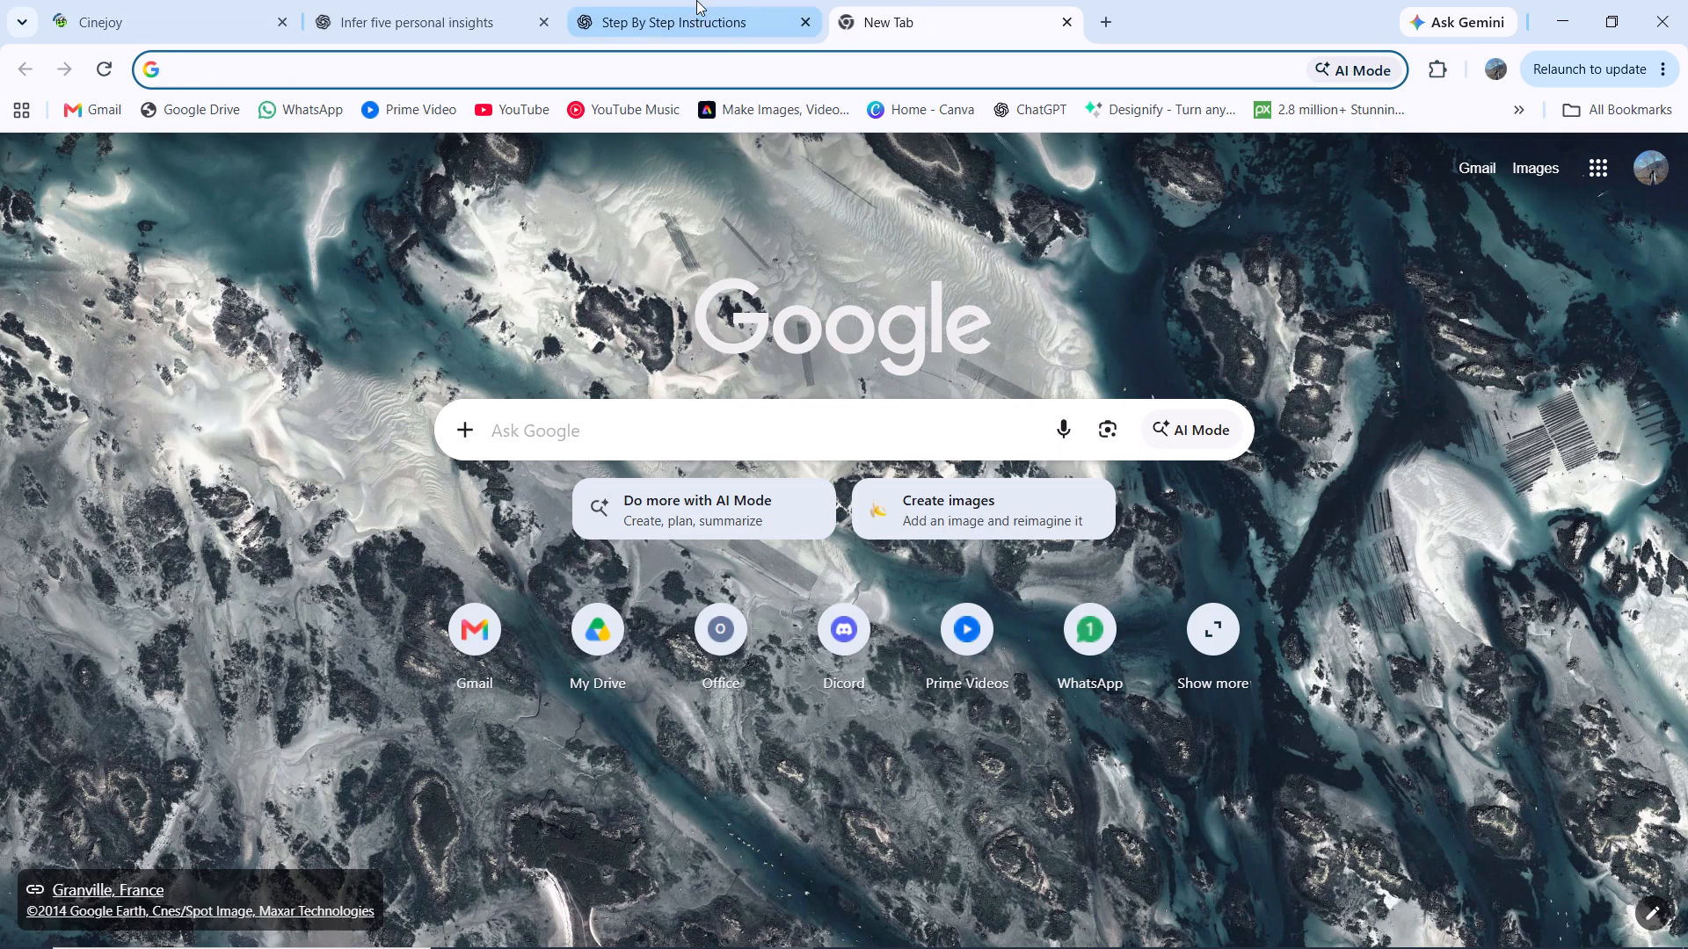
{"action": "left_click", "coordinate": [696, 0]}
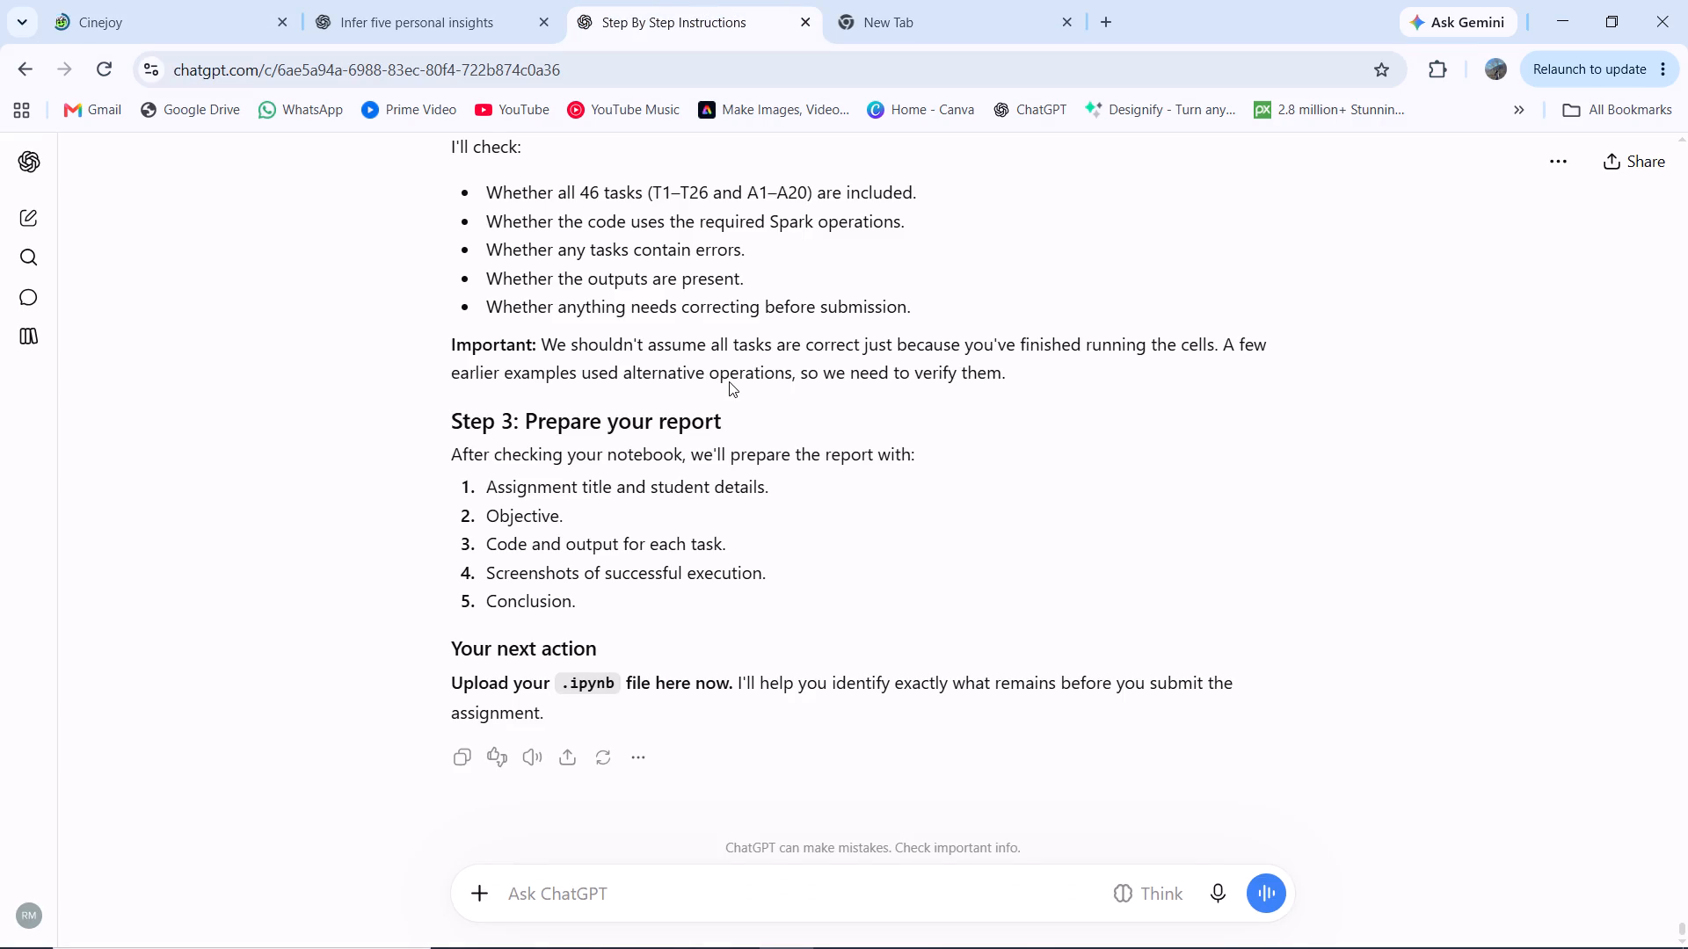
{"action": "scroll", "coordinate": [729, 381], "scroll_direction": "up", "scroll_amount": 13}
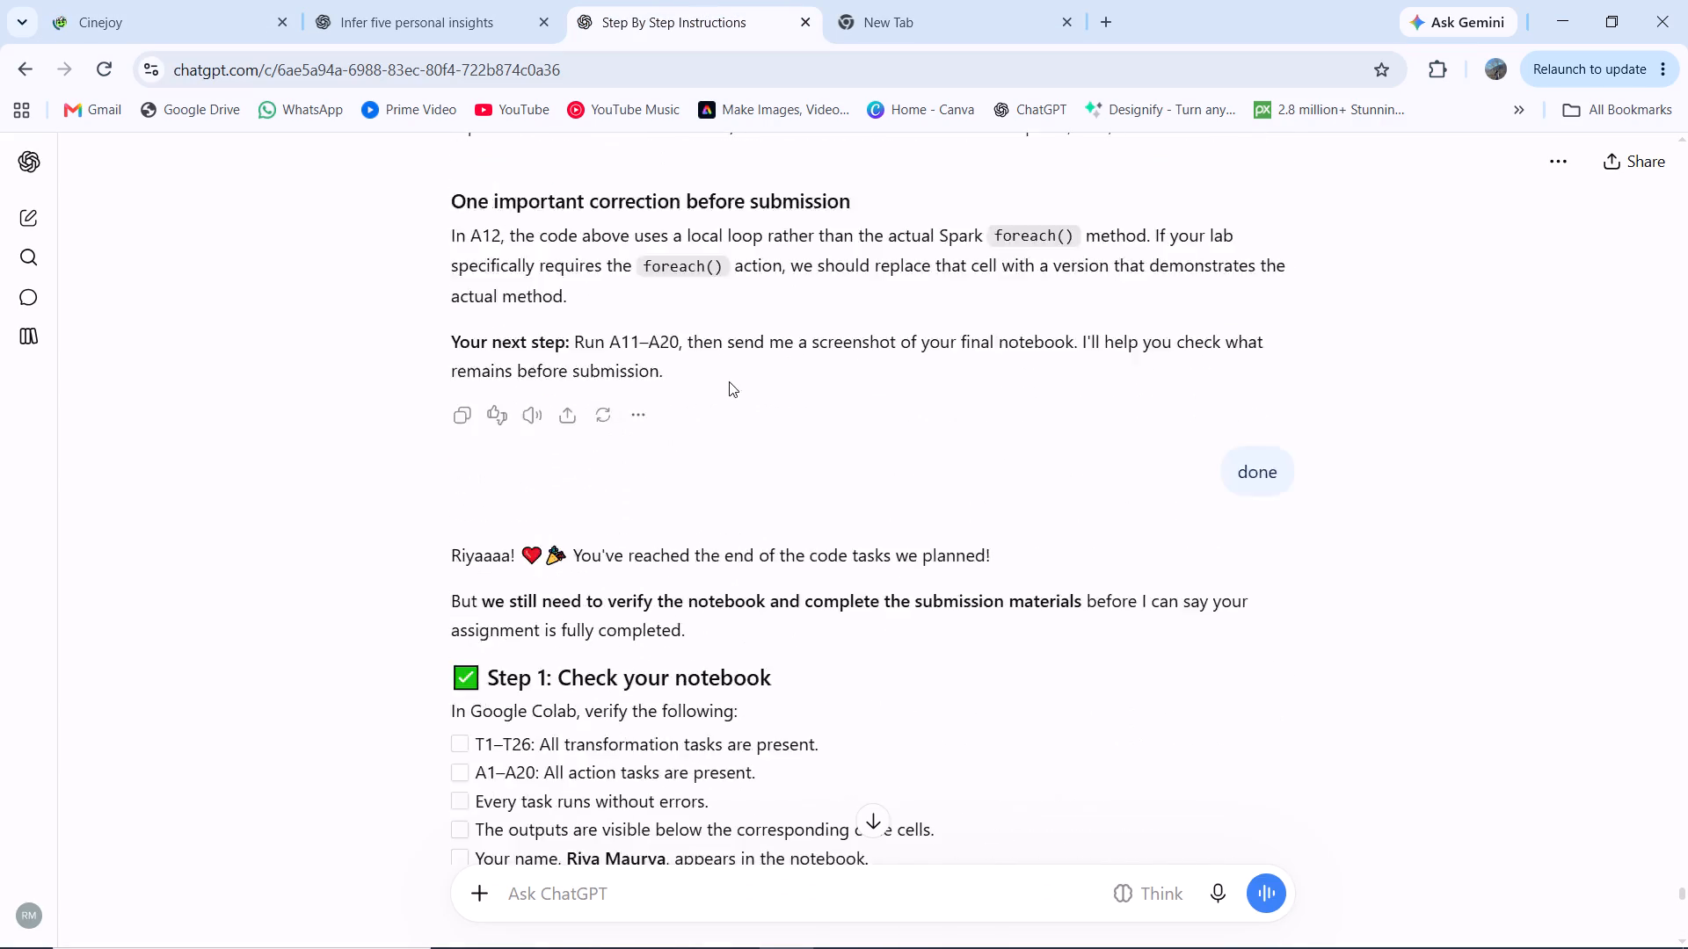
{"action": "scroll", "coordinate": [729, 381], "scroll_direction": "down", "scroll_amount": 8}
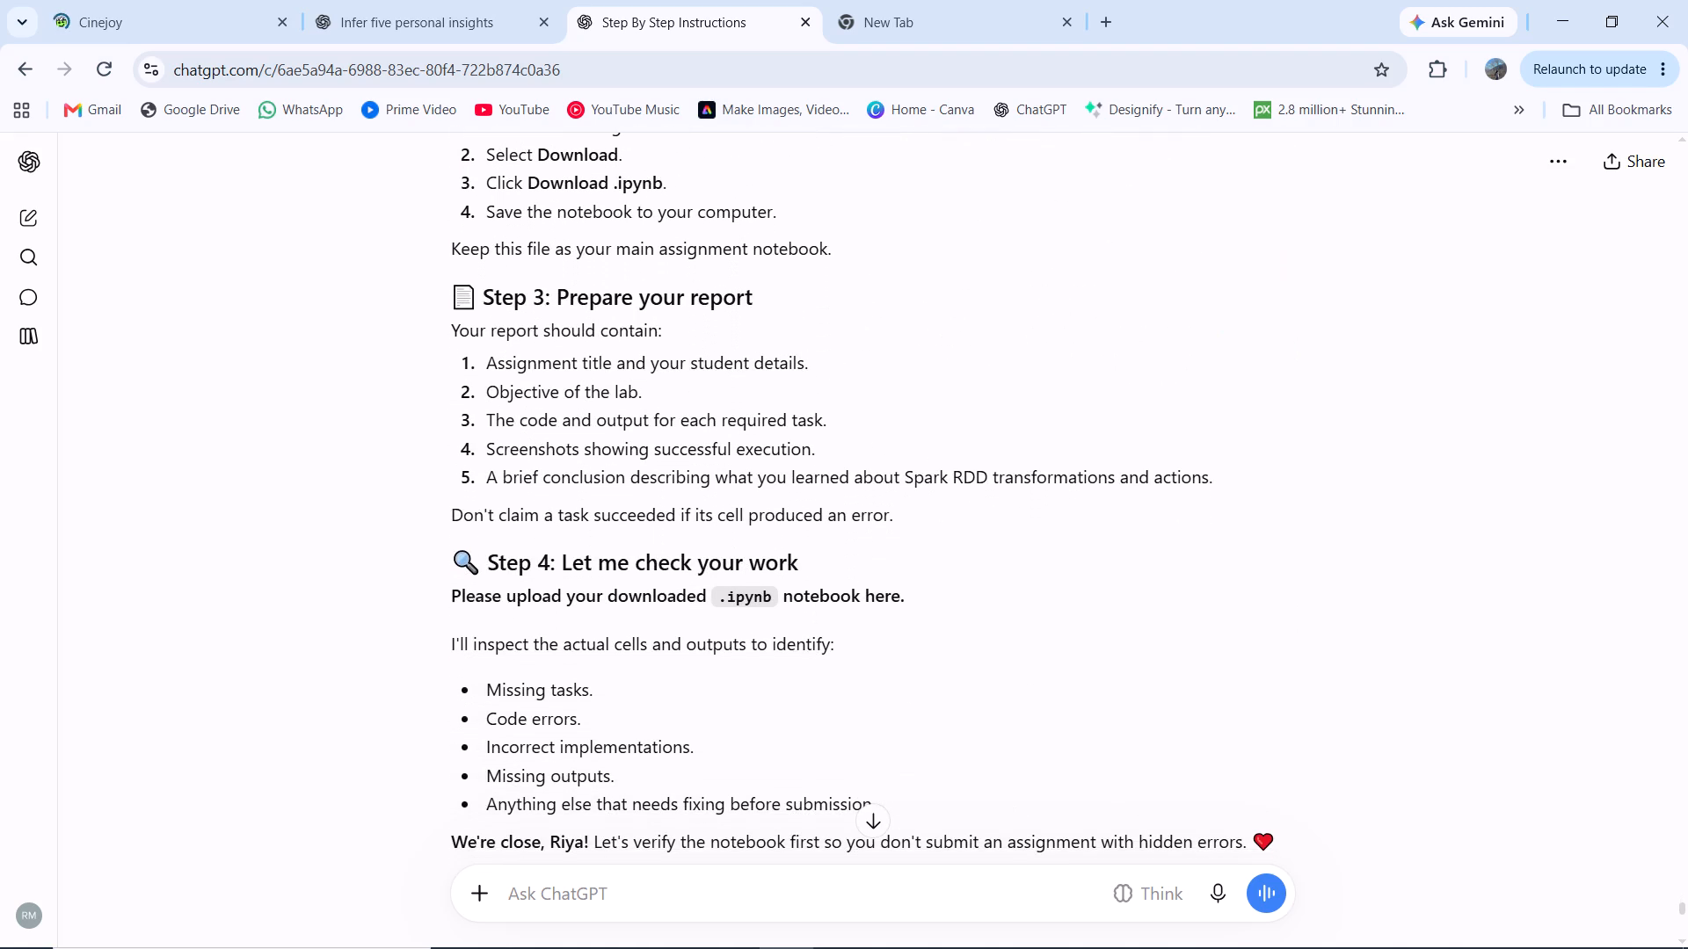
{"action": "left_click", "coordinate": [806, 22]}
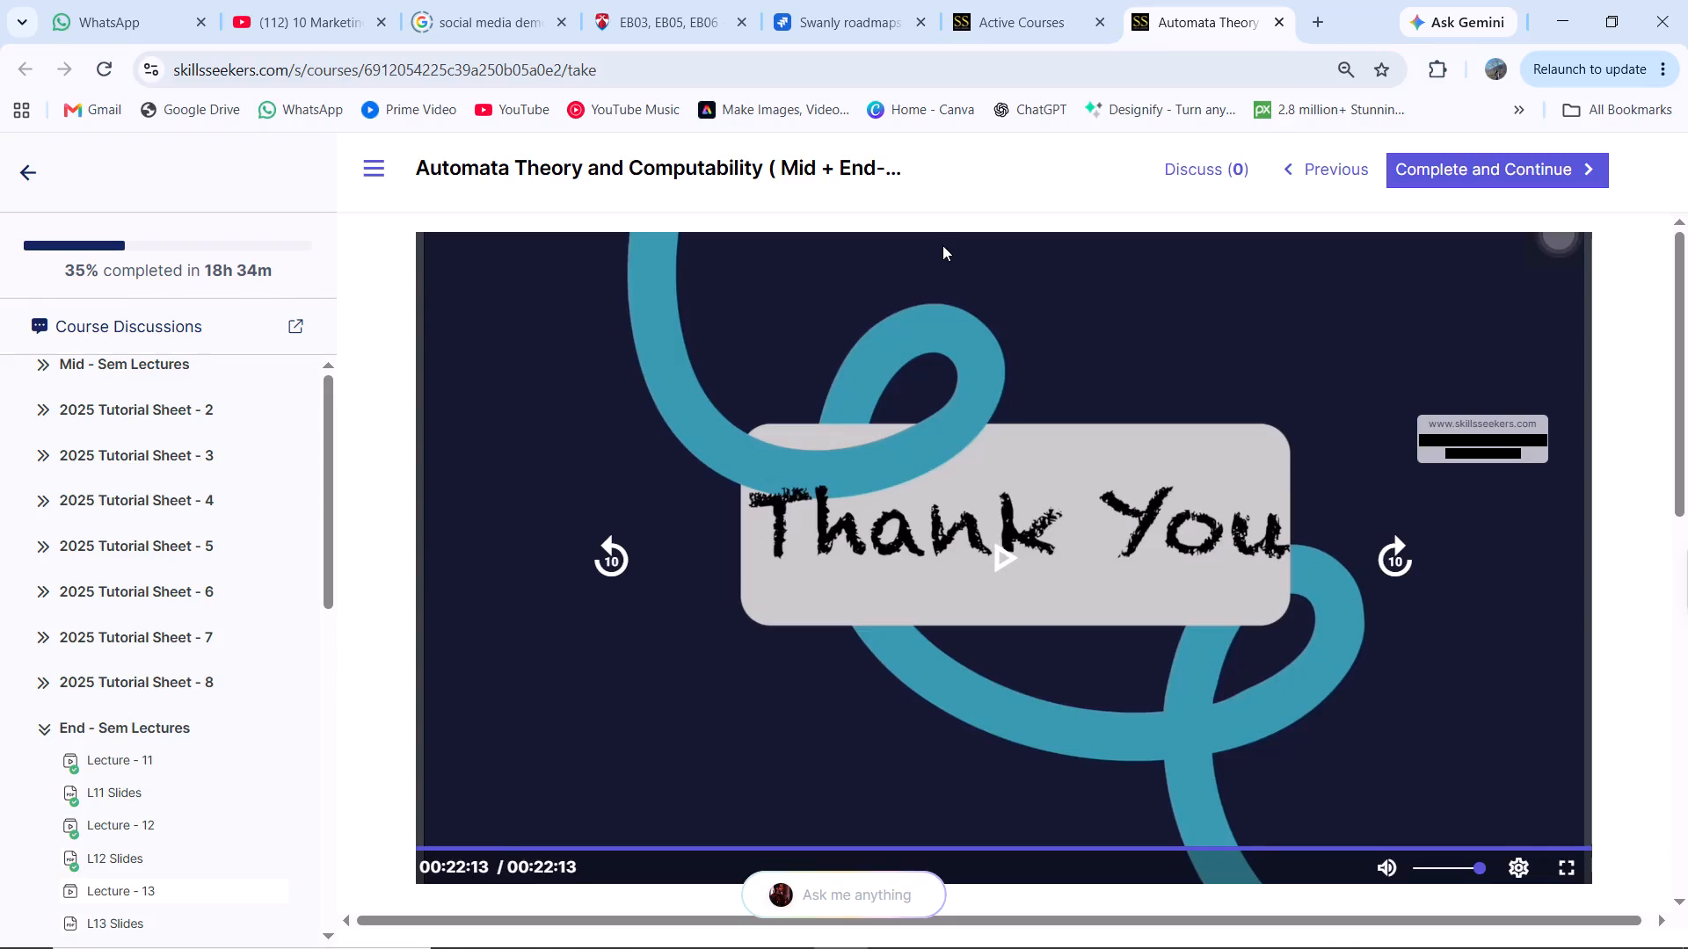
Mark Lecture - 13 and L13 Slides of the Automata Theory course as complete, continuing to Lecture - 14.
{"action": "left_click", "coordinate": [1502, 162]}
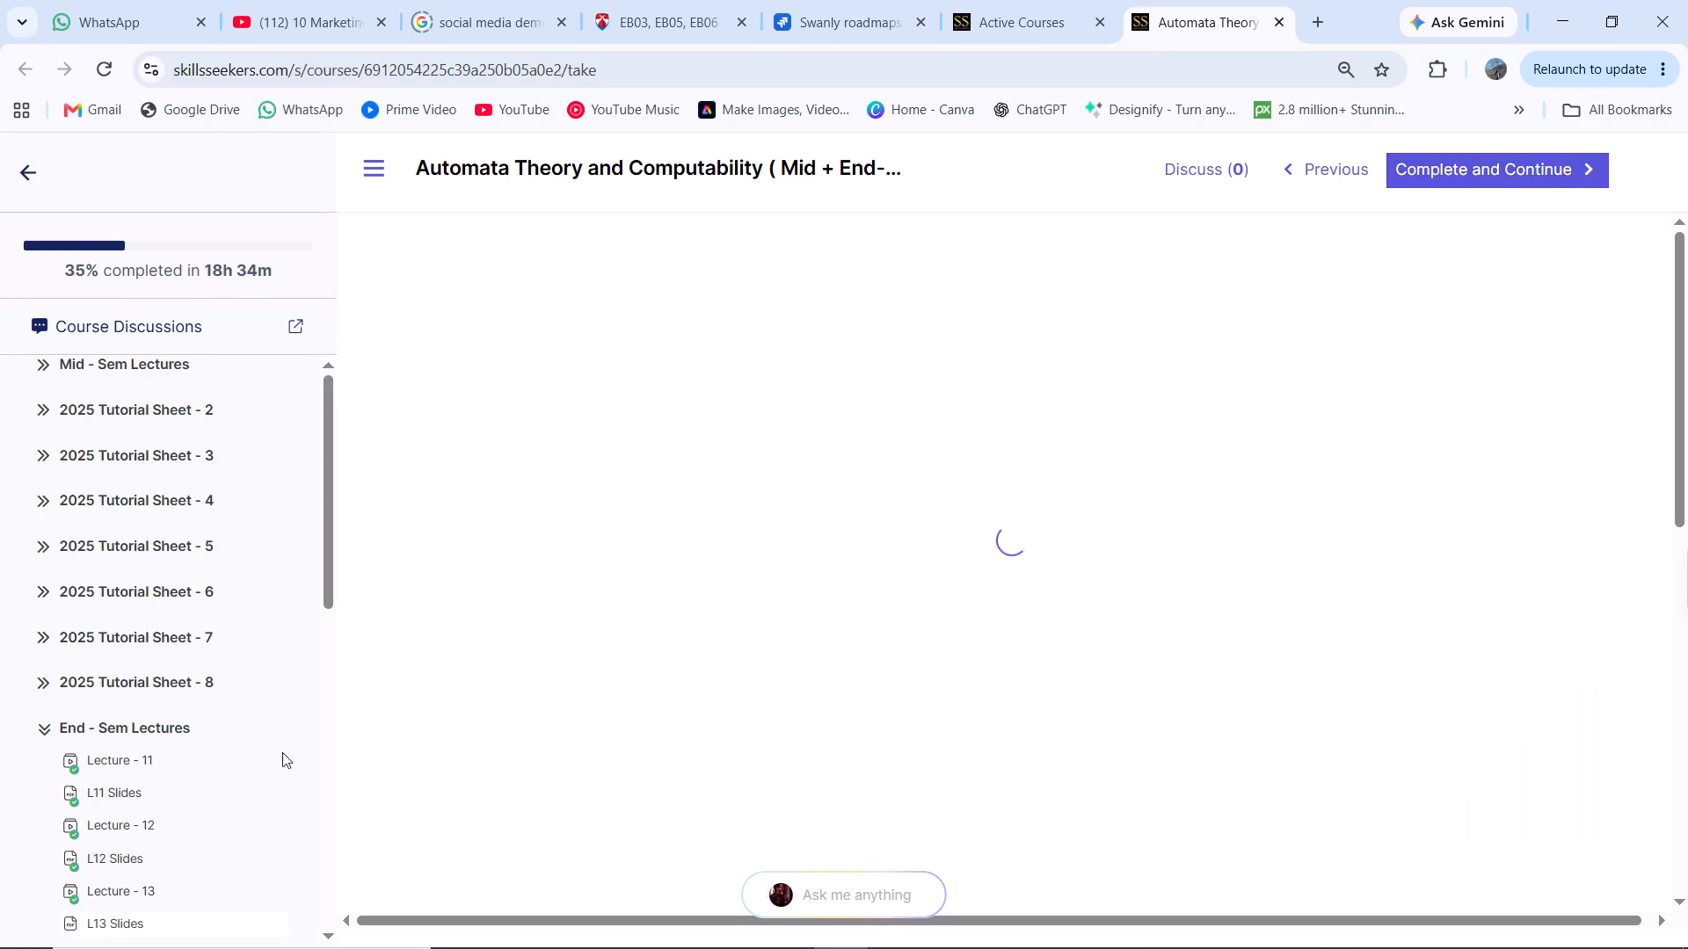
{"action": "scroll", "coordinate": [198, 747], "scroll_direction": "down", "scroll_amount": 4}
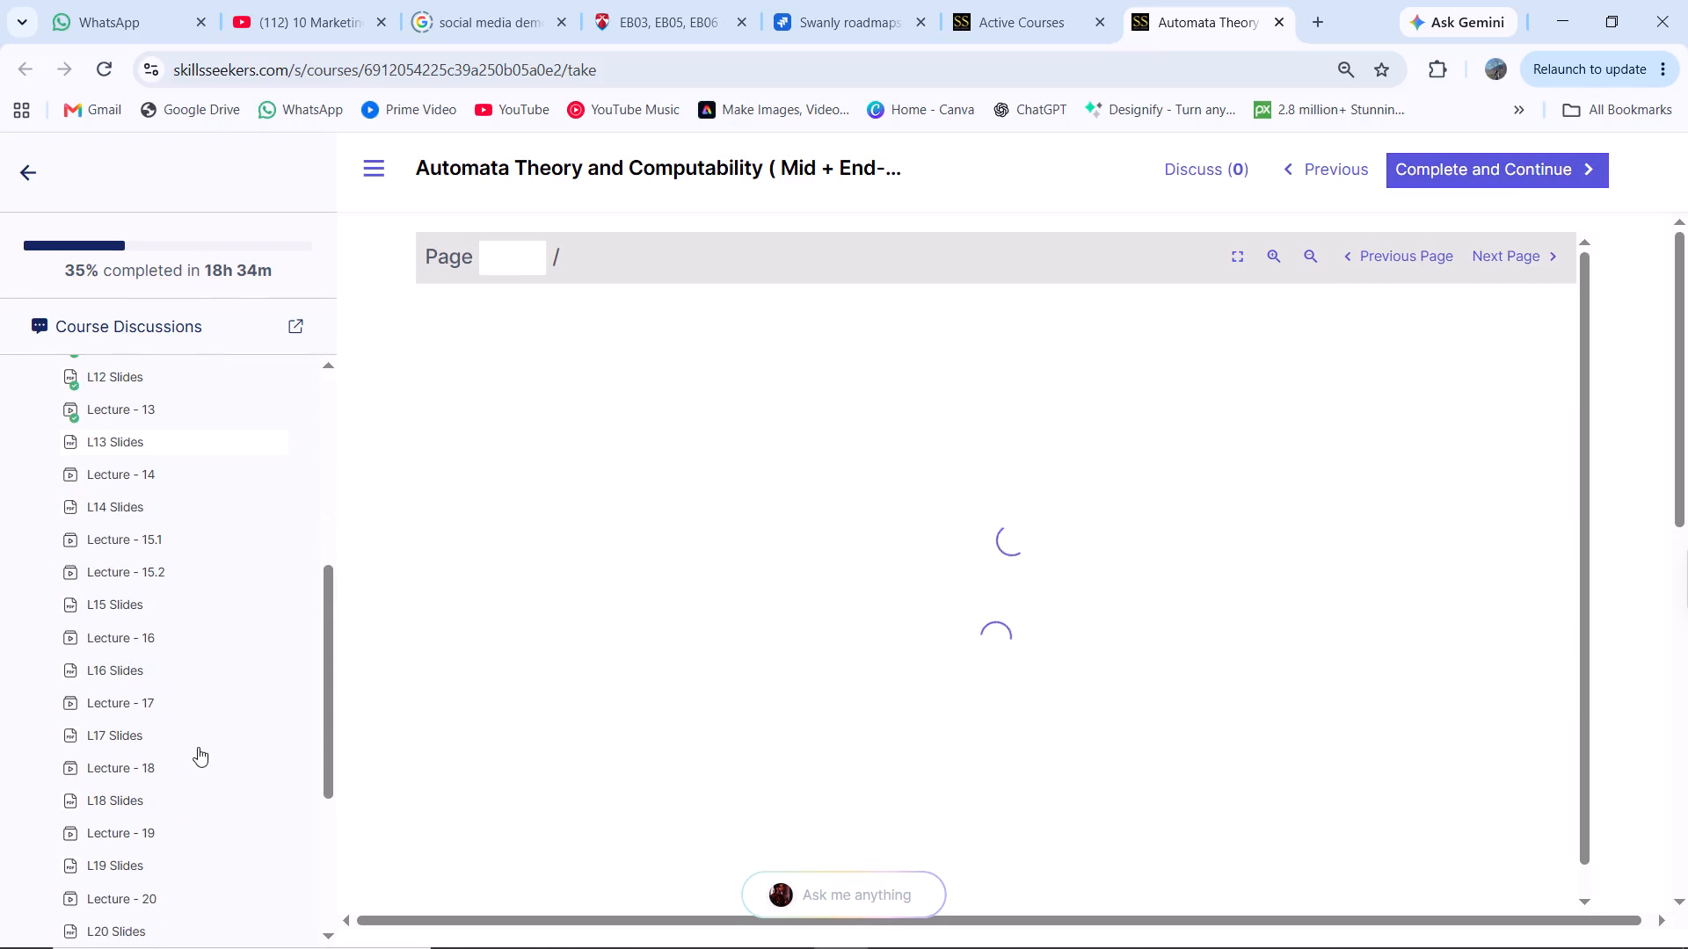
{"action": "scroll", "coordinate": [198, 747], "scroll_direction": "down", "scroll_amount": 1}
{"action": "scroll", "coordinate": [135, 468], "scroll_direction": "down", "scroll_amount": 1}
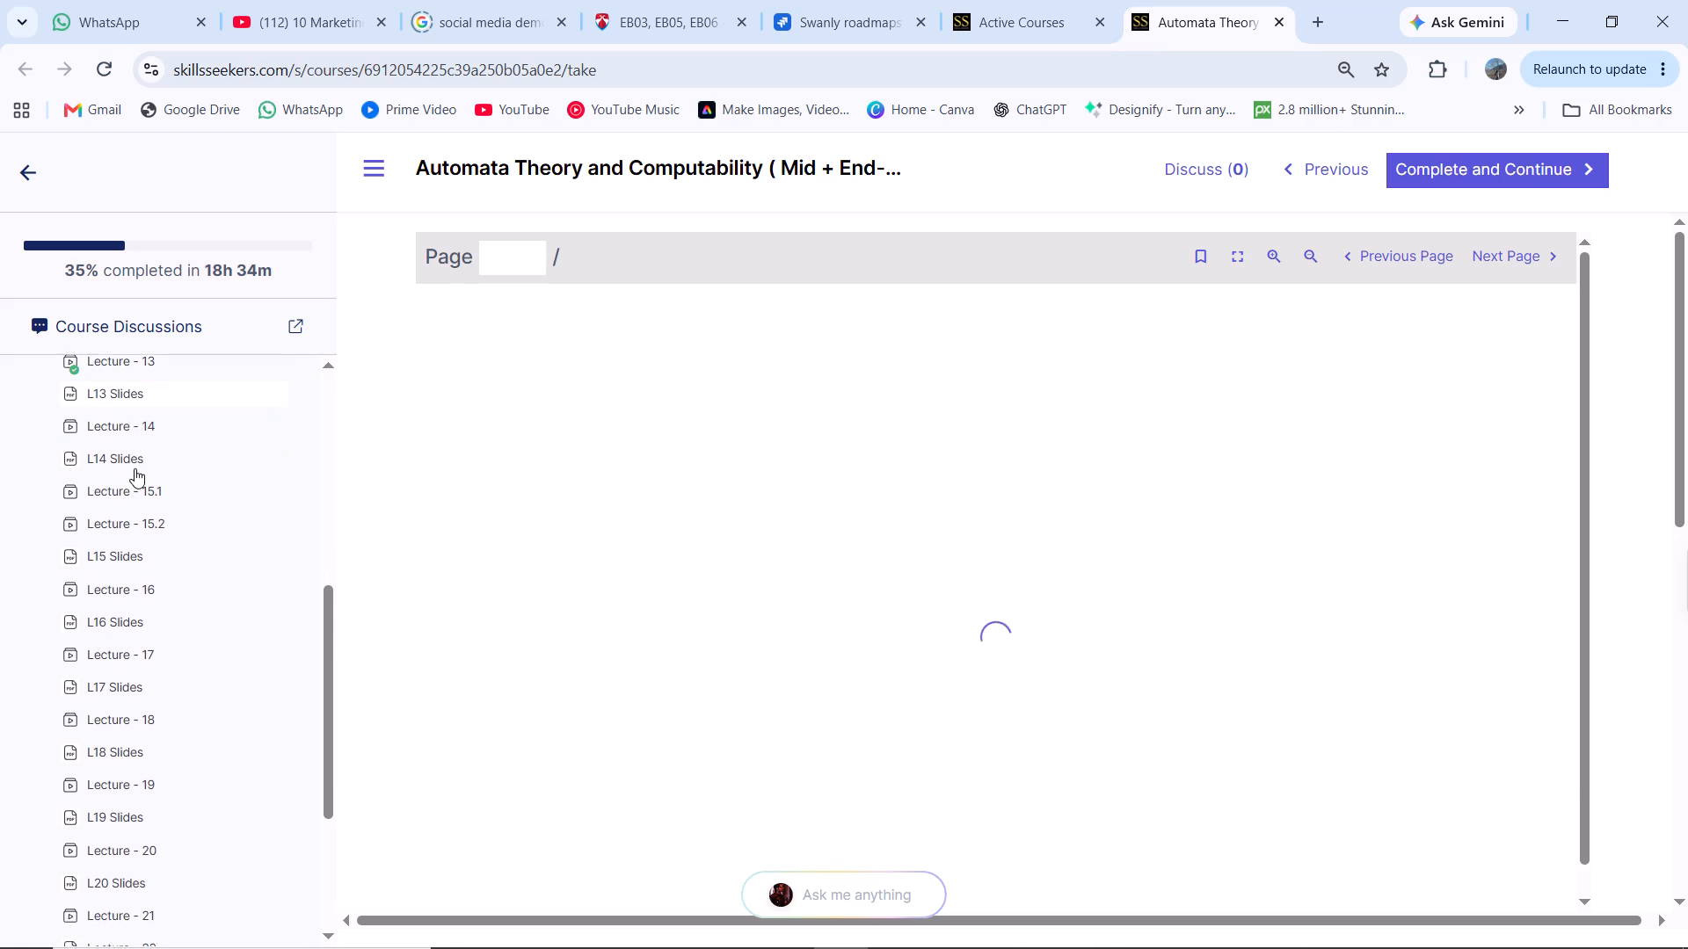
{"action": "scroll", "coordinate": [135, 468], "scroll_direction": "down", "scroll_amount": 1}
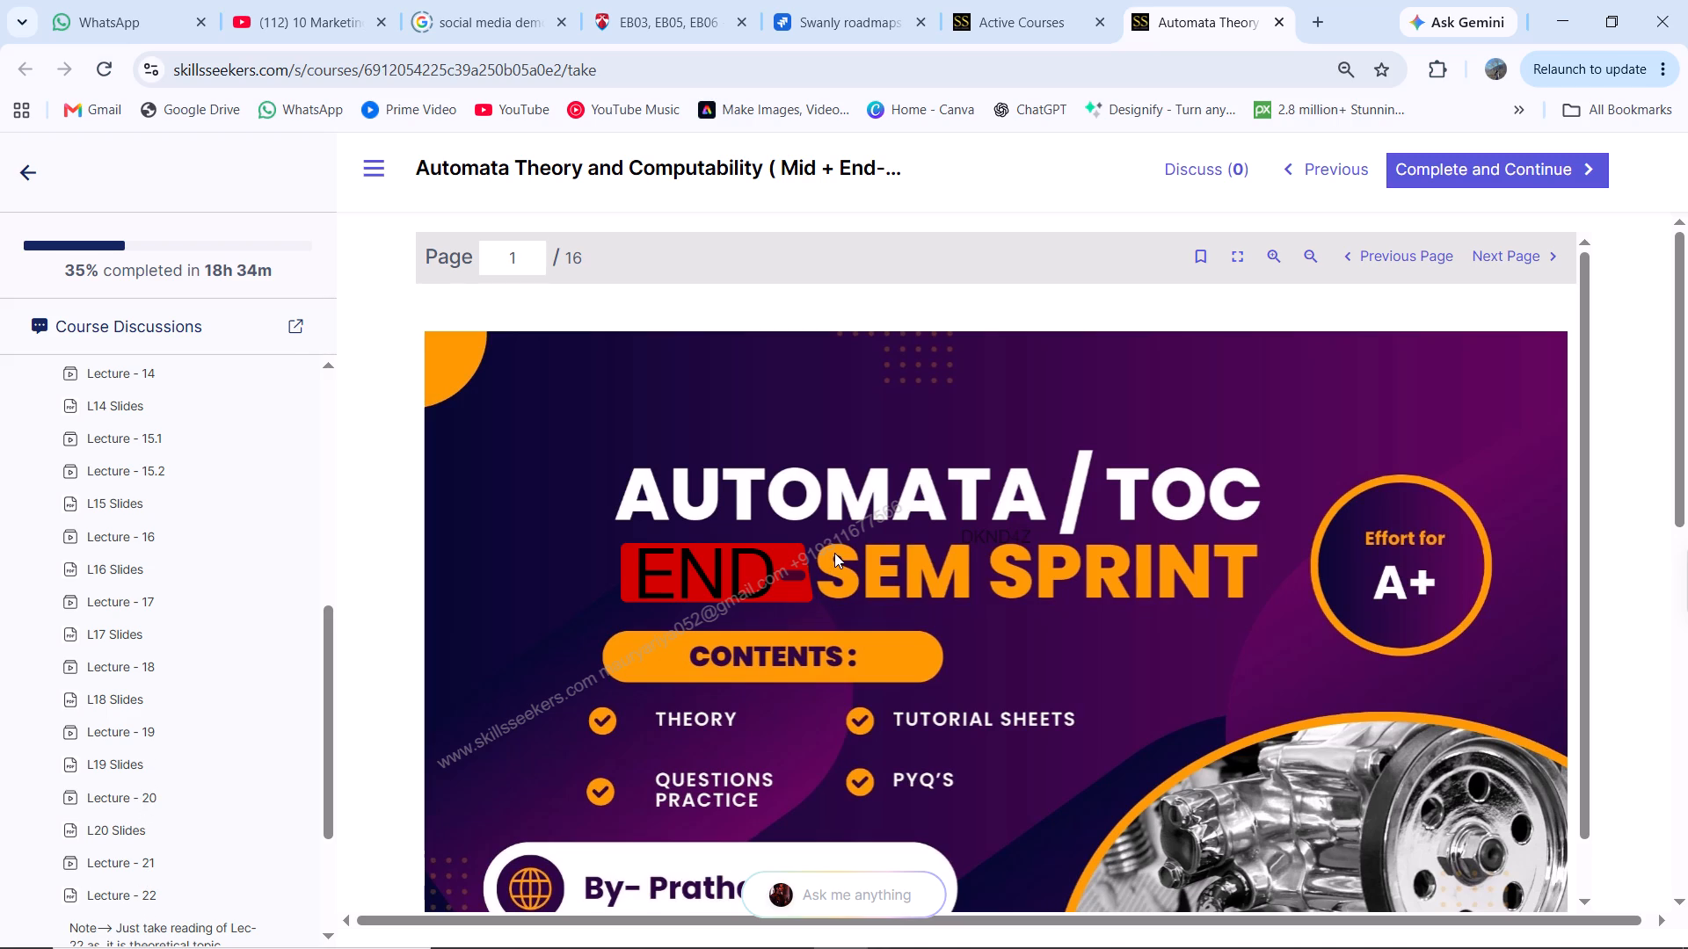
{"action": "left_click", "coordinate": [1516, 171]}
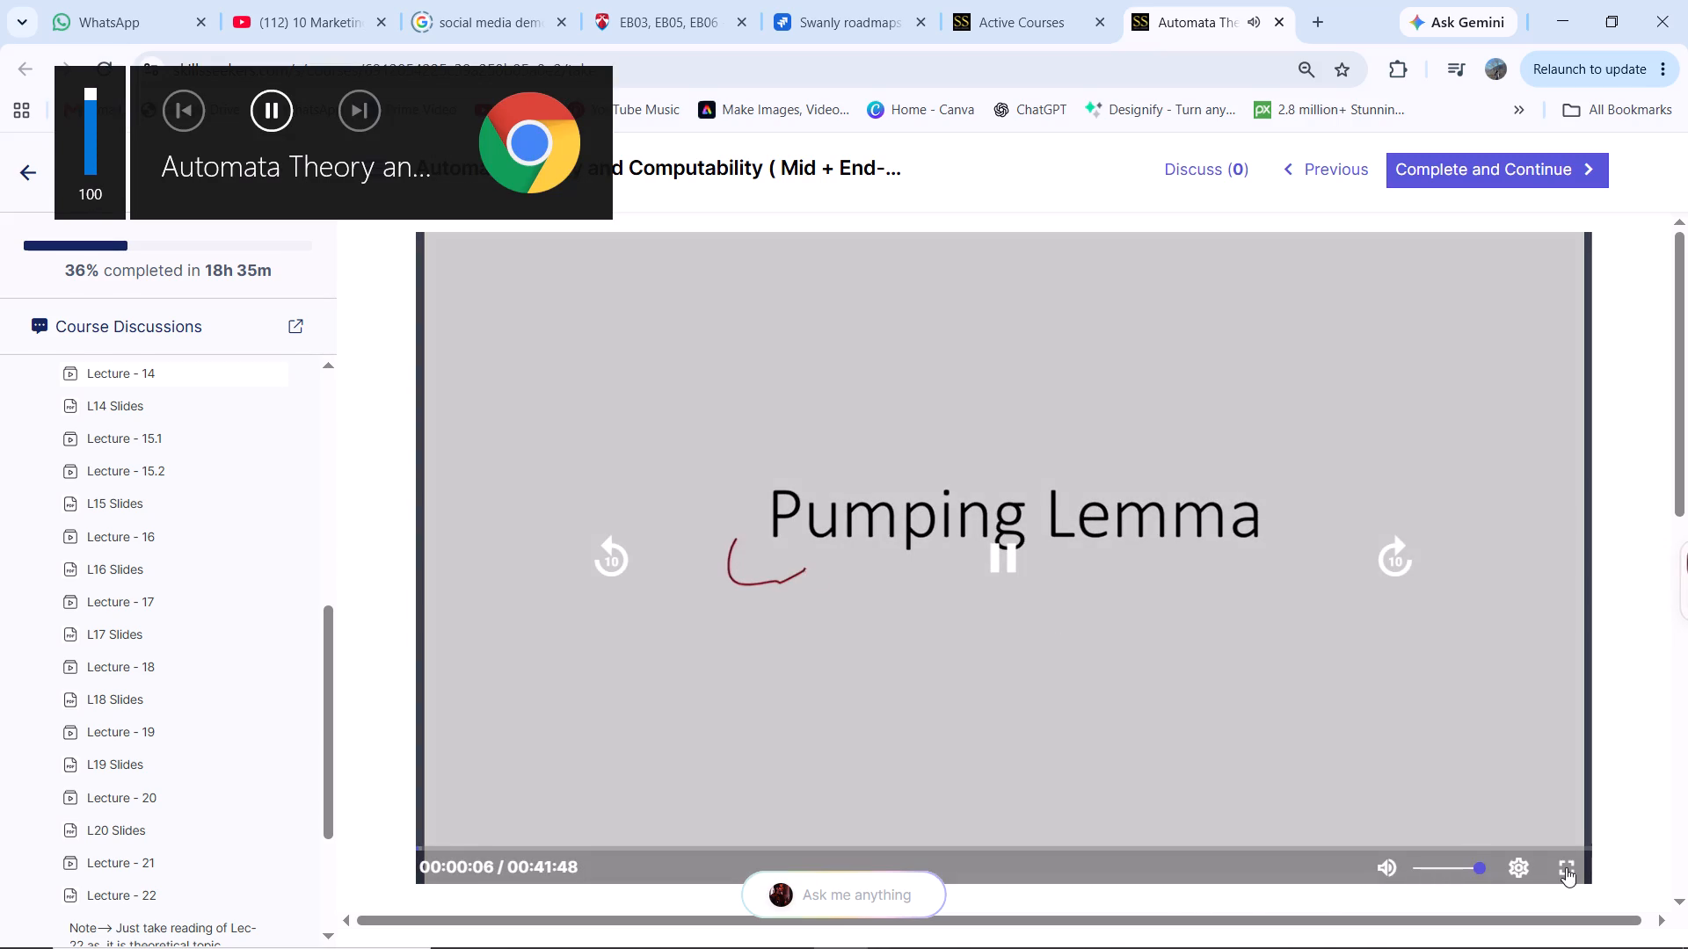
Show the Lecture - 14 Pumping Lemma video in full screen and toggle its playback.
{"action": "left_click", "coordinate": [1566, 867]}
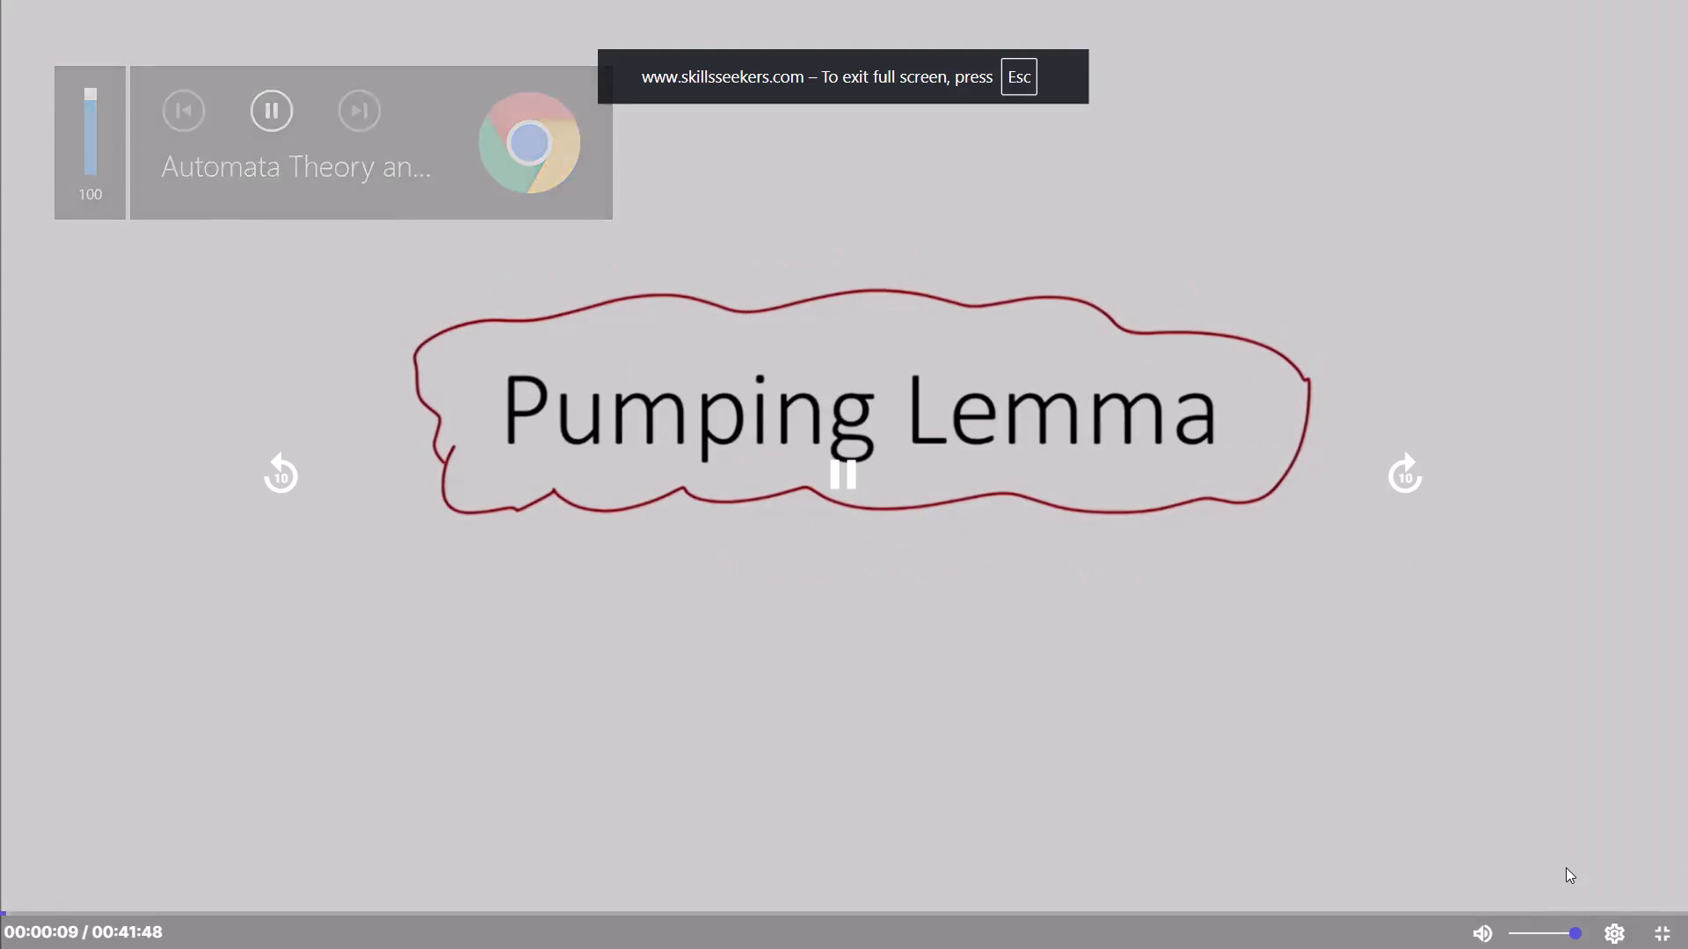
{"action": "key", "text": "space"}
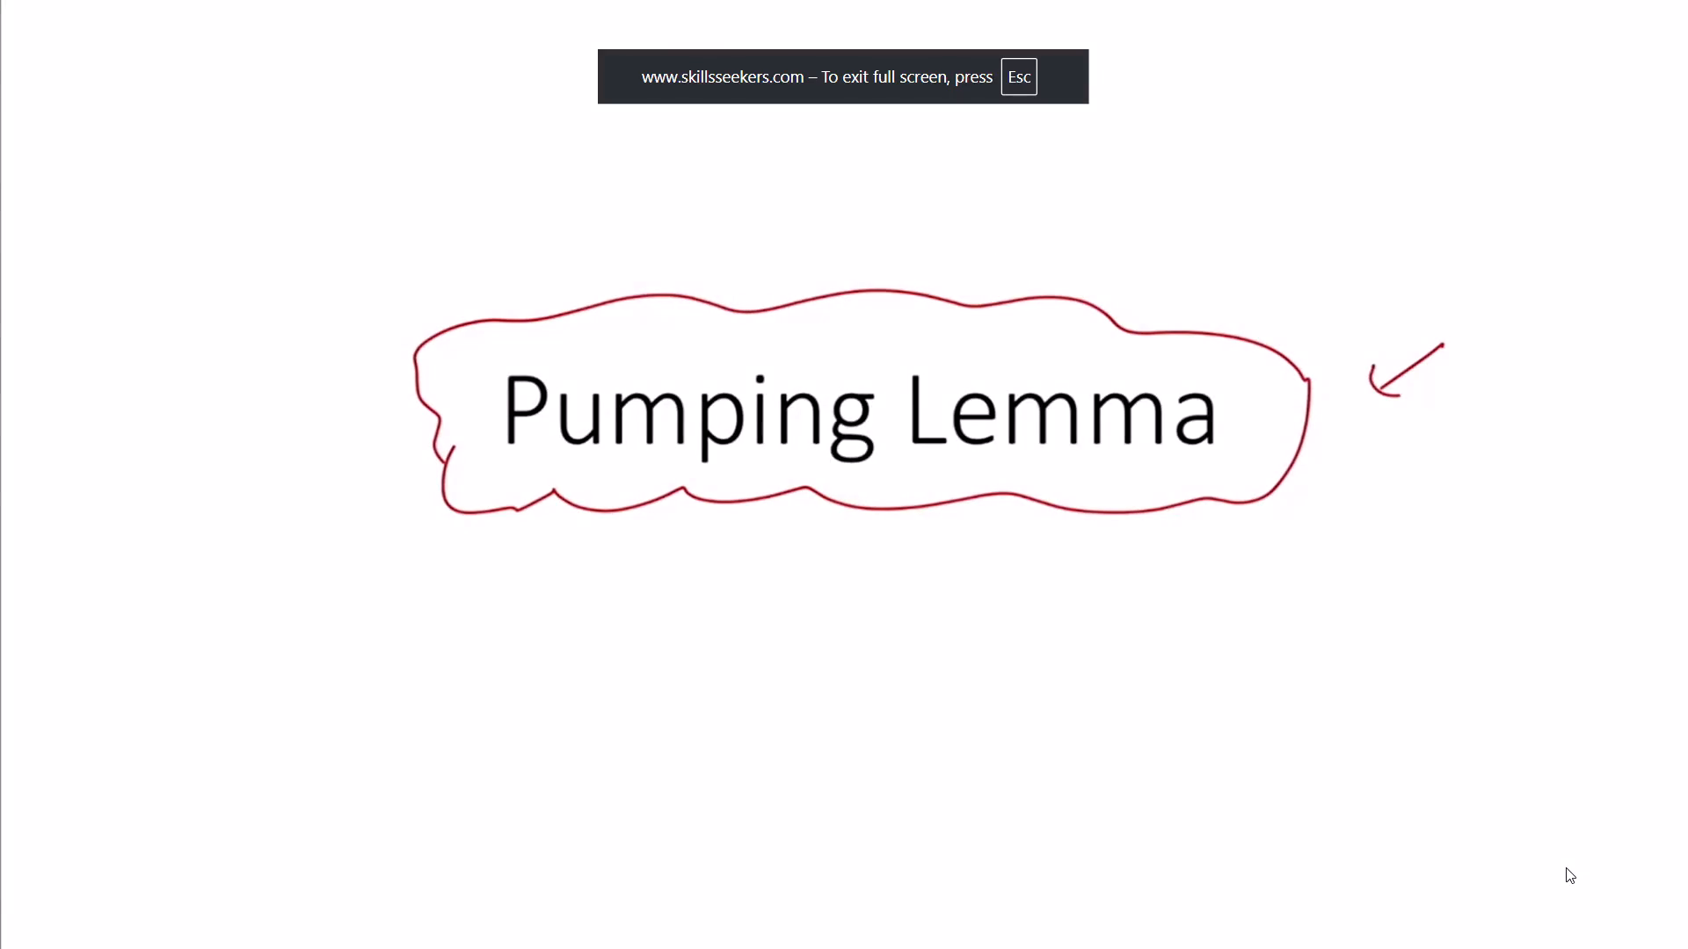